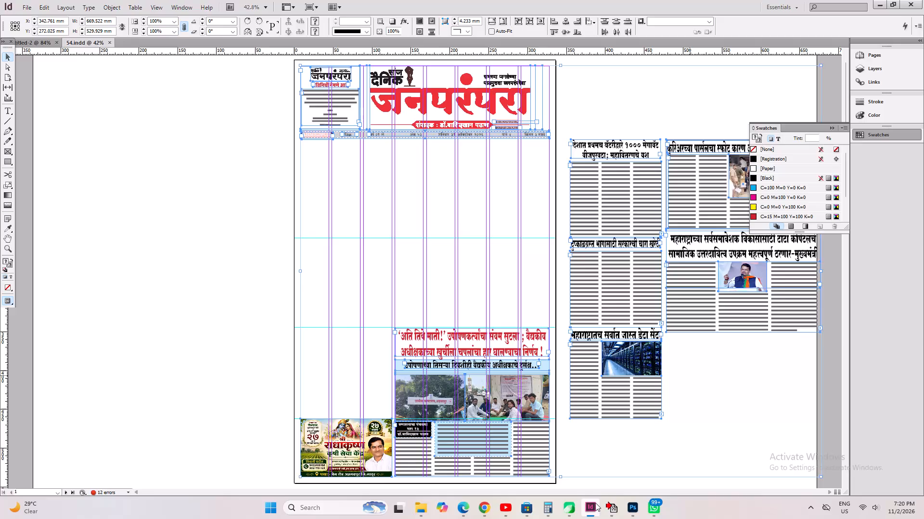
Delete the Workout group-photo advertisement from the bottom-right corner of the newspaper's last page.
{"action": "left_click", "coordinate": [436, 218]}
{"action": "key", "text": "space"}
{"action": "key", "text": "space"}
{"action": "key", "text": "space"}
{"action": "key", "text": "space"}
{"action": "key", "text": "space"}
{"action": "key", "text": "space"}
{"action": "key", "text": "space"}
{"action": "key", "text": "space"}
{"action": "key", "text": "space"}
{"action": "key", "text": "space"}
{"action": "key", "text": "space"}
{"action": "key", "text": "space"}
{"action": "key", "text": "space"}
{"action": "key", "text": "space"}
{"action": "key", "text": "space"}
{"action": "key", "text": "space"}
{"action": "key", "text": "space"}
{"action": "key", "text": "space"}
{"action": "key", "text": "space"}
{"action": "key", "text": "space"}
{"action": "left_click_drag", "start_coordinate": [310, 397], "coordinate": [285, 135]}
{"action": "left_click_drag", "start_coordinate": [393, 437], "coordinate": [403, 248]}
{"action": "left_click_drag", "start_coordinate": [405, 315], "coordinate": [429, 124]}
{"action": "left_click_drag", "start_coordinate": [446, 242], "coordinate": [447, 68]}
{"action": "left_click_drag", "start_coordinate": [448, 331], "coordinate": [448, 124]}
{"action": "left_click_drag", "start_coordinate": [446, 392], "coordinate": [446, 210]}
{"action": "left_click_drag", "start_coordinate": [467, 388], "coordinate": [475, 112]}
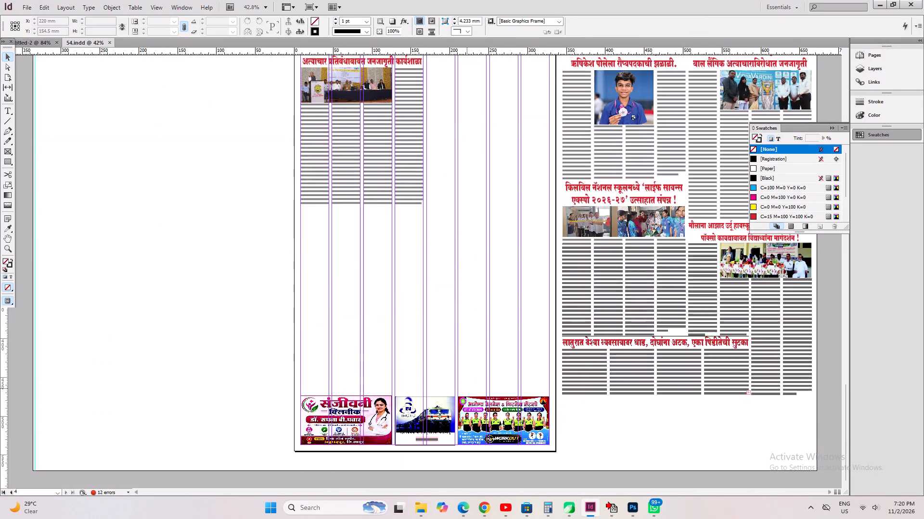
{"action": "left_click_drag", "start_coordinate": [473, 309], "coordinate": [472, 159]}
{"action": "left_click", "coordinate": [508, 441]}
{"action": "left_click", "coordinate": [507, 436]}
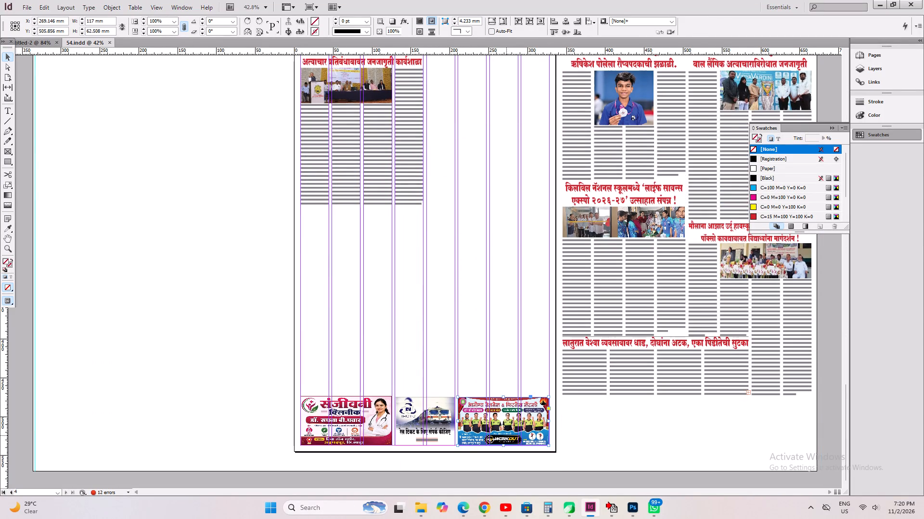
{"action": "key", "text": "Delete"}
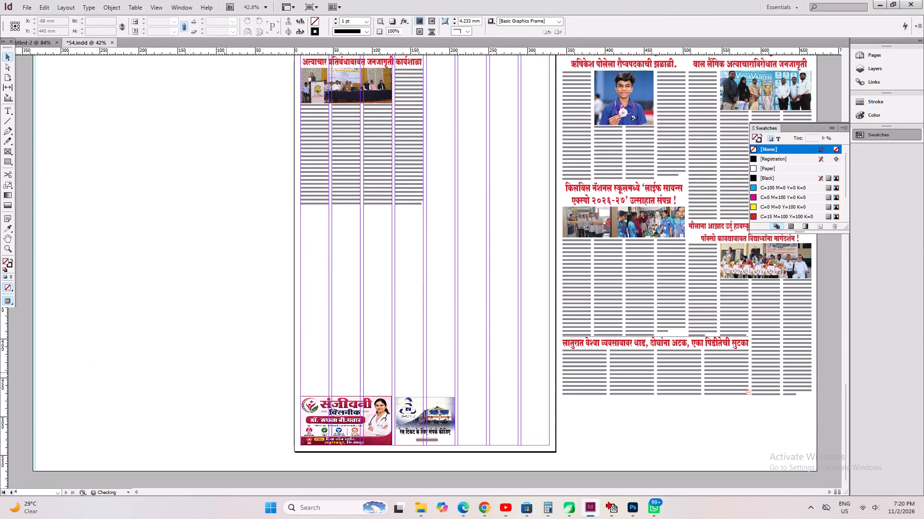
Move the Sanjivani clinic and railway ticket advertisements together along the page bottom until they meet the right margin.
{"action": "left_click_drag", "start_coordinate": [230, 371], "coordinate": [468, 452]}
{"action": "left_click_drag", "start_coordinate": [416, 440], "coordinate": [507, 454], "text": "shift"}
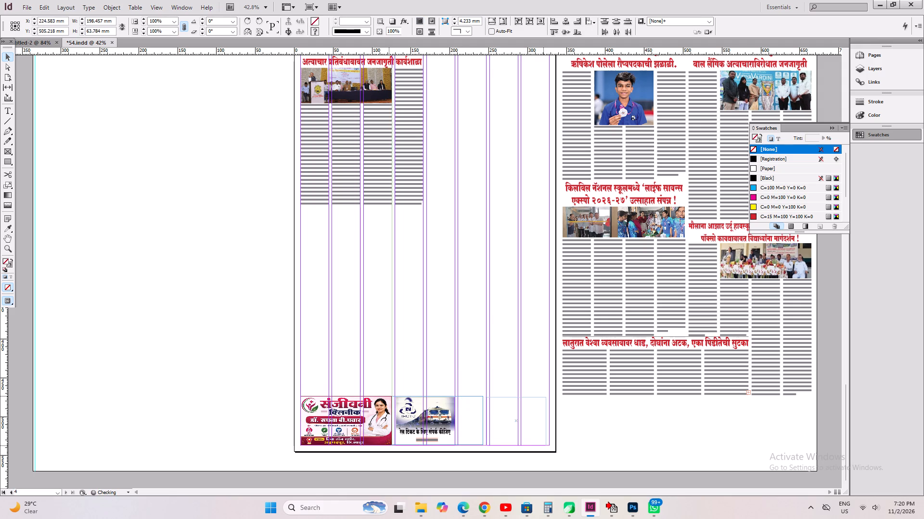
{"action": "left_click_drag", "start_coordinate": [507, 454], "coordinate": [511, 456], "text": "shift"}
{"action": "left_click", "coordinate": [635, 435]}
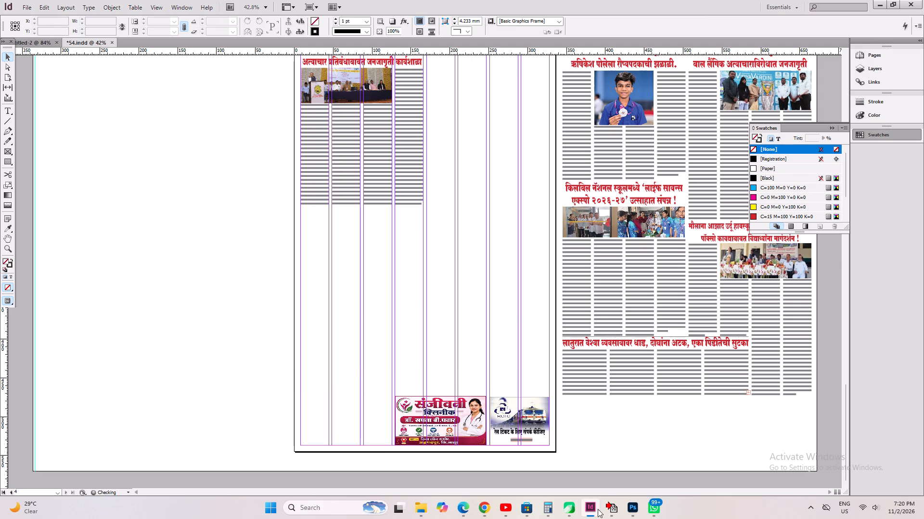
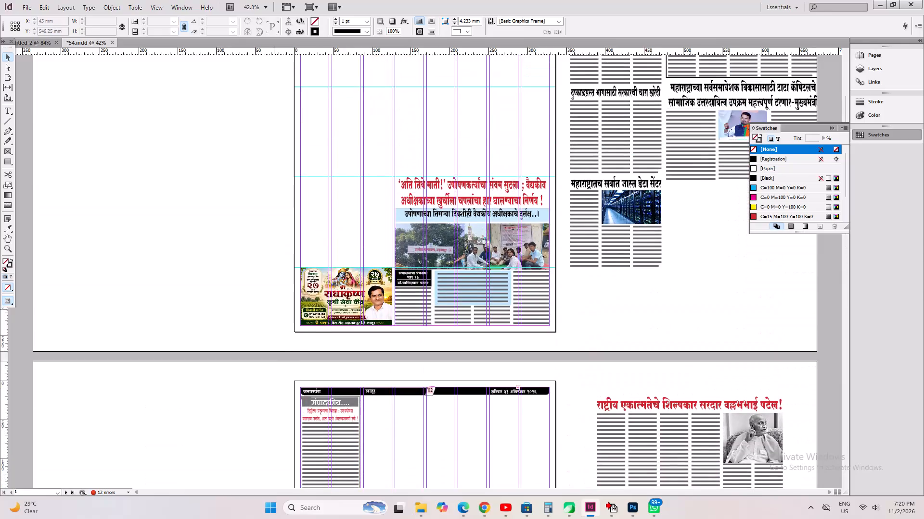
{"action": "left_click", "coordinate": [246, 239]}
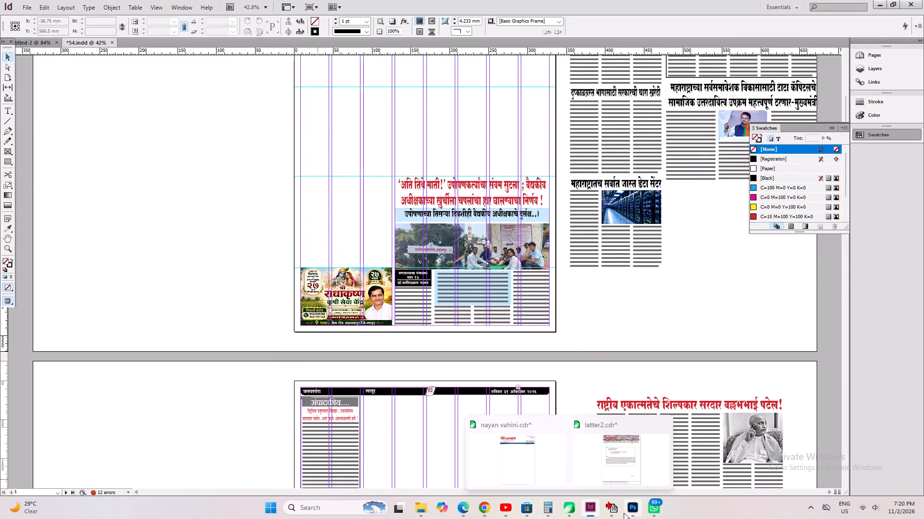
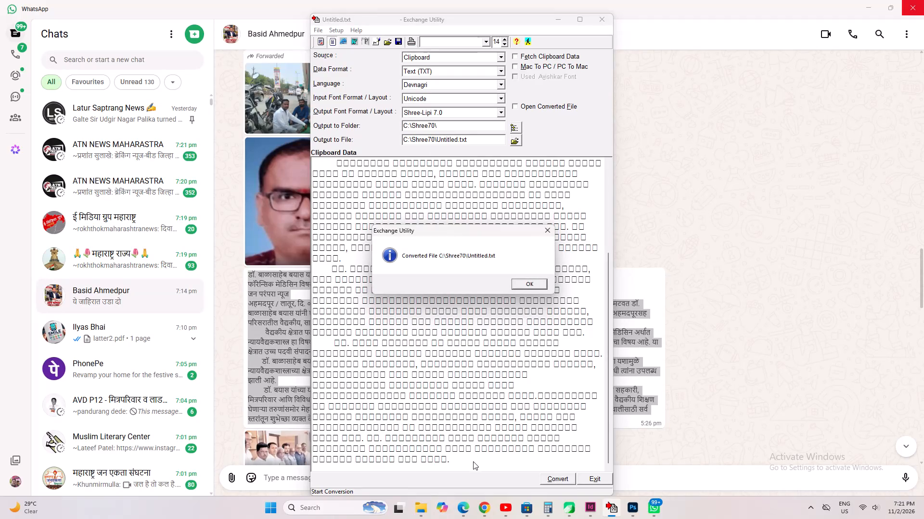
Finish converting the clipboard news text from Unicode to Shree-Lipi 7.0.
{"action": "left_click_drag", "start_coordinate": [517, 281], "coordinate": [518, 286]}
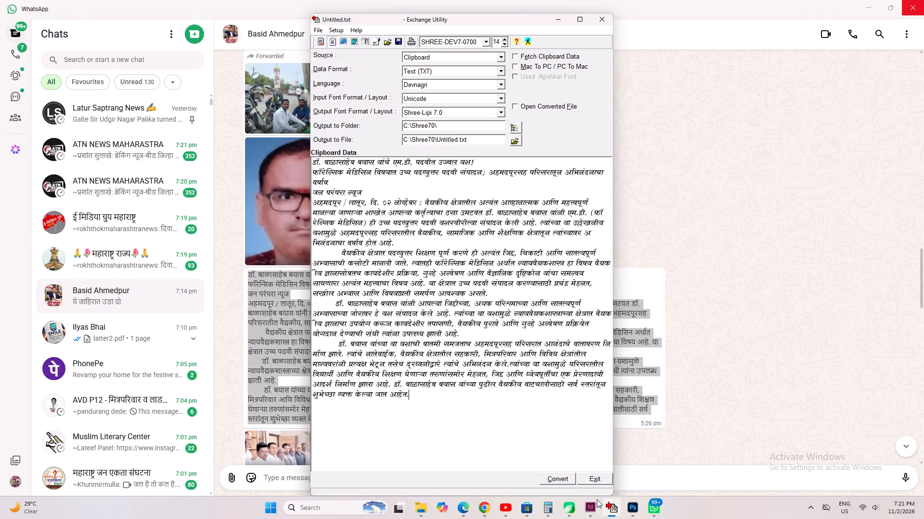
Switch to InDesign and examine page 04 of 54.indd, including its empty columns, bottom advertisements and the articles on the pasteboard.
{"action": "left_click", "coordinate": [592, 507]}
{"action": "scroll", "coordinate": [465, 233], "scroll_direction": "down", "scroll_amount": 17}
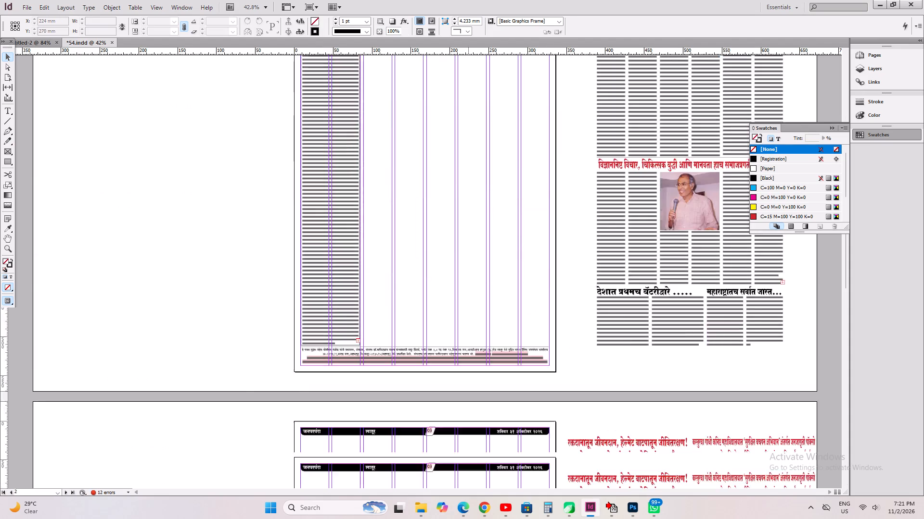
{"action": "scroll", "coordinate": [468, 302], "scroll_direction": "down", "scroll_amount": 20}
{"action": "scroll", "coordinate": [468, 302], "scroll_direction": "down", "scroll_amount": 19}
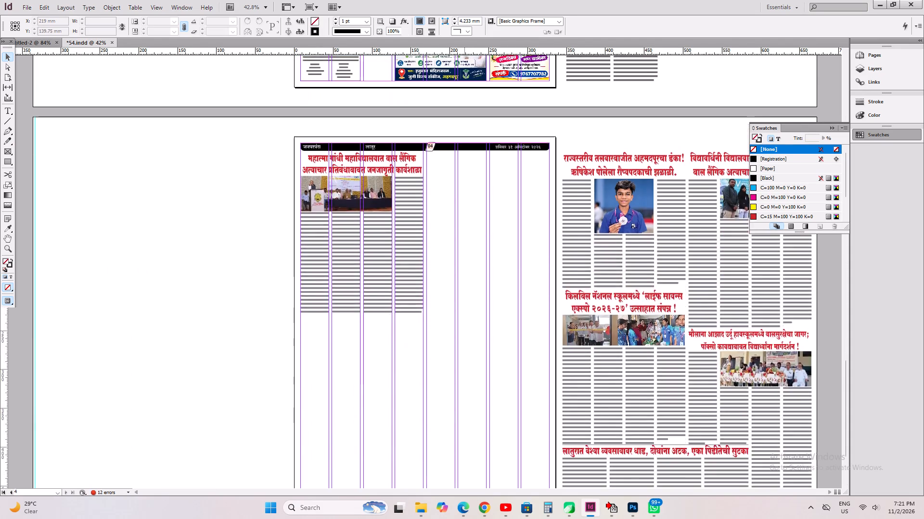
{"action": "scroll", "coordinate": [464, 282], "scroll_direction": "down", "scroll_amount": 9}
{"action": "left_click", "coordinate": [464, 277]}
{"action": "left_click", "coordinate": [635, 187]}
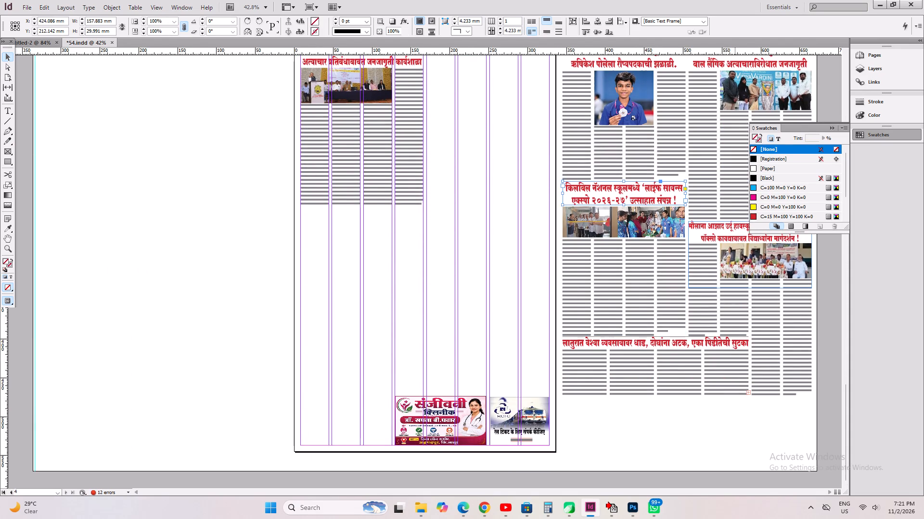
{"action": "left_click", "coordinate": [734, 231]}
{"action": "left_click", "coordinate": [498, 243]}
{"action": "scroll", "coordinate": [482, 238], "scroll_direction": "up", "scroll_amount": 1}
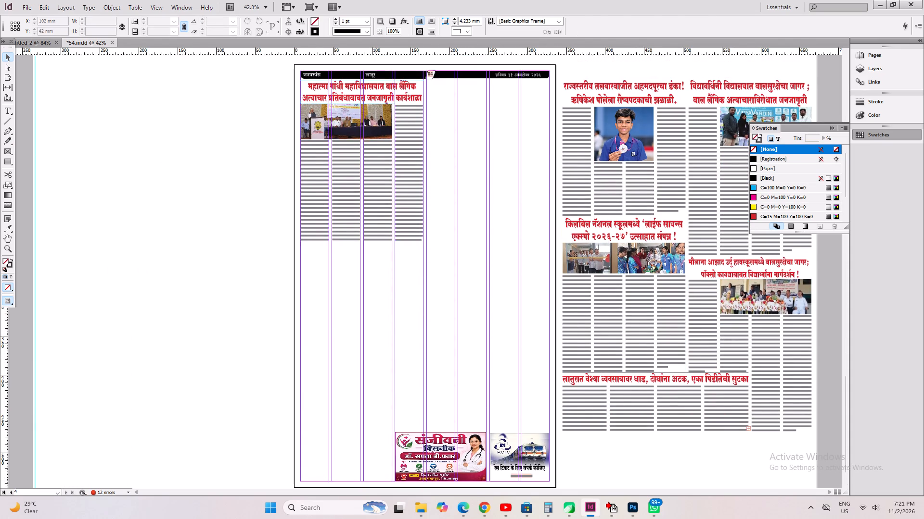
Duplicate the two-line red workshop headline below its article and resize the copy's frame to about 117 mm, spanning three columns.
{"action": "left_click", "coordinate": [375, 94]}
{"action": "left_click_drag", "start_coordinate": [369, 84], "coordinate": [353, 259], "text": "ctrl+alt"}
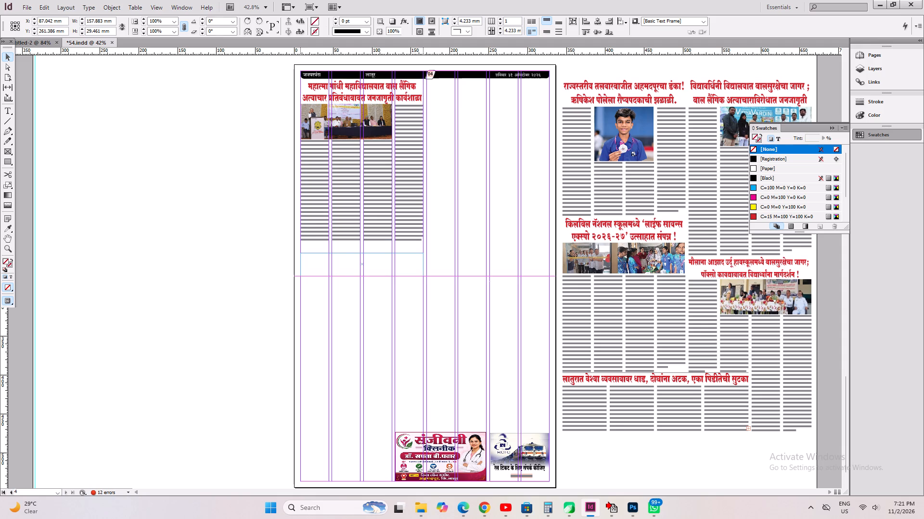
{"action": "left_click_drag", "start_coordinate": [353, 259], "coordinate": [354, 247], "text": "ctrl+alt"}
{"action": "key", "text": "ctrl+1"}
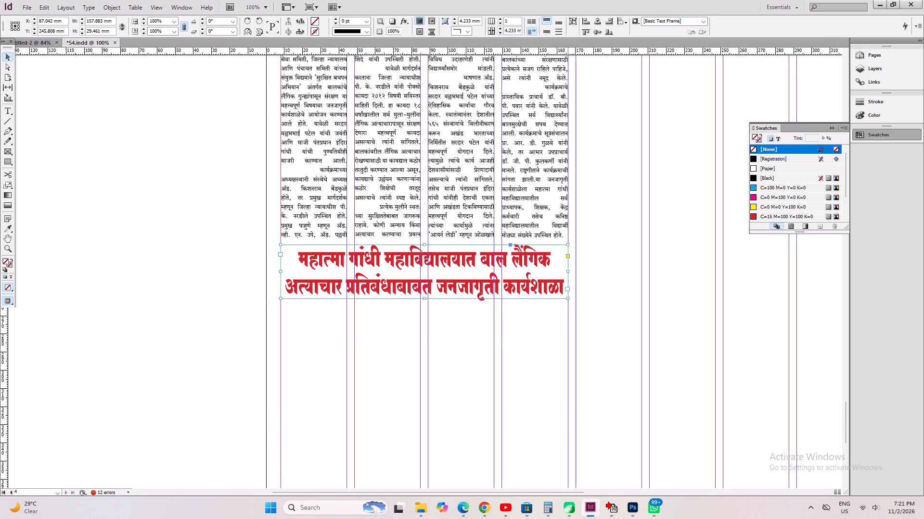
{"action": "left_click_drag", "start_coordinate": [568, 299], "coordinate": [494, 343]}
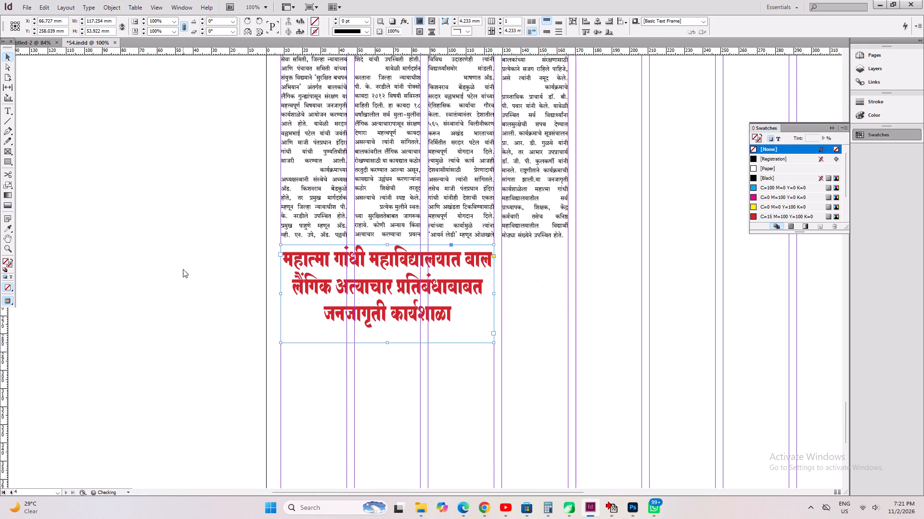
Create a text frame about 50 mm wide on the pasteboard beside the page and paste the converted news text into it.
{"action": "left_click", "coordinate": [9, 114]}
{"action": "left_click_drag", "start_coordinate": [161, 197], "coordinate": [251, 427]}
{"action": "key", "text": "ctrl+v"}
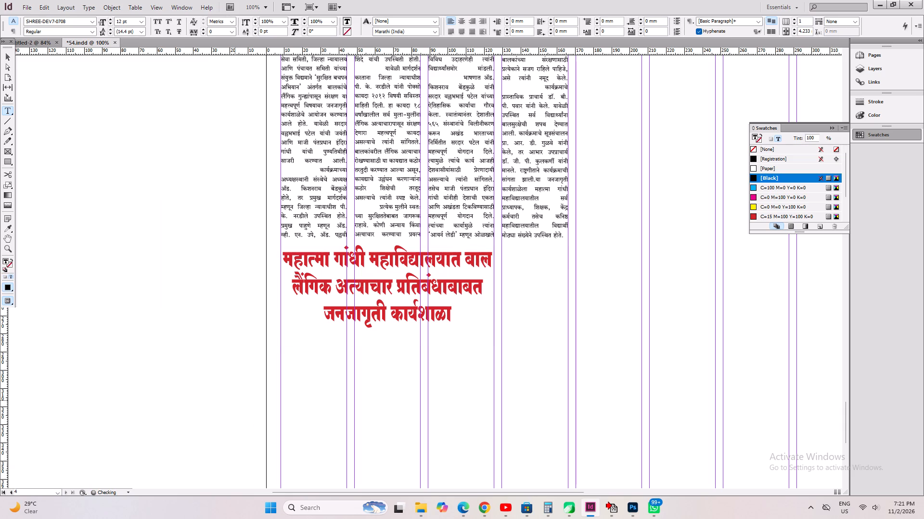
Cut the M.D. degree headline from the pasted news text and paste it without formatting over the duplicated headline's text.
{"action": "left_click_drag", "start_coordinate": [227, 211], "coordinate": [10, 159]}
{"action": "key", "text": "ctrl+x"}
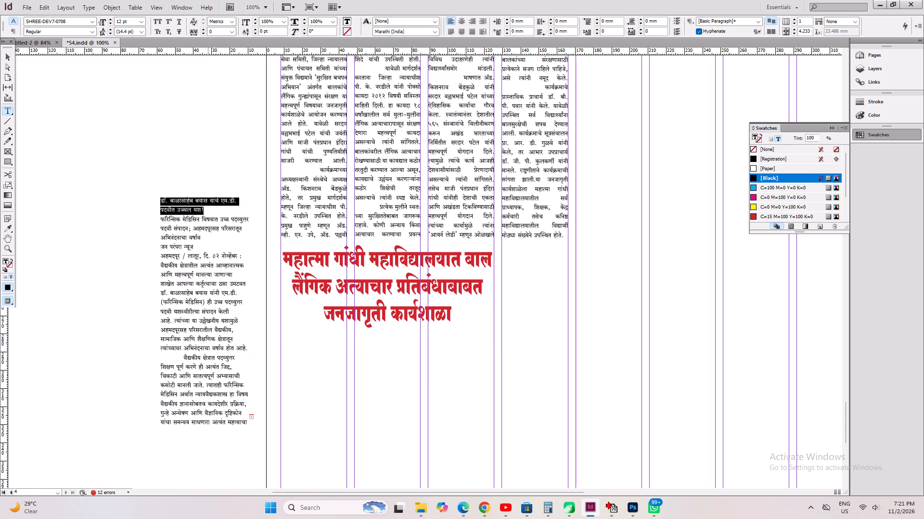
{"action": "left_click", "coordinate": [425, 247]}
{"action": "key", "text": "ctrl+a"}
{"action": "left_click", "coordinate": [45, 1]}
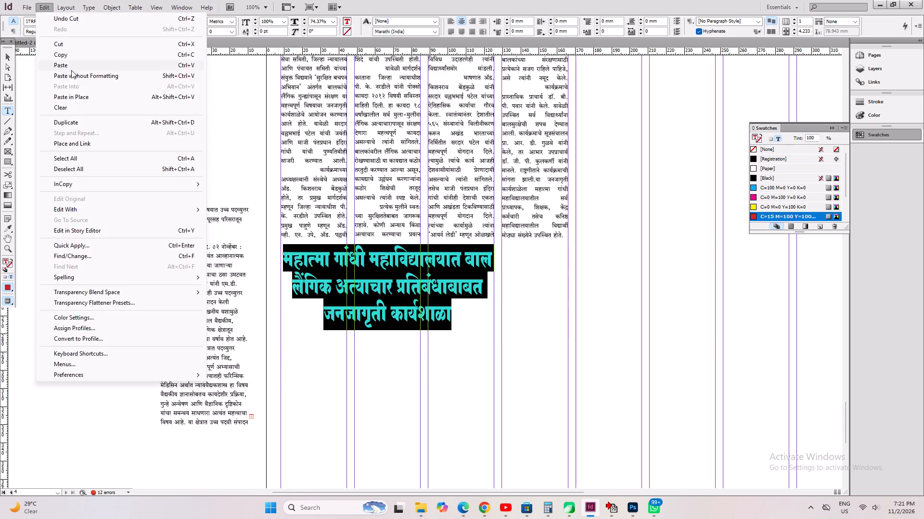
{"action": "left_click", "coordinate": [73, 75]}
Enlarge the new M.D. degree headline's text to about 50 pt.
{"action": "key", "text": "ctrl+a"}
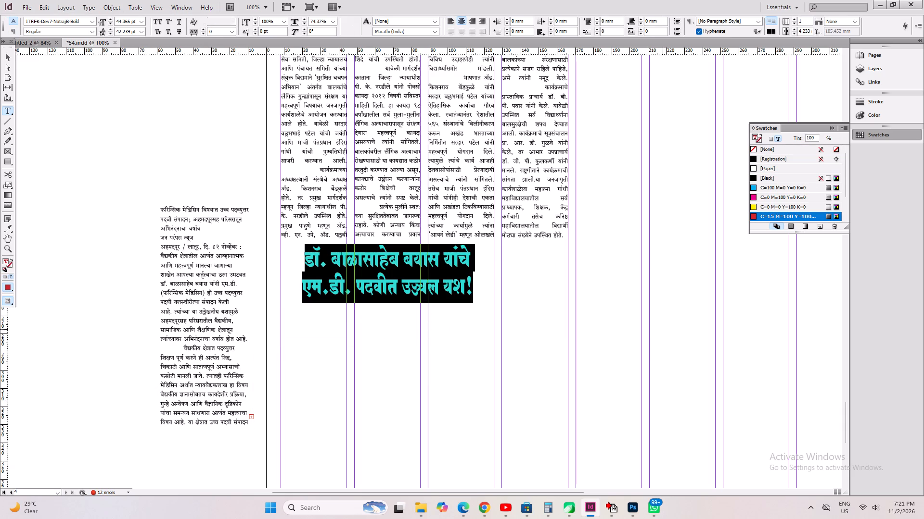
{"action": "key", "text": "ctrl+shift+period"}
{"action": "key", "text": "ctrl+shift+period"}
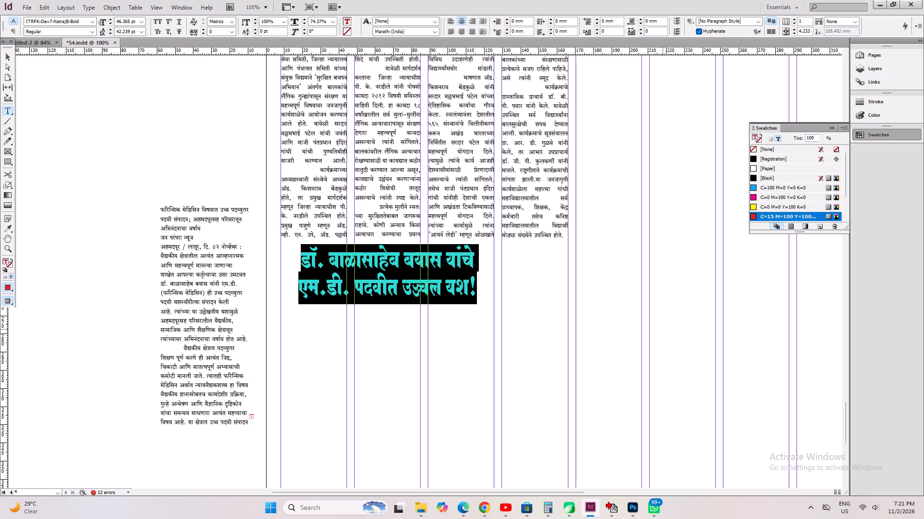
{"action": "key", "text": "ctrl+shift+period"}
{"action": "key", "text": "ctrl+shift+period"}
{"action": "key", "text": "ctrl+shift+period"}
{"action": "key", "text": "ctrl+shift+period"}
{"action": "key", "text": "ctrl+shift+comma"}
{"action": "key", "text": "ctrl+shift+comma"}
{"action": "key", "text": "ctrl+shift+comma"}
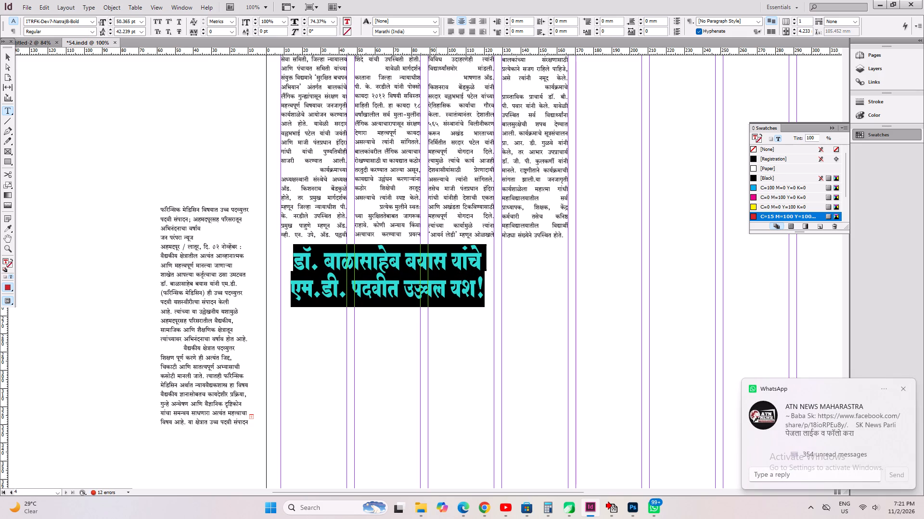
Set the M.D. degree headline's horizontal scale to 100% and reduce its font size to about 40 pt.
{"action": "double_click", "coordinate": [311, 22]}
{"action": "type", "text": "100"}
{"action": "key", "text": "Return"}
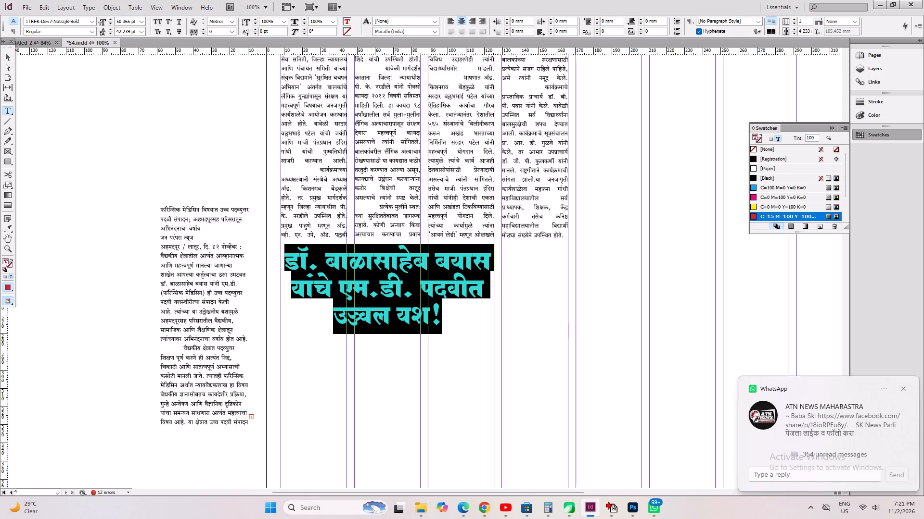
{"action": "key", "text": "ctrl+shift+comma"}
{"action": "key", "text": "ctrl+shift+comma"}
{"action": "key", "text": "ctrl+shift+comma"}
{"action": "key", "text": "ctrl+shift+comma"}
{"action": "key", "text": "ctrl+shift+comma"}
Tighten the M.D. degree headline's leading to about 38 pt, keeping its text in place.
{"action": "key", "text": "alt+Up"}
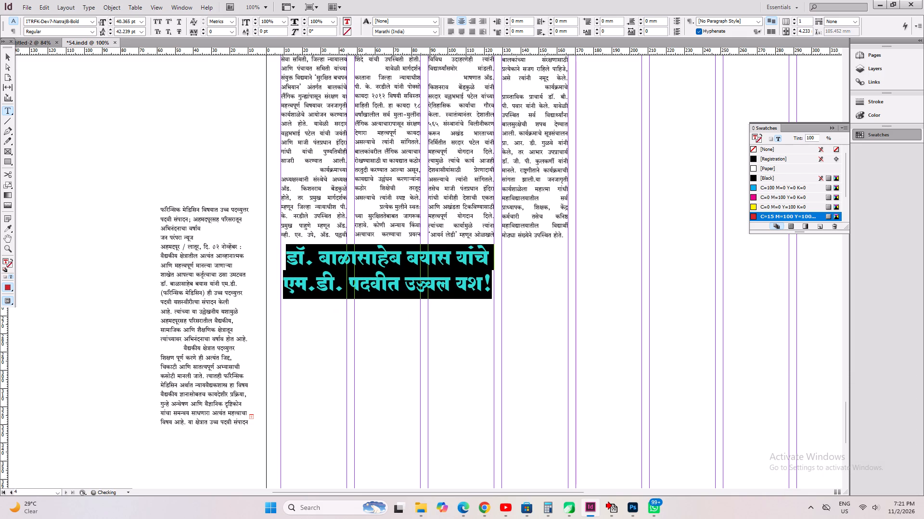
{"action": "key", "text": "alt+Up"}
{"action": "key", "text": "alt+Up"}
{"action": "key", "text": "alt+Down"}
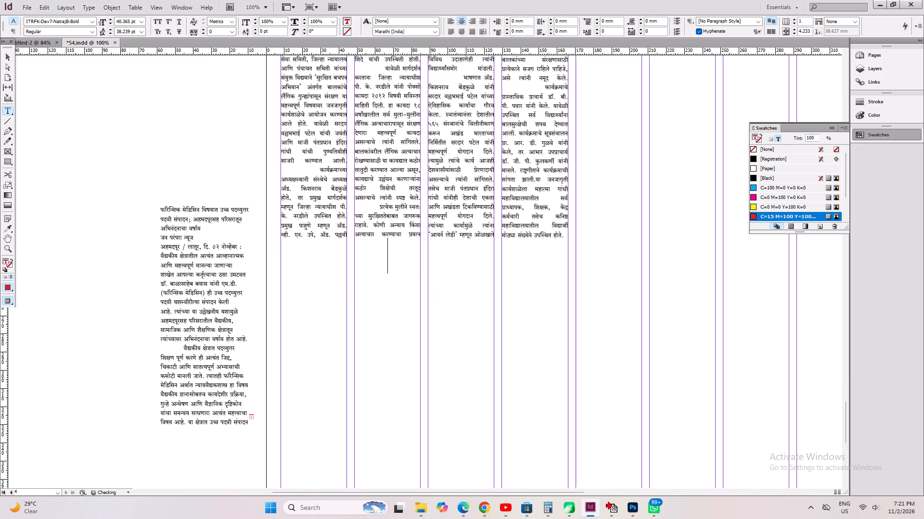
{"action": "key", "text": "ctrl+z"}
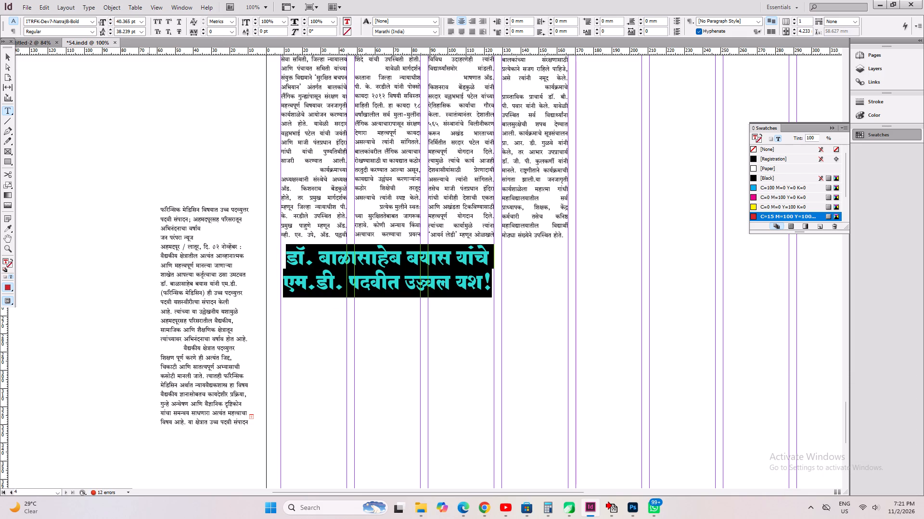
Delete the subheading about forensic medicine and the leftover blank line from the top of the pasteboard news text.
{"action": "left_click", "coordinate": [173, 245]}
{"action": "left_click_drag", "start_coordinate": [213, 231], "coordinate": [0, 0]}
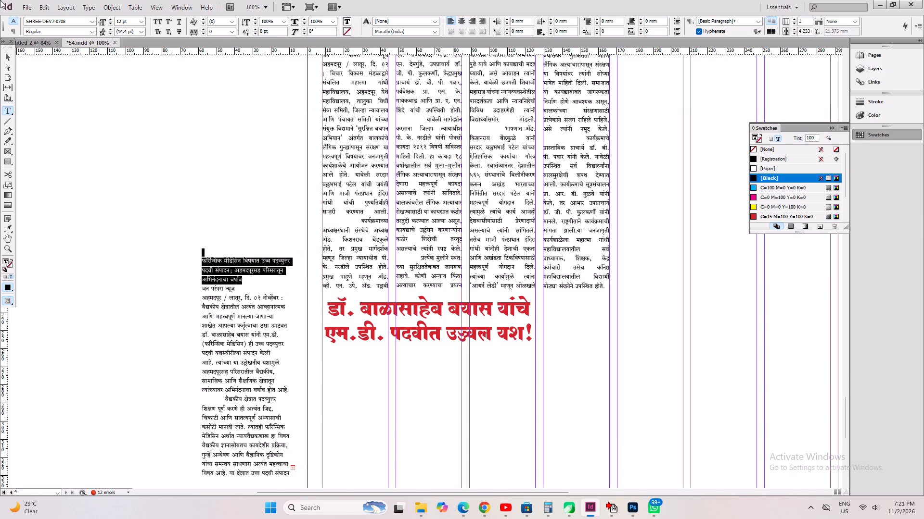
{"action": "key", "text": "BackSpace"}
{"action": "key", "text": "Down"}
{"action": "key", "text": "BackSpace"}
{"action": "key", "text": "BackSpace"}
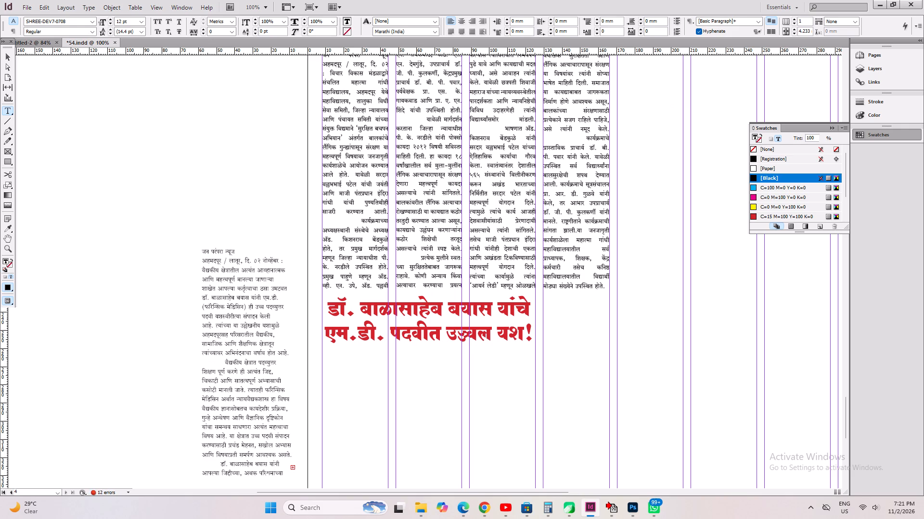
Fully justify all of the pasteboard news text, fit its frame to the content, and save the document.
{"action": "key", "text": "ctrl+a"}
{"action": "key", "text": "ctrl+shift+j"}
{"action": "key", "text": "ctrl+alt+c"}
{"action": "key", "text": "ctrl+s"}
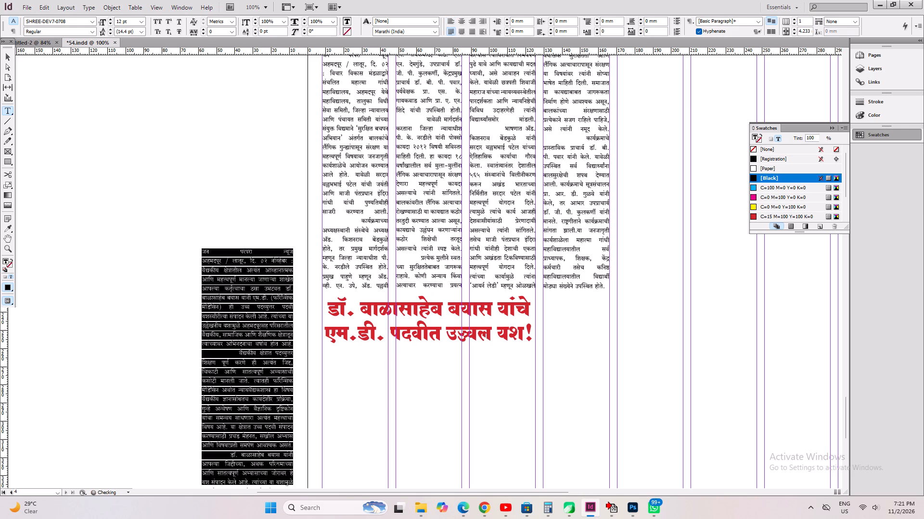
{"action": "key", "text": "ctrl+0"}
{"action": "key", "text": "ctrl+s"}
{"action": "key", "text": "ctrl+alt+c"}
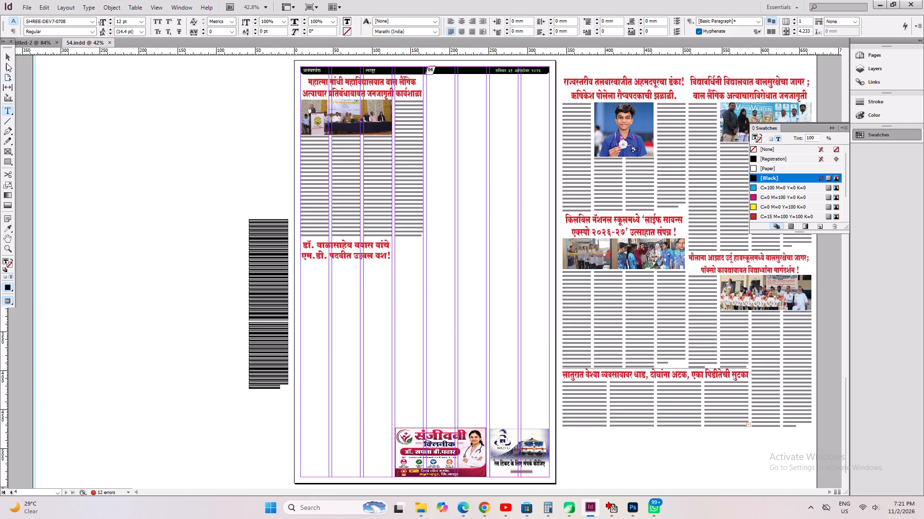
Move the news text frame onto the page below the M.D. degree headline, aligned with the left margin.
{"action": "left_click", "coordinate": [6, 58]}
{"action": "left_click_drag", "start_coordinate": [266, 265], "coordinate": [321, 309]}
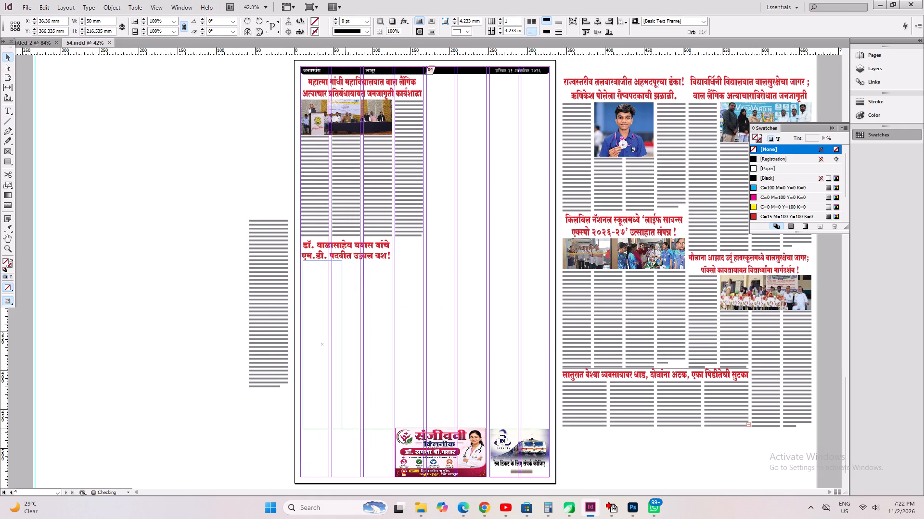
{"action": "left_click_drag", "start_coordinate": [321, 309], "coordinate": [317, 309]}
Widen the news text frame to about 117 mm so it matches the headline's three-column width.
{"action": "key", "text": "ctrl+1"}
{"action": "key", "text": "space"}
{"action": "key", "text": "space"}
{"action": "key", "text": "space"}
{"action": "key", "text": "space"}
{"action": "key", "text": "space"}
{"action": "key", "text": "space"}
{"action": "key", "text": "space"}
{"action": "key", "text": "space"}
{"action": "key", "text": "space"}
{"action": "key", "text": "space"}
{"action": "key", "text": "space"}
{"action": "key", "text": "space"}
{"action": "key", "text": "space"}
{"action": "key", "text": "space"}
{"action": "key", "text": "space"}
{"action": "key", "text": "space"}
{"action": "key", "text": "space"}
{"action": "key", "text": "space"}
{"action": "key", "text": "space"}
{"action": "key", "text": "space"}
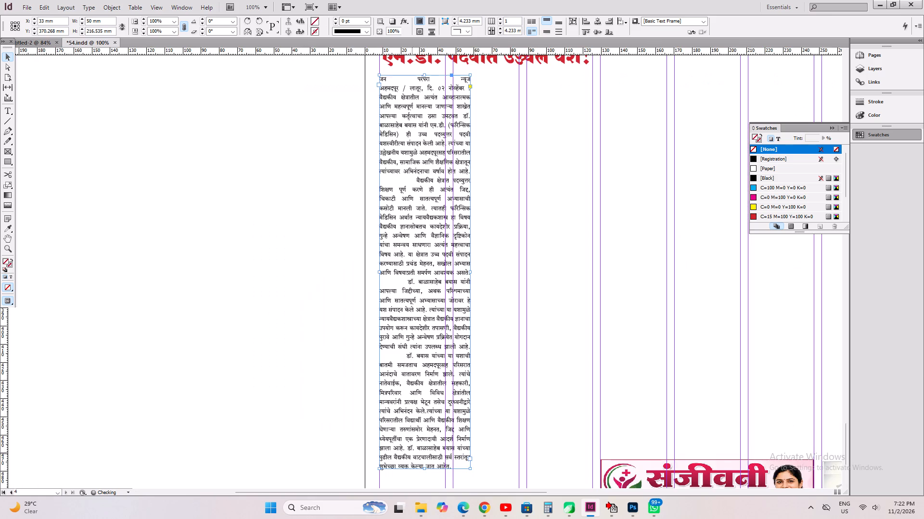
{"action": "left_click_drag", "start_coordinate": [489, 384], "coordinate": [295, 317]}
{"action": "left_click_drag", "start_coordinate": [297, 429], "coordinate": [285, 468]}
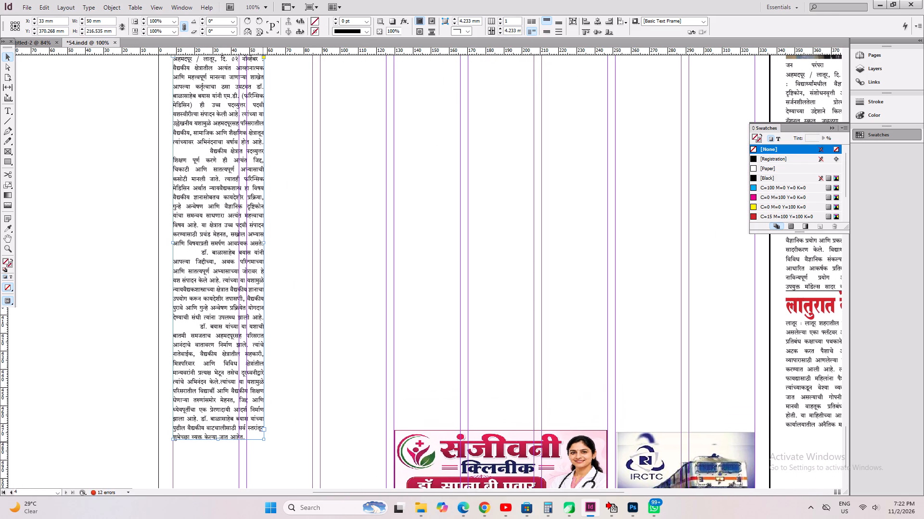
{"action": "left_click_drag", "start_coordinate": [263, 440], "coordinate": [387, 427]}
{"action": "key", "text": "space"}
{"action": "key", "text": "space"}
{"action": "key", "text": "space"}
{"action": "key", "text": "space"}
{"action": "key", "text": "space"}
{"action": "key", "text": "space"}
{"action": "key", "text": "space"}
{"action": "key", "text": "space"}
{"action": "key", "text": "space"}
{"action": "left_click_drag", "start_coordinate": [439, 333], "coordinate": [410, 408]}
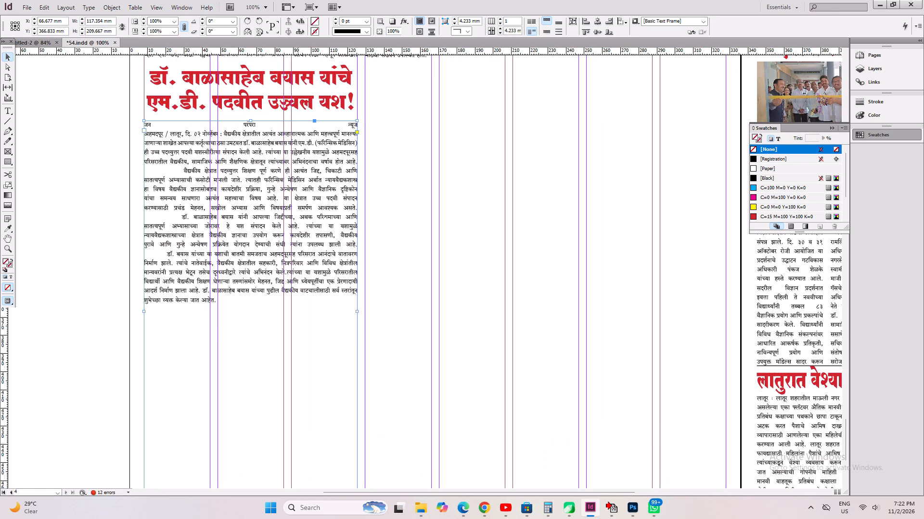
Divide the news text frame into 3 columns, fit its height to the text, and save the document.
{"action": "left_click", "coordinate": [278, 215], "text": "shift"}
{"action": "key", "text": "ctrl+alt+c"}
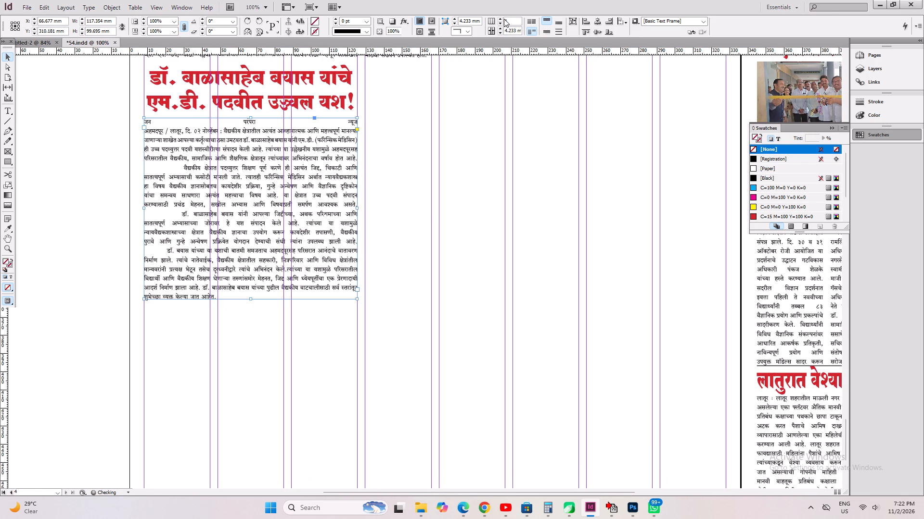
{"action": "double_click", "coordinate": [502, 18]}
{"action": "key", "text": "ctrl+alt+c"}
{"action": "key", "text": "ctrl+s"}
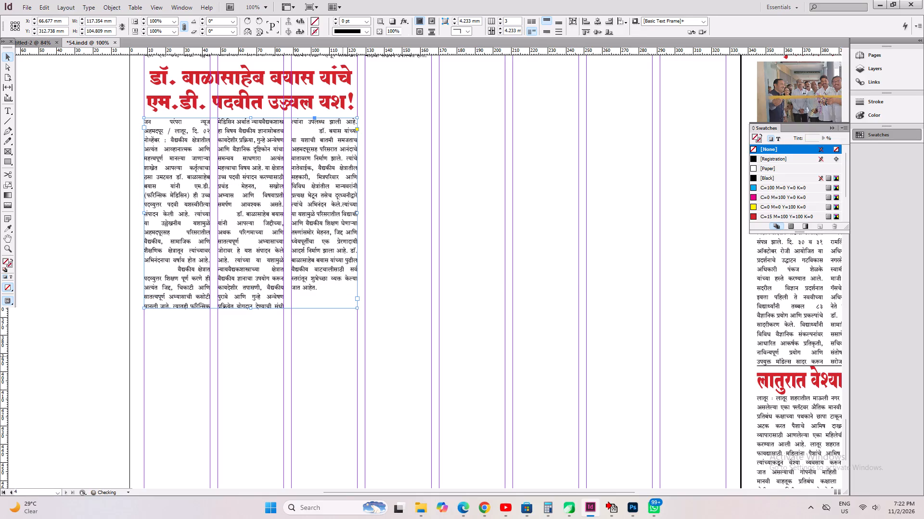
{"action": "key", "text": "ctrl+s"}
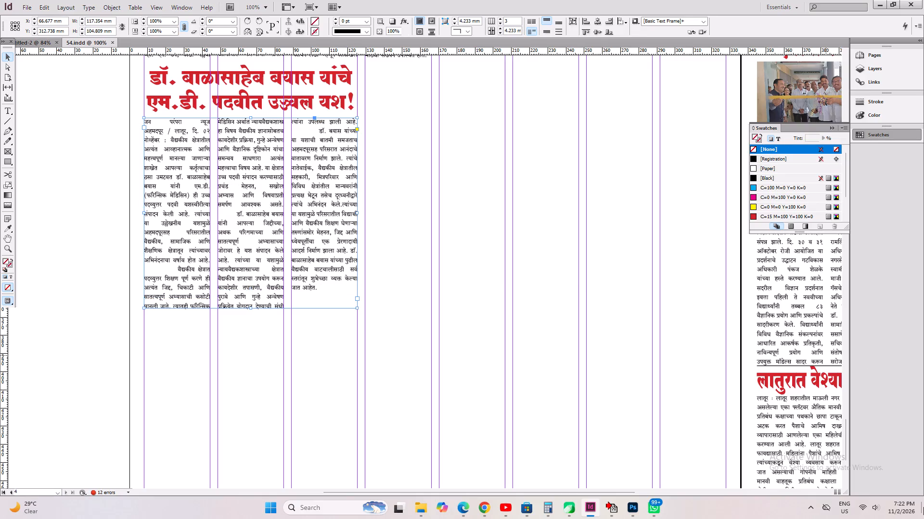
Select all objects on page 04 and its pasteboard, and save 54.indd.
{"action": "key", "text": "ctrl+0"}
{"action": "key", "text": "ctrl+a"}
{"action": "key", "text": "ctrl+s"}
{"action": "key", "text": "ctrl+s"}
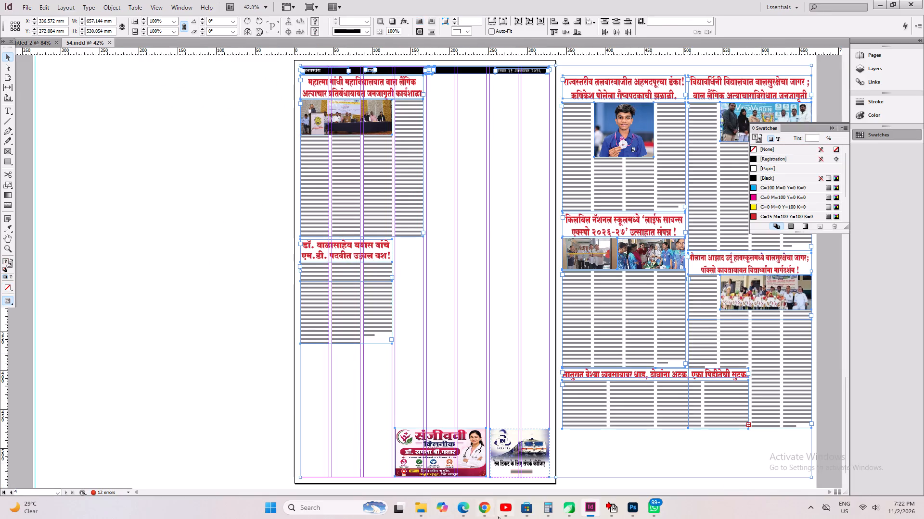
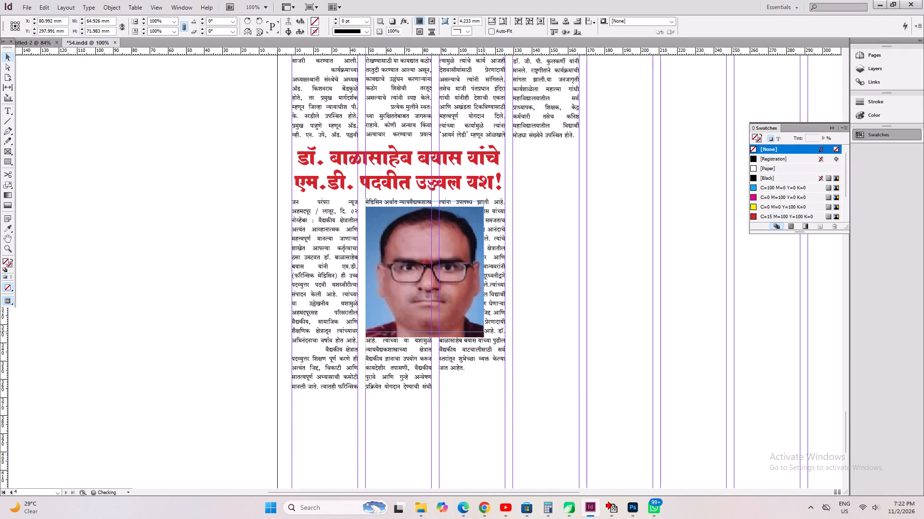
Scale the doctor's portrait in the M.D. success article down to the middle column's width, about 36 mm, and save.
{"action": "left_click_drag", "start_coordinate": [413, 284], "coordinate": [414, 283]}
{"action": "left_click", "coordinate": [486, 267], "text": "ctrl+shift"}
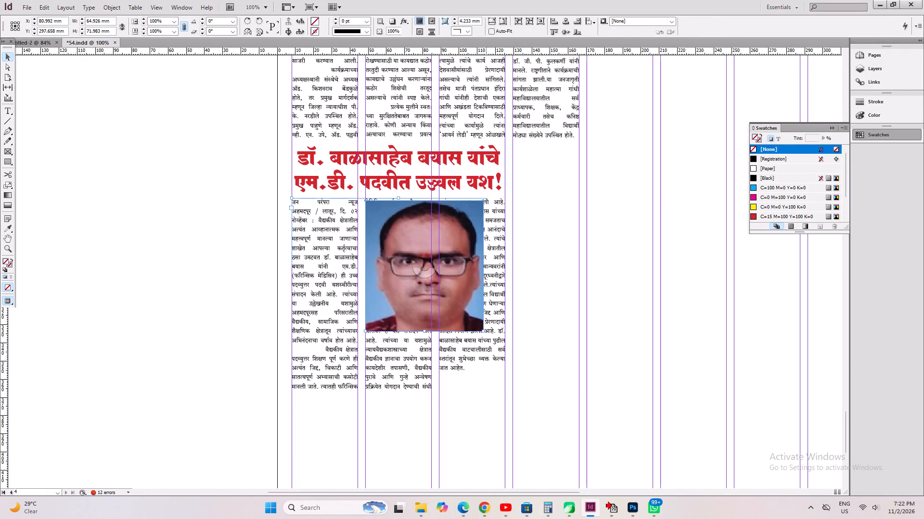
{"action": "left_click", "coordinate": [572, 278], "text": "ctrl"}
{"action": "left_click", "coordinate": [436, 276], "text": "ctrl"}
{"action": "left_click_drag", "start_coordinate": [484, 267], "coordinate": [454, 269], "text": "ctrl+shift"}
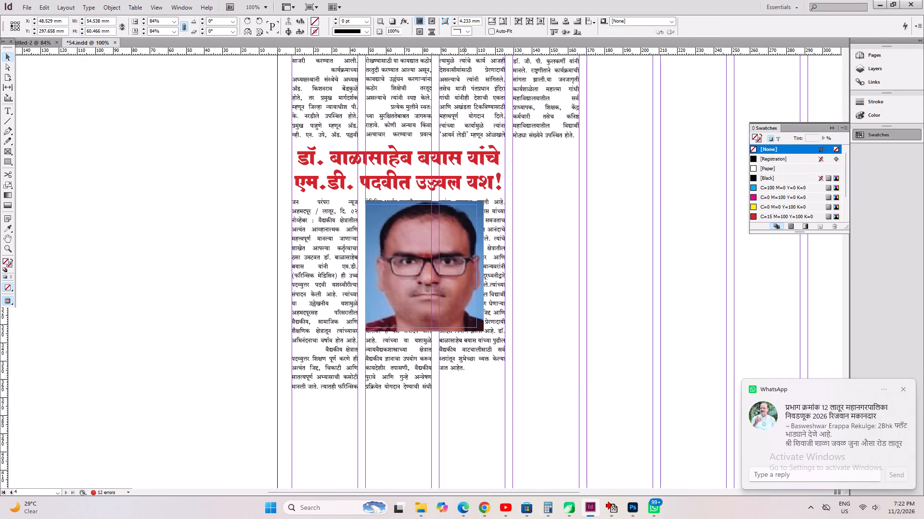
{"action": "left_click_drag", "start_coordinate": [454, 269], "coordinate": [432, 270], "text": "ctrl+shift"}
{"action": "key", "text": "ctrl+s"}
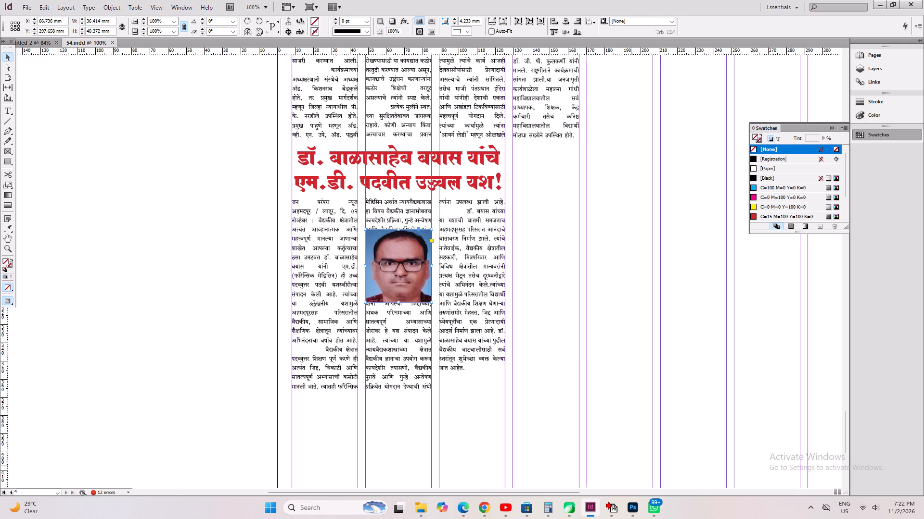
Move the doctor's portrait up to the top of the middle column, level with the article's first text line.
{"action": "left_click", "coordinate": [614, 461]}
{"action": "left_click", "coordinate": [416, 298]}
{"action": "key", "text": "ctrl+2"}
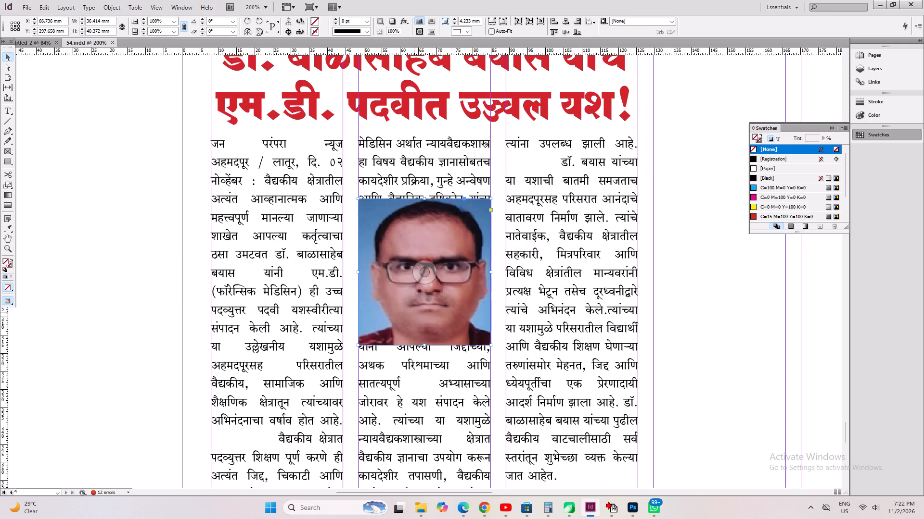
{"action": "left_click_drag", "start_coordinate": [414, 312], "coordinate": [415, 306], "text": "shift"}
{"action": "left_click_drag", "start_coordinate": [439, 325], "coordinate": [435, 254], "text": "shift"}
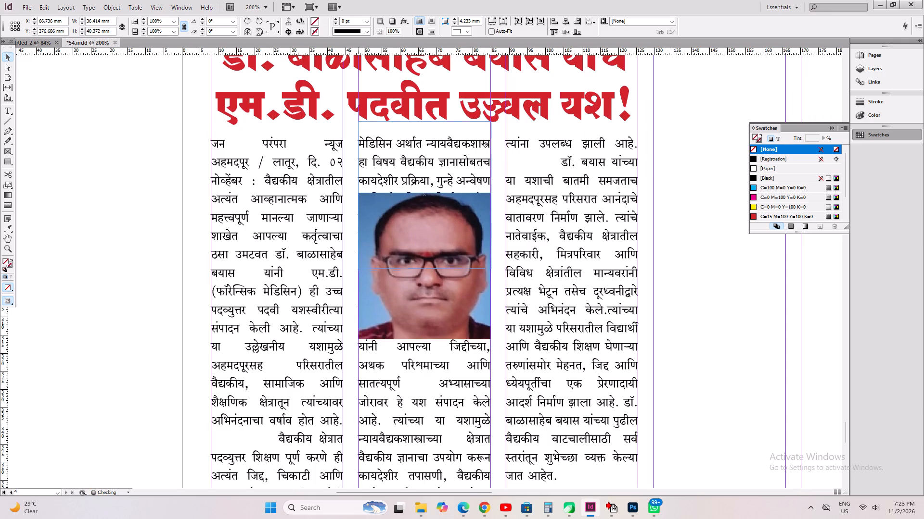
{"action": "left_click_drag", "start_coordinate": [435, 254], "coordinate": [432, 270], "text": "shift"}
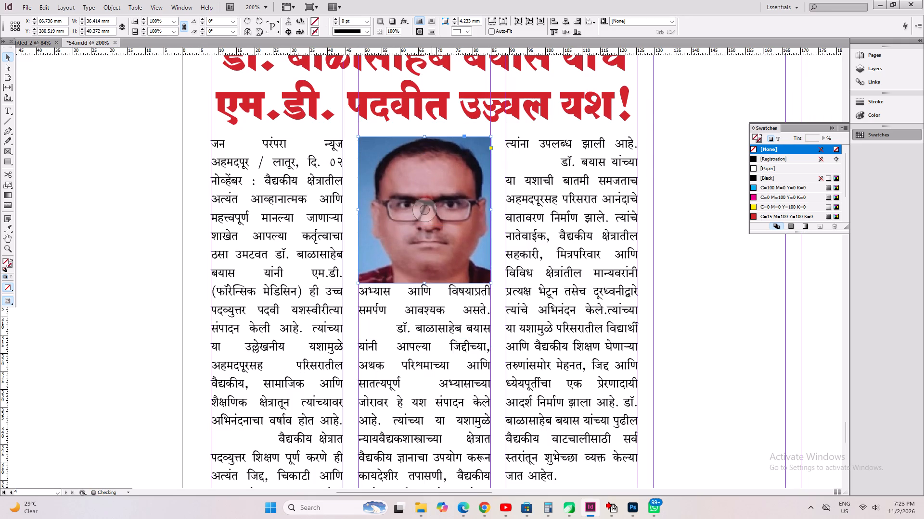
Apply bounding-box text wrap with 0 mm offsets to the doctor's portrait.
{"action": "key", "text": "ctrl+alt+w"}
{"action": "left_click", "coordinate": [482, 222]}
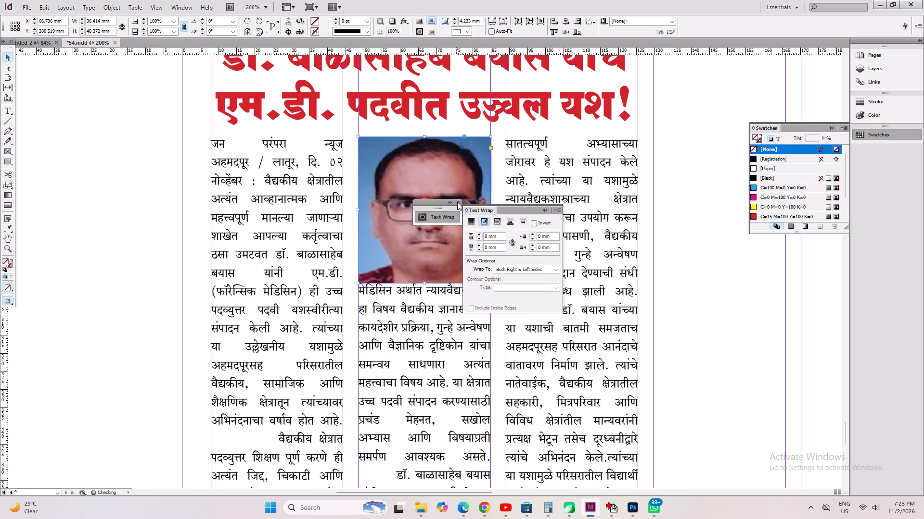
{"action": "left_click", "coordinate": [459, 202]}
Fit the M.D. success article's three-column text frame to its content and save the document.
{"action": "left_click", "coordinate": [280, 281]}
{"action": "key", "text": "ctrl+alt+c"}
{"action": "key", "text": "ctrl+1"}
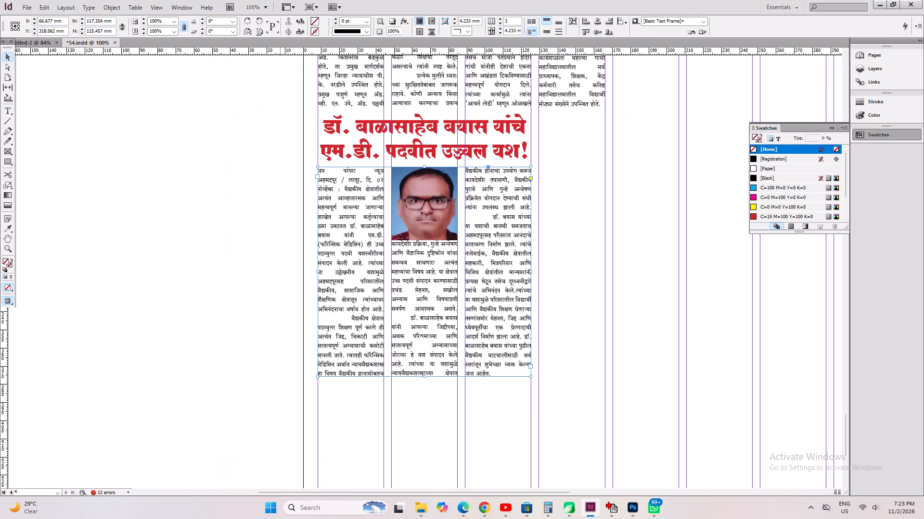
{"action": "key", "text": "ctrl+s"}
Select all objects on page 04 and its pasteboard, and save 54.indd.
{"action": "key", "text": "ctrl+0"}
{"action": "key", "text": "ctrl+a"}
{"action": "key", "text": "ctrl+s"}
{"action": "key", "text": "ctrl+a"}
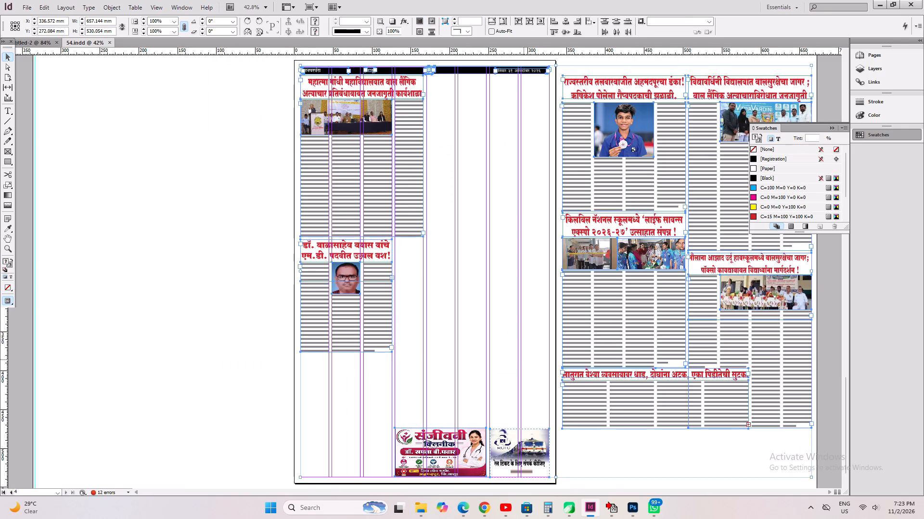
{"action": "key", "text": "ctrl+s"}
{"action": "left_click", "coordinate": [524, 357], "text": "ctrl"}
{"action": "key", "text": "ctrl+a"}
{"action": "key", "text": "ctrl+s"}
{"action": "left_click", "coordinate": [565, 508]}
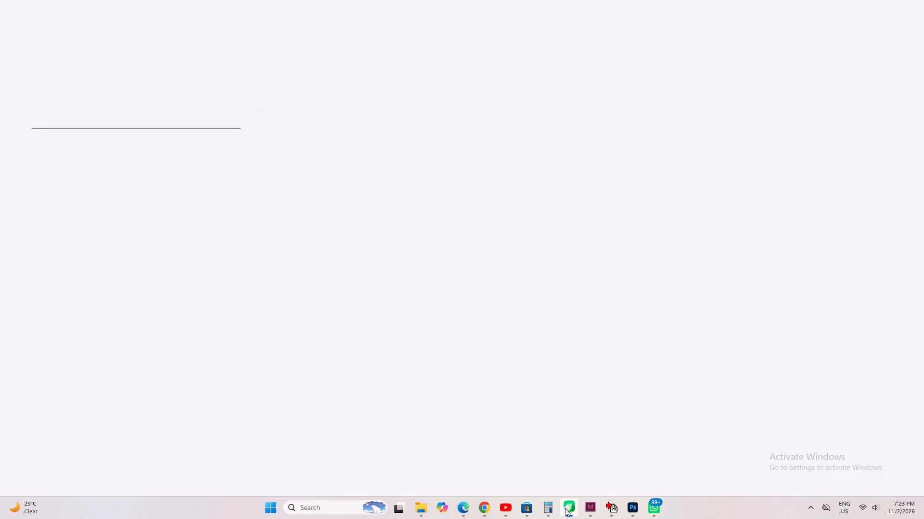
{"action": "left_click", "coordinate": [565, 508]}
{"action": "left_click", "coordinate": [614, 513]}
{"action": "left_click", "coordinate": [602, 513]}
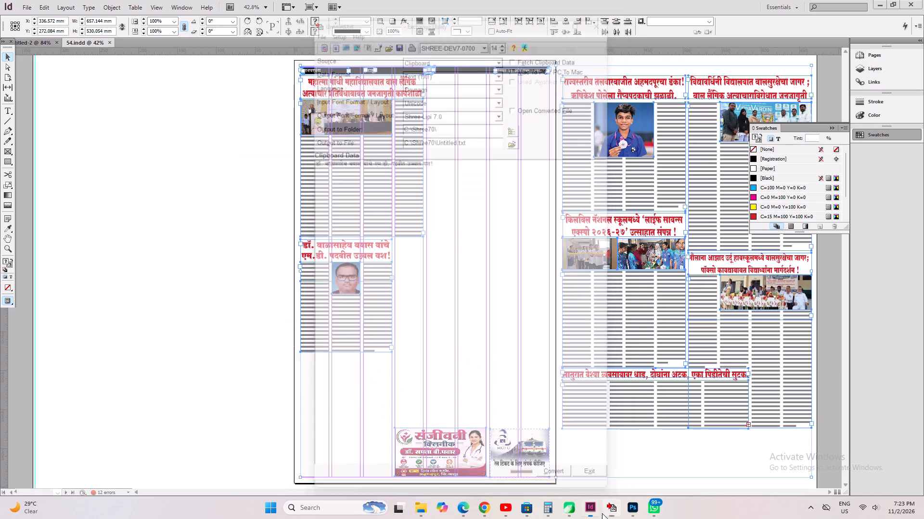
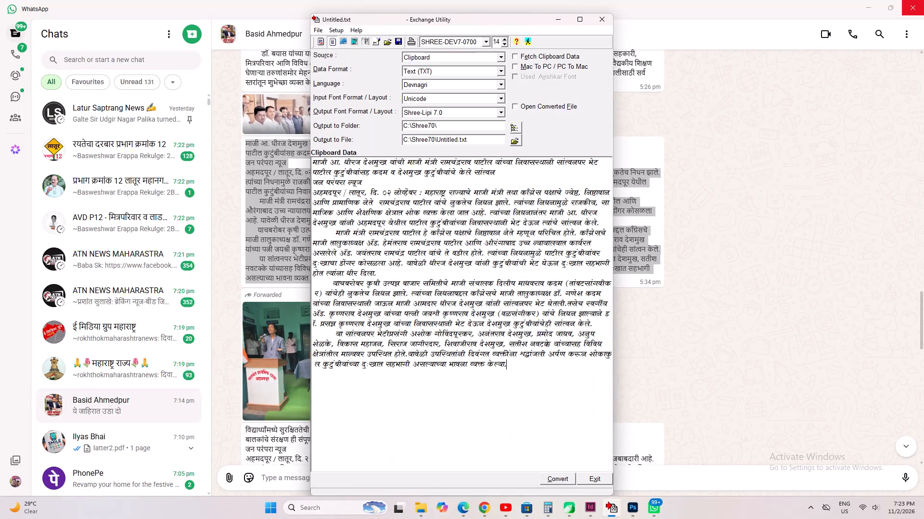
Switch to InDesign, draw a text frame about 156 × 253 mm over page 04's empty right-hand columns, and paste the converted condolence-visit article into it.
{"action": "double_click", "coordinate": [588, 512]}
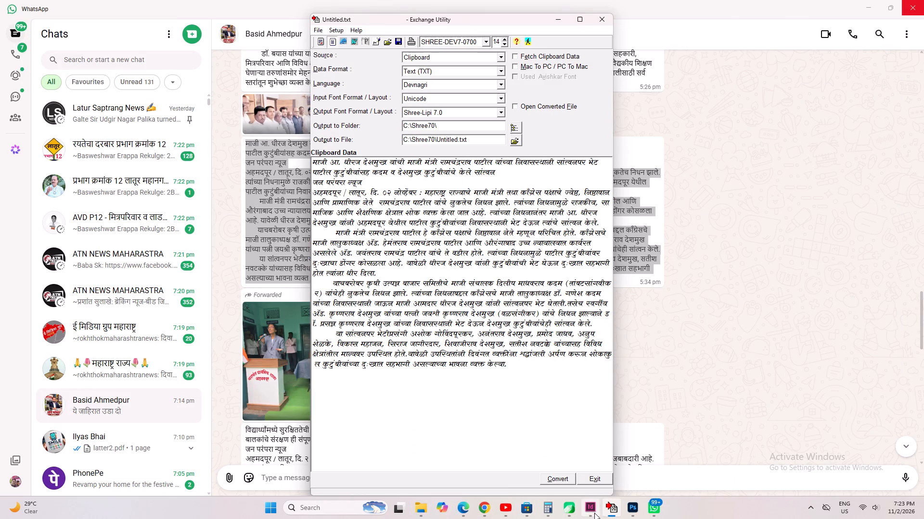
{"action": "left_click", "coordinate": [594, 513]}
{"action": "left_click", "coordinate": [467, 351]}
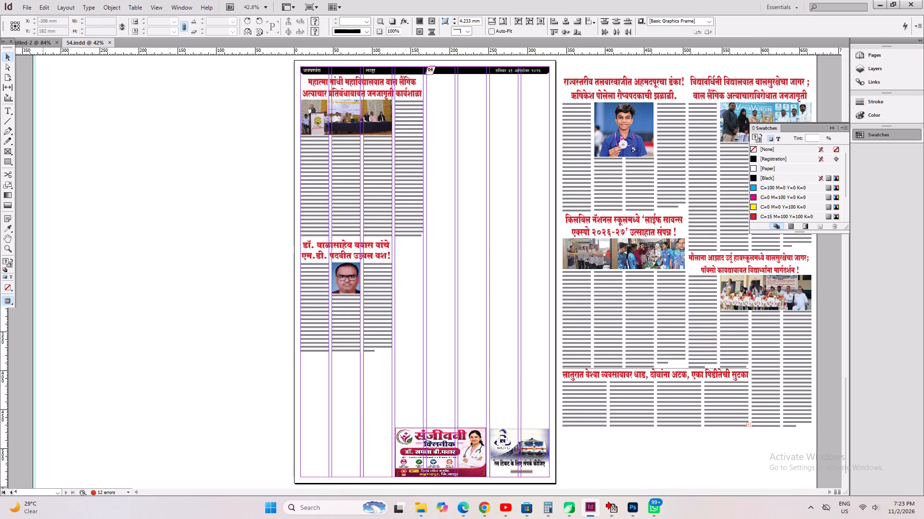
{"action": "left_click", "coordinate": [6, 111]}
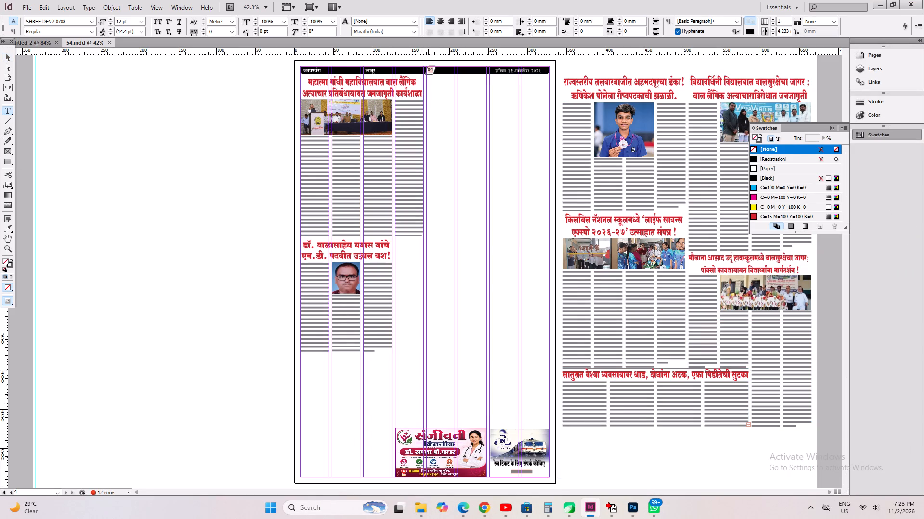
{"action": "left_click_drag", "start_coordinate": [428, 91], "coordinate": [549, 288]}
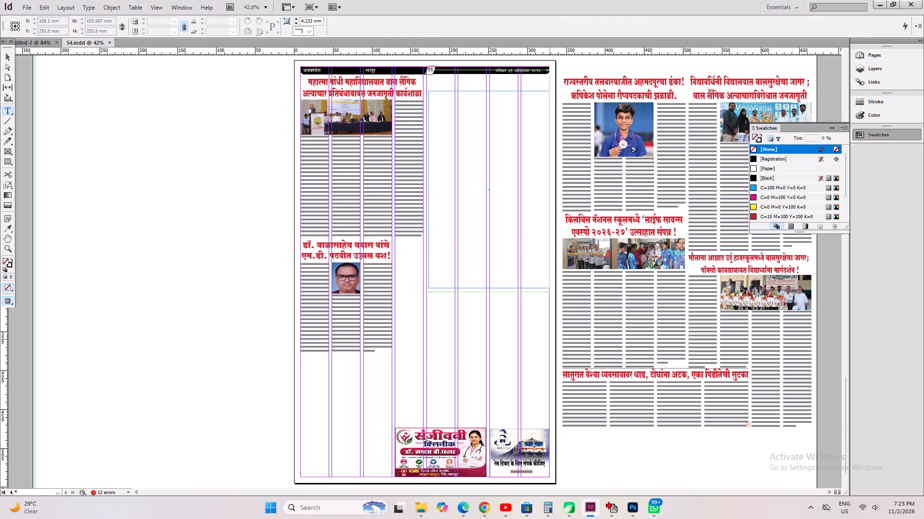
{"action": "key", "text": "ctrl+v"}
{"action": "key", "text": "ctrl+2"}
{"action": "left_click_drag", "start_coordinate": [359, 189], "coordinate": [381, 341], "text": "alt"}
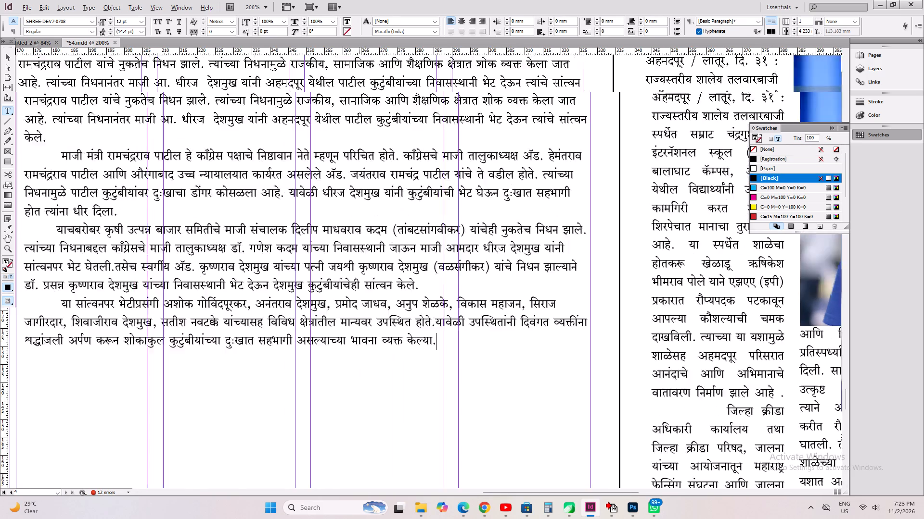
Cut the headline line from the news text and paste it into a new 158.5 mm wide text frame below the page 04 header.
{"action": "left_click_drag", "start_coordinate": [381, 341], "coordinate": [388, 392], "text": "alt"}
{"action": "left_click_drag", "start_coordinate": [344, 311], "coordinate": [414, 460], "text": "alt"}
{"action": "left_click_drag", "start_coordinate": [533, 320], "coordinate": [251, 210]}
{"action": "key", "text": "ctrl+x"}
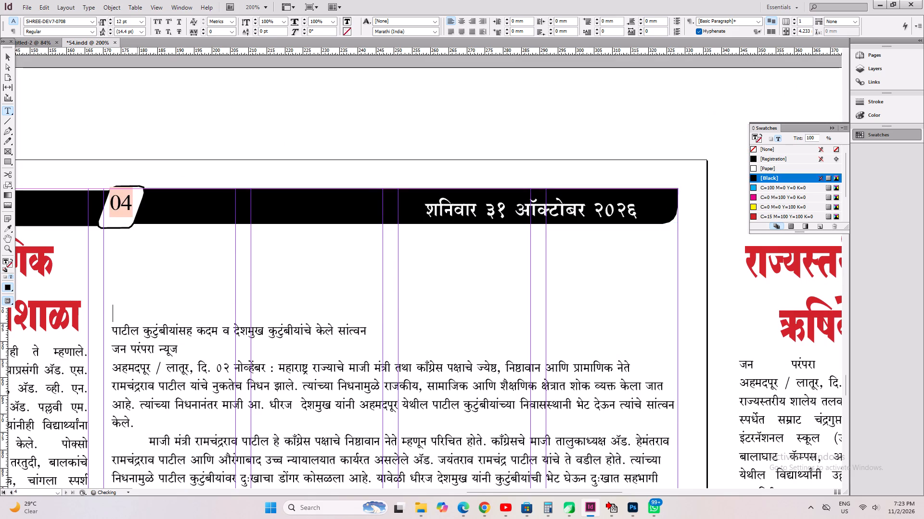
{"action": "left_click_drag", "start_coordinate": [102, 234], "coordinate": [679, 346]}
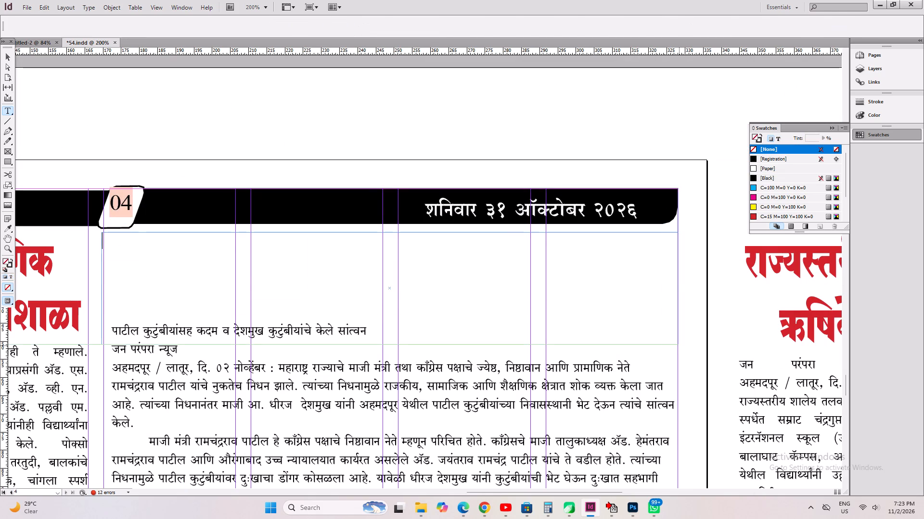
{"action": "key", "text": "ctrl+v"}
Apply the neighbouring article's large red headline formatting to the whole pasted headline.
{"action": "key", "text": "ctrl+a"}
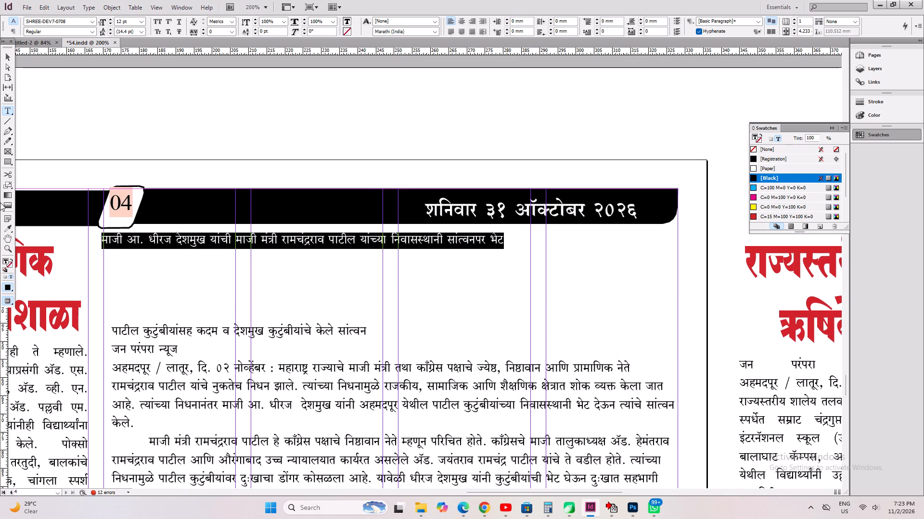
{"action": "left_click", "coordinate": [6, 225]}
{"action": "left_click", "coordinate": [31, 249]}
{"action": "key", "text": "ctrl+1"}
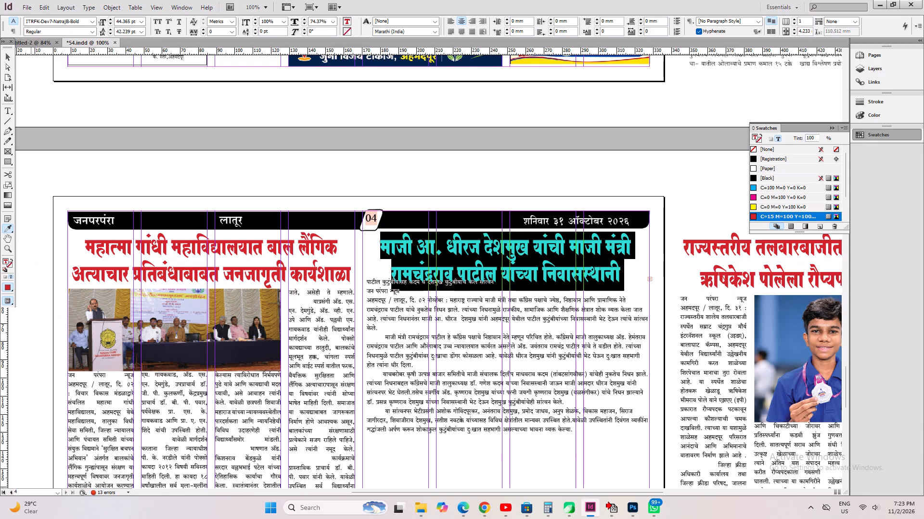
Move the news body frame down to clear the headline, and fit the headline frame to its text.
{"action": "left_click", "coordinate": [6, 49]}
{"action": "left_click", "coordinate": [4, 58]}
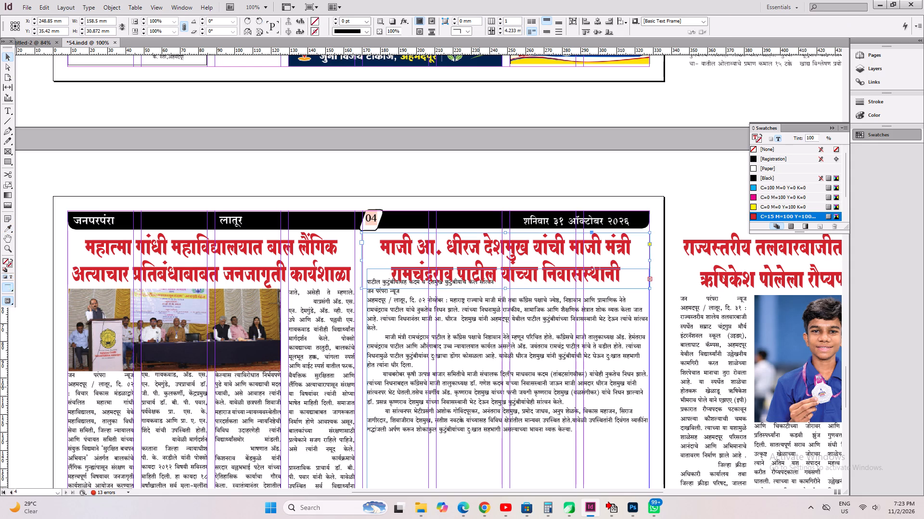
{"action": "left_click", "coordinate": [479, 384]}
{"action": "left_click_drag", "start_coordinate": [481, 358], "coordinate": [480, 411], "text": "shift"}
{"action": "left_click", "coordinate": [497, 269]}
{"action": "key", "text": "ctrl+alt+c"}
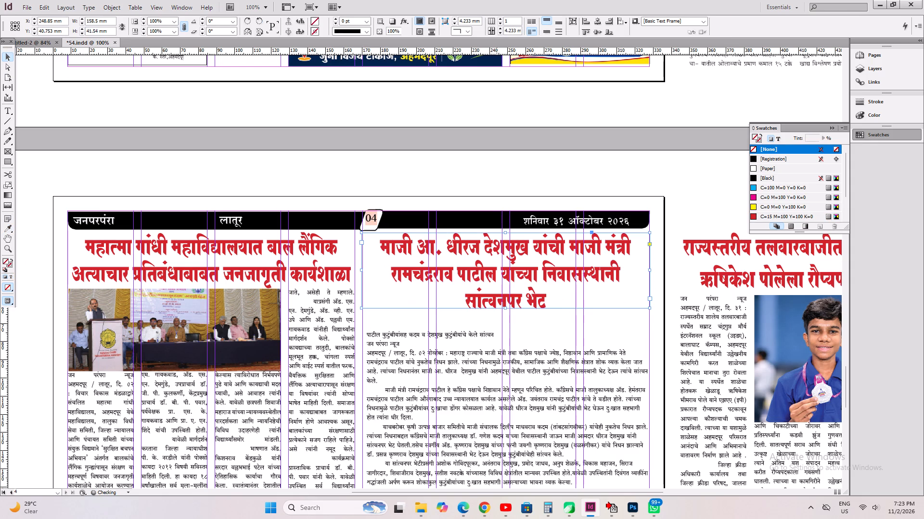
Justify the new headline, reduce its text size to 42.365 pt, and save the document.
{"action": "key", "text": "ctrl+shift+j"}
{"action": "key", "text": "ctrl+shift+comma"}
{"action": "key", "text": "ctrl+shift+comma"}
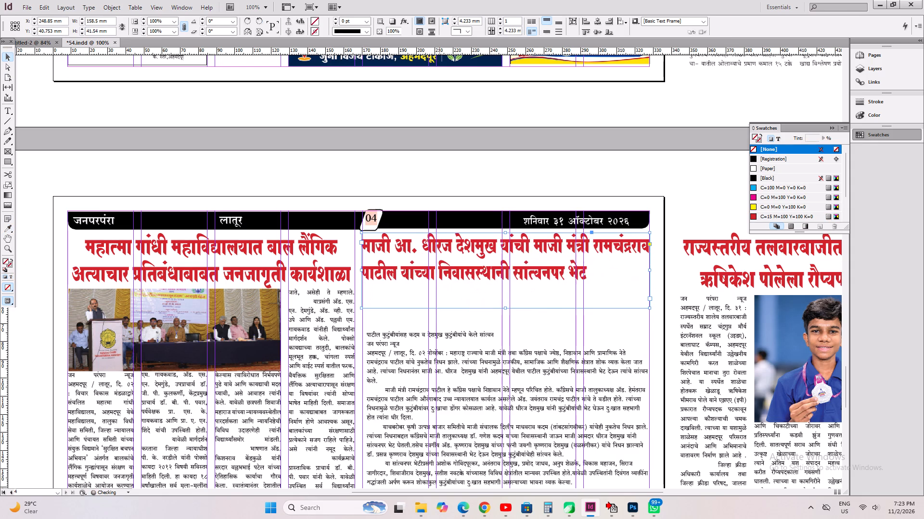
{"action": "key", "text": "ctrl+shift+period"}
{"action": "key", "text": "ctrl+s"}
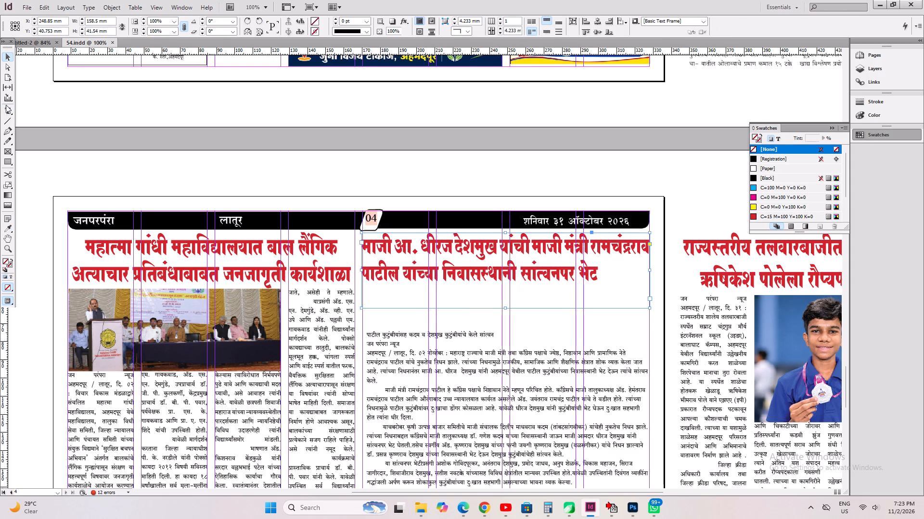
Break the headline after its first line, centre the second line beneath it, and save the document.
{"action": "left_click", "coordinate": [7, 107]}
{"action": "left_click", "coordinate": [423, 253]}
{"action": "key", "text": "End"}
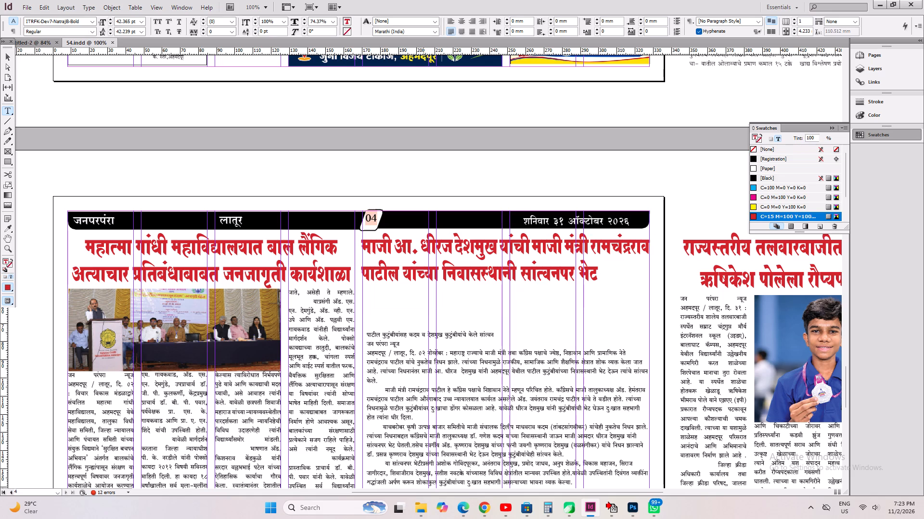
{"action": "key", "text": "Return"}
{"action": "key", "text": "ctrl+shift+c"}
{"action": "key", "text": "ctrl+s"}
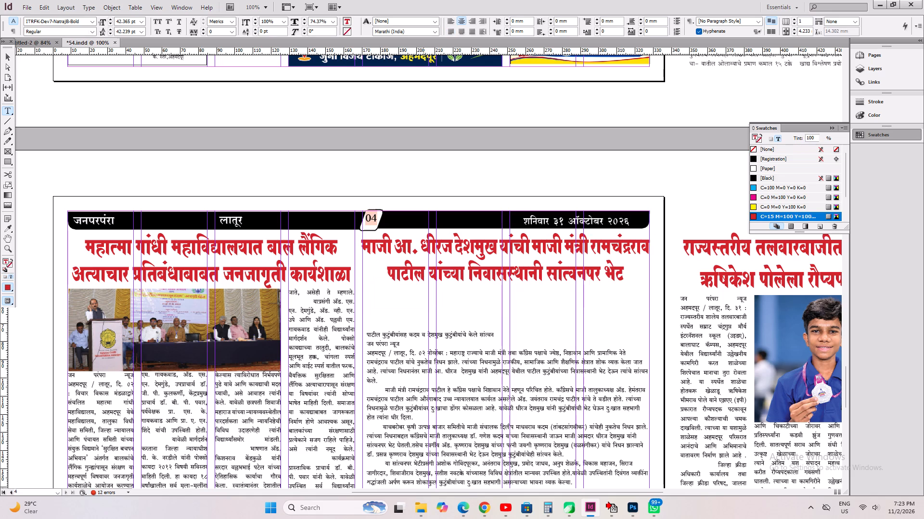
Delete the subheading and the empty lines above the news agency byline in the body text.
{"action": "left_click_drag", "start_coordinate": [503, 339], "coordinate": [345, 309]}
{"action": "key", "text": "BackSpace"}
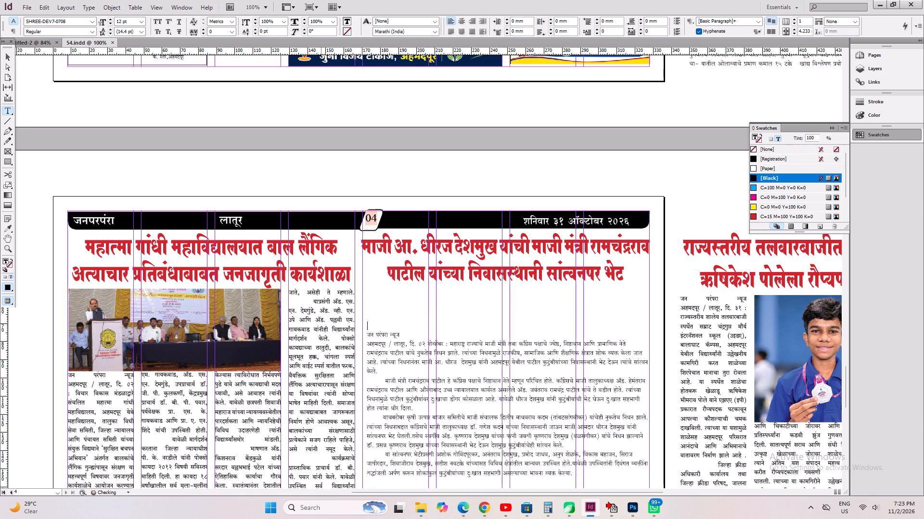
{"action": "key", "text": "Down"}
{"action": "key", "text": "shift+Up"}
{"action": "key", "text": "shift+Up"}
{"action": "key", "text": "shift+Up"}
{"action": "key", "text": "shift+Up"}
{"action": "key", "text": "shift+Up"}
{"action": "key", "text": "BackSpace"}
Justify all the body text of the news story, fit its frame to the content, and save.
{"action": "key", "text": "ctrl+a"}
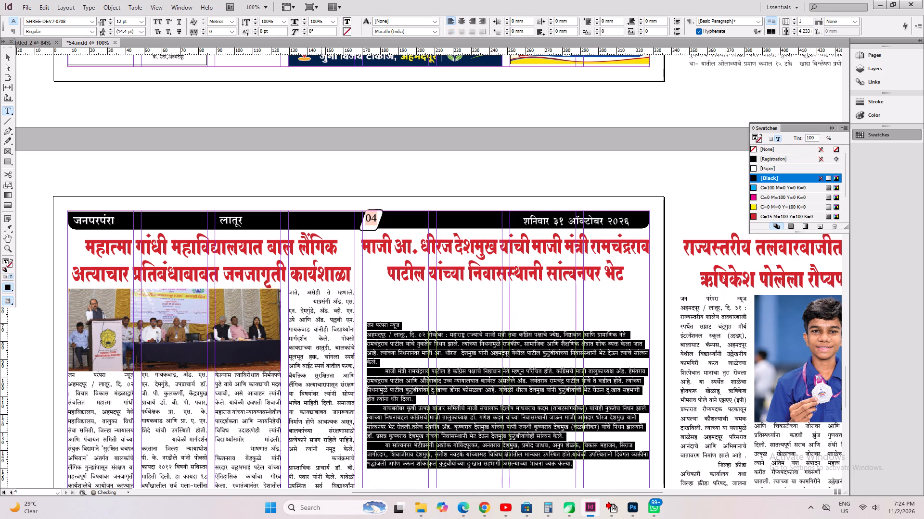
{"action": "key", "text": "ctrl+shift+j"}
{"action": "key", "text": "ctrl+alt+c"}
{"action": "key", "text": "ctrl+s"}
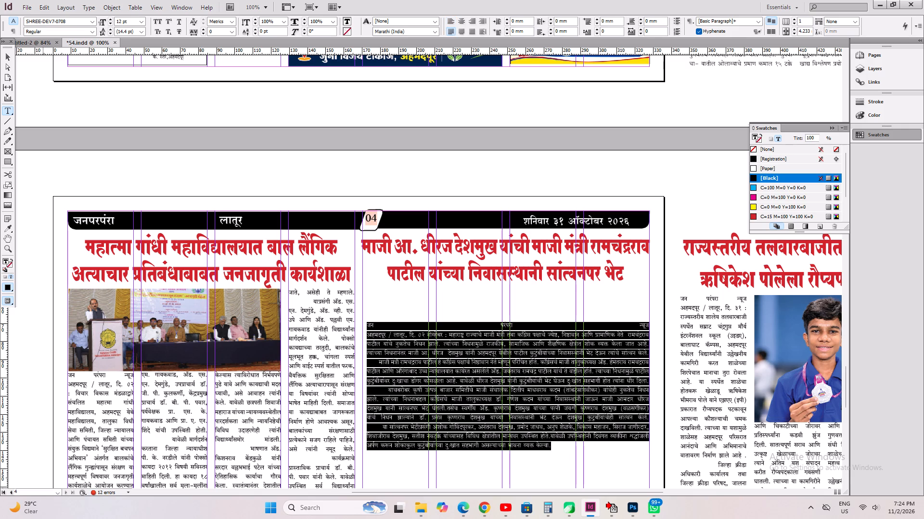
Place the body frame directly under the headline and widen it to about 157.5 mm to reach the page's outer margin.
{"action": "left_click", "coordinate": [5, 57]}
{"action": "left_click_drag", "start_coordinate": [399, 391], "coordinate": [395, 358]}
{"action": "key", "text": "ctrl+1"}
{"action": "left_click_drag", "start_coordinate": [565, 334], "coordinate": [567, 338]}
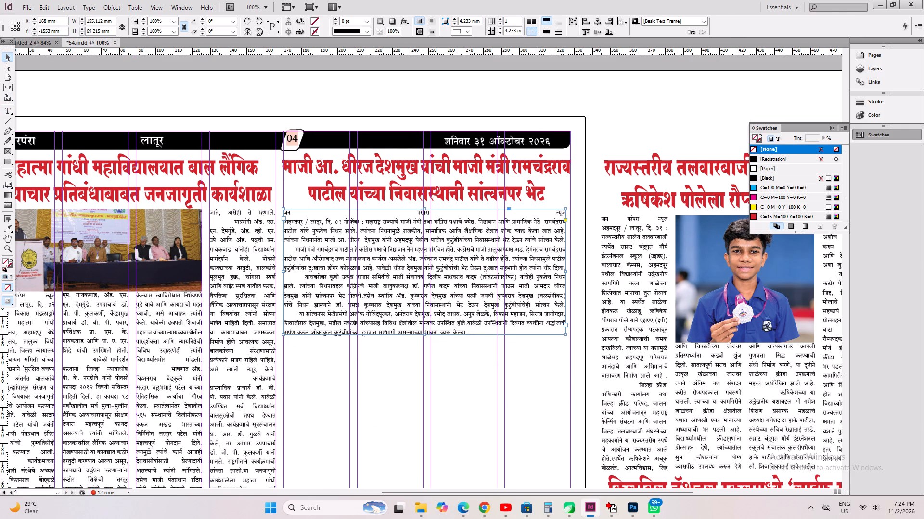
{"action": "left_click_drag", "start_coordinate": [567, 338], "coordinate": [569, 344]}
{"action": "key", "text": "ctrl+alt+c"}
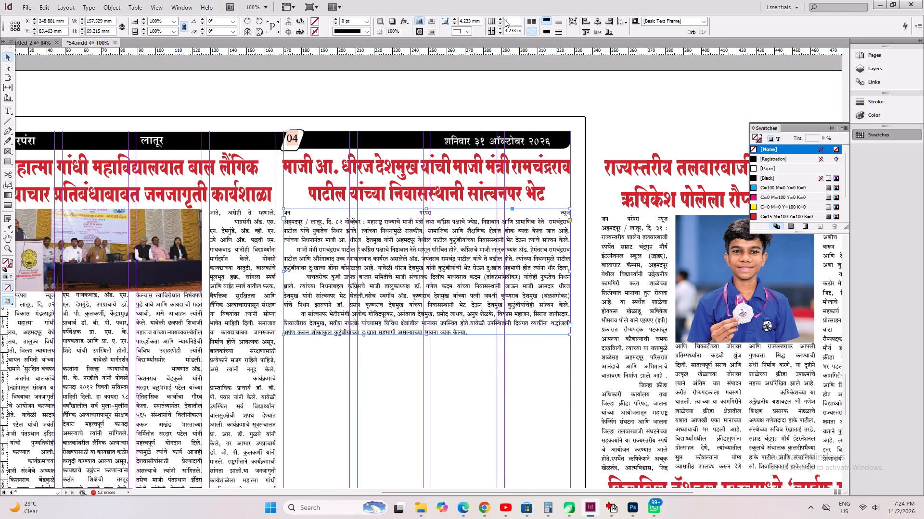
Set the body text frame to three columns, fit it to its content, and save the document.
{"action": "double_click", "coordinate": [501, 18]}
{"action": "key", "text": "ctrl+alt+c"}
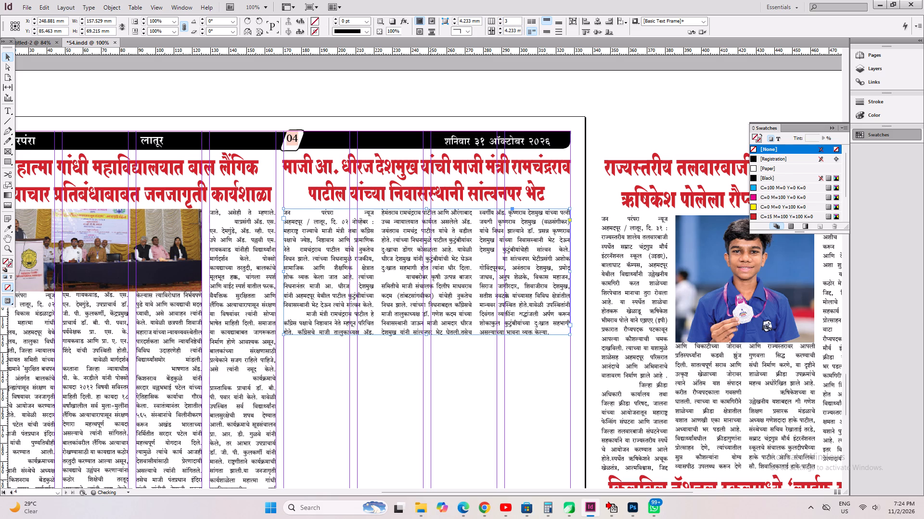
{"action": "left_click", "coordinate": [422, 285], "text": "shift"}
{"action": "key", "text": "ctrl+s"}
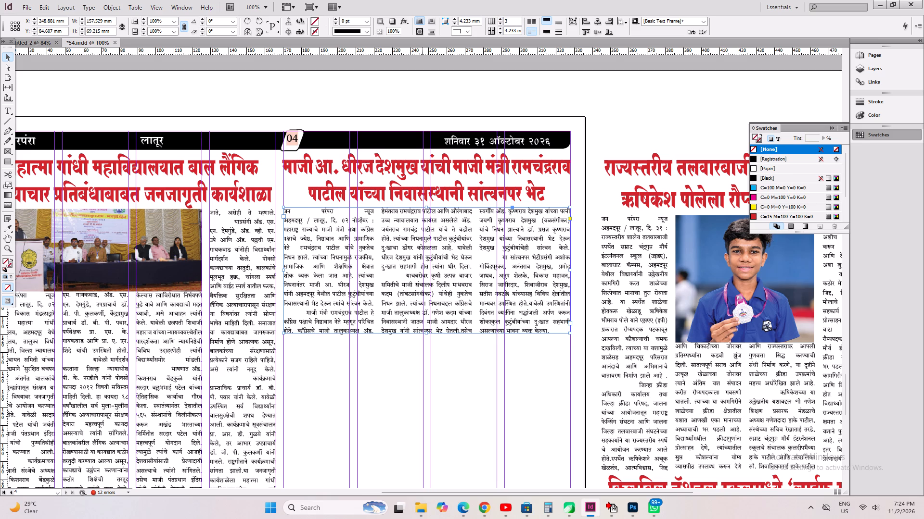
{"action": "key", "text": "ctrl+s"}
{"action": "key", "text": "ctrl+0"}
{"action": "key", "text": "ctrl+s"}
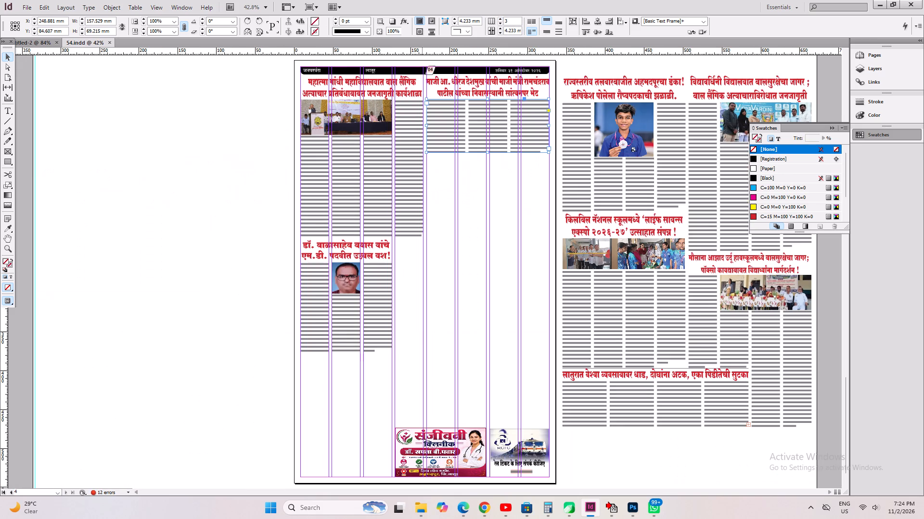
{"action": "key", "text": "ctrl+s"}
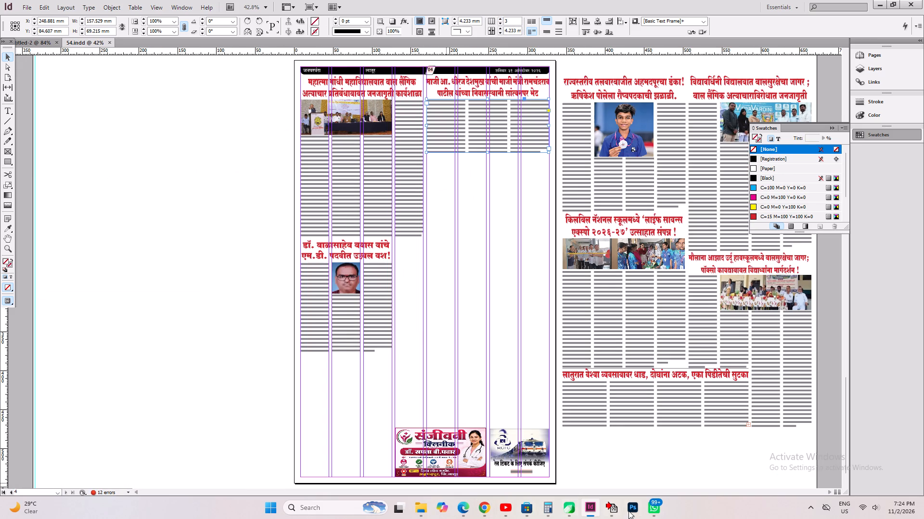
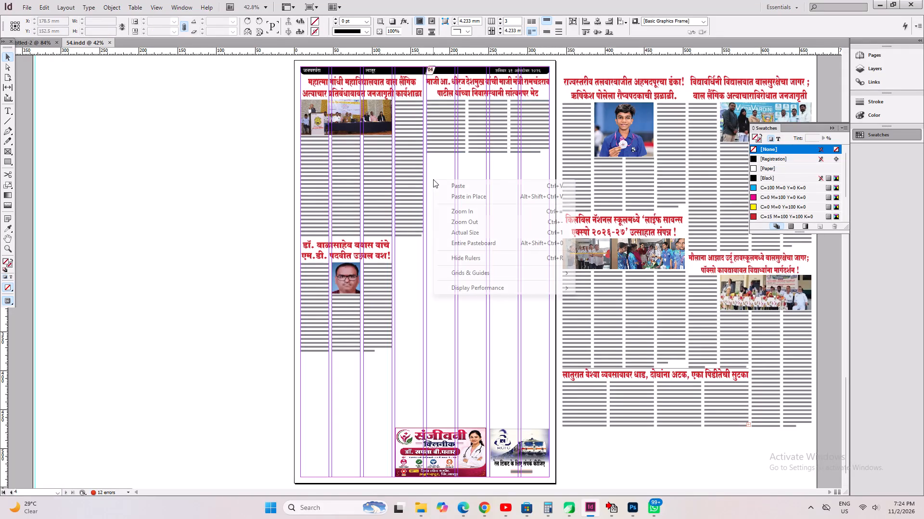
Paste the copied group photo onto the page and scale it down proportionally to about 160 mm wide by 36 mm high.
{"action": "double_click", "coordinate": [444, 186]}
{"action": "key", "text": "ctrl+1"}
{"action": "key", "text": "space"}
{"action": "left_click_drag", "start_coordinate": [441, 311], "coordinate": [467, 356]}
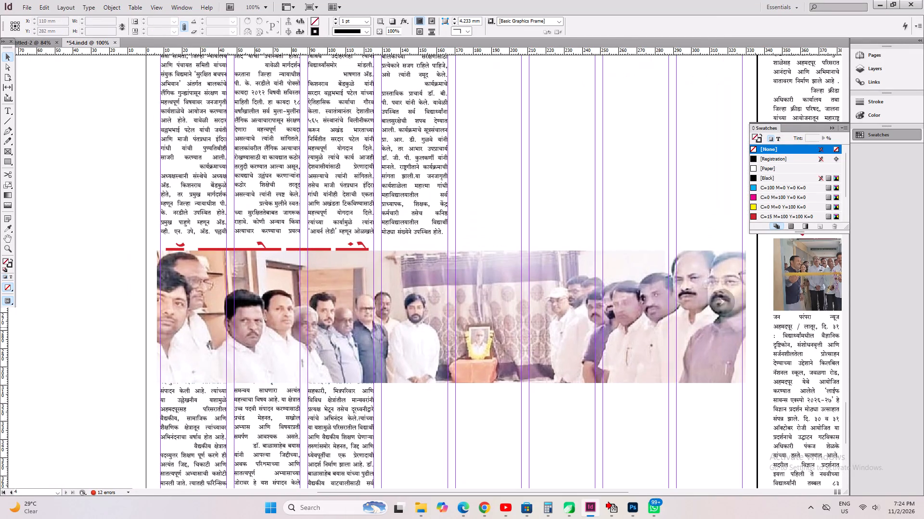
{"action": "left_click", "coordinate": [185, 316]}
{"action": "left_click_drag", "start_coordinate": [157, 316], "coordinate": [456, 340], "text": "ctrl+shift"}
Move the group photo straight up so it sits directly beneath the three-column body text of the news story.
{"action": "key", "text": "ctrl+1"}
{"action": "key", "text": "space"}
{"action": "key", "text": "space"}
{"action": "key", "text": "space"}
{"action": "key", "text": "space"}
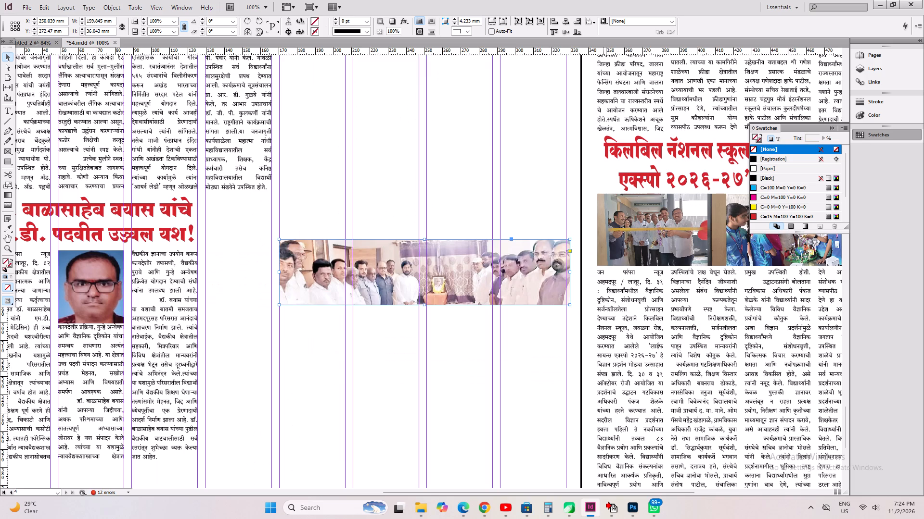
{"action": "left_click_drag", "start_coordinate": [587, 352], "coordinate": [582, 466]}
{"action": "left_click_drag", "start_coordinate": [466, 395], "coordinate": [462, 154]}
{"action": "key", "text": "space"}
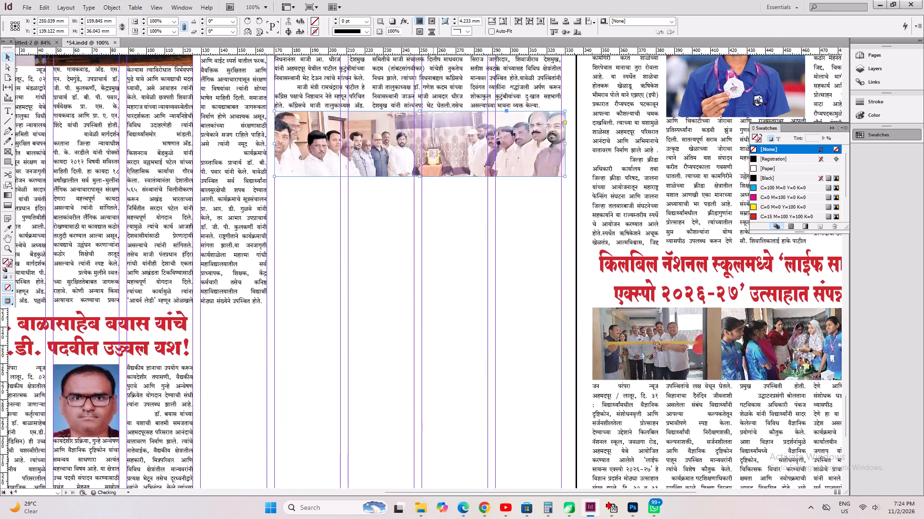
Move the group photo up above the body text so it sits directly beneath the two-line headline.
{"action": "left_click_drag", "start_coordinate": [433, 219], "coordinate": [433, 433]}
{"action": "left_click_drag", "start_coordinate": [432, 389], "coordinate": [432, 264], "text": "shift"}
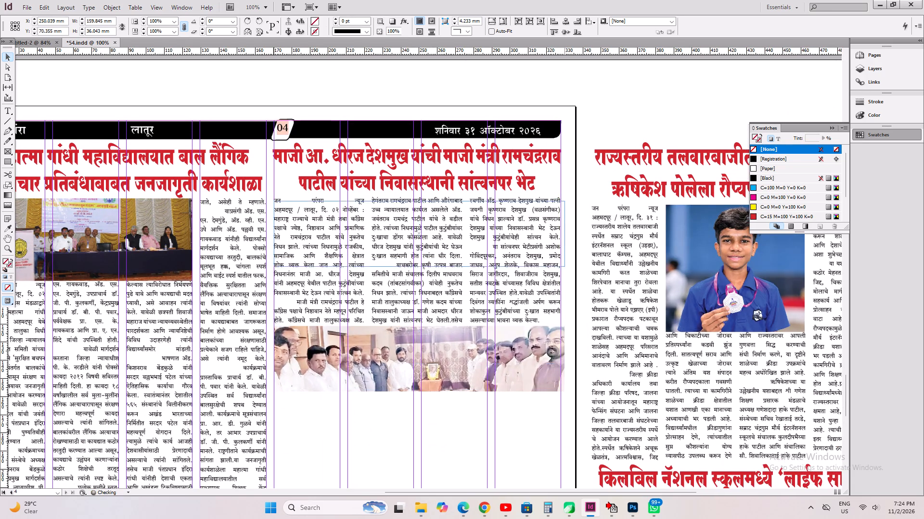
{"action": "left_click_drag", "start_coordinate": [432, 264], "coordinate": [432, 262], "text": "shift"}
Move the three-column body text frame straight down so it sits below the group photo.
{"action": "left_click", "coordinate": [441, 314]}
{"action": "left_click_drag", "start_coordinate": [437, 297], "coordinate": [437, 323], "text": "shift"}
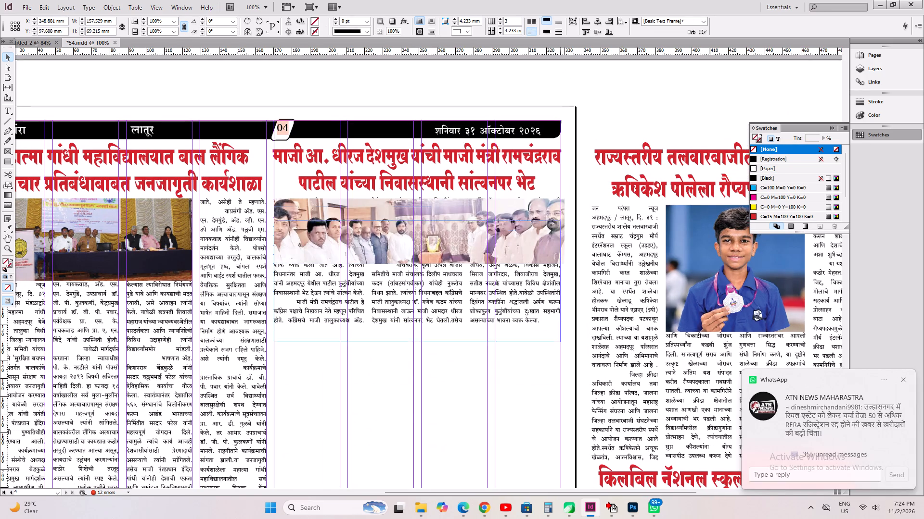
{"action": "left_click_drag", "start_coordinate": [437, 323], "coordinate": [441, 368], "text": "shift"}
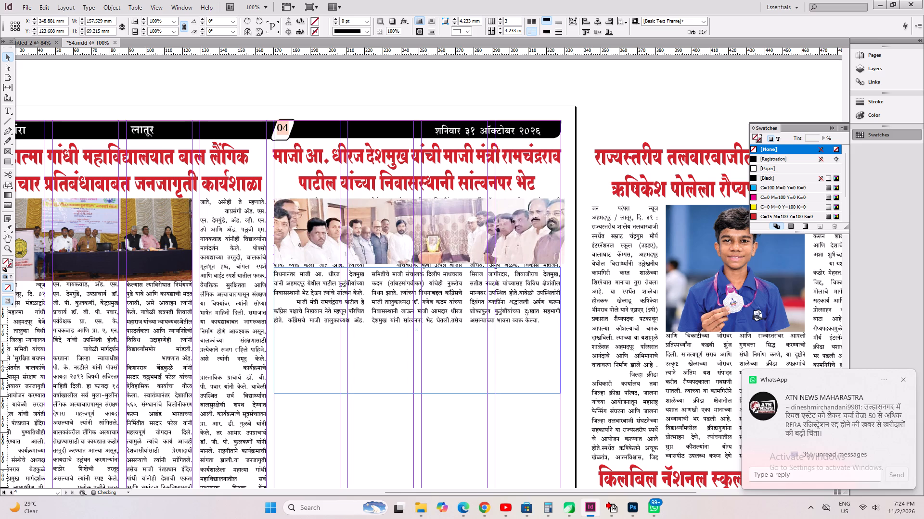
Trim the right edge of the group photo's frame to line up with the headline and page margin.
{"action": "left_click", "coordinate": [542, 261]}
{"action": "left_click_drag", "start_coordinate": [564, 233], "coordinate": [563, 233], "text": "ctrl+shift"}
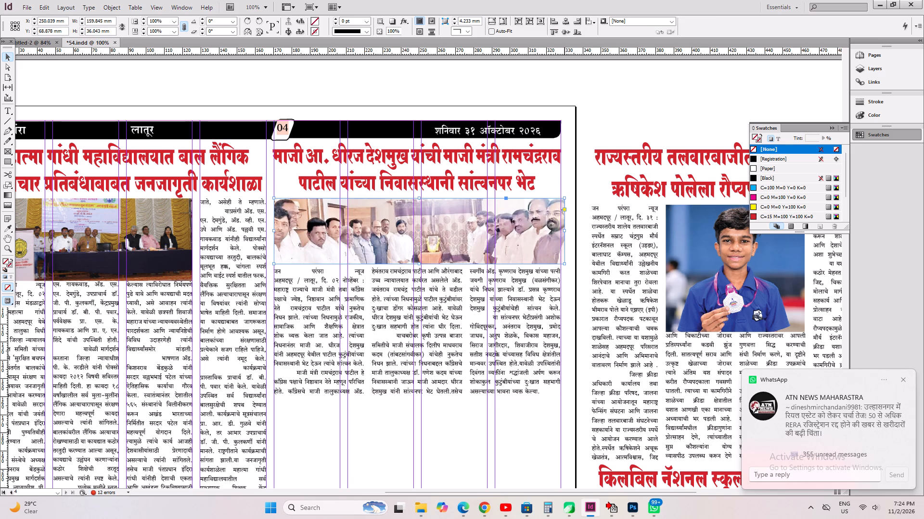
{"action": "left_click_drag", "start_coordinate": [563, 233], "coordinate": [559, 234], "text": "ctrl+shift"}
Nudge the body text frame up slightly to close the gap beneath the group photo, and save the document.
{"action": "left_click", "coordinate": [483, 349]}
{"action": "key", "text": "Up"}
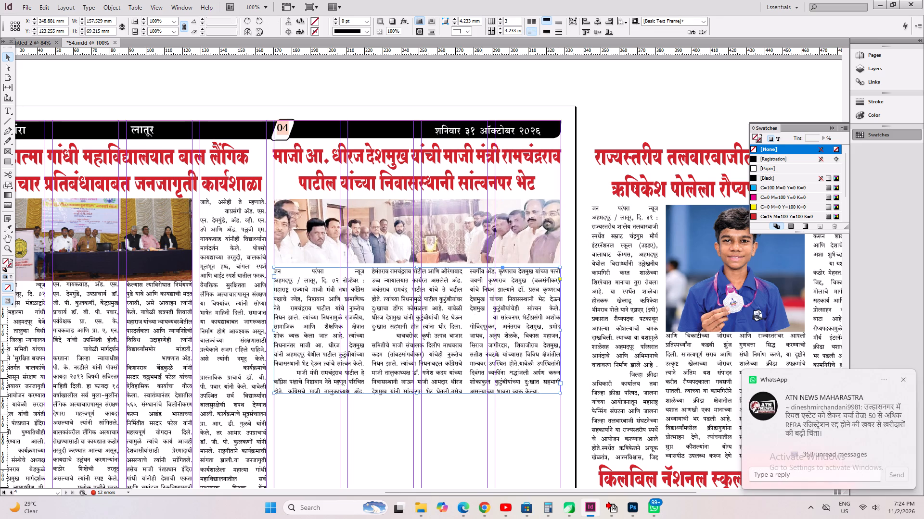
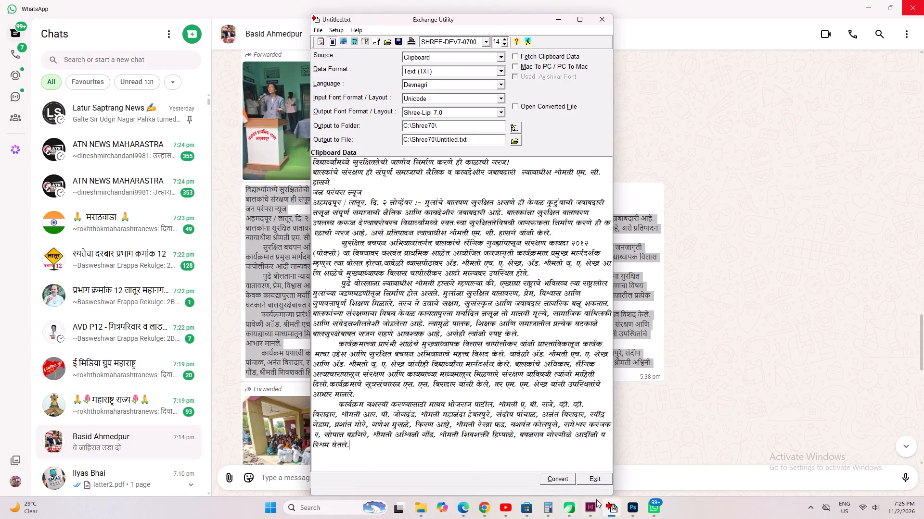
Switch to InDesign, bring the 54.indd page layout forward, and activate the Type tool for the converted child-safety article.
{"action": "left_click", "coordinate": [585, 508]}
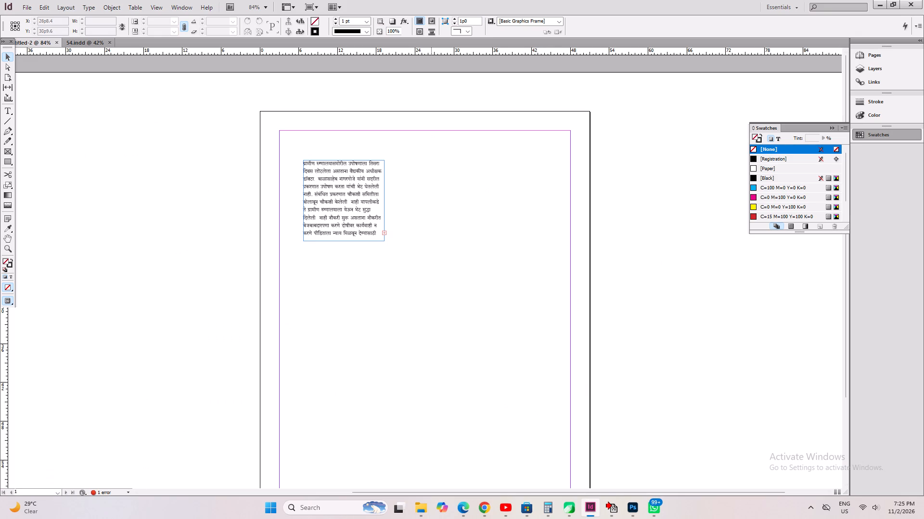
{"action": "left_click", "coordinate": [95, 44]}
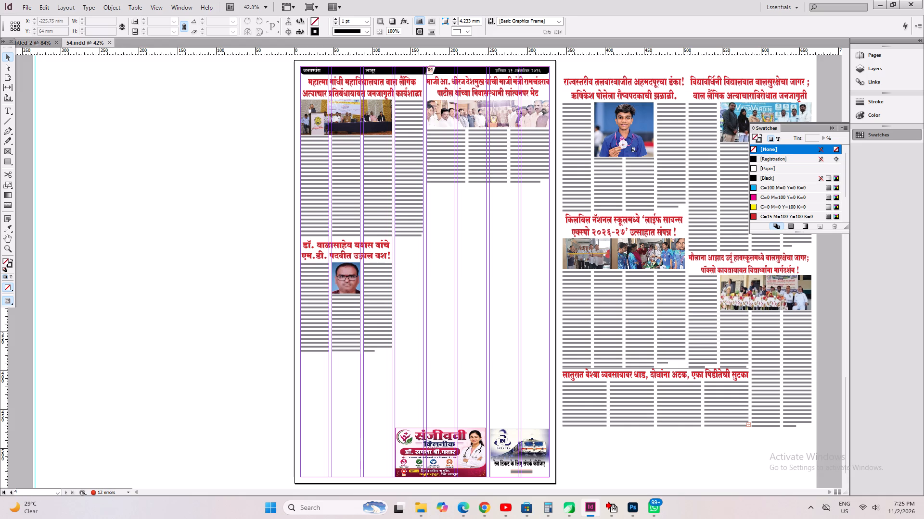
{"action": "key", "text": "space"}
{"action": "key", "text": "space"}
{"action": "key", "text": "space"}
{"action": "left_click_drag", "start_coordinate": [450, 302], "coordinate": [309, 317]}
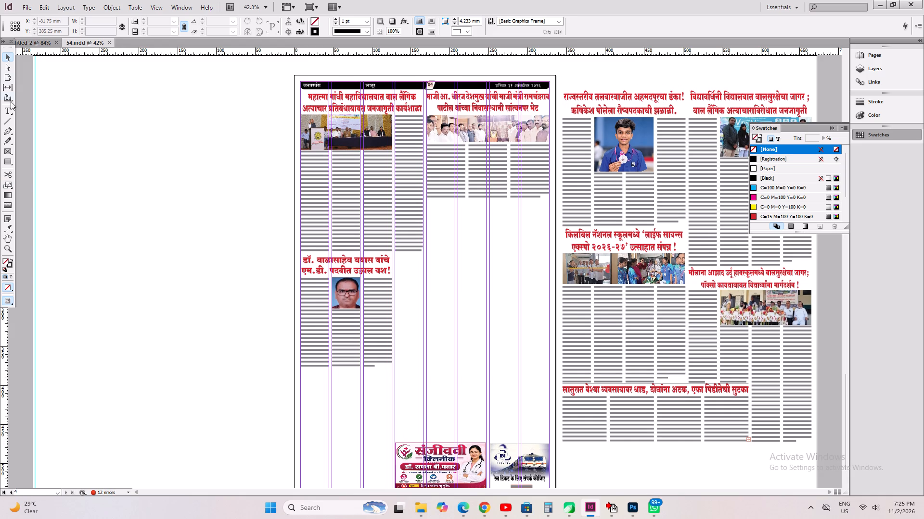
{"action": "left_click", "coordinate": [6, 108]}
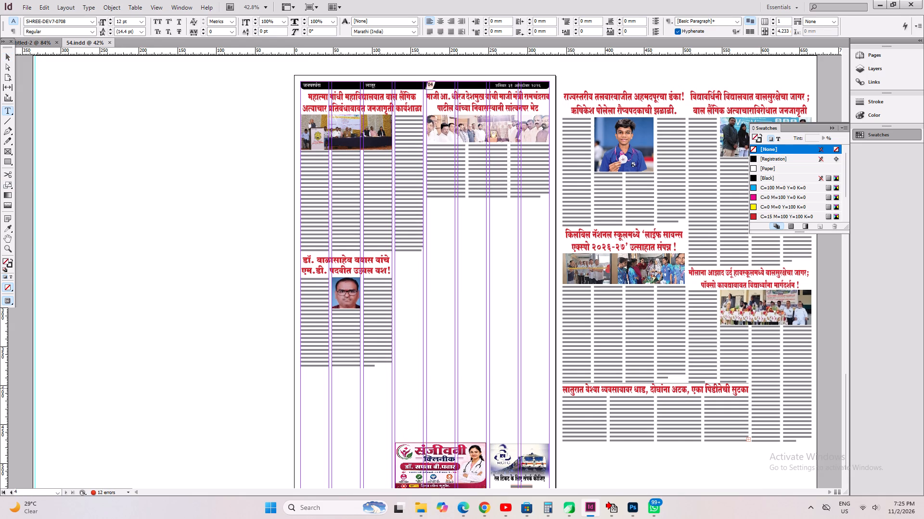
Draw a text frame about 158 mm wide in the space below the three-column story, paste the news text, and fit the frame.
{"action": "left_click_drag", "start_coordinate": [427, 267], "coordinate": [445, 278]}
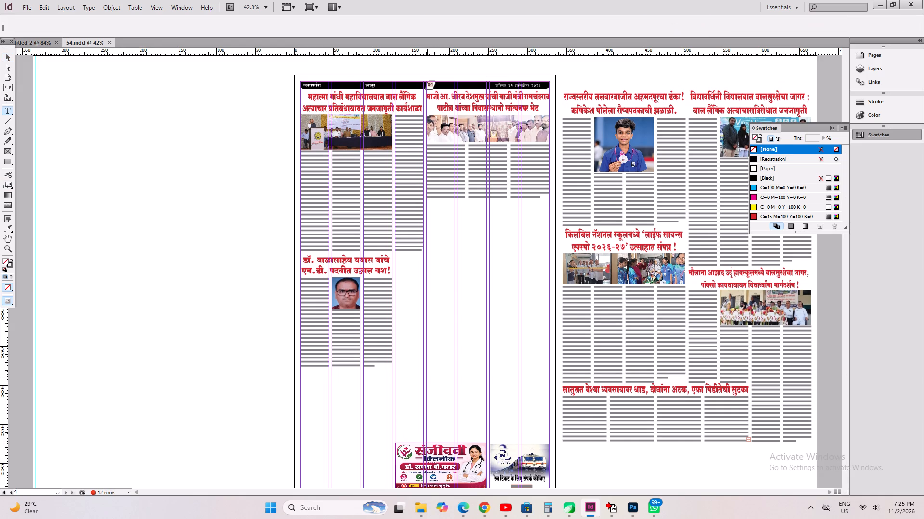
{"action": "left_click_drag", "start_coordinate": [445, 278], "coordinate": [550, 398]}
{"action": "key", "text": "ctrl+v"}
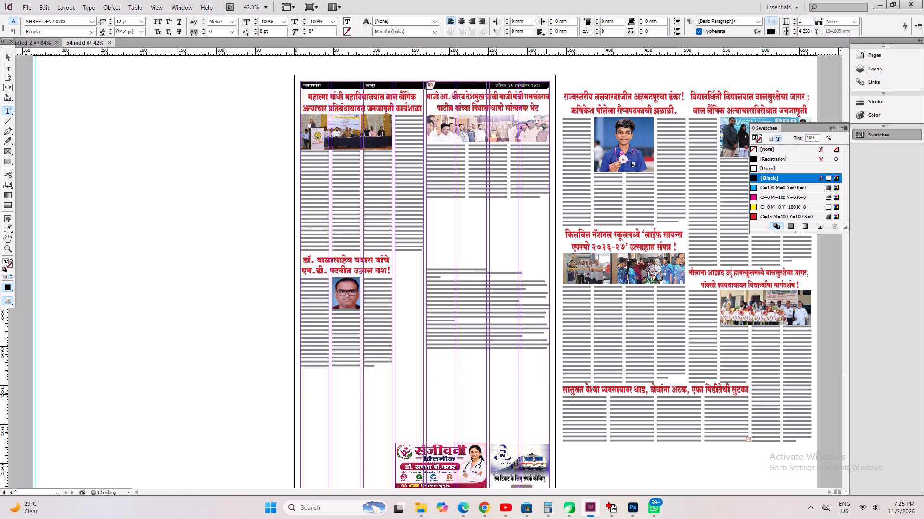
{"action": "key", "text": "ctrl+alt+c"}
Cut the first line, विद्यार्थ्यांमध्ये सुरक्षिततेची जाणीव निर्माण करणे ही काळाची गरज!, and paste it into a new frame below the upper story's body.
{"action": "key", "text": "ctrl+2"}
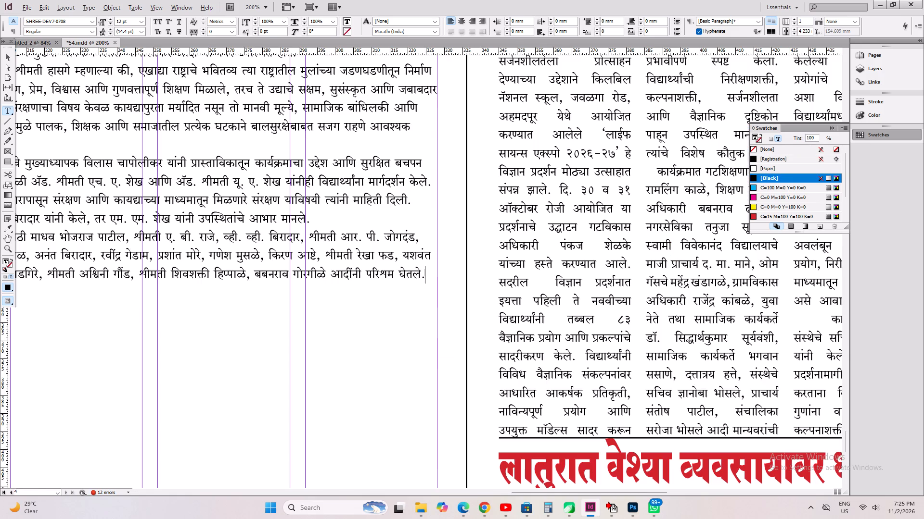
{"action": "left_click_drag", "start_coordinate": [428, 362], "coordinate": [590, 173], "text": "alt"}
{"action": "left_click_drag", "start_coordinate": [366, 284], "coordinate": [715, 141], "text": "alt"}
{"action": "left_click_drag", "start_coordinate": [534, 391], "coordinate": [514, 264], "text": "alt"}
{"action": "left_click_drag", "start_coordinate": [484, 291], "coordinate": [38, 518], "text": "alt"}
{"action": "left_click_drag", "start_coordinate": [408, 304], "coordinate": [496, 516], "text": "alt"}
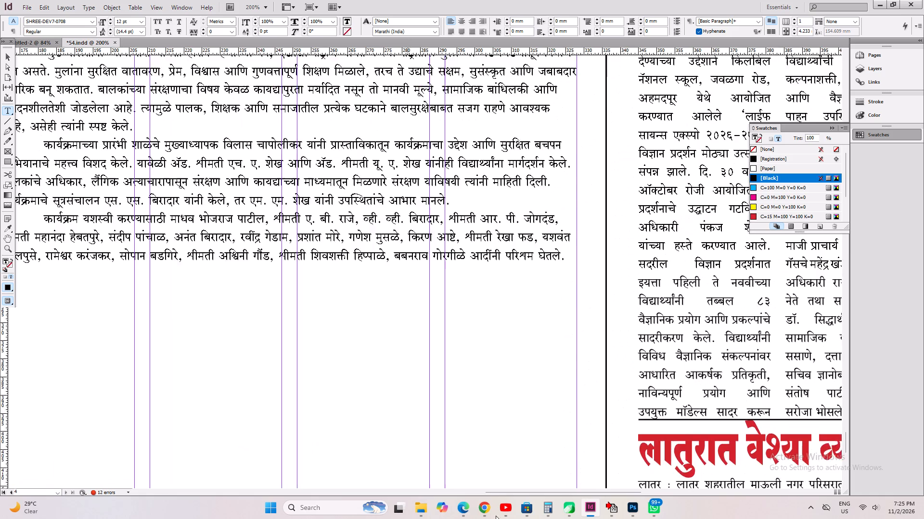
{"action": "left_click_drag", "start_coordinate": [496, 516], "coordinate": [500, 518], "text": "alt"}
{"action": "left_click_drag", "start_coordinate": [356, 300], "coordinate": [449, 505], "text": "alt"}
{"action": "left_click_drag", "start_coordinate": [274, 349], "coordinate": [310, 442], "text": "alt"}
{"action": "left_click_drag", "start_coordinate": [368, 310], "coordinate": [368, 371], "text": "alt"}
{"action": "left_click_drag", "start_coordinate": [441, 251], "coordinate": [316, 202]}
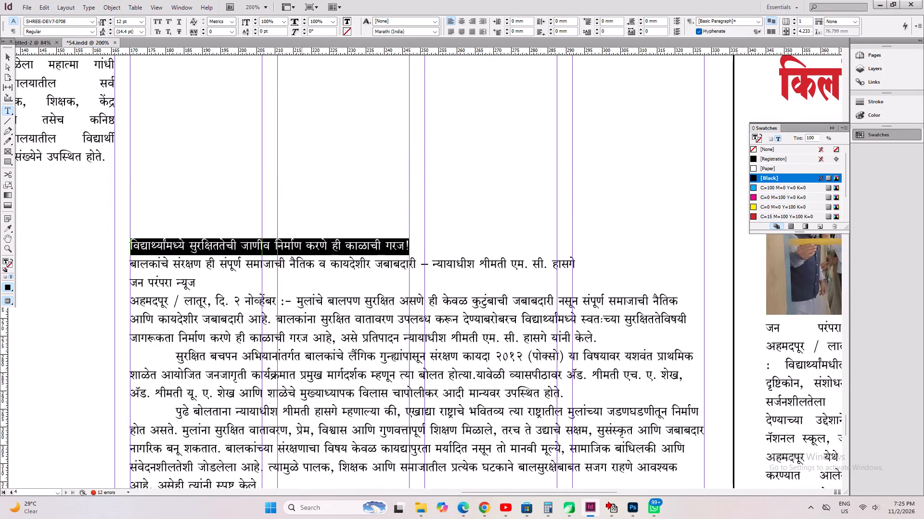
{"action": "key", "text": "ctrl+x"}
{"action": "left_click_drag", "start_coordinate": [306, 180], "coordinate": [260, 442], "text": "alt"}
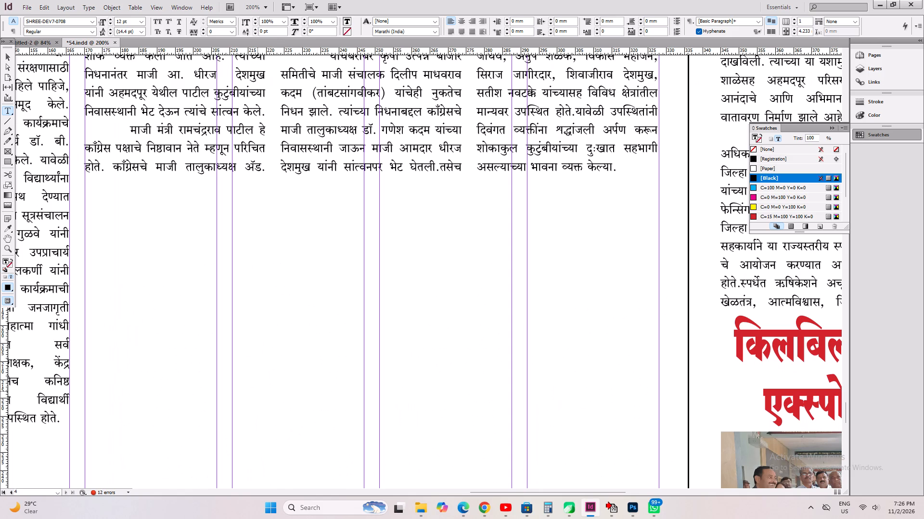
{"action": "left_click_drag", "start_coordinate": [206, 345], "coordinate": [201, 378], "text": "alt"}
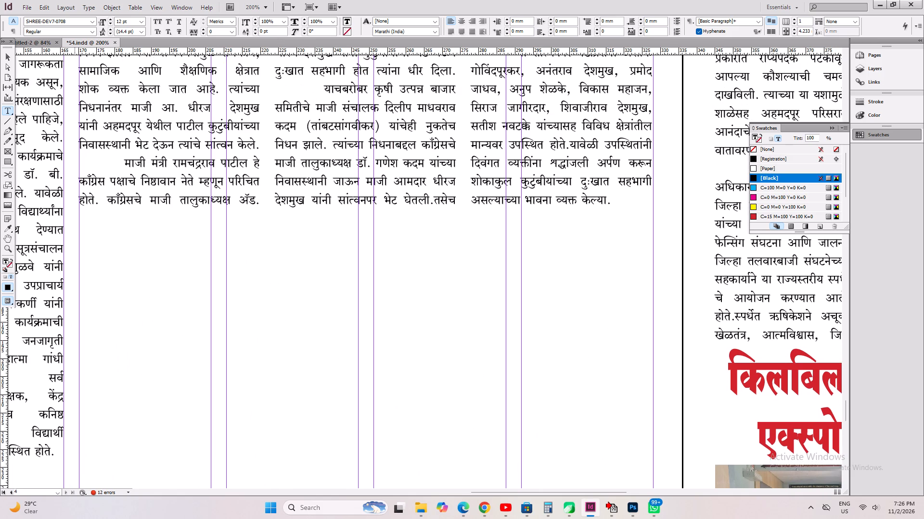
{"action": "left_click_drag", "start_coordinate": [79, 226], "coordinate": [651, 418]}
{"action": "key", "text": "ctrl+v"}
Copy the red headline formatting from the story above onto the pasted headline with the Eyedropper tool.
{"action": "key", "text": "ctrl+a"}
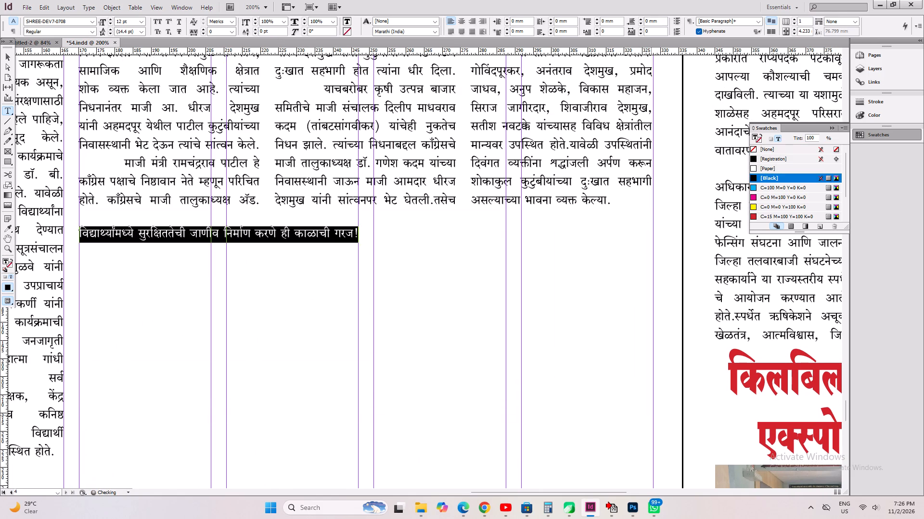
{"action": "key", "text": "ctrl+0"}
{"action": "key", "text": "ctrl+a"}
{"action": "key", "text": "ctrl+1"}
{"action": "left_click_drag", "start_coordinate": [608, 331], "coordinate": [586, 343], "text": "alt"}
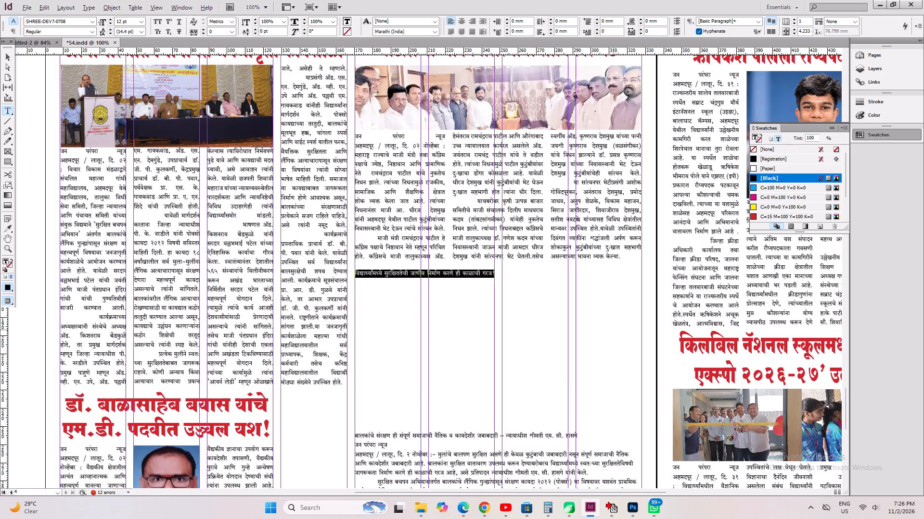
{"action": "left_click_drag", "start_coordinate": [586, 343], "coordinate": [428, 495], "text": "alt"}
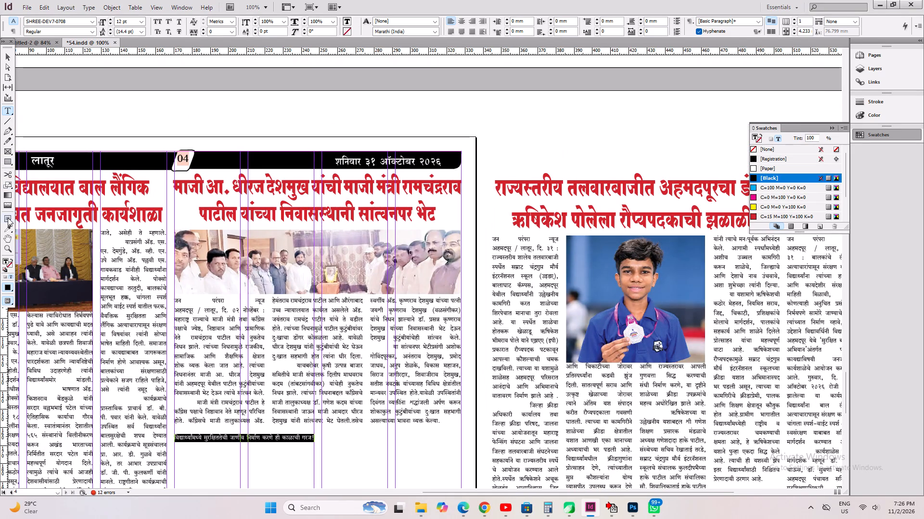
{"action": "left_click", "coordinate": [10, 229]}
{"action": "left_click", "coordinate": [196, 181]}
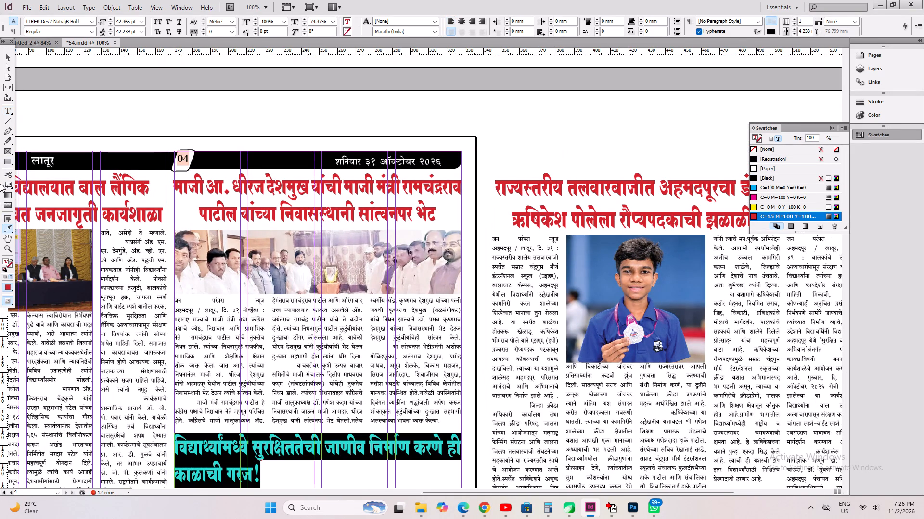
Break the headline after जाणीव so that निर्माण करणे ही काळाची गरज! starts the second line.
{"action": "left_click", "coordinate": [8, 111]}
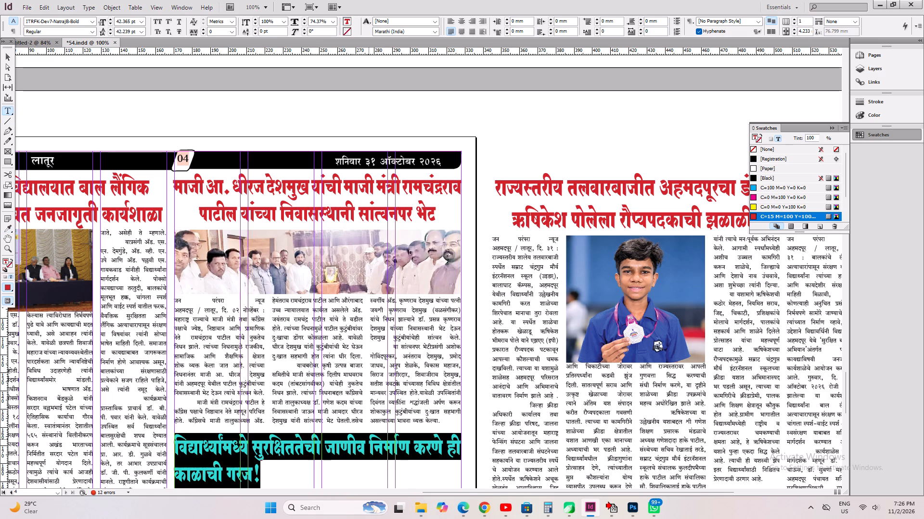
{"action": "left_click", "coordinate": [369, 439]}
{"action": "key", "text": "Return"}
Set the horizontal scale of the whole two-line headline to 100%.
{"action": "key", "text": "ctrl+a"}
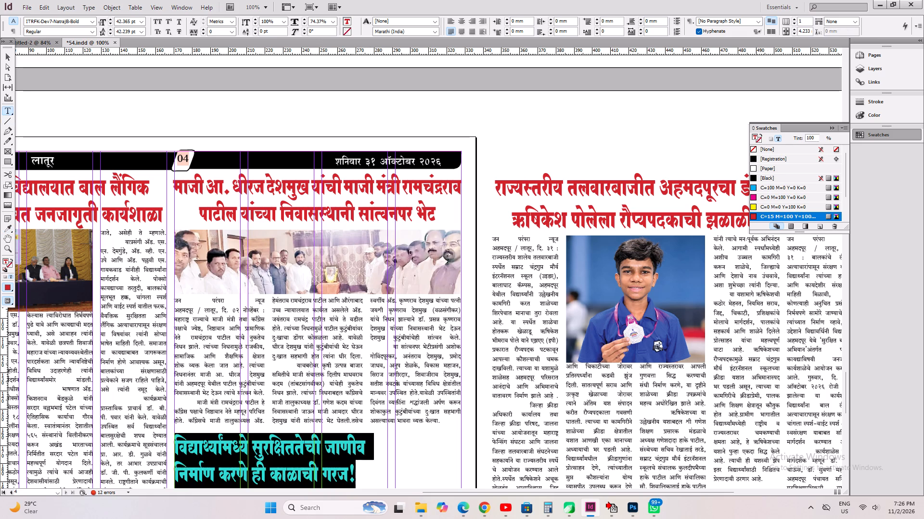
{"action": "left_click", "coordinate": [327, 19]}
{"action": "key", "text": "ctrl+a"}
{"action": "type", "text": "100"}
{"action": "key", "text": "Return"}
{"action": "key", "text": "ctrl+1"}
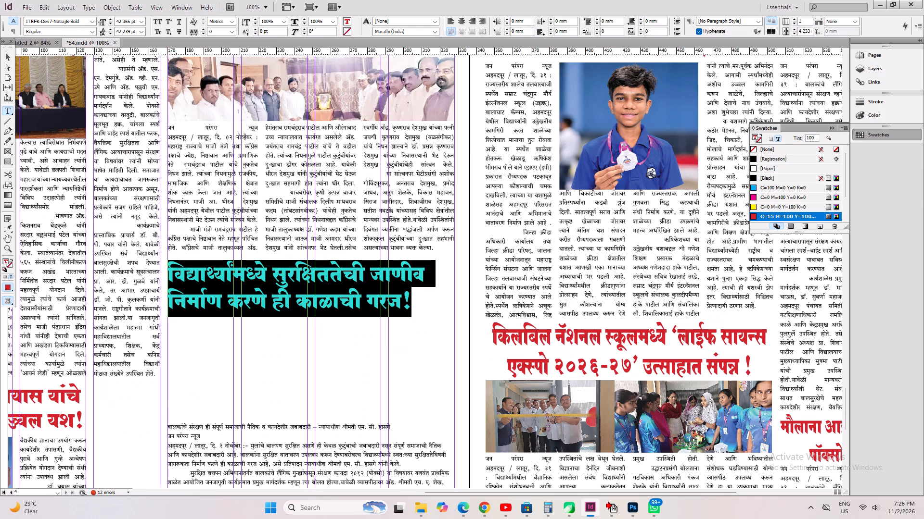
Centre-align the headline and save the document.
{"action": "key", "text": "ctrl+shift+c"}
{"action": "key", "text": "ctrl+s"}
{"action": "key", "text": "ctrl+s"}
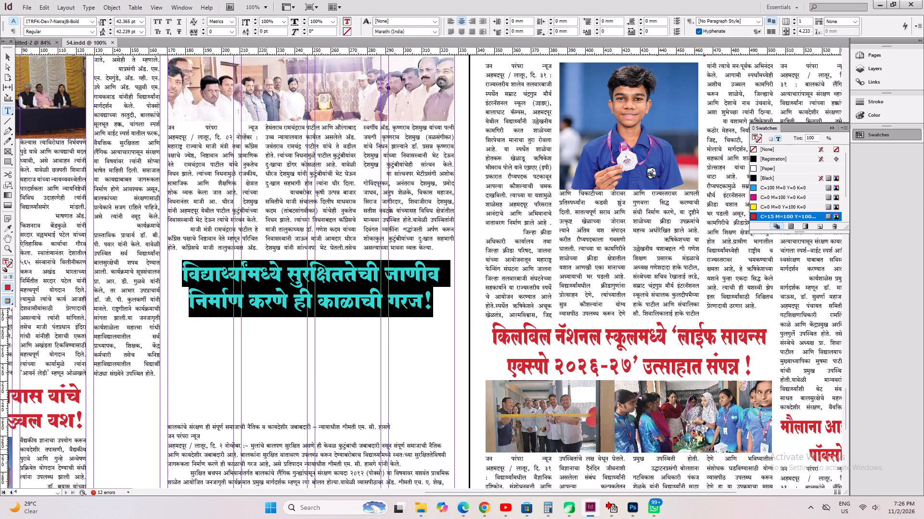
Delete the subheading above the जन परंपरा न्यूज byline in the pasted body text, including the empty line it leaves.
{"action": "left_click", "coordinate": [267, 449]}
{"action": "left_click_drag", "start_coordinate": [399, 430], "coordinate": [156, 351]}
{"action": "key", "text": "BackSpace"}
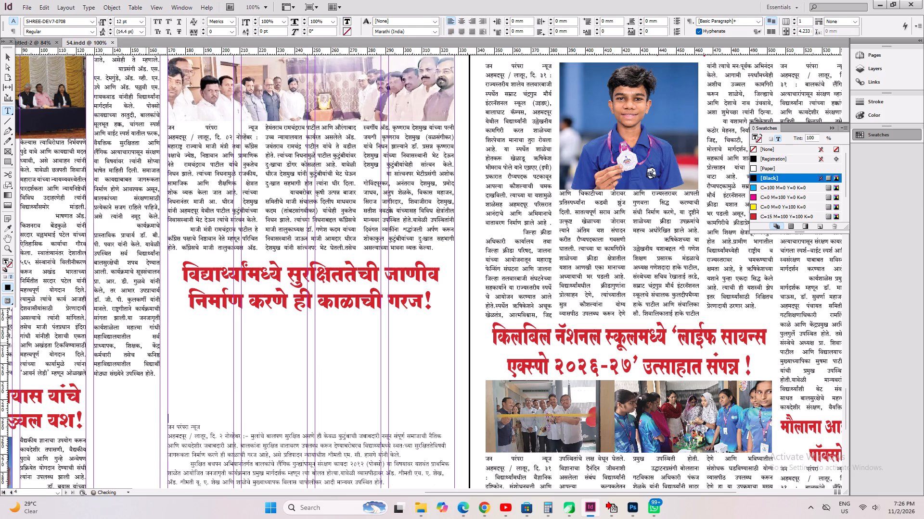
{"action": "key", "text": "Down"}
{"action": "key", "text": "shift+Up"}
{"action": "key", "text": "shift+Up"}
{"action": "key", "text": "BackSpace"}
Justify all of the new story's body text and save the document.
{"action": "key", "text": "ctrl+a"}
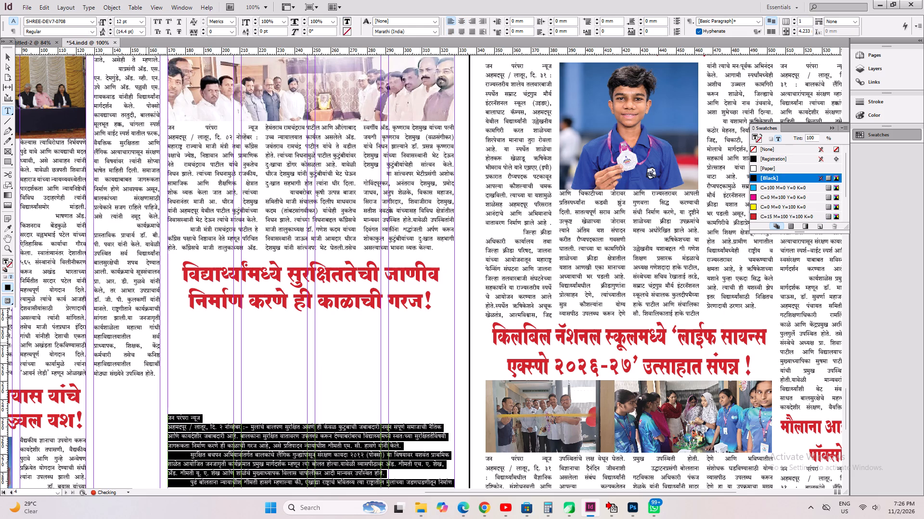
{"action": "key", "text": "ctrl+shift+j"}
{"action": "key", "text": "ctrl+s"}
Fit the body frame to its text and move it straight up about 51 mm to sit beneath the two-line headline.
{"action": "key", "text": "ctrl+1"}
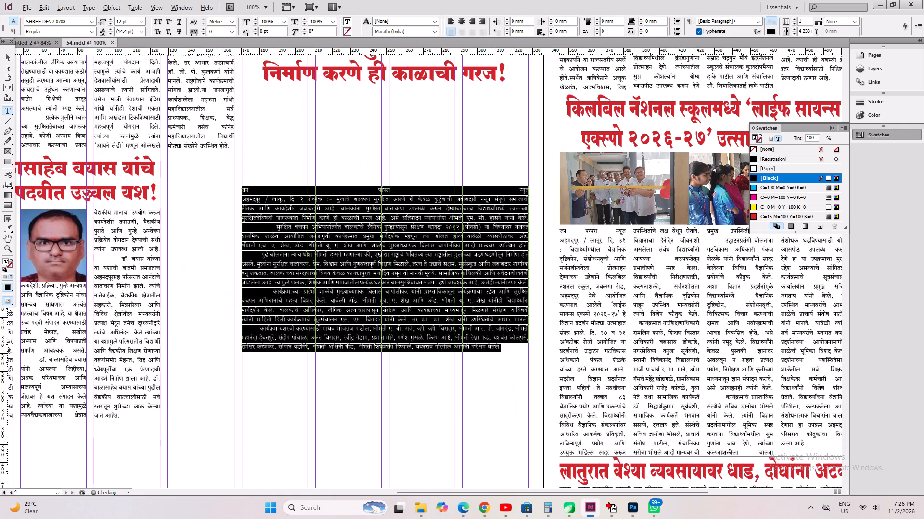
{"action": "left_click_drag", "start_coordinate": [386, 305], "coordinate": [376, 379], "text": "alt"}
{"action": "key", "text": "ctrl+alt+c"}
{"action": "left_click_drag", "start_coordinate": [10, 56], "coordinate": [11, 62]}
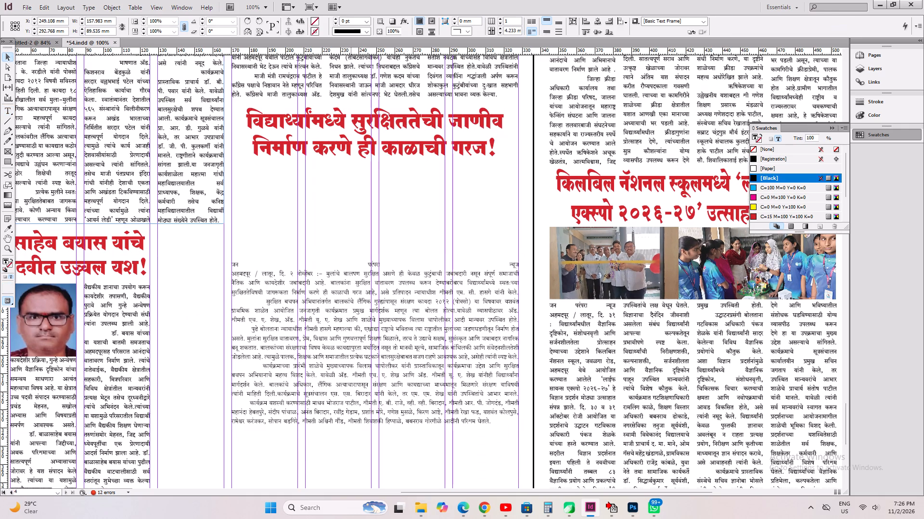
{"action": "left_click_drag", "start_coordinate": [351, 319], "coordinate": [352, 226], "text": "shift"}
{"action": "left_click", "coordinate": [342, 309]}
{"action": "left_click", "coordinate": [352, 151], "text": "shift"}
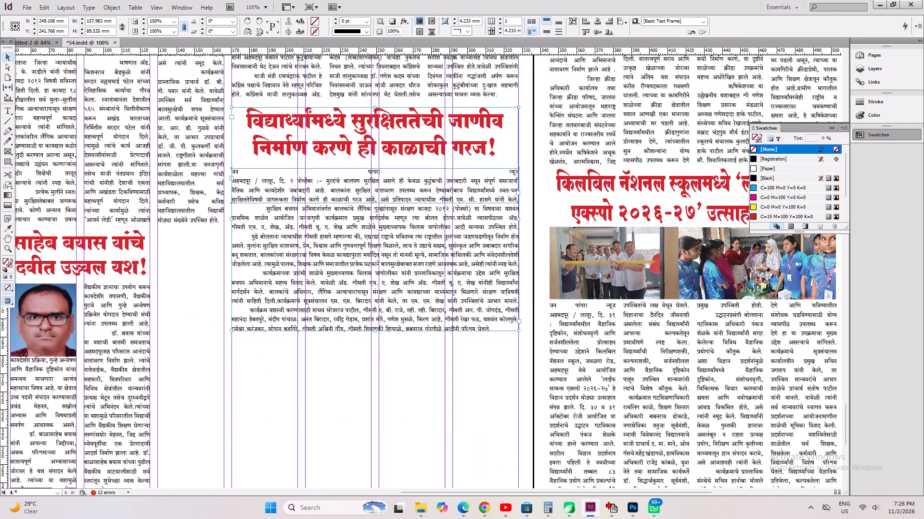
{"action": "left_click", "coordinate": [363, 434]}
Shorten the frame of the एम.डी. degree story's headline to just above its portrait photo and body text.
{"action": "scroll", "coordinate": [403, 411], "scroll_direction": "up", "scroll_amount": 4}
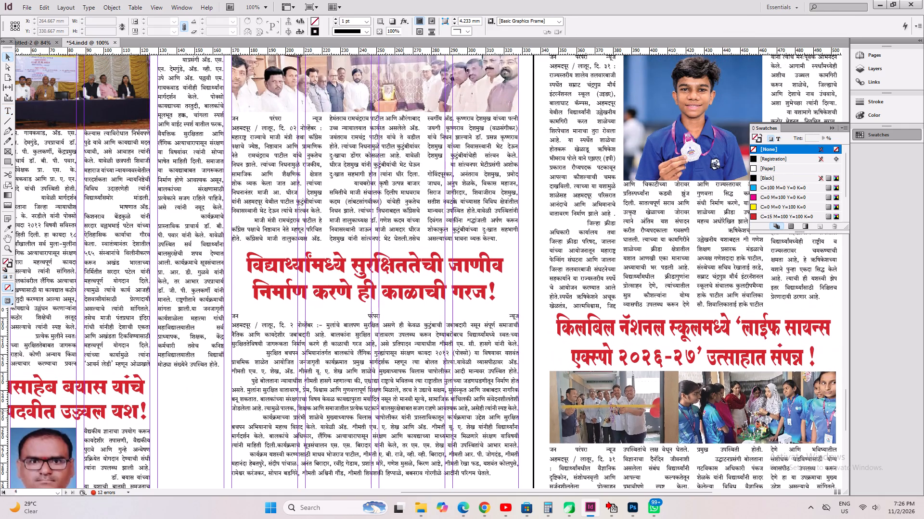
{"action": "key", "text": "space"}
{"action": "key", "text": "space"}
{"action": "key", "text": "space"}
{"action": "key", "text": "space"}
{"action": "key", "text": "space"}
{"action": "key", "text": "space"}
{"action": "key", "text": "space"}
{"action": "key", "text": "space"}
{"action": "key", "text": "space"}
{"action": "key", "text": "space"}
{"action": "key", "text": "space"}
{"action": "key", "text": "space"}
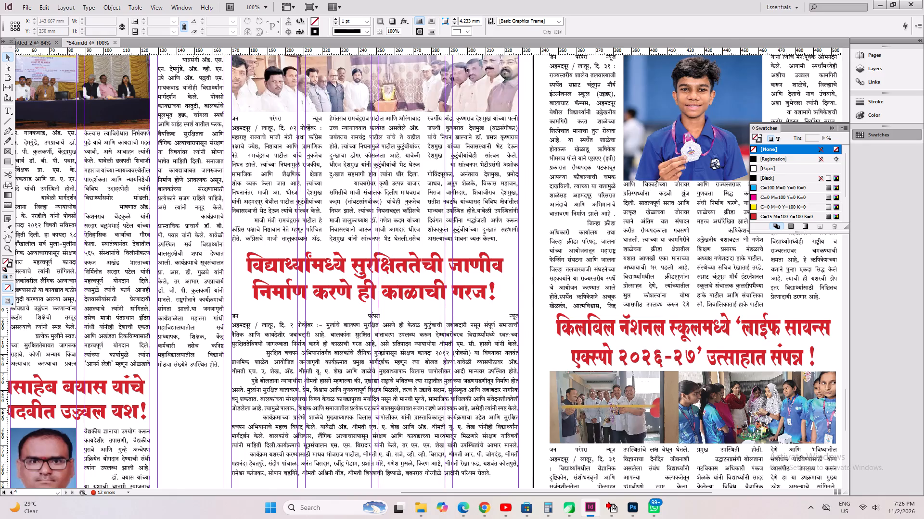
{"action": "left_click_drag", "start_coordinate": [275, 397], "coordinate": [387, 355]}
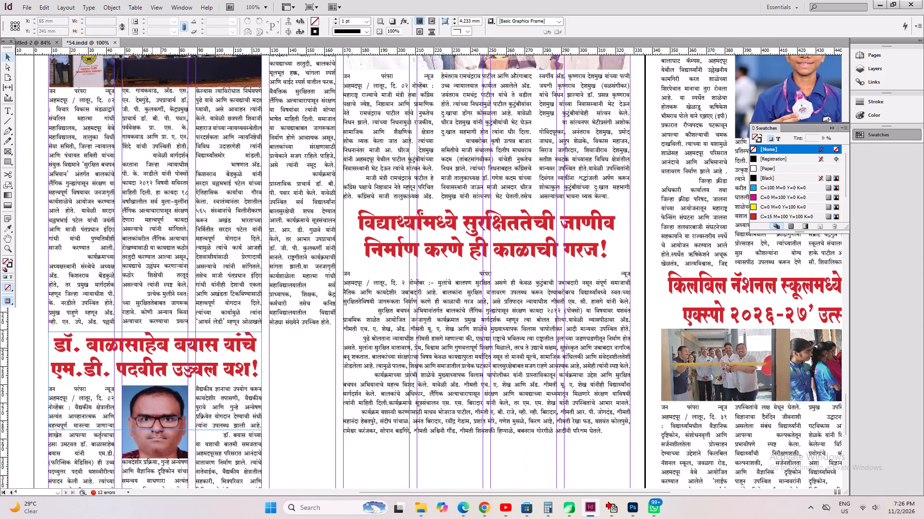
{"action": "key", "text": "ctrl+alt+c"}
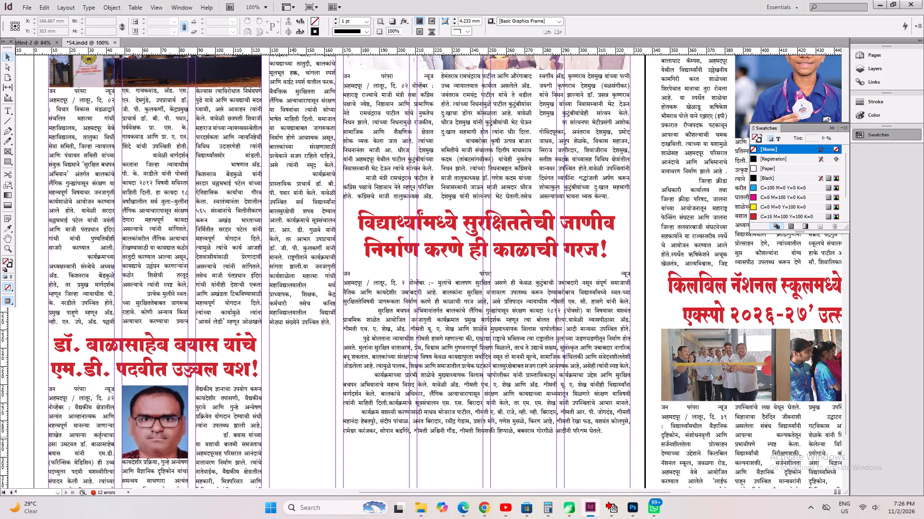
{"action": "left_click", "coordinate": [289, 432]}
{"action": "left_click", "coordinate": [225, 376]}
{"action": "left_click_drag", "start_coordinate": [154, 430], "coordinate": [157, 385]}
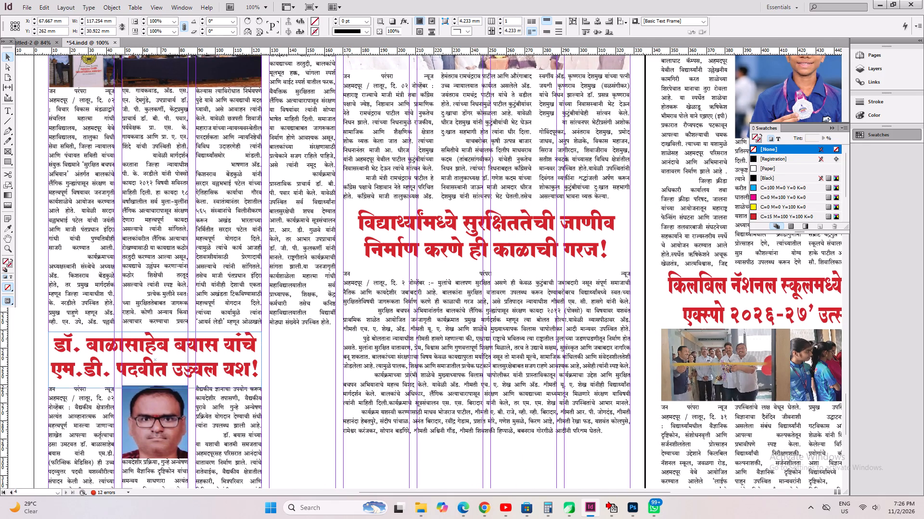
{"action": "left_click_drag", "start_coordinate": [157, 385], "coordinate": [157, 380]}
Nudge the एम.डी. story's body text and portrait photo together up about 3.5 mm and save the document.
{"action": "scroll", "coordinate": [157, 381], "scroll_direction": "down", "scroll_amount": 4}
{"action": "left_click_drag", "start_coordinate": [292, 369], "coordinate": [117, 440]}
{"action": "key", "text": "shift+Up"}
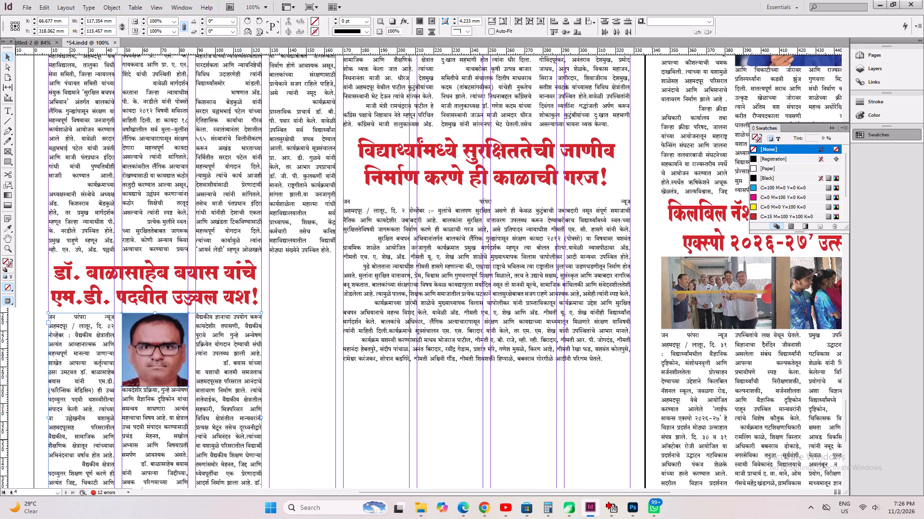
{"action": "key", "text": "ctrl+s"}
{"action": "key", "text": "ctrl+0"}
{"action": "key", "text": "ctrl+s"}
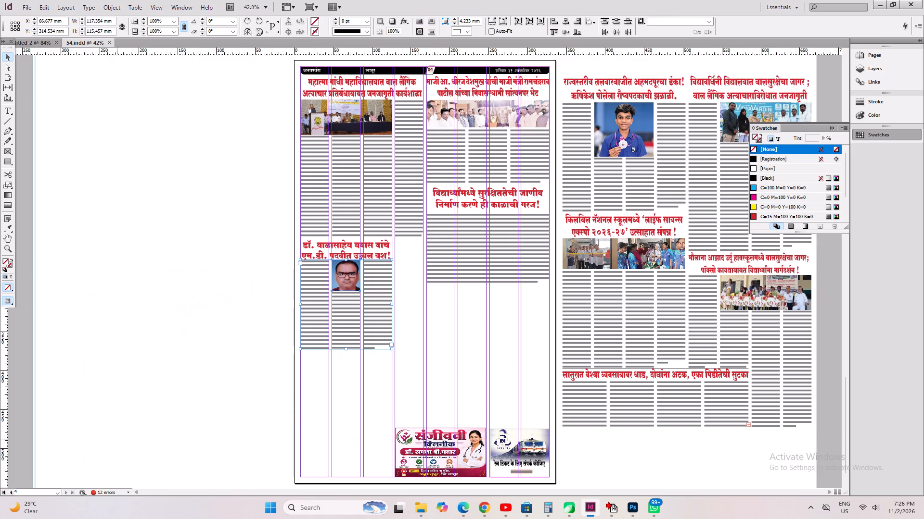
Draw a horizontal separator line about 172 mm long between the upper three-column story and the new headline.
{"action": "left_click", "coordinate": [471, 284]}
{"action": "key", "text": "ctrl+1"}
{"action": "key", "text": "space"}
{"action": "left_click_drag", "start_coordinate": [484, 292], "coordinate": [399, 484]}
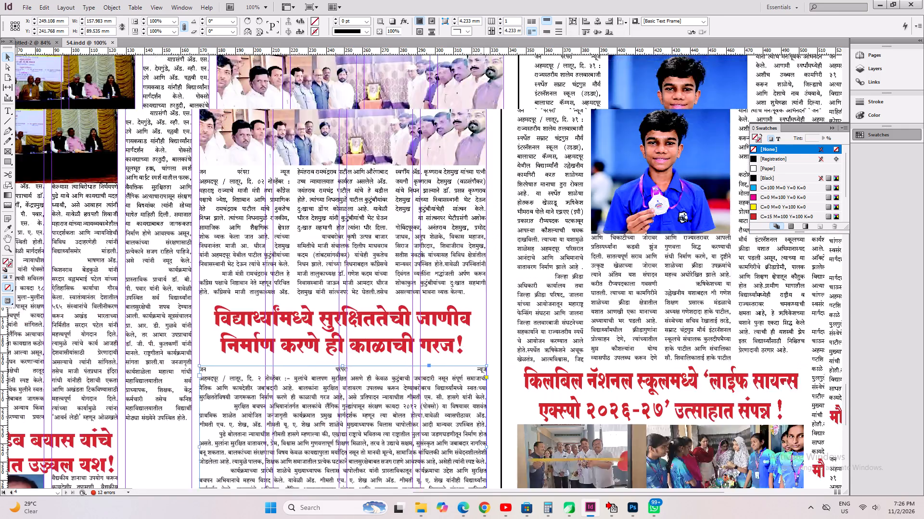
{"action": "left_click_drag", "start_coordinate": [399, 484], "coordinate": [398, 505]}
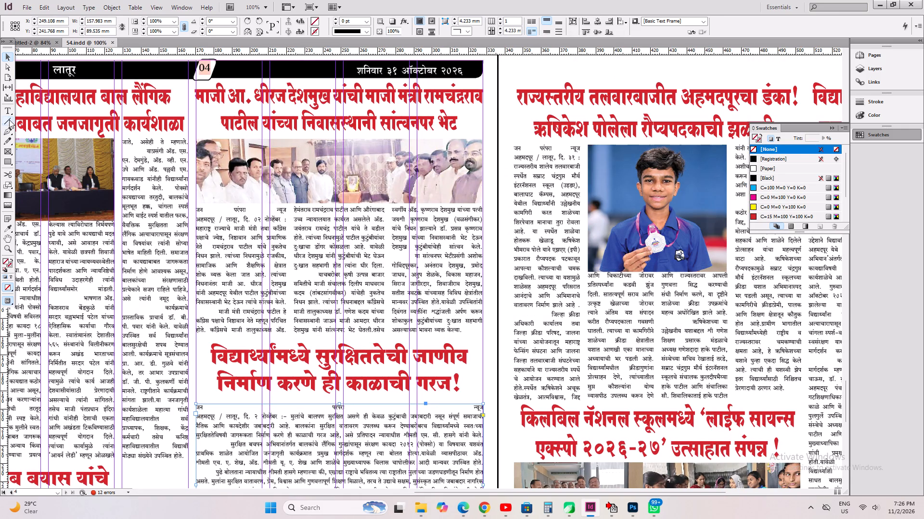
{"action": "left_click", "coordinate": [9, 120]}
{"action": "left_click_drag", "start_coordinate": [195, 339], "coordinate": [509, 388], "text": "shift"}
{"action": "left_click_drag", "start_coordinate": [509, 388], "coordinate": [509, 388], "text": "shift"}
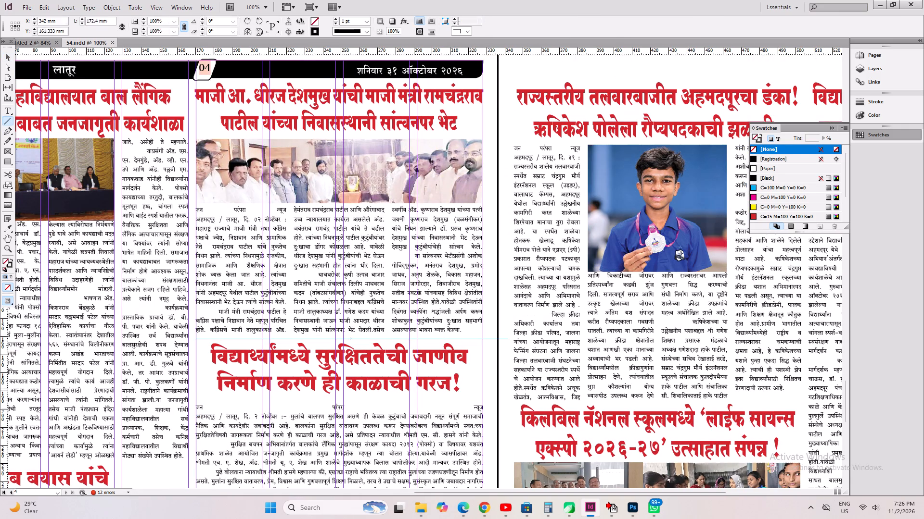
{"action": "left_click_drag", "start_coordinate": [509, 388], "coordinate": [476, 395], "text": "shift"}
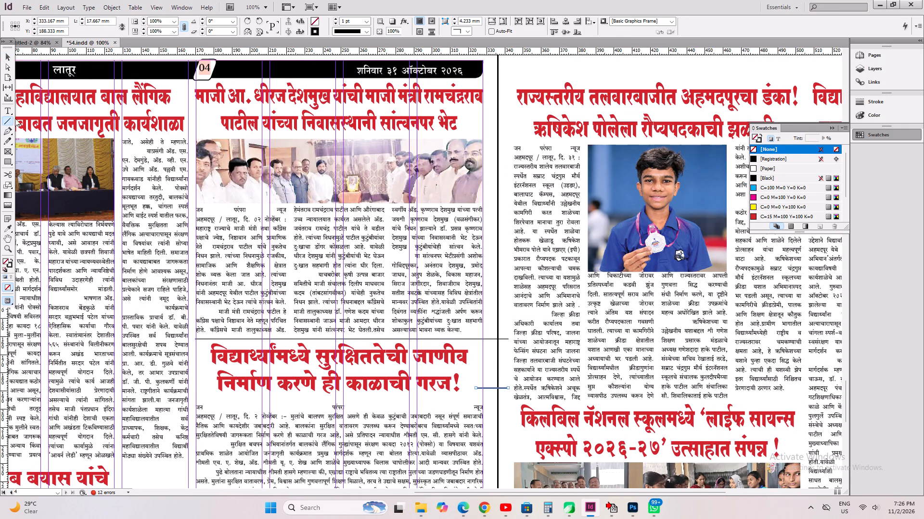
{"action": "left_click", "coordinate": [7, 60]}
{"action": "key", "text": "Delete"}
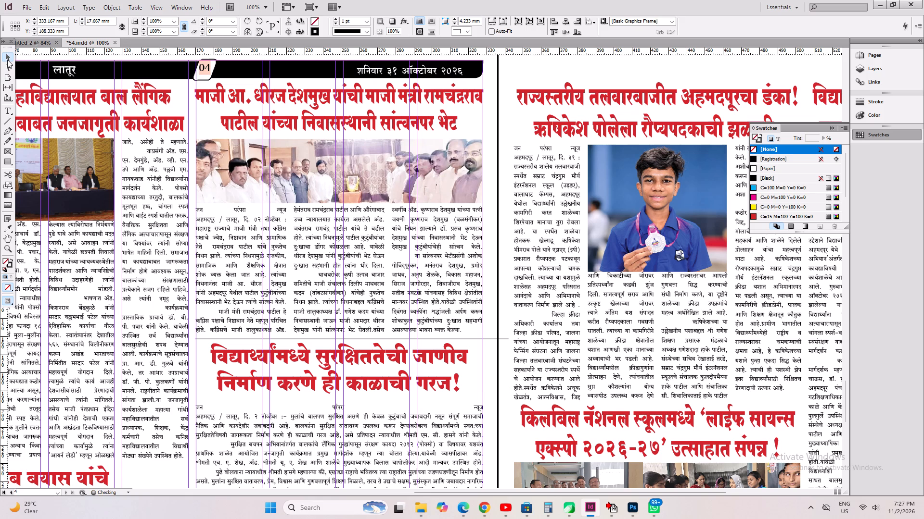
Shorten the separator line so that it ends at the right edge of the story's text columns.
{"action": "left_click", "coordinate": [487, 338]}
{"action": "double_click", "coordinate": [488, 341]}
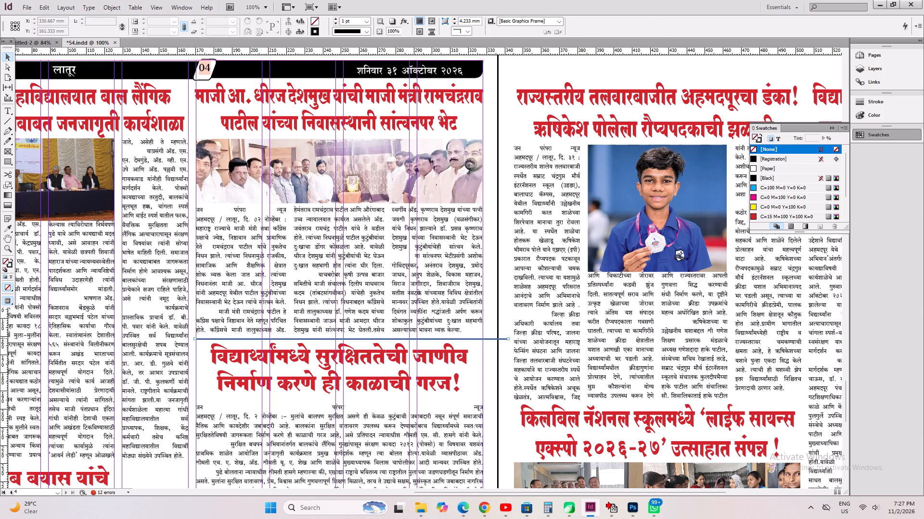
{"action": "left_click_drag", "start_coordinate": [509, 339], "coordinate": [484, 363]}
Fit the new story's headline frame to its two lines of text.
{"action": "left_click", "coordinate": [359, 396]}
{"action": "scroll", "coordinate": [359, 396], "scroll_direction": "down", "scroll_amount": 4}
{"action": "key", "text": "ctrl+alt+c"}
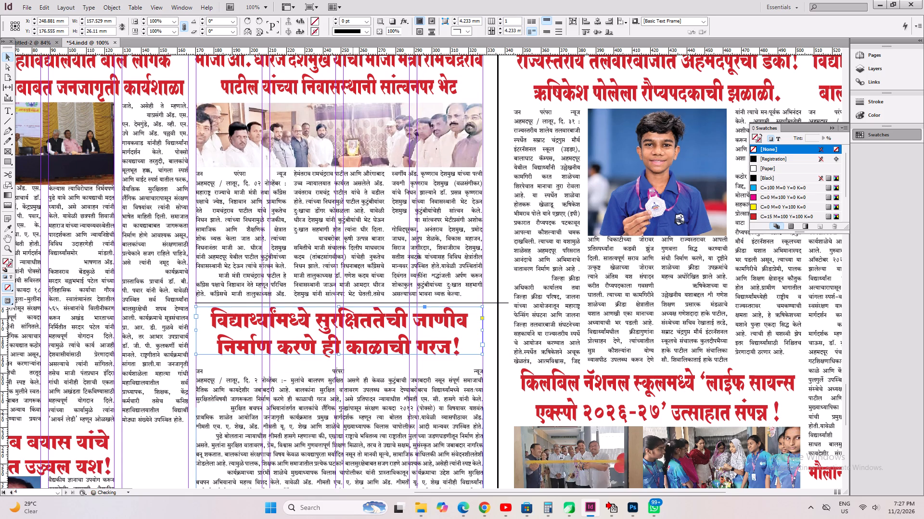
Set the new story's body text frame to 3 columns and fit the frame to its content.
{"action": "left_click", "coordinate": [352, 412]}
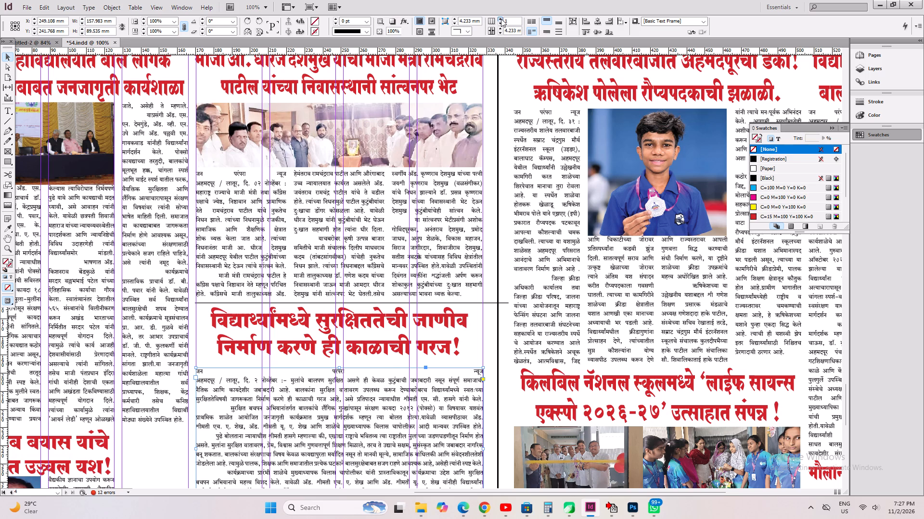
{"action": "double_click", "coordinate": [500, 18]}
{"action": "key", "text": "ctrl+alt+c"}
Move the three-column body up about 5 mm against its headline, fit the frame to its text, and save the document.
{"action": "scroll", "coordinate": [392, 375], "scroll_direction": "down", "scroll_amount": 4}
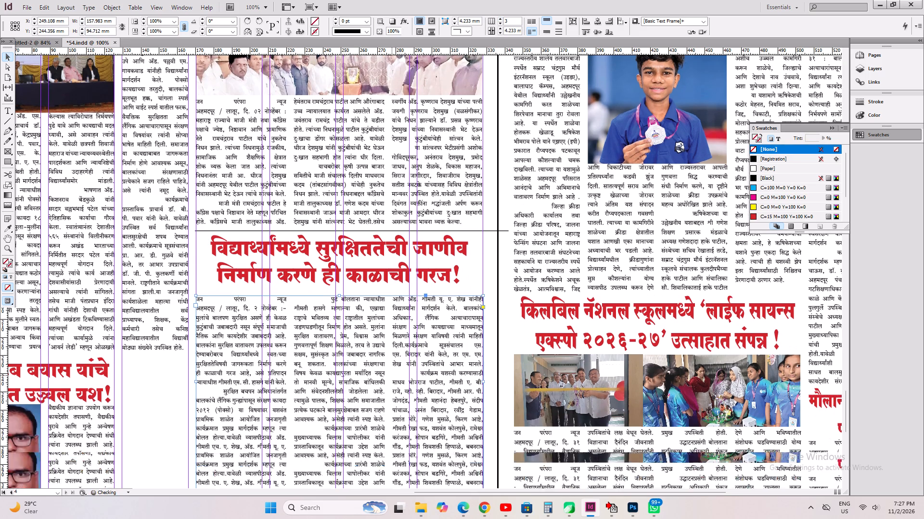
{"action": "left_click_drag", "start_coordinate": [354, 383], "coordinate": [354, 374], "text": "shift"}
{"action": "scroll", "coordinate": [354, 374], "scroll_direction": "down", "scroll_amount": 9}
{"action": "key", "text": "ctrl+alt+c"}
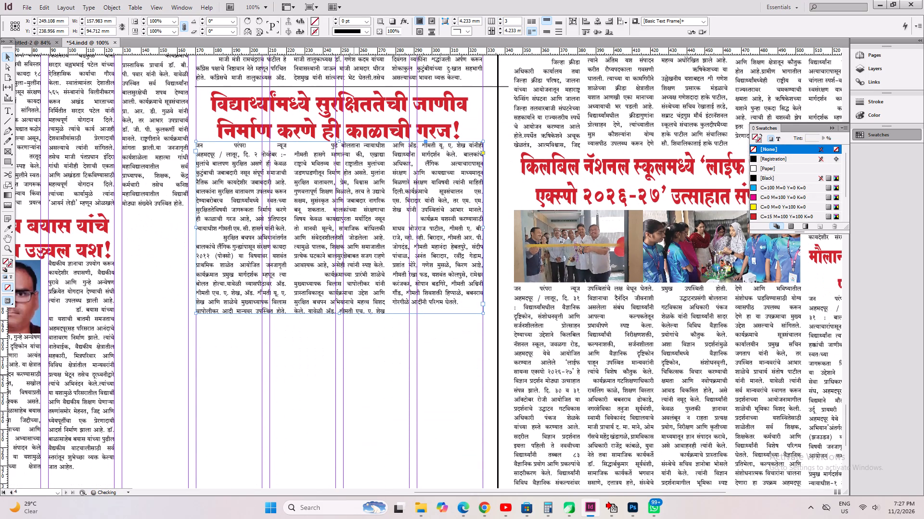
{"action": "key", "text": "ctrl+s"}
{"action": "key", "text": "ctrl+0"}
{"action": "key", "text": "ctrl+a"}
{"action": "key", "text": "ctrl+s"}
{"action": "key", "text": "ctrl+s"}
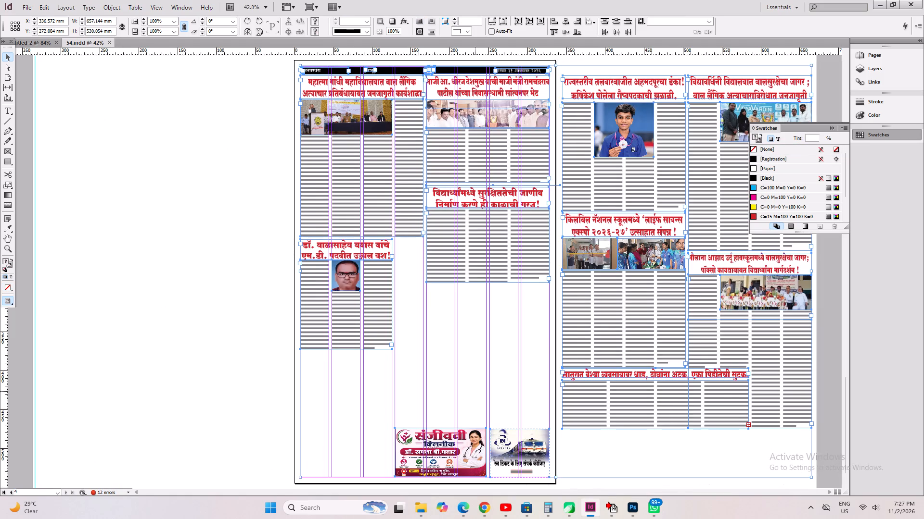
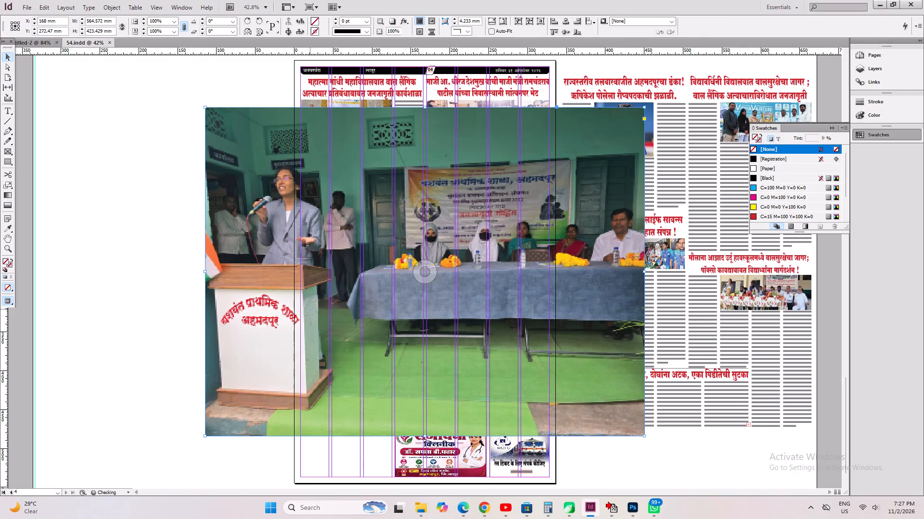
Scale the school podium photo to about 104 mm wide and place it across the last two columns under the two-line headline.
{"action": "left_click_drag", "start_coordinate": [205, 273], "coordinate": [529, 292], "text": "ctrl+shift"}
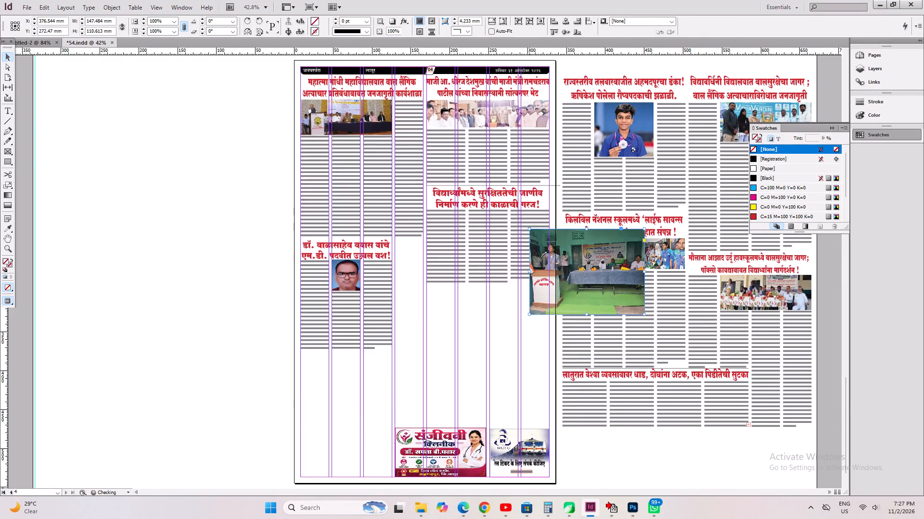
{"action": "key", "text": "ctrl+1"}
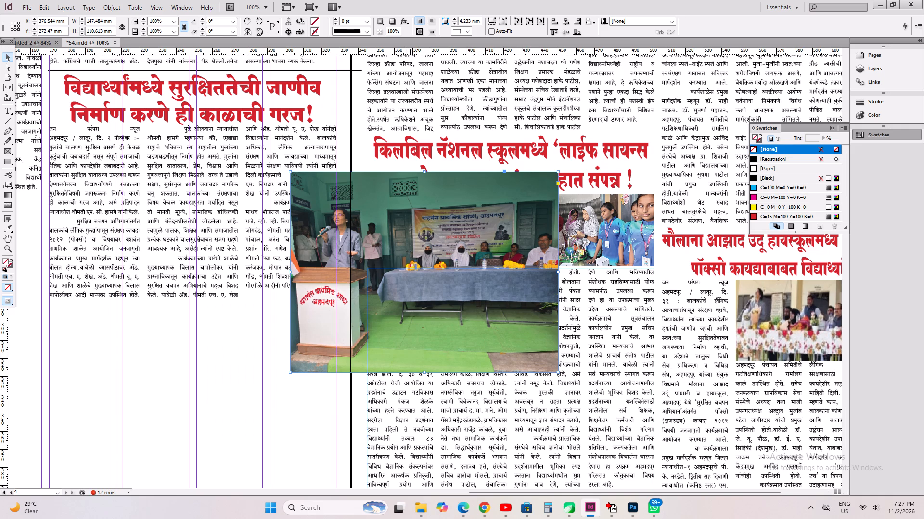
{"action": "left_click_drag", "start_coordinate": [401, 345], "coordinate": [258, 301]}
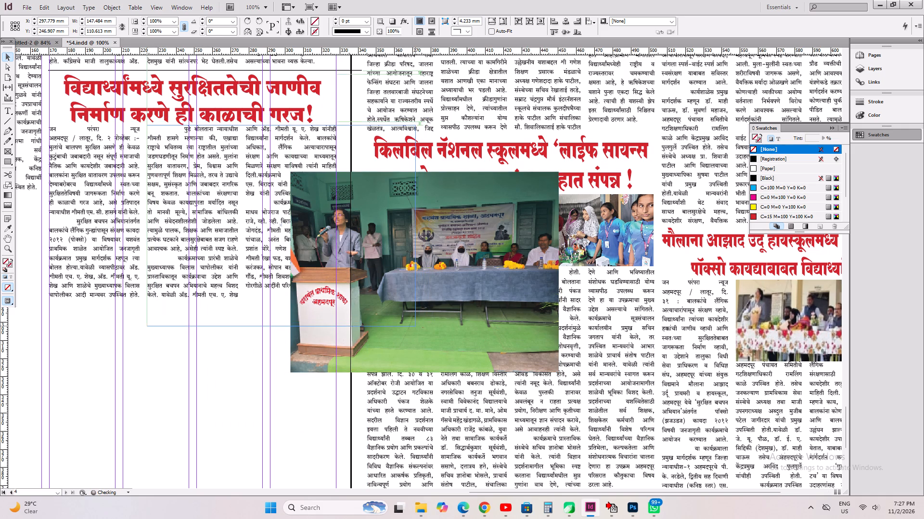
{"action": "left_click_drag", "start_coordinate": [258, 301], "coordinate": [258, 301]}
{"action": "left_click_drag", "start_coordinate": [415, 324], "coordinate": [359, 222], "text": "ctrl+shift"}
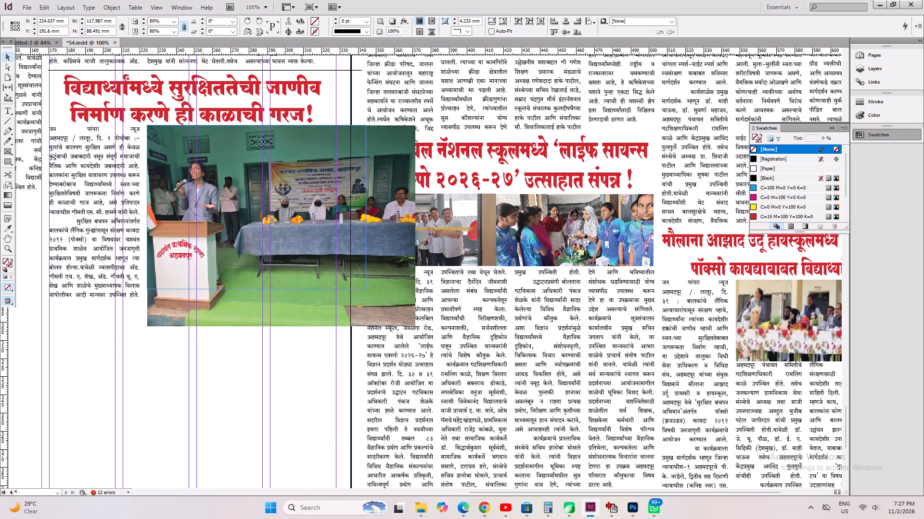
{"action": "left_click_drag", "start_coordinate": [359, 222], "coordinate": [337, 187], "text": "ctrl+shift"}
Wrap the story text around the podium photo's bounding box, fit the three-column body frame to its text, and save the document.
{"action": "key", "text": "ctrl+alt+w"}
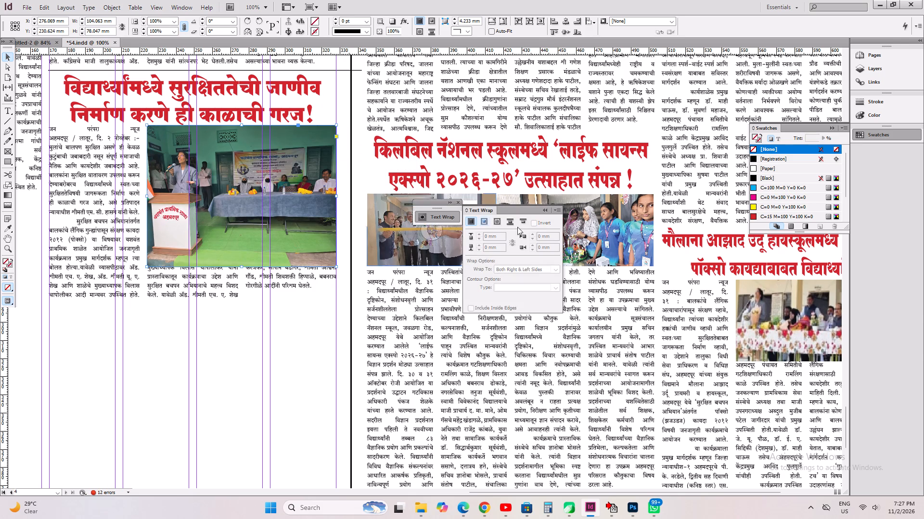
{"action": "left_click", "coordinate": [483, 222]}
{"action": "left_click", "coordinate": [458, 200]}
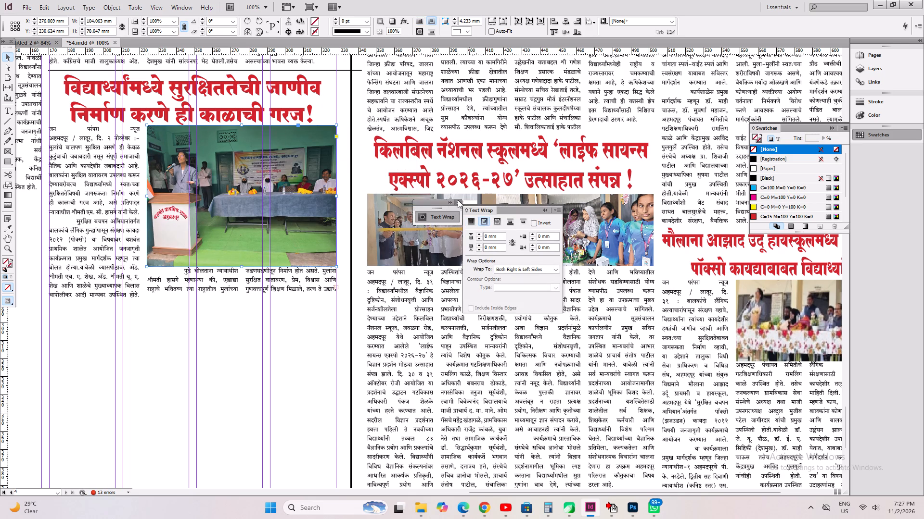
{"action": "left_click", "coordinate": [135, 275]}
{"action": "key", "text": "ctrl+alt+c"}
{"action": "key", "text": "ctrl+1"}
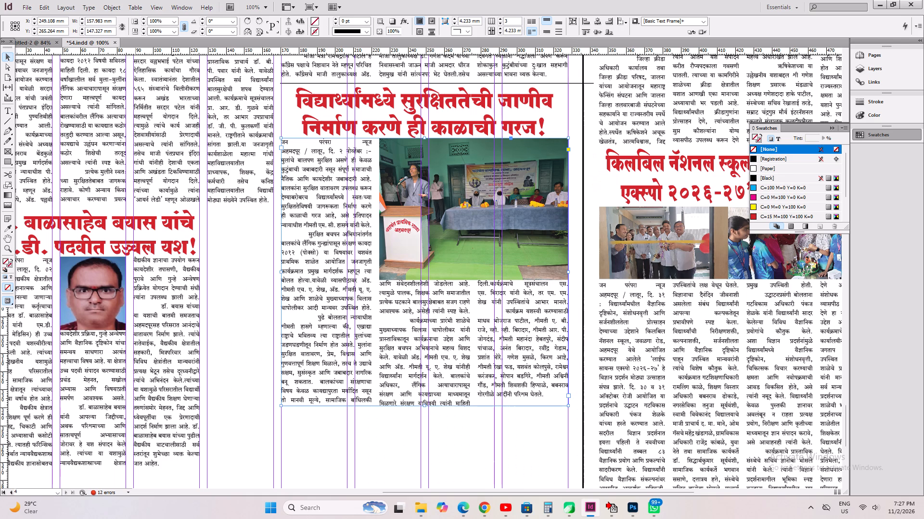
{"action": "key", "text": "ctrl+s"}
Widen the headline frame of the doctor's M.D. story to about 158 mm so it spans four page columns.
{"action": "key", "text": "space"}
{"action": "key", "text": "space"}
{"action": "key", "text": "space"}
{"action": "key", "text": "space"}
{"action": "key", "text": "space"}
{"action": "key", "text": "space"}
{"action": "key", "text": "space"}
{"action": "key", "text": "space"}
{"action": "key", "text": "space"}
{"action": "key", "text": "space"}
{"action": "key", "text": "space"}
{"action": "key", "text": "space"}
{"action": "left_click_drag", "start_coordinate": [204, 411], "coordinate": [303, 360]}
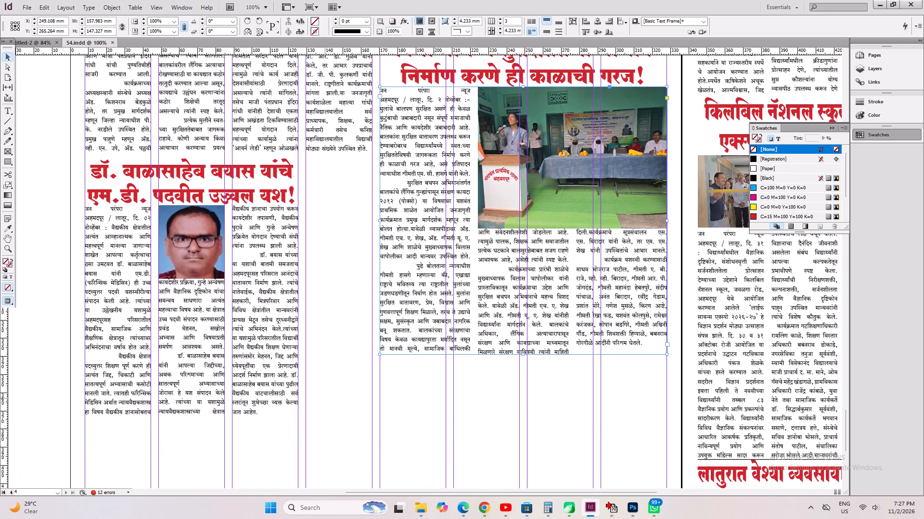
{"action": "left_click", "coordinate": [325, 398]}
{"action": "left_click", "coordinate": [266, 184], "text": "ctrl"}
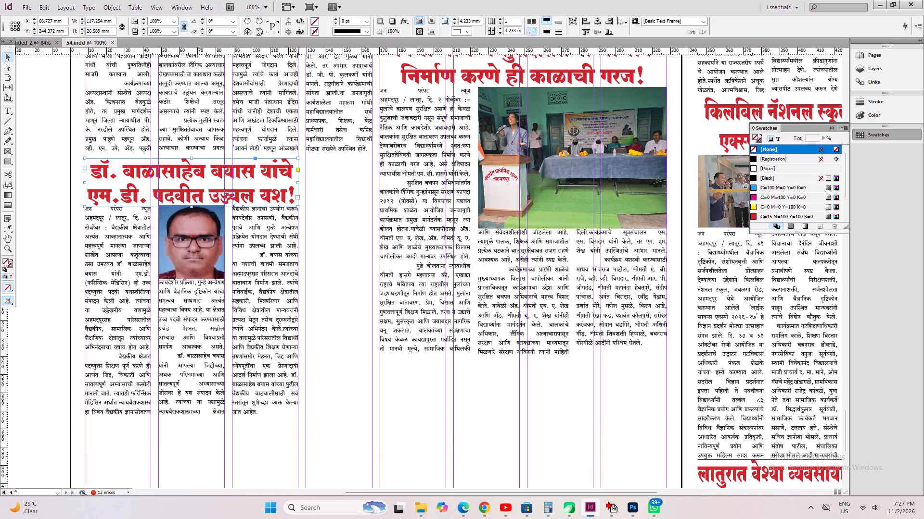
{"action": "left_click_drag", "start_coordinate": [298, 183], "coordinate": [372, 199]}
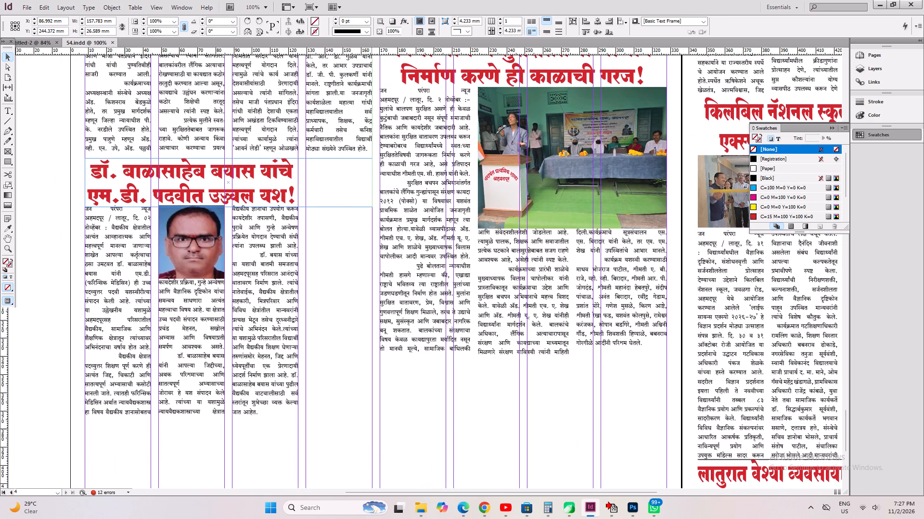
Widen the doctor's story body frame to about 158 mm, fit it to its content, and set it to 4 columns.
{"action": "left_click", "coordinate": [334, 316]}
{"action": "left_click", "coordinate": [300, 327]}
{"action": "left_click", "coordinate": [292, 327]}
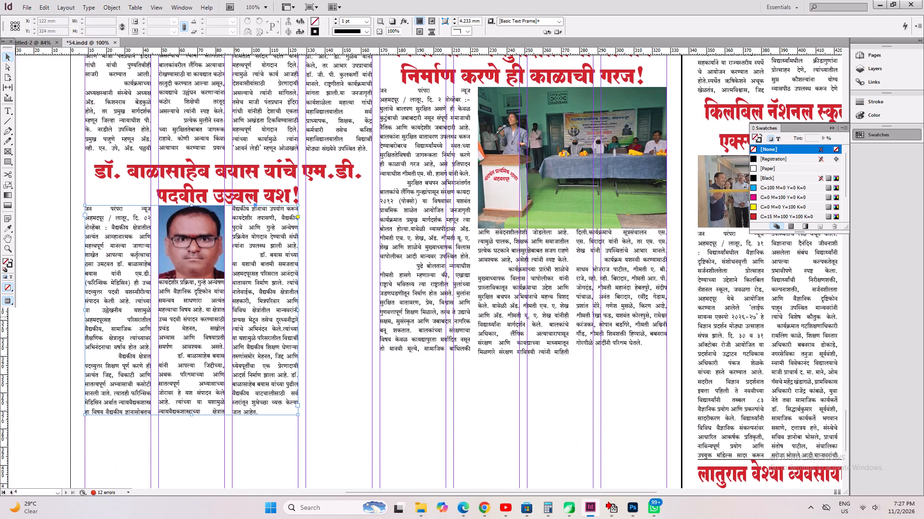
{"action": "left_click_drag", "start_coordinate": [298, 311], "coordinate": [372, 329]}
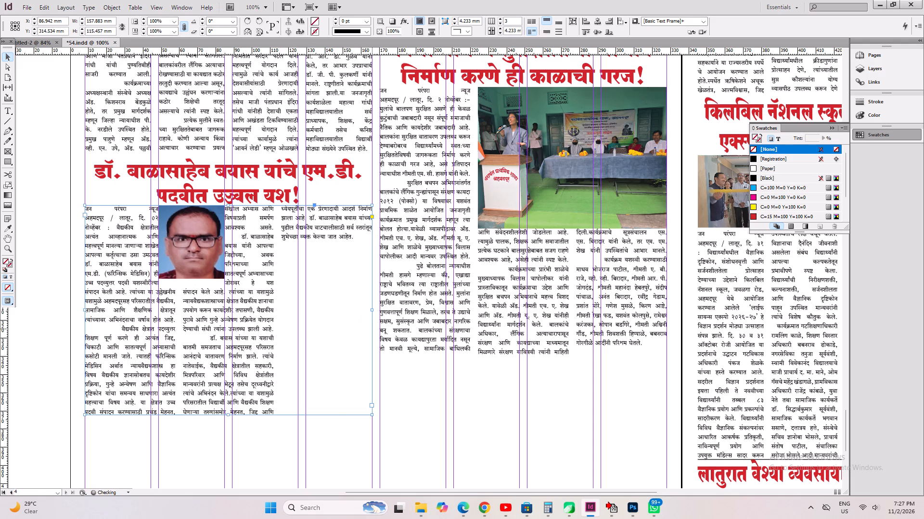
{"action": "key", "text": "ctrl+alt+c"}
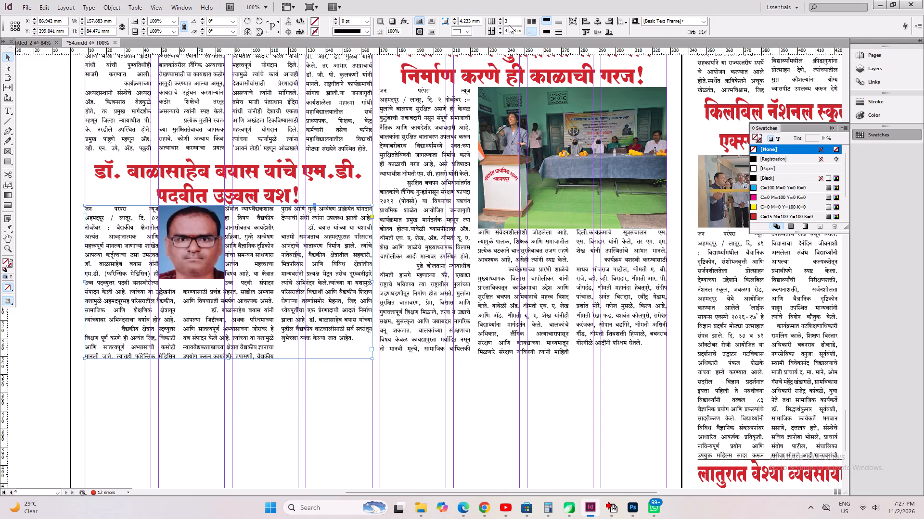
{"action": "left_click", "coordinate": [502, 17]}
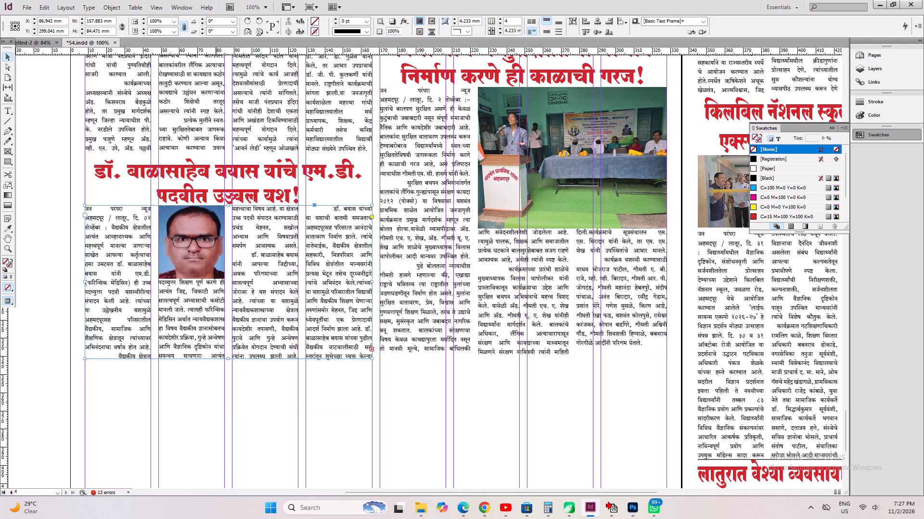
Set the doctor's portrait photo to wrap the story text around its bounding box.
{"action": "left_click", "coordinate": [196, 261]}
{"action": "key", "text": "ctrl+alt+w"}
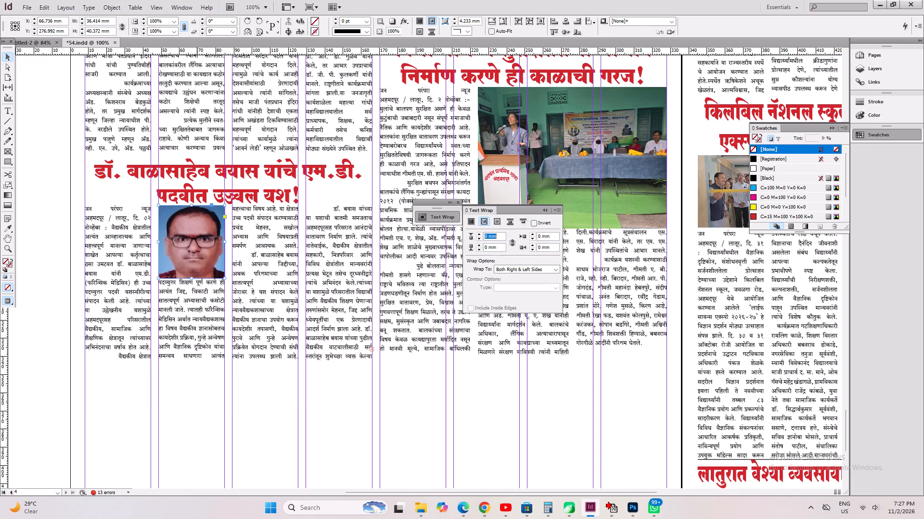
{"action": "left_click", "coordinate": [483, 224]}
{"action": "left_click", "coordinate": [244, 411]}
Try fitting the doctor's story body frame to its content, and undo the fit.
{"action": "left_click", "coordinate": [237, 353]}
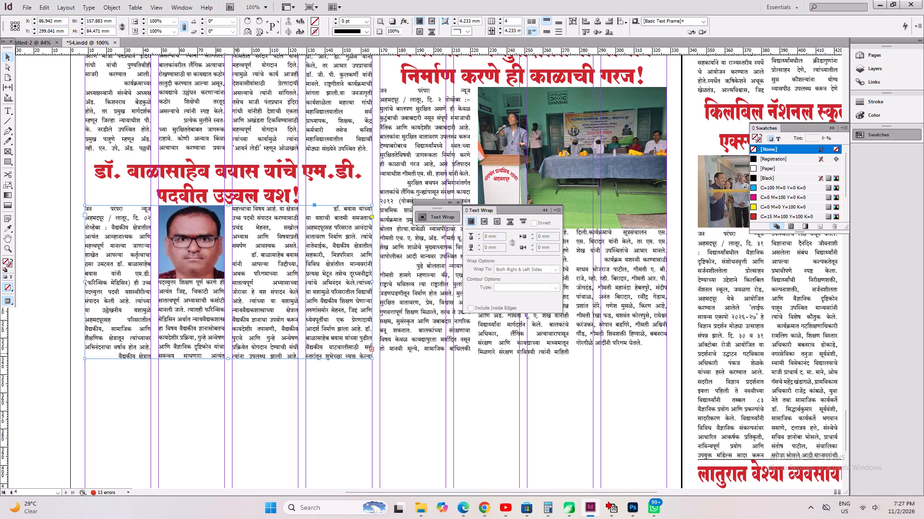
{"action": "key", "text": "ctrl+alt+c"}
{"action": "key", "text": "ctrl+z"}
Crop the bottom of the college workshop's stage photo so it is about 40 mm high.
{"action": "scroll", "coordinate": [229, 382], "scroll_direction": "up", "scroll_amount": 1}
{"action": "scroll", "coordinate": [166, 363], "scroll_direction": "up", "scroll_amount": 8}
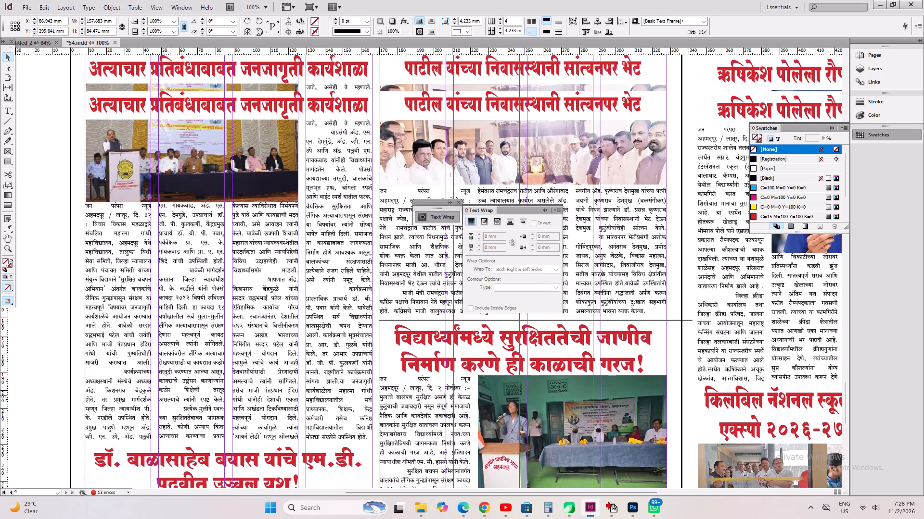
{"action": "left_click", "coordinate": [219, 185], "text": "ctrl"}
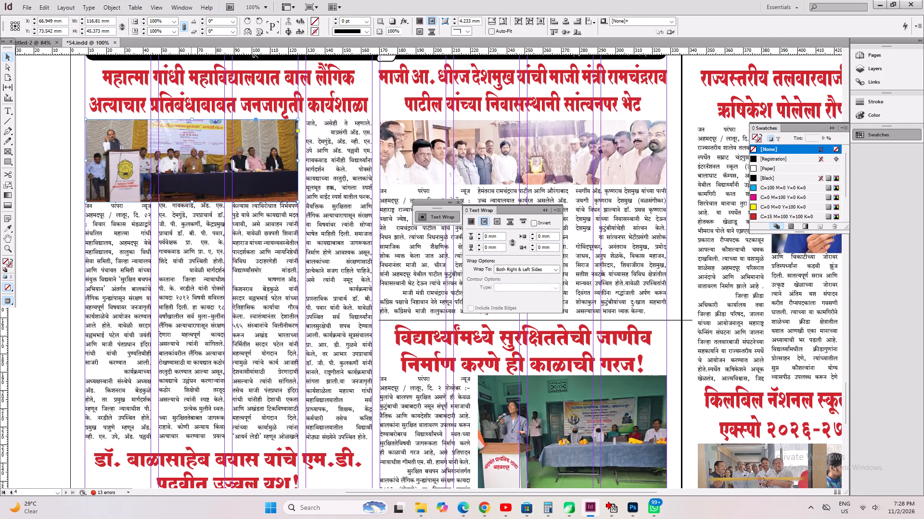
{"action": "left_click_drag", "start_coordinate": [193, 203], "coordinate": [192, 194]}
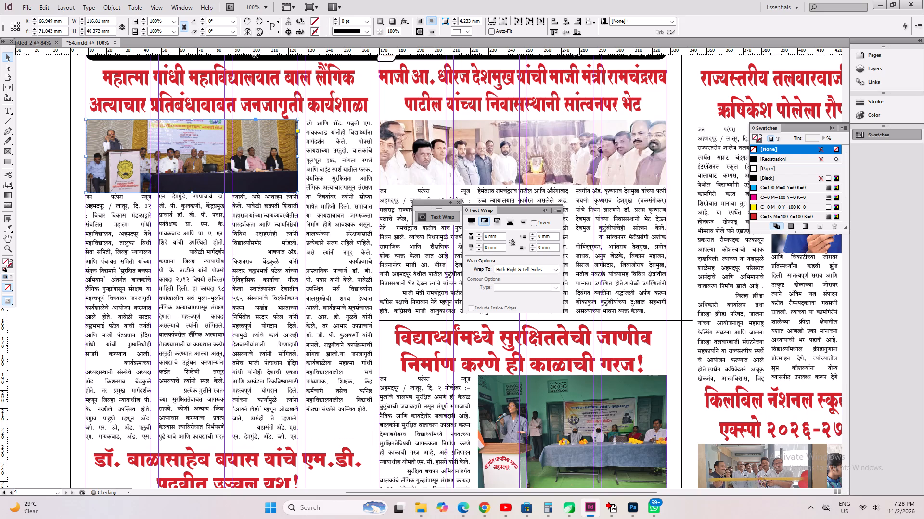
Shorten the workshop story's four-column body frame from its bottom edge to about 173 mm high.
{"action": "scroll", "coordinate": [271, 360], "scroll_direction": "down", "scroll_amount": 1}
{"action": "left_click", "coordinate": [223, 349]}
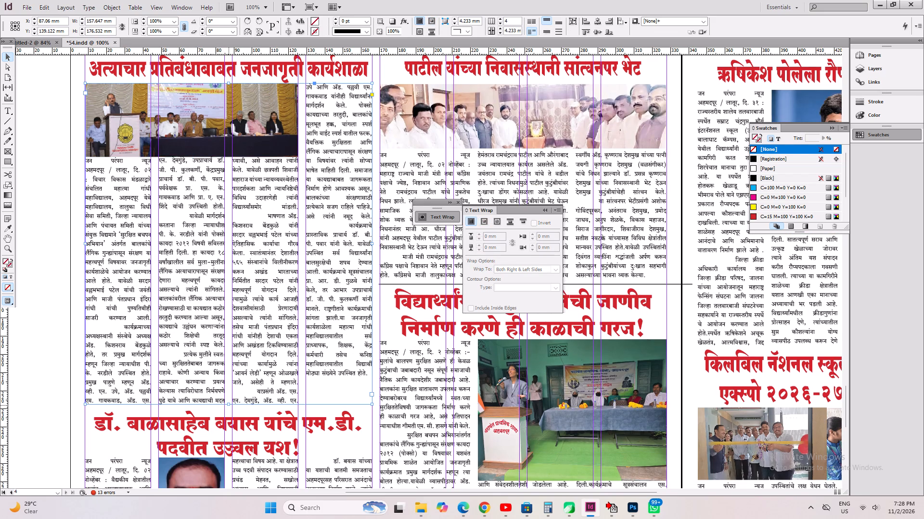
{"action": "left_click_drag", "start_coordinate": [229, 405], "coordinate": [229, 398]}
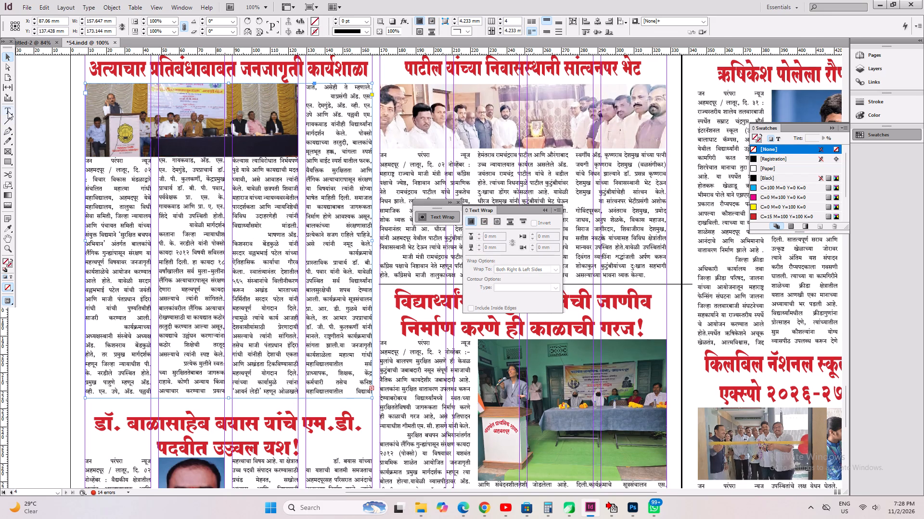
Tighten the tracking of the closing passage in the workshop story's fourth column to -20.
{"action": "left_click", "coordinate": [8, 111]}
{"action": "left_click_drag", "start_coordinate": [330, 260], "coordinate": [335, 400]}
{"action": "key", "text": "alt+Left"}
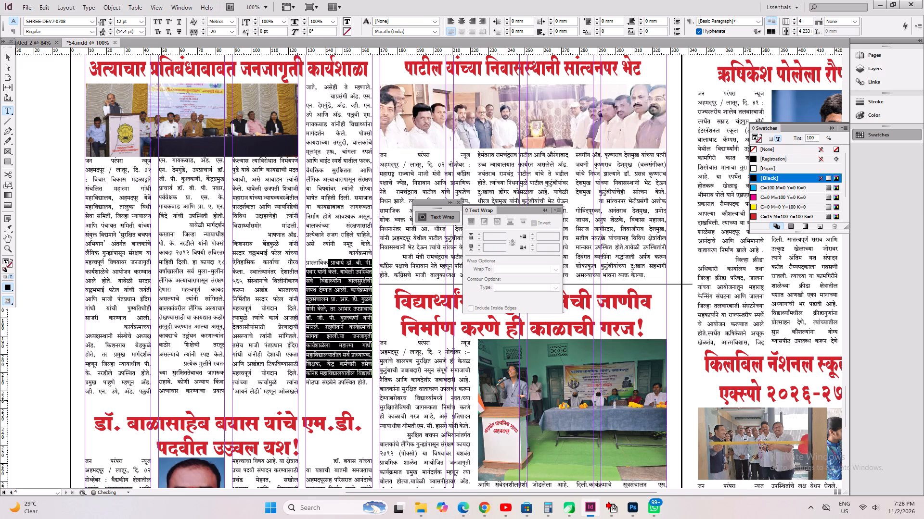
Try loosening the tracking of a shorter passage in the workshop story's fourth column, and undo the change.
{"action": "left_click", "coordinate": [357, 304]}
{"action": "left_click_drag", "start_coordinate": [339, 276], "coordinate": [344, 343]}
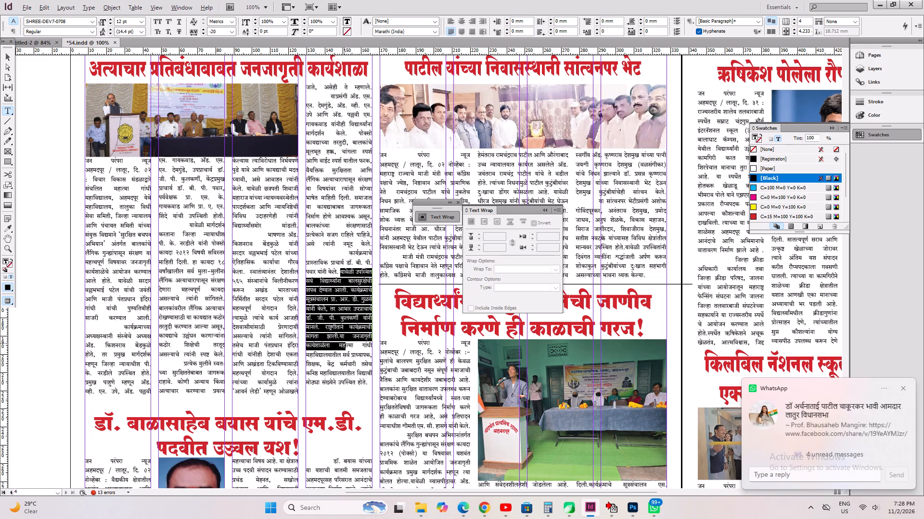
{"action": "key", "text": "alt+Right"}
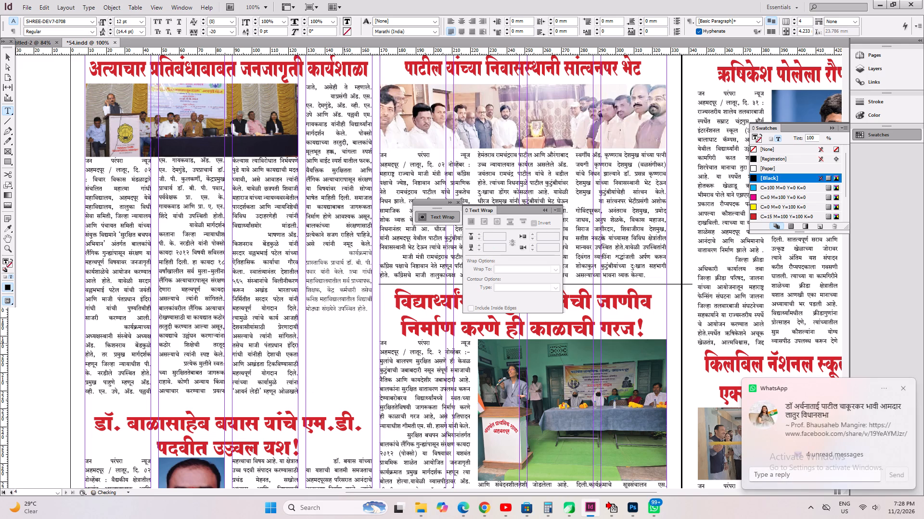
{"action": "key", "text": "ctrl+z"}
Save the document.
{"action": "key", "text": "ctrl+s"}
Move the doctor's story headline, portrait and body frame up together by about 8 mm, close under the workshop story.
{"action": "scroll", "coordinate": [239, 364], "scroll_direction": "down", "scroll_amount": 11}
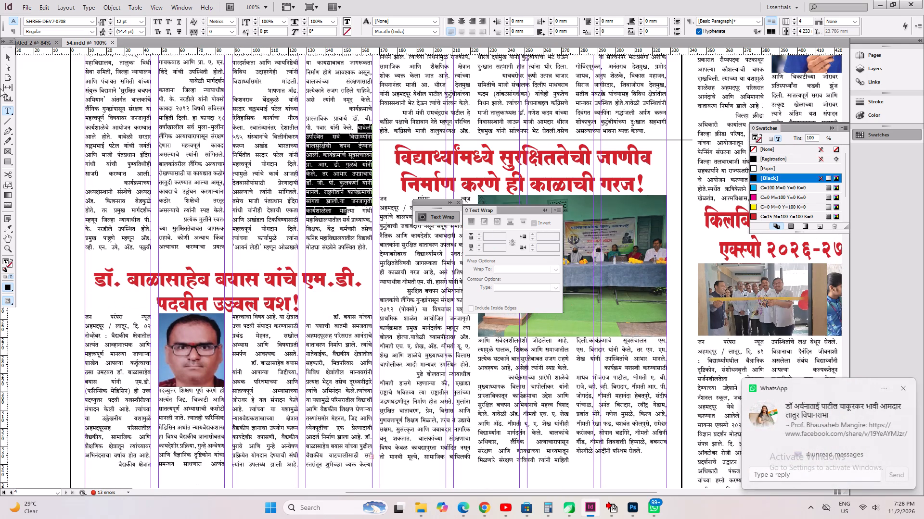
{"action": "left_click", "coordinate": [1, 55]}
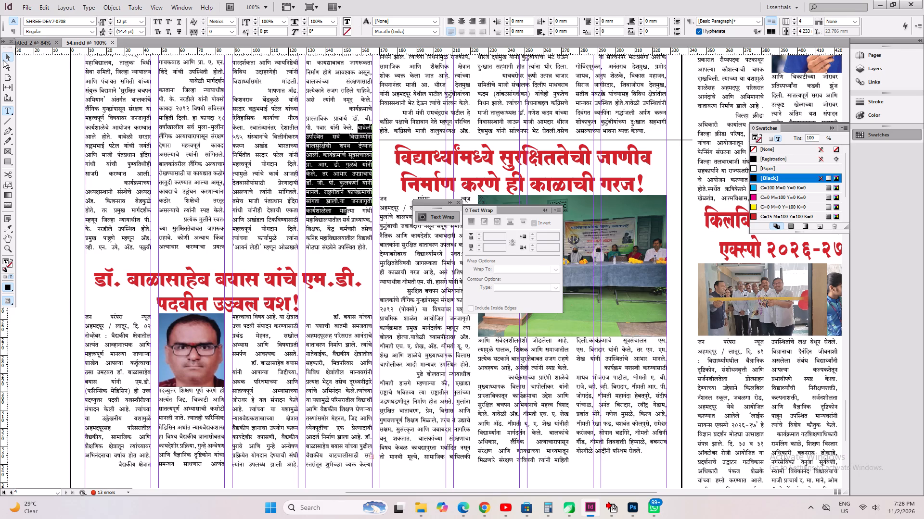
{"action": "left_click", "coordinate": [3, 60]}
{"action": "left_click", "coordinate": [10, 61]}
{"action": "scroll", "coordinate": [102, 296], "scroll_direction": "down", "scroll_amount": 3}
{"action": "left_click", "coordinate": [78, 299]}
{"action": "left_click_drag", "start_coordinate": [74, 209], "coordinate": [285, 354]}
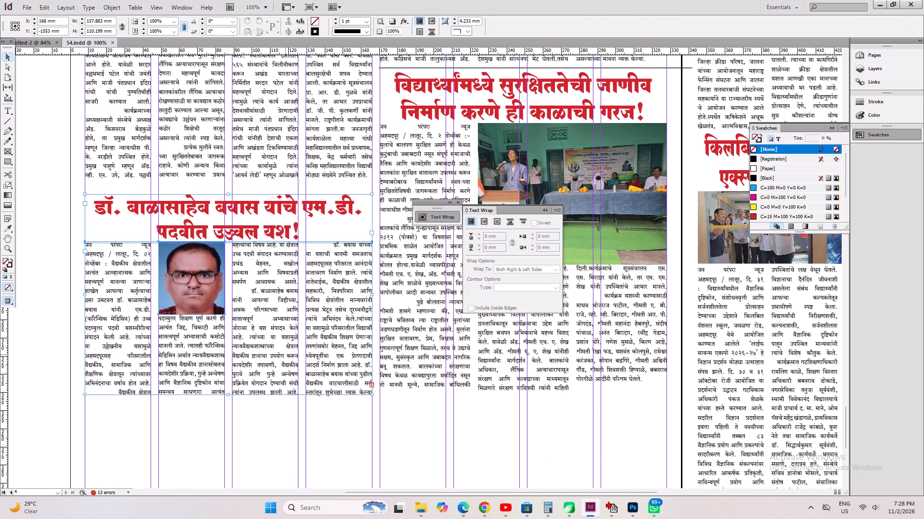
{"action": "key", "text": "shift+Up"}
{"action": "key", "text": "shift+Up"}
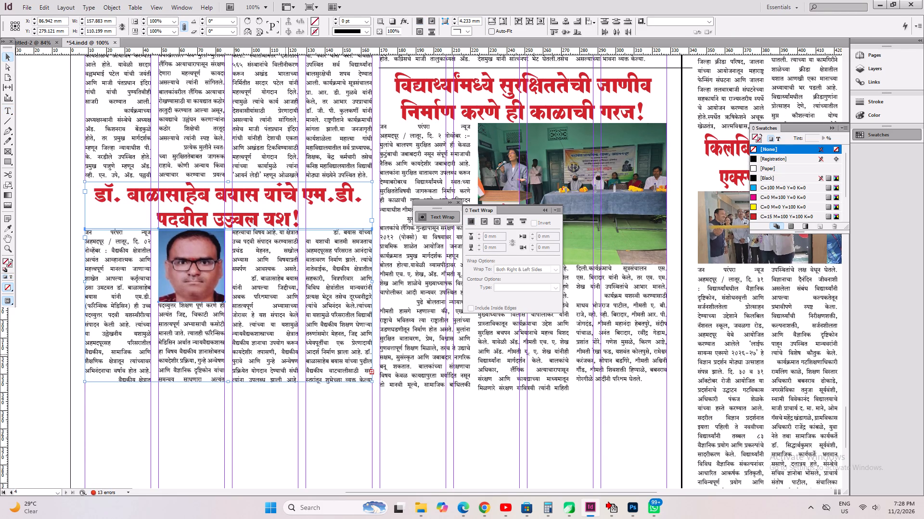
{"action": "key", "text": "Down"}
{"action": "key", "text": "Down"}
{"action": "key", "text": "Up"}
{"action": "key", "text": "Up"}
{"action": "key", "text": "Up"}
{"action": "key", "text": "Up"}
{"action": "key", "text": "Up"}
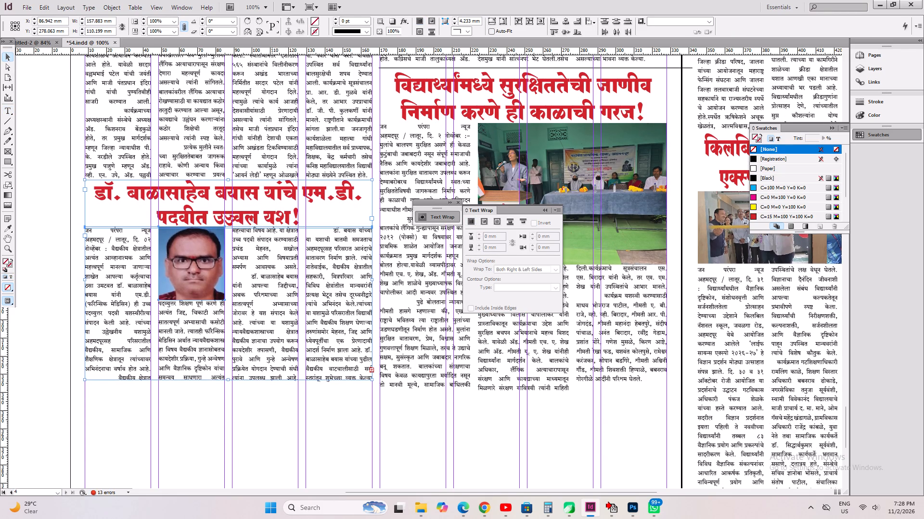
Extend the bottom of the doctor's four-column body frame to a height of about 93 mm to take in its overset text.
{"action": "left_click", "coordinate": [245, 494]}
{"action": "key", "text": "ctrl+1"}
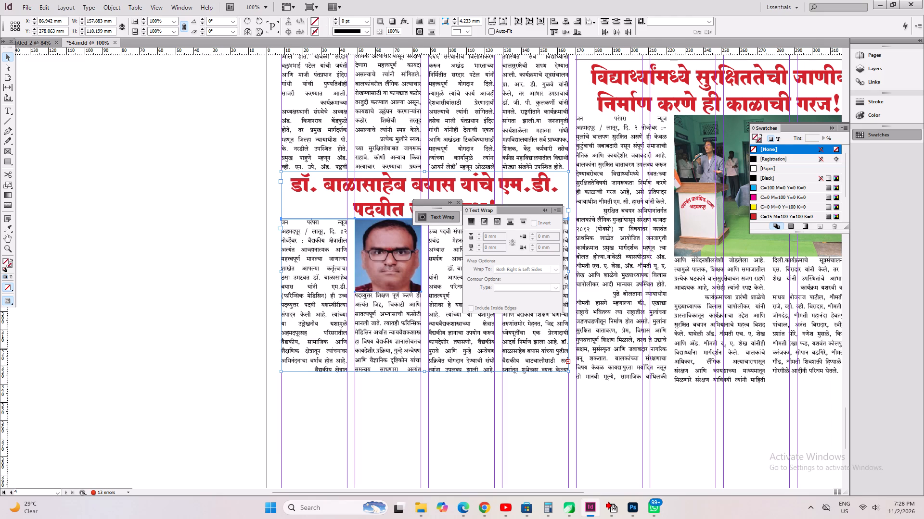
{"action": "left_click", "coordinate": [469, 349], "text": "ctrl"}
{"action": "key", "text": "ctrl+1"}
{"action": "key", "text": "space"}
{"action": "left_click_drag", "start_coordinate": [356, 396], "coordinate": [181, 313]}
{"action": "left_click", "coordinate": [189, 352]}
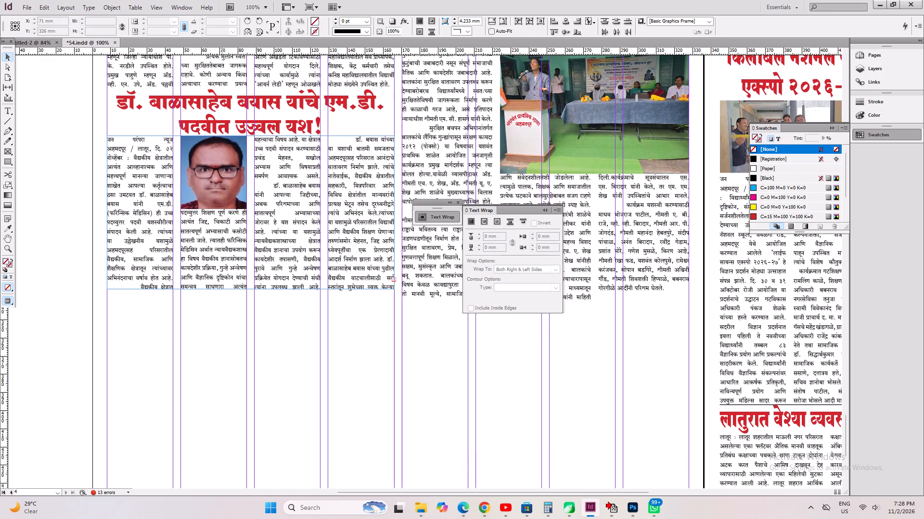
{"action": "left_click", "coordinate": [222, 275], "text": "ctrl"}
{"action": "left_click", "coordinate": [248, 291]}
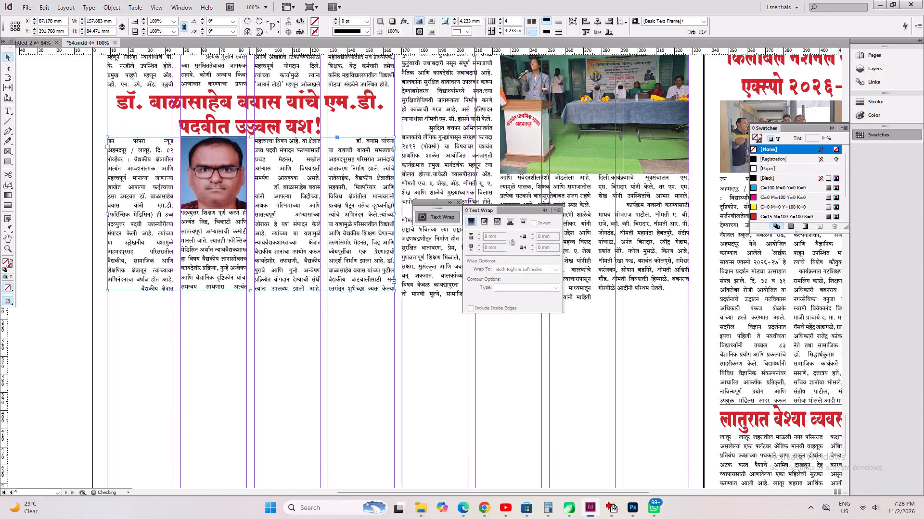
{"action": "key", "text": "ctrl+z"}
{"action": "left_click_drag", "start_coordinate": [251, 291], "coordinate": [252, 304]}
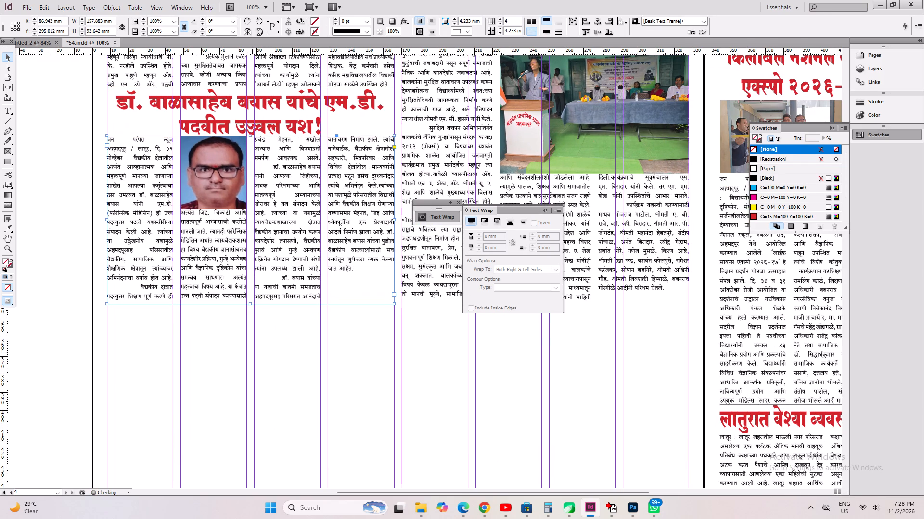
{"action": "left_click", "coordinate": [252, 304]}
Loosen the tracking to 20 for the doctor's story text from the middle of the first column to the end.
{"action": "key", "text": "space"}
{"action": "left_click_drag", "start_coordinate": [356, 372], "coordinate": [347, 404]}
{"action": "left_click", "coordinate": [6, 112]}
{"action": "left_click_drag", "start_coordinate": [155, 260], "coordinate": [370, 308]}
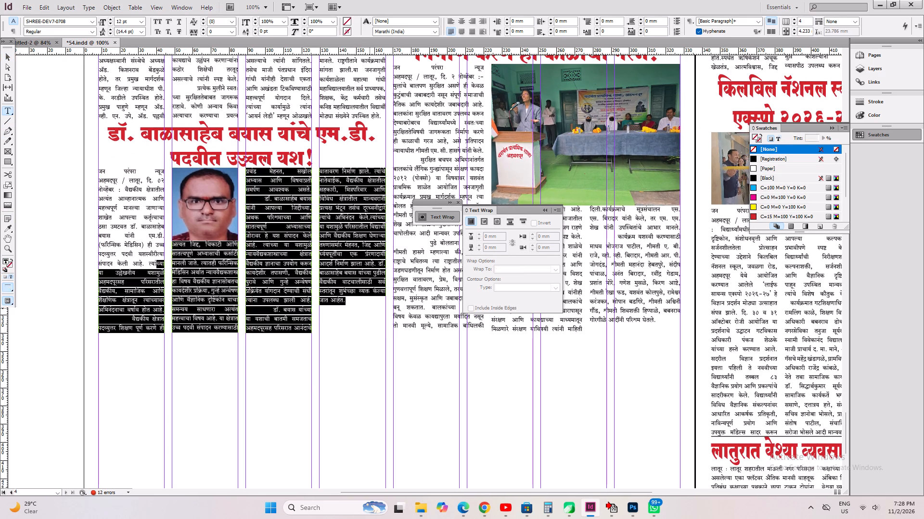
{"action": "key", "text": "alt+Right"}
{"action": "key", "text": "ctrl+z"}
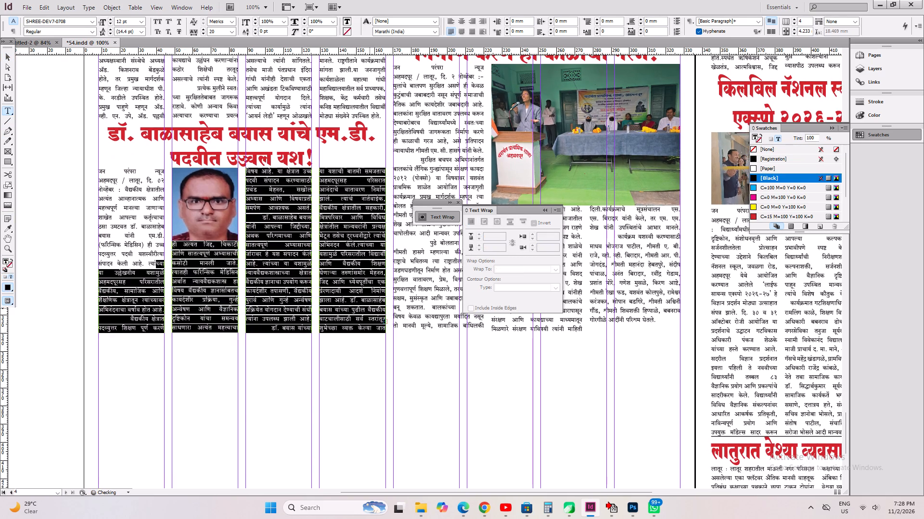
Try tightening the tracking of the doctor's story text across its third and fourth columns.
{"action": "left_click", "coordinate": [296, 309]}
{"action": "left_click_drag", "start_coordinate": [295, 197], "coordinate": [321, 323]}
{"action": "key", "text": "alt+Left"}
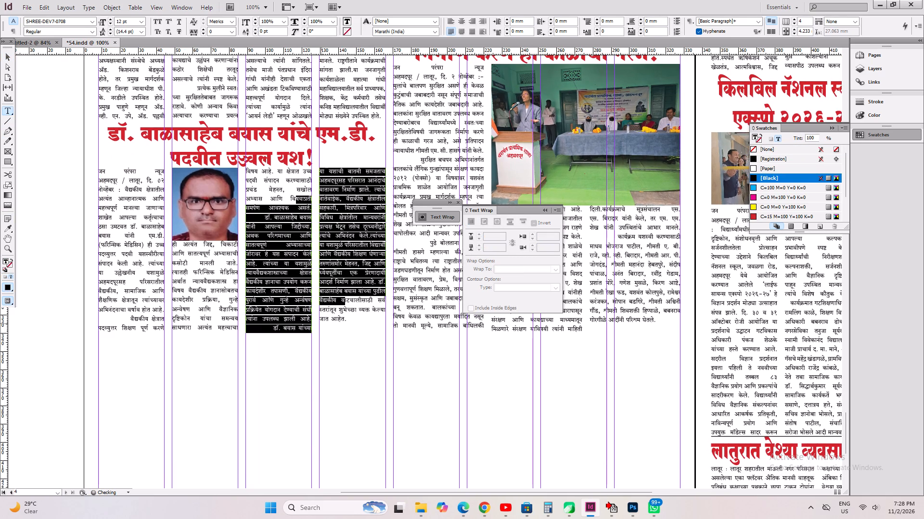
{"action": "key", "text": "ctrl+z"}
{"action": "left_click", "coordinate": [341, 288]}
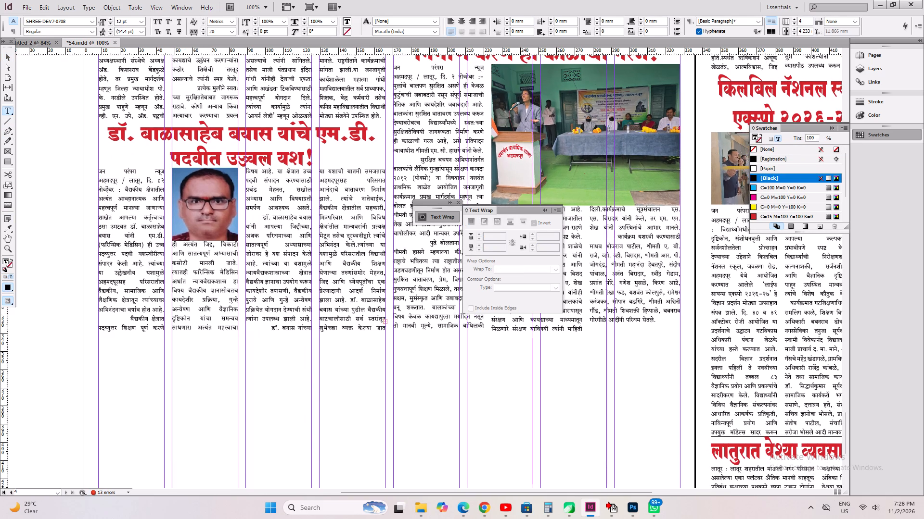
Set the tracking of the middle passage in the doctor's story's third column to -20 and save the document.
{"action": "left_click_drag", "start_coordinate": [279, 230], "coordinate": [279, 310]}
{"action": "key", "text": "alt+Left"}
{"action": "key", "text": "alt+Left"}
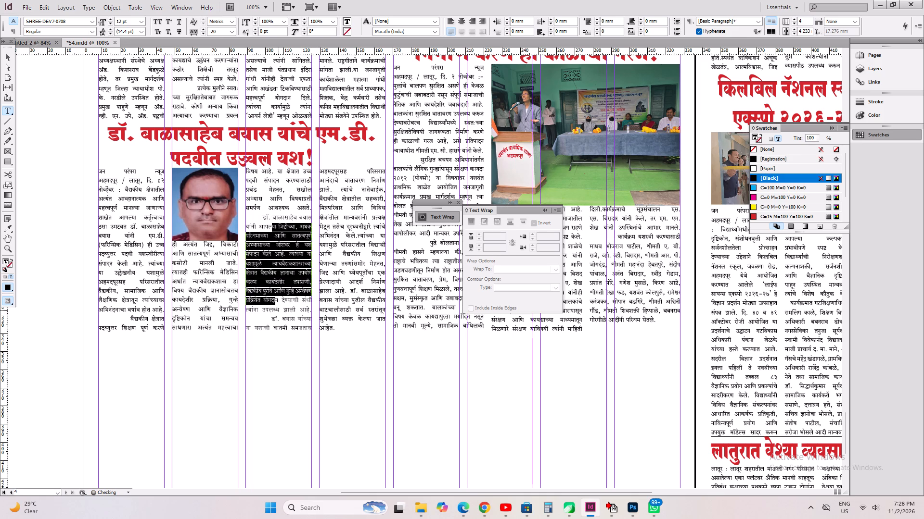
{"action": "key", "text": "ctrl+s"}
{"action": "left_click", "coordinate": [279, 311]}
{"action": "key", "text": "ctrl+s"}
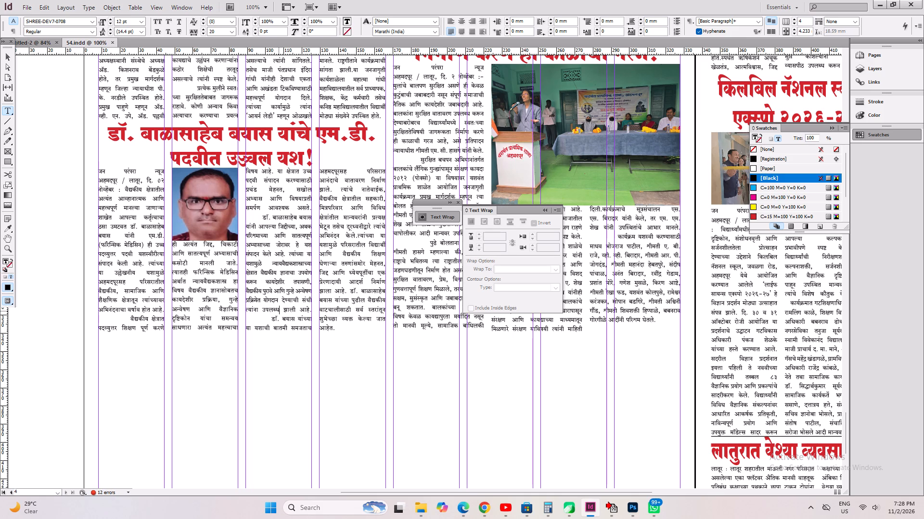
Save the document again with the whole page in view and close the text wrap settings.
{"action": "key", "text": "ctrl+0"}
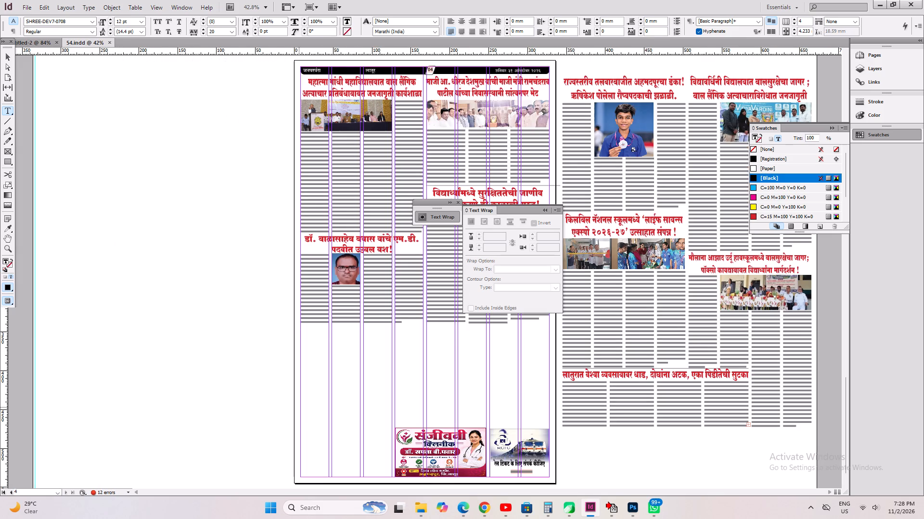
{"action": "key", "text": "ctrl+s"}
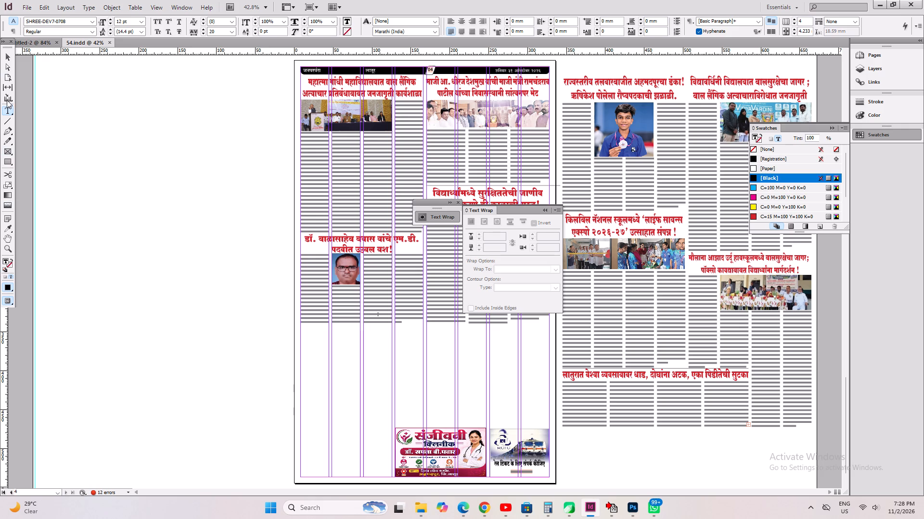
{"action": "left_click", "coordinate": [6, 60]}
{"action": "left_click", "coordinate": [123, 321]}
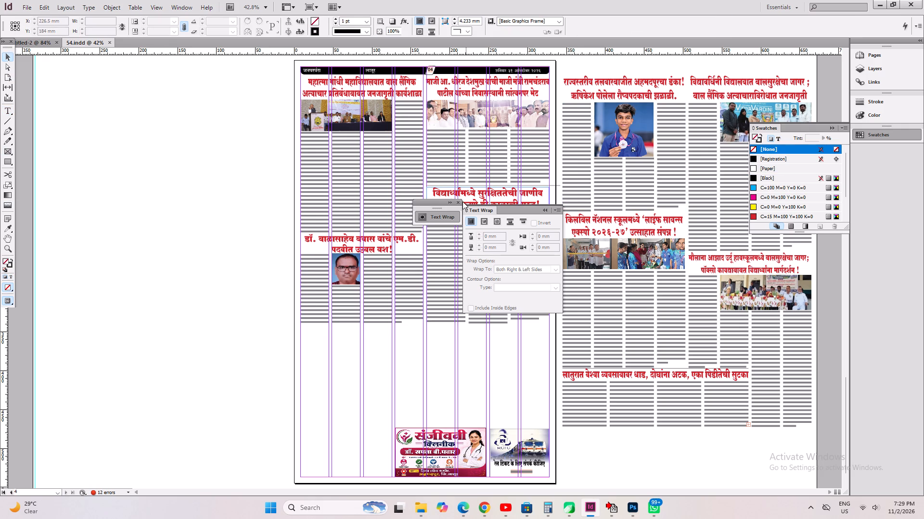
{"action": "left_click", "coordinate": [461, 201]}
{"action": "left_click", "coordinate": [392, 397]}
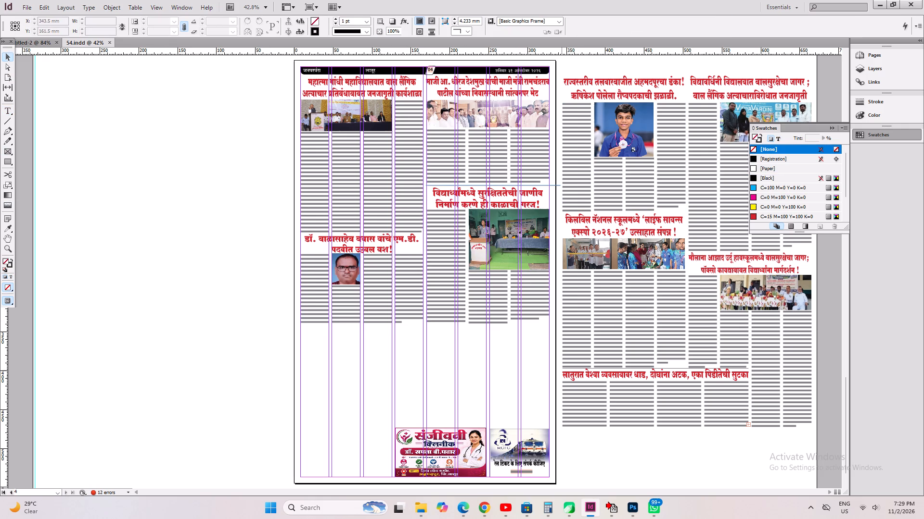
Select the separator line above the podium-photo story's headline.
{"action": "left_click", "coordinate": [559, 186], "text": "ctrl"}
{"action": "key", "text": "ctrl+1"}
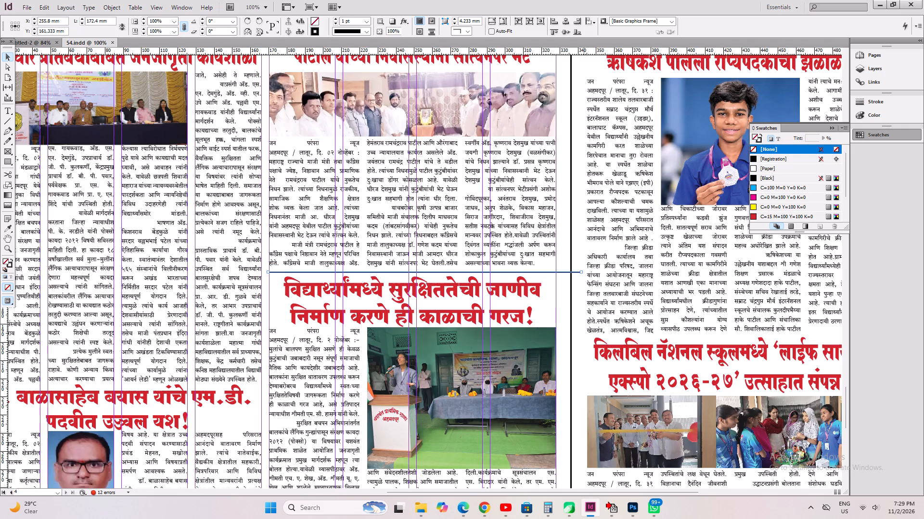
Shorten the separator line above the podium-photo story's headline to about 158.5 mm, ending it at the story's right edge.
{"action": "left_click_drag", "start_coordinate": [584, 272], "coordinate": [556, 302]}
Duplicate the separator line and place the copy just below the podium-photo story's text, at about Y 341 mm.
{"action": "key", "text": "ctrl+1"}
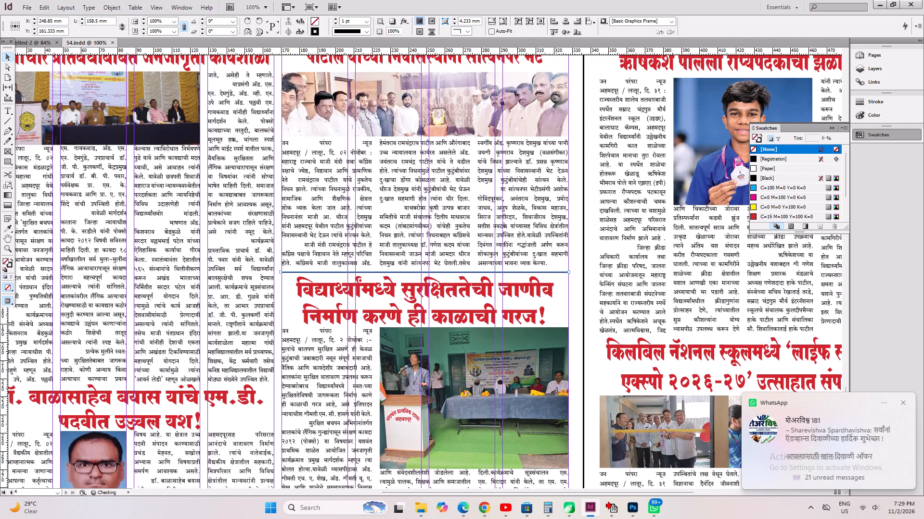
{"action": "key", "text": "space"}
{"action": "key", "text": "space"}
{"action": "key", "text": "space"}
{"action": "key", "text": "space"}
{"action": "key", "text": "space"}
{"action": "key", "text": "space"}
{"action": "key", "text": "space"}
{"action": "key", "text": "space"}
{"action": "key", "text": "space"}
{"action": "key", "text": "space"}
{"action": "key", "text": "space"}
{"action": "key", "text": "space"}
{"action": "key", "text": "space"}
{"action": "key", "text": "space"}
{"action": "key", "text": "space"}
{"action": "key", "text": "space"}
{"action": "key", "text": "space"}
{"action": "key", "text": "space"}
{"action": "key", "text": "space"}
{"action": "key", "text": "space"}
{"action": "left_click_drag", "start_coordinate": [450, 349], "coordinate": [426, 218]}
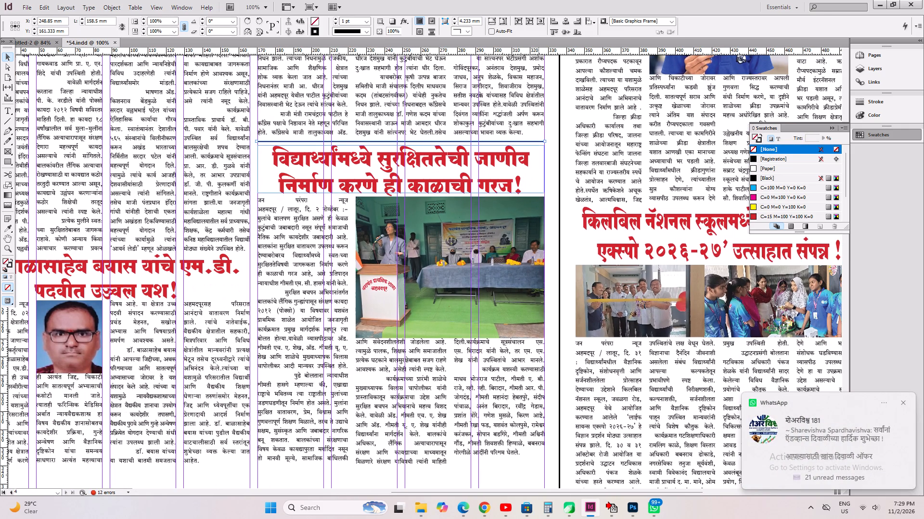
{"action": "left_click_drag", "start_coordinate": [457, 140], "coordinate": [437, 466], "text": "alt"}
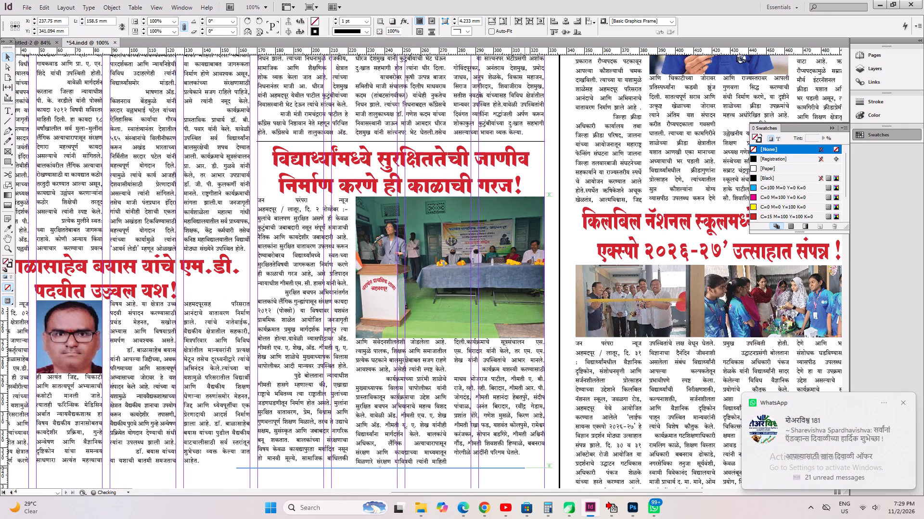
{"action": "left_click_drag", "start_coordinate": [437, 466], "coordinate": [457, 462], "text": "alt"}
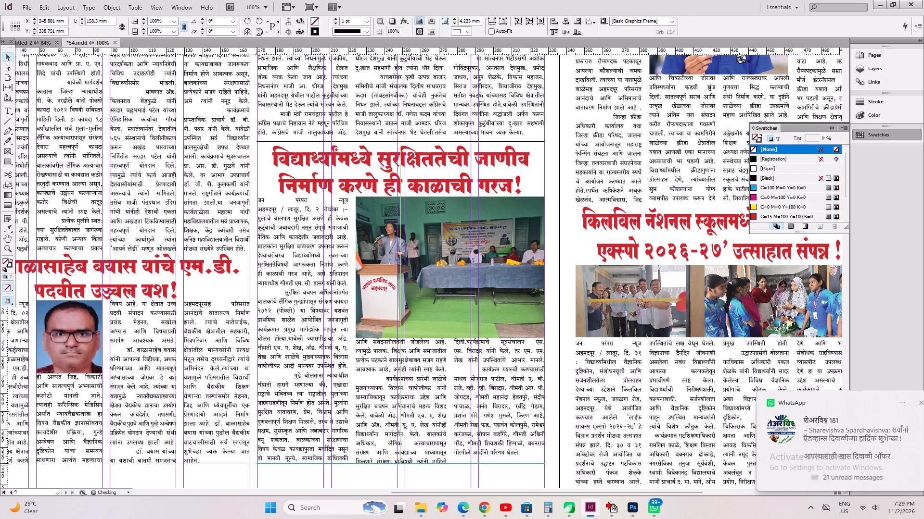
{"action": "left_click_drag", "start_coordinate": [457, 462], "coordinate": [457, 467], "text": "alt"}
Extend the copied line to the page's left margin beneath the doctor's story, about 320 mm long, and save the document.
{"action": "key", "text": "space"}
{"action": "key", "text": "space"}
{"action": "left_click_drag", "start_coordinate": [312, 459], "coordinate": [496, 287]}
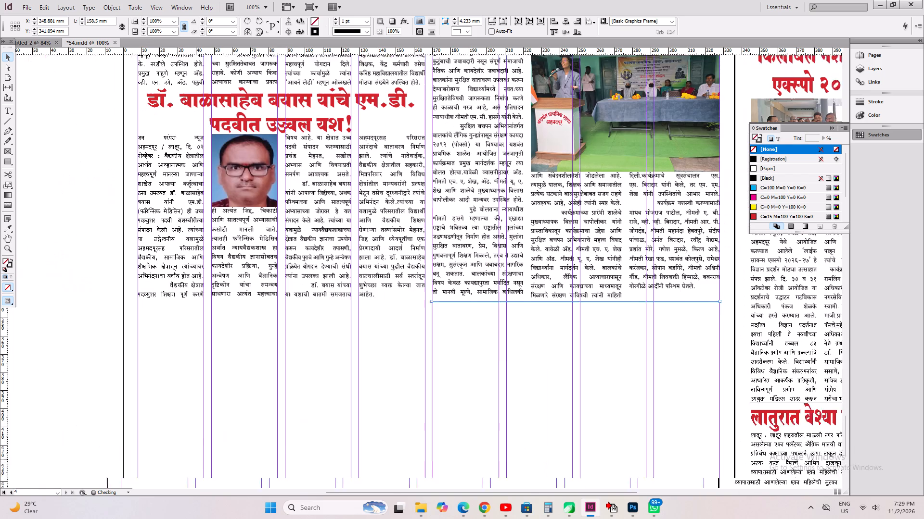
{"action": "left_click_drag", "start_coordinate": [496, 287], "coordinate": [497, 287]}
{"action": "left_click_drag", "start_coordinate": [439, 298], "coordinate": [146, 360]}
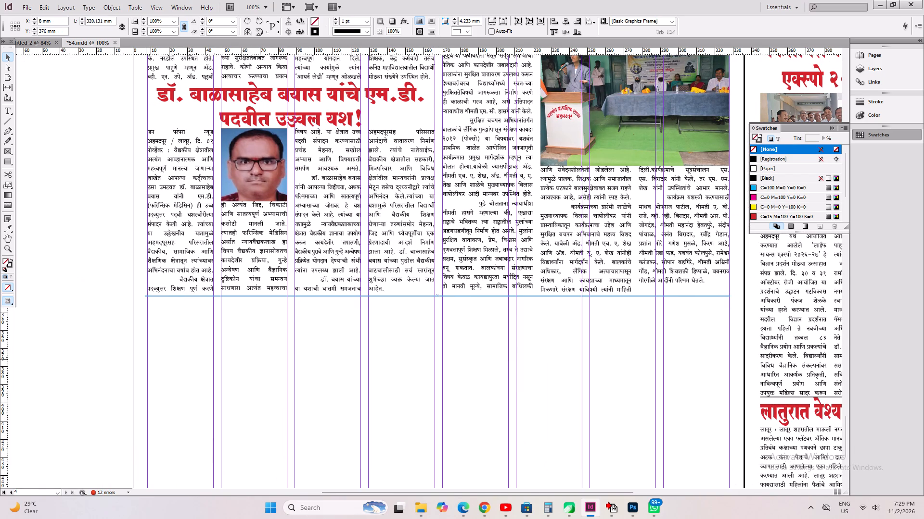
{"action": "left_click_drag", "start_coordinate": [146, 360], "coordinate": [147, 360]}
{"action": "key", "text": "ctrl+s"}
Select all objects on the spread and save the document again.
{"action": "key", "text": "ctrl+minus"}
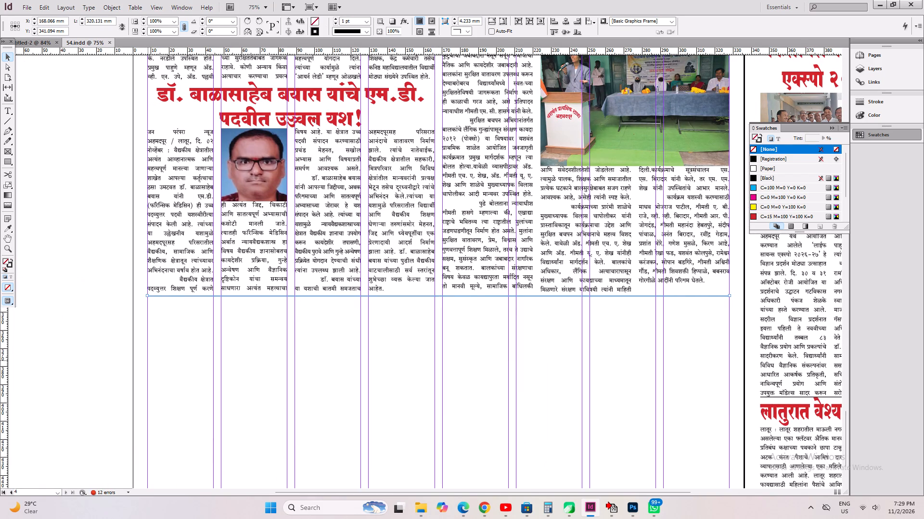
{"action": "key", "text": "ctrl+a"}
{"action": "key", "text": "ctrl+s"}
{"action": "key", "text": "ctrl+a"}
{"action": "key", "text": "ctrl+s"}
{"action": "key", "text": "ctrl+a"}
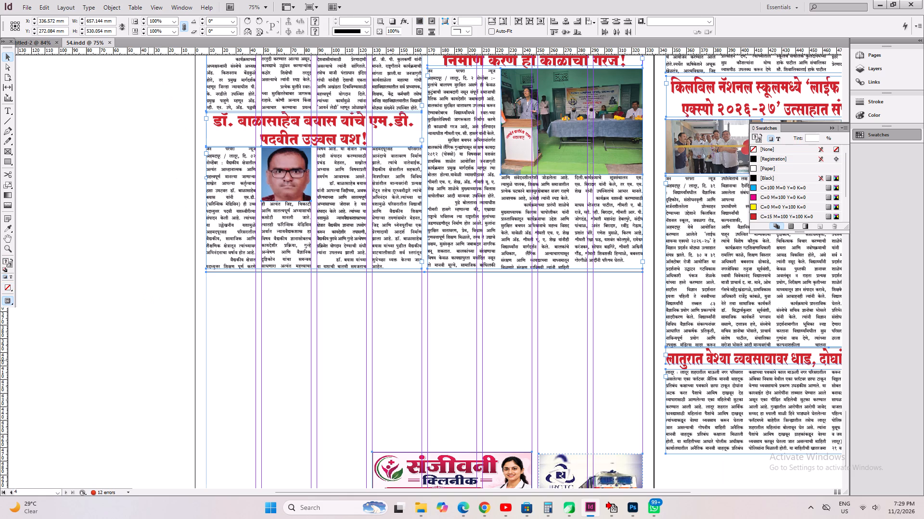
{"action": "key", "text": "ctrl+s"}
{"action": "key", "text": "ctrl+s"}
{"action": "key", "text": "ctrl+0"}
{"action": "key", "text": "ctrl+s"}
{"action": "key", "text": "ctrl+a"}
{"action": "key", "text": "ctrl+s"}
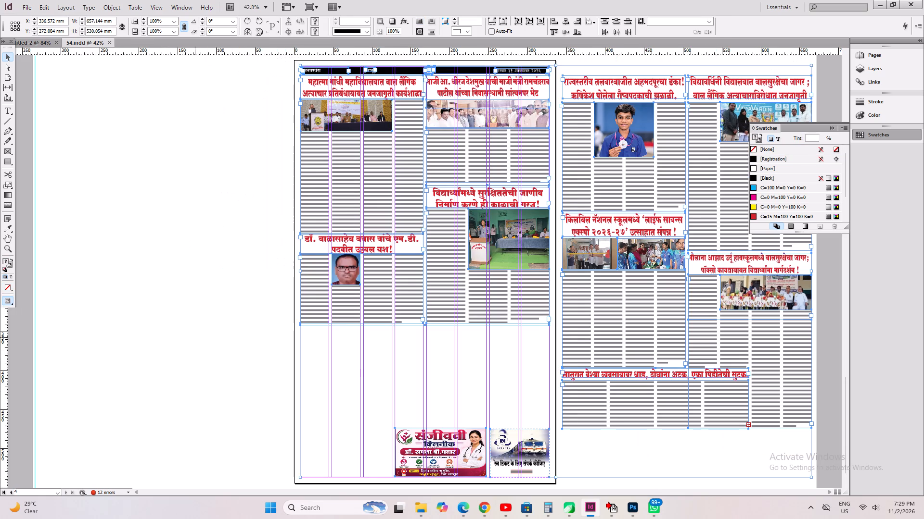
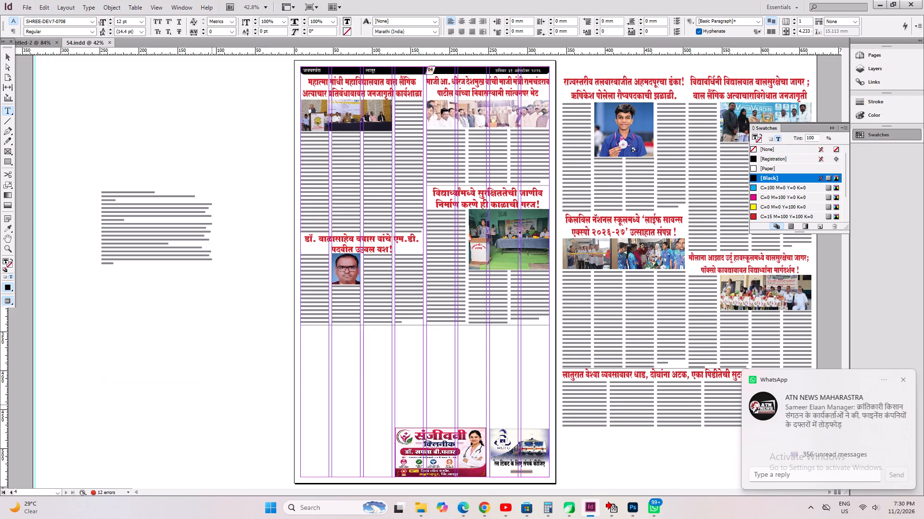
Save the newspaper document.
{"action": "key", "text": "ctrl+s"}
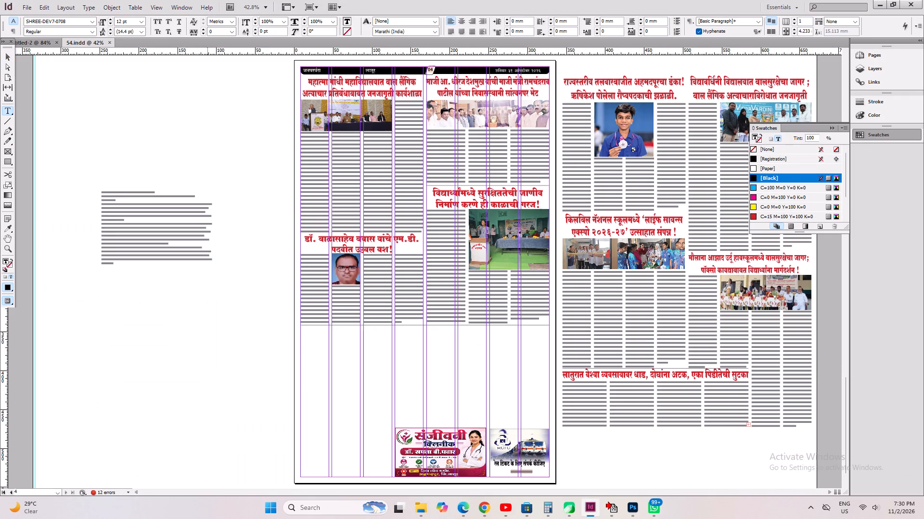
Fit the loose pasteboard text frame to its content and move it into the empty area below the doctor's story, above the clinic advertisement.
{"action": "key", "text": "ctrl+alt+c"}
{"action": "left_click", "coordinate": [7, 59]}
{"action": "left_click_drag", "start_coordinate": [115, 208], "coordinate": [173, 278]}
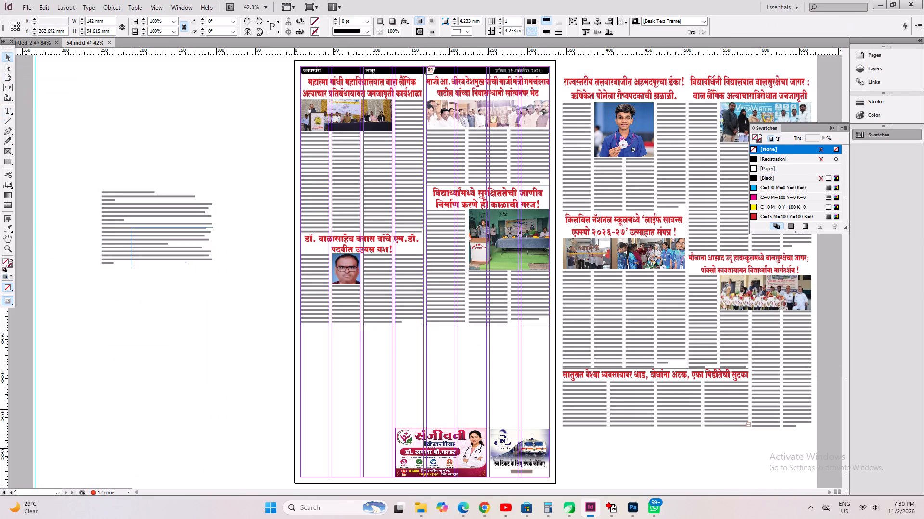
{"action": "left_click_drag", "start_coordinate": [173, 278], "coordinate": [340, 365]}
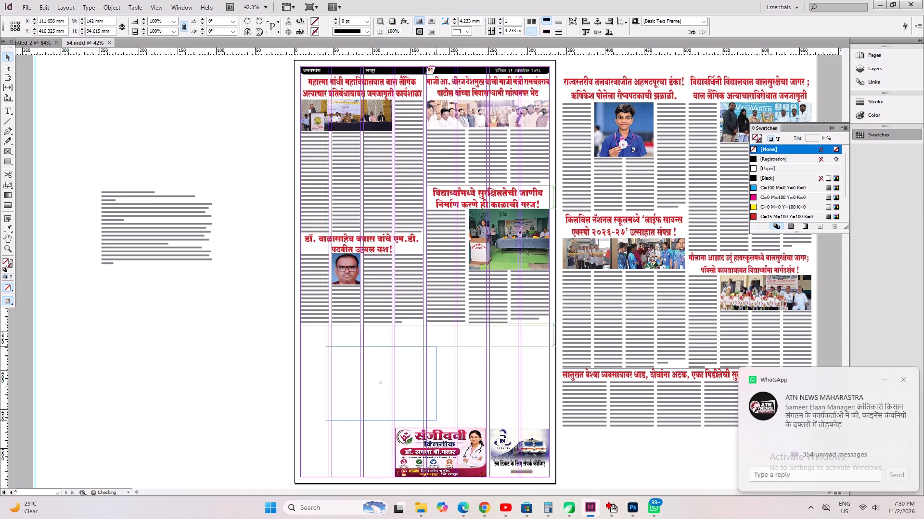
{"action": "left_click_drag", "start_coordinate": [340, 365], "coordinate": [344, 371]}
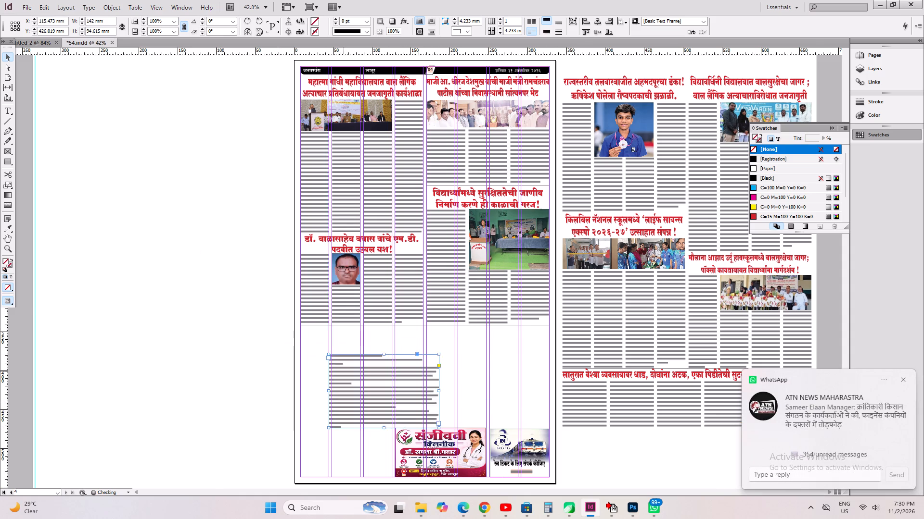
Move the red one-line headline from the pasteboard story onto the page, at the left margin just below the doctor's story's separator line.
{"action": "key", "text": "ctrl+1"}
{"action": "key", "text": "space"}
{"action": "key", "text": "space"}
{"action": "key", "text": "space"}
{"action": "key", "text": "space"}
{"action": "key", "text": "space"}
{"action": "key", "text": "space"}
{"action": "key", "text": "space"}
{"action": "key", "text": "space"}
{"action": "key", "text": "space"}
{"action": "key", "text": "space"}
{"action": "left_click_drag", "start_coordinate": [577, 327], "coordinate": [34, 320]}
{"action": "left_click_drag", "start_coordinate": [474, 230], "coordinate": [73, 161]}
{"action": "key", "text": "space"}
{"action": "key", "text": "space"}
{"action": "key", "text": "space"}
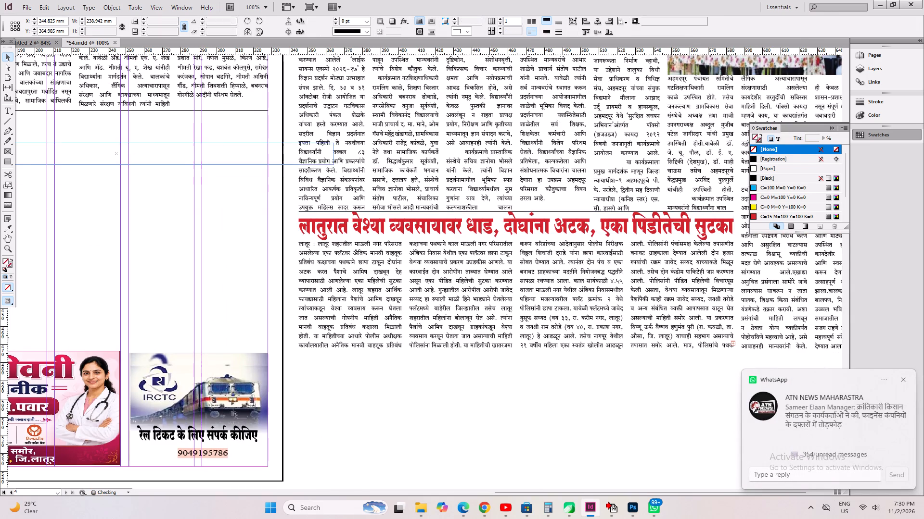
{"action": "left_click_drag", "start_coordinate": [103, 158], "coordinate": [446, 276]}
{"action": "left_click_drag", "start_coordinate": [434, 271], "coordinate": [223, 246]}
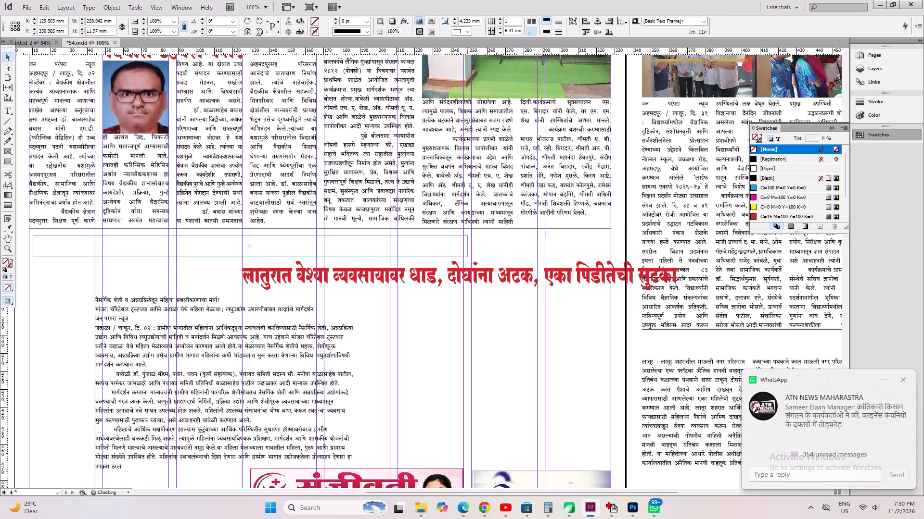
{"action": "left_click_drag", "start_coordinate": [223, 246], "coordinate": [219, 247]}
{"action": "key", "text": "Up"}
{"action": "key", "text": "Up"}
{"action": "key", "text": "Up"}
{"action": "key", "text": "Up"}
{"action": "key", "text": "Up"}
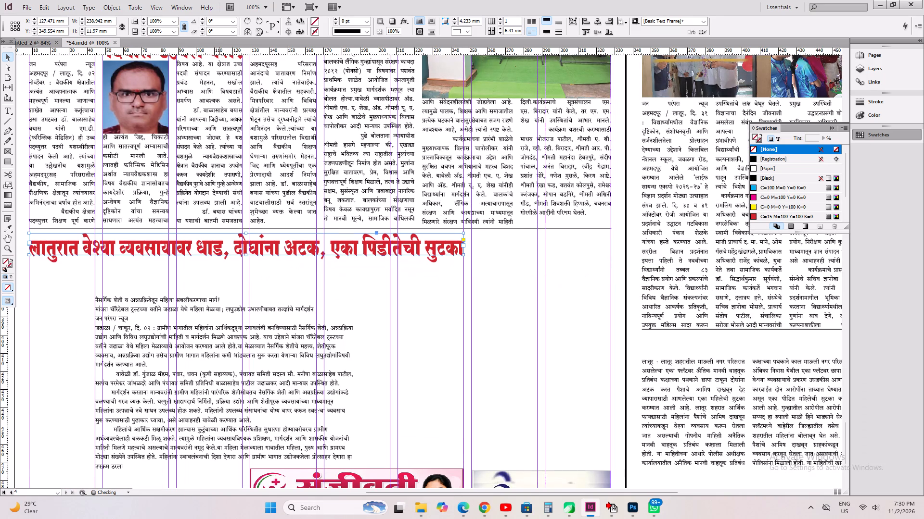
{"action": "key", "text": "Up"}
{"action": "key", "text": "Up"}
{"action": "key", "text": "ctrl+1"}
Cut the first line, "नैसर्गिक शेती व अन्नप्रक्रियेतून महिला सबलीकरणाचा मार्ग!", from the unformatted story text above the advertisements.
{"action": "left_click", "coordinate": [324, 366]}
{"action": "key", "text": "ctrl+2"}
{"action": "key", "text": "space"}
{"action": "key", "text": "space"}
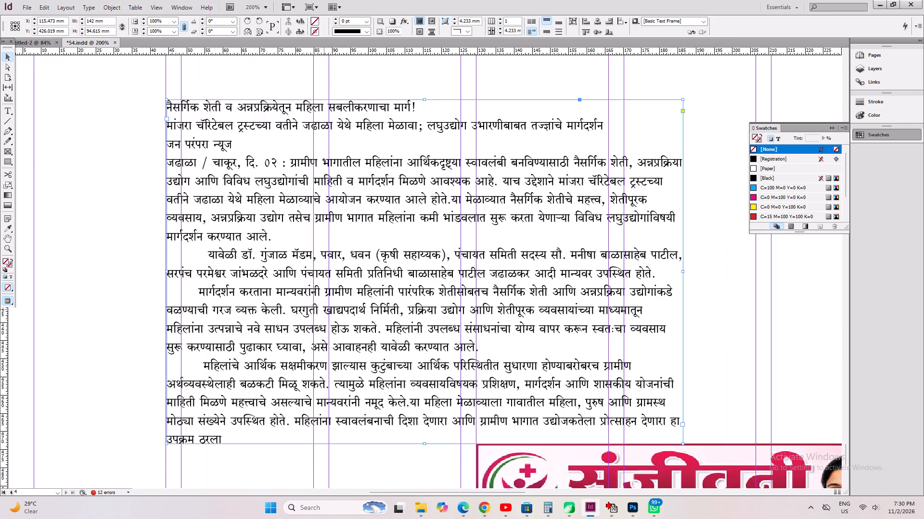
{"action": "left_click_drag", "start_coordinate": [319, 231], "coordinate": [319, 388]}
{"action": "left_click", "coordinate": [3, 114]}
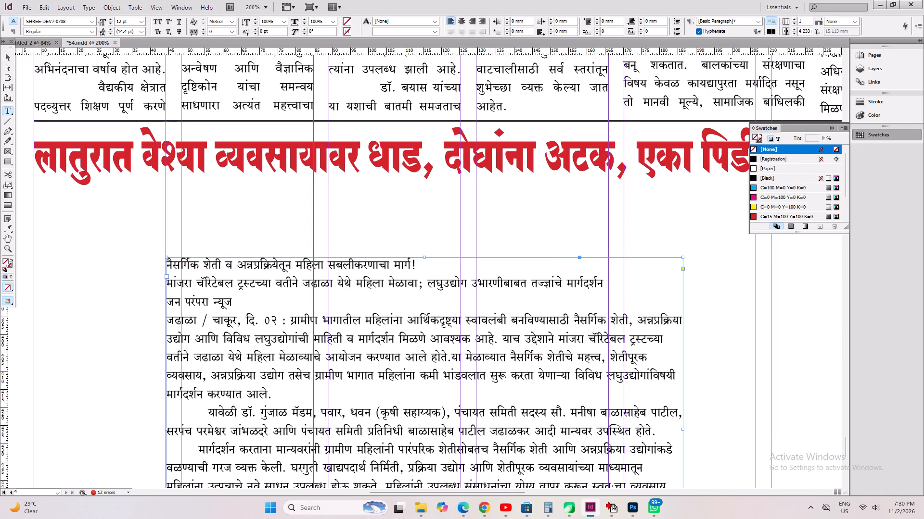
{"action": "left_click", "coordinate": [3, 107]}
{"action": "left_click_drag", "start_coordinate": [447, 270], "coordinate": [93, 198]}
{"action": "key", "text": "ctrl+x"}
Replace the moved headline's text with the cut line, keeping the red headline formatting, and fit the frame to its content.
{"action": "left_click", "coordinate": [138, 162]}
{"action": "key", "text": "ctrl+a"}
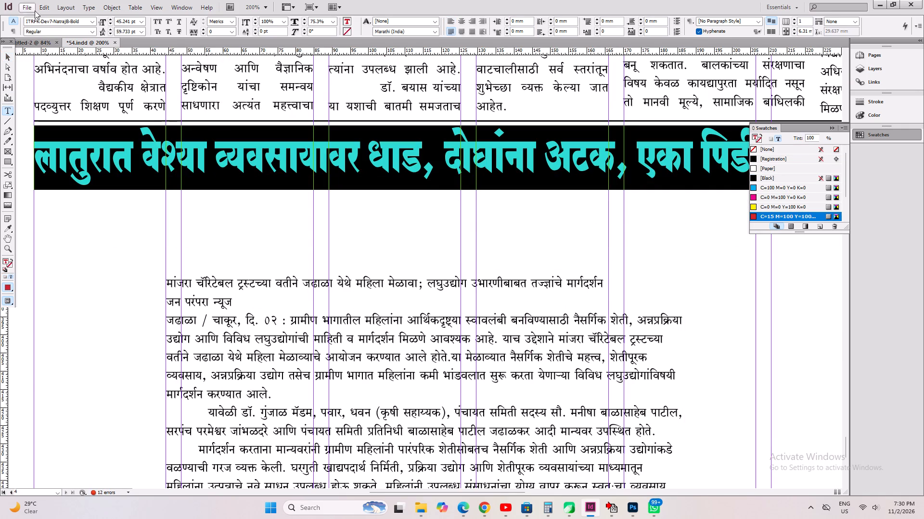
{"action": "left_click", "coordinate": [43, 5]}
{"action": "left_click", "coordinate": [93, 75]}
{"action": "key", "text": "ctrl+alt+c"}
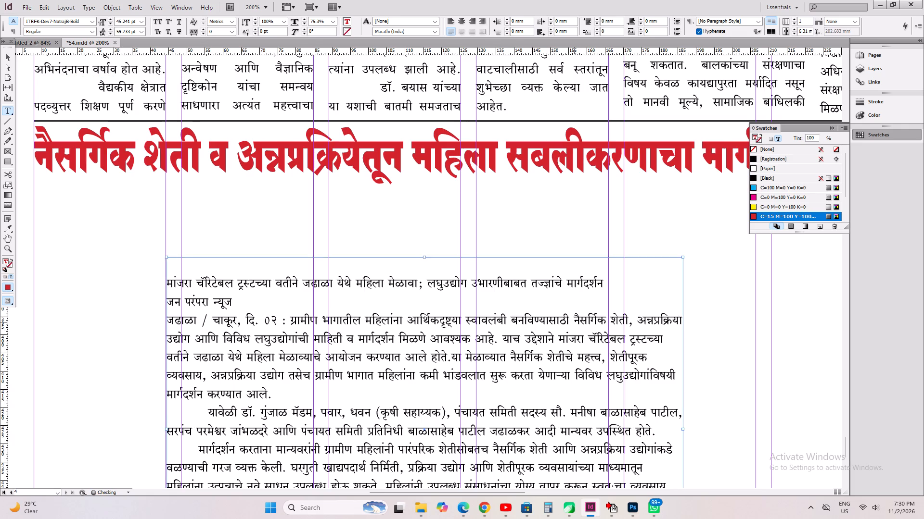
{"action": "key", "text": "ctrl+a"}
{"action": "key", "text": "ctrl+1"}
{"action": "key", "text": "ctrl+alt+c"}
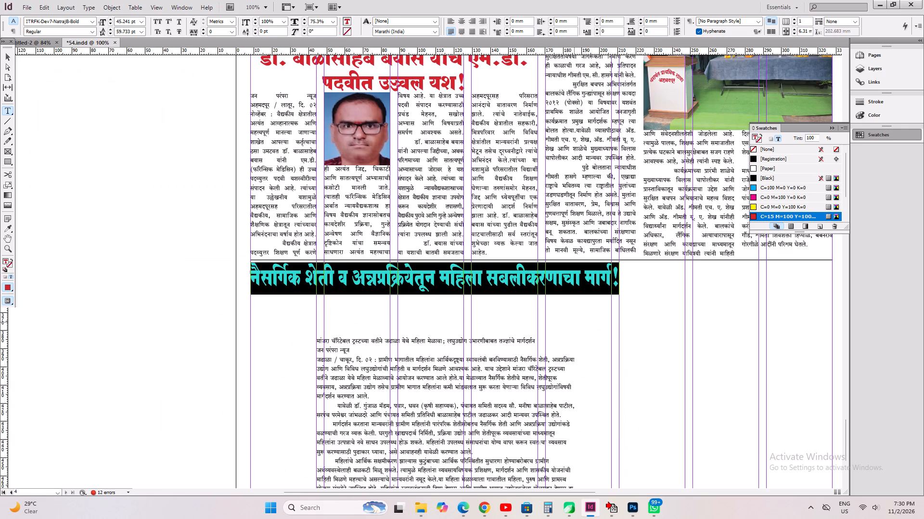
Save the document and condense the red headline below the doctor's story horizontally to about 158 mm wide, spanning four page columns.
{"action": "key", "text": "ctrl+s"}
{"action": "left_click", "coordinate": [445, 400]}
{"action": "scroll", "coordinate": [445, 399], "scroll_direction": "down", "scroll_amount": 4}
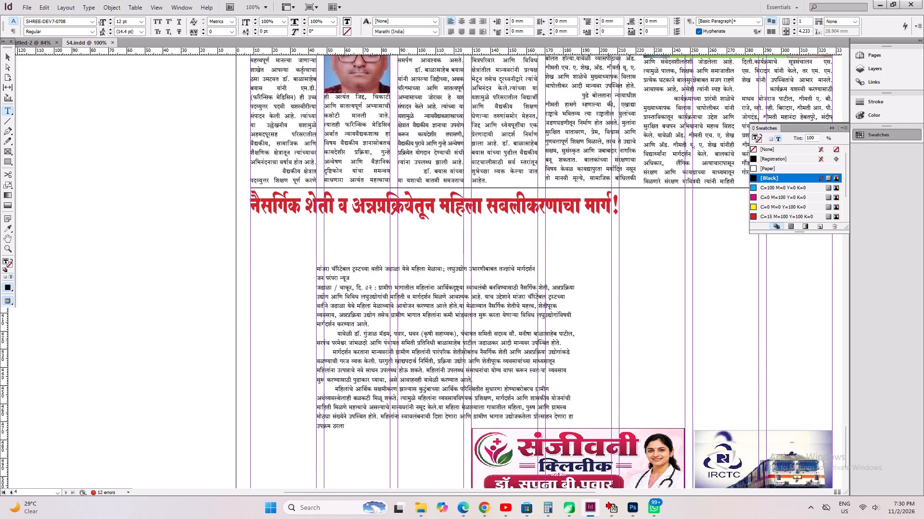
{"action": "scroll", "coordinate": [426, 266], "scroll_direction": "up", "scroll_amount": 7}
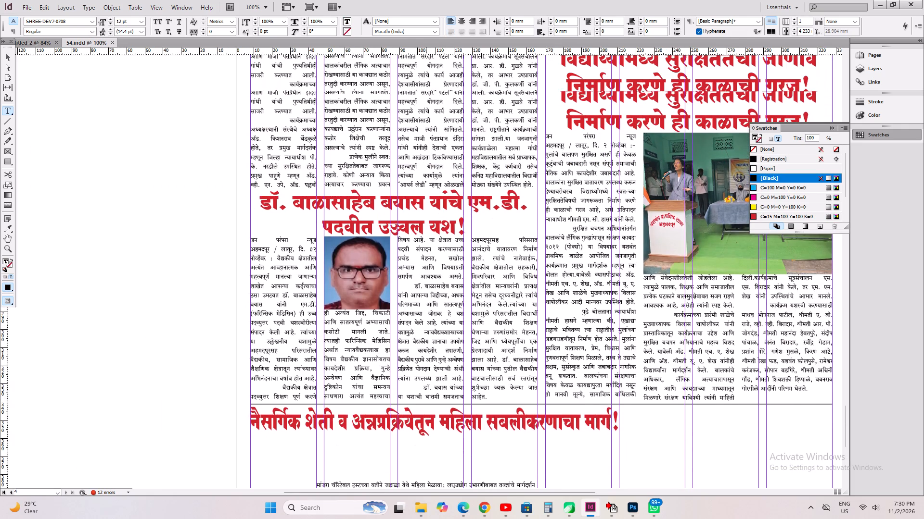
{"action": "scroll", "coordinate": [424, 268], "scroll_direction": "down", "scroll_amount": 5}
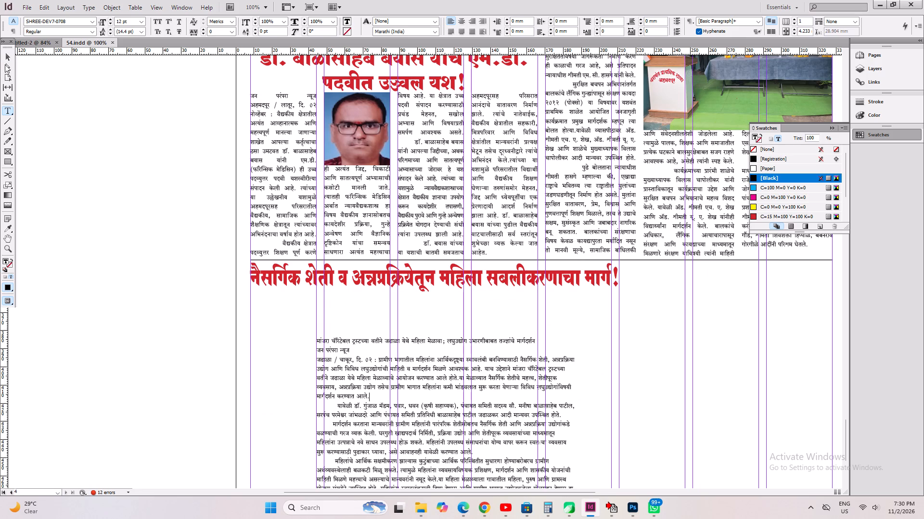
{"action": "left_click", "coordinate": [7, 61]}
{"action": "key", "text": "ctrl+alt+c"}
{"action": "left_click", "coordinate": [574, 273]}
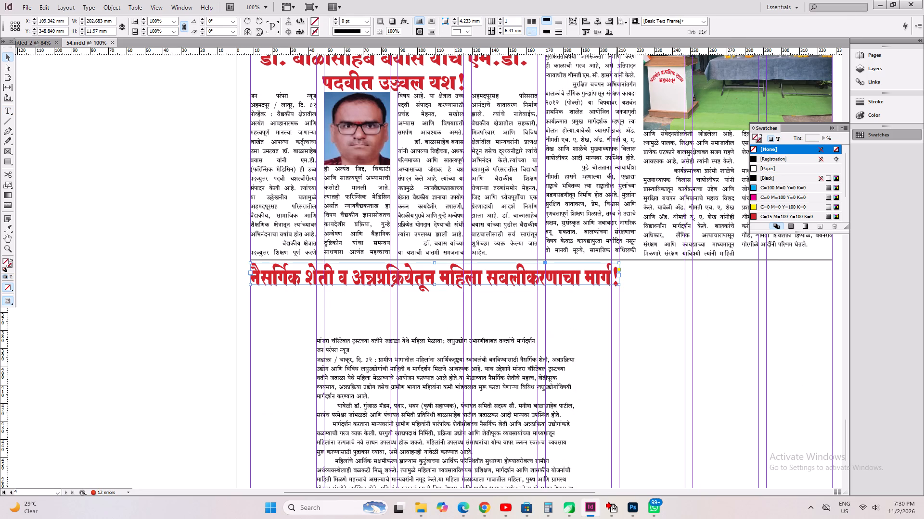
{"action": "left_click_drag", "start_coordinate": [621, 285], "coordinate": [537, 286], "text": "ctrl"}
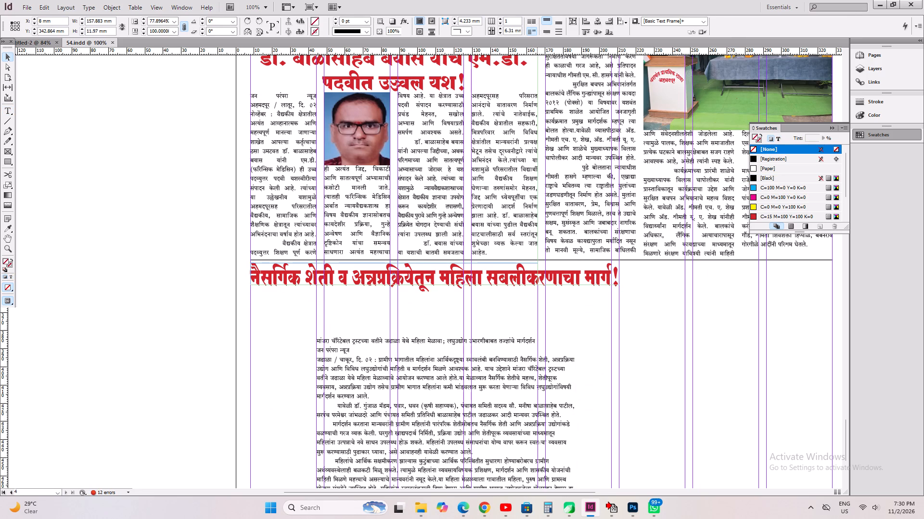
Delete the blank line and the subheading above "जन परंपरा न्यूज" from the unformatted women's-gathering story.
{"action": "left_click", "coordinate": [570, 333]}
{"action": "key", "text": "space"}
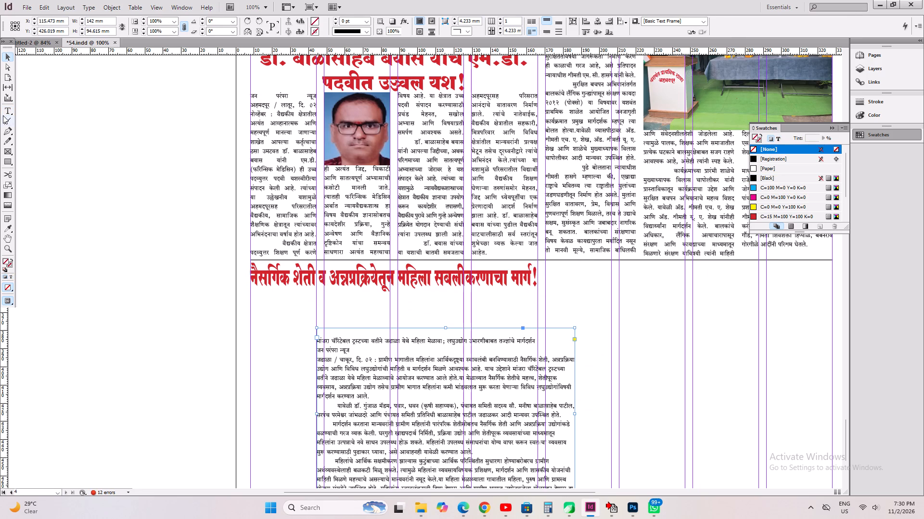
{"action": "left_click", "coordinate": [7, 113]}
{"action": "left_click_drag", "start_coordinate": [556, 346], "coordinate": [137, 207]}
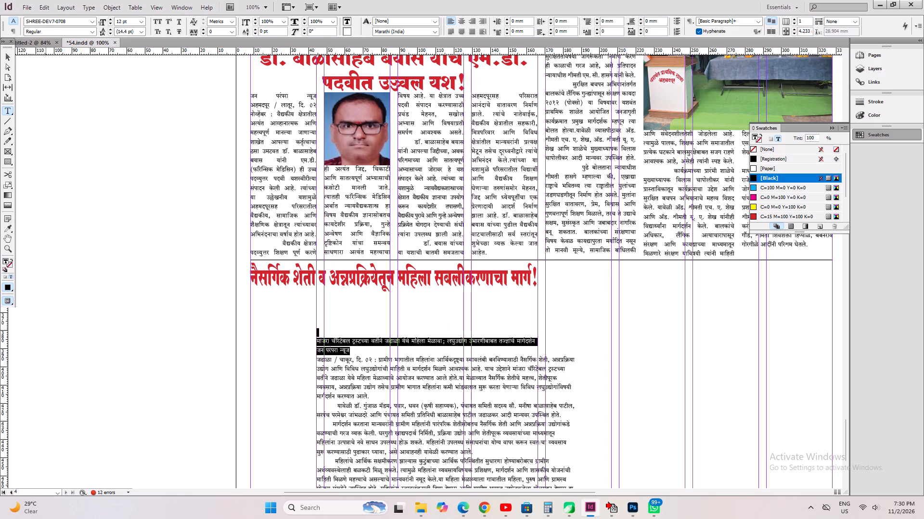
{"action": "key", "text": "Left"}
{"action": "key", "text": "Down"}
{"action": "key", "text": "Down"}
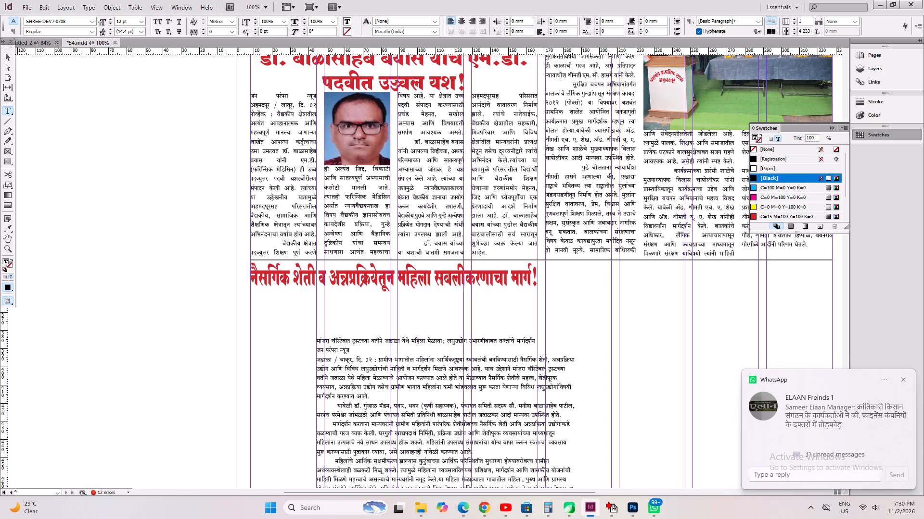
{"action": "key", "text": "shift+Up"}
{"action": "key", "text": "shift+Up"}
{"action": "key", "text": "shift+Up"}
{"action": "key", "text": "shift+Up"}
{"action": "key", "text": "shift+Up"}
{"action": "key", "text": "shift+Up"}
{"action": "key", "text": "BackSpace"}
Justify the whole story text with the last line aligned left, and save the document.
{"action": "key", "text": "ctrl+a"}
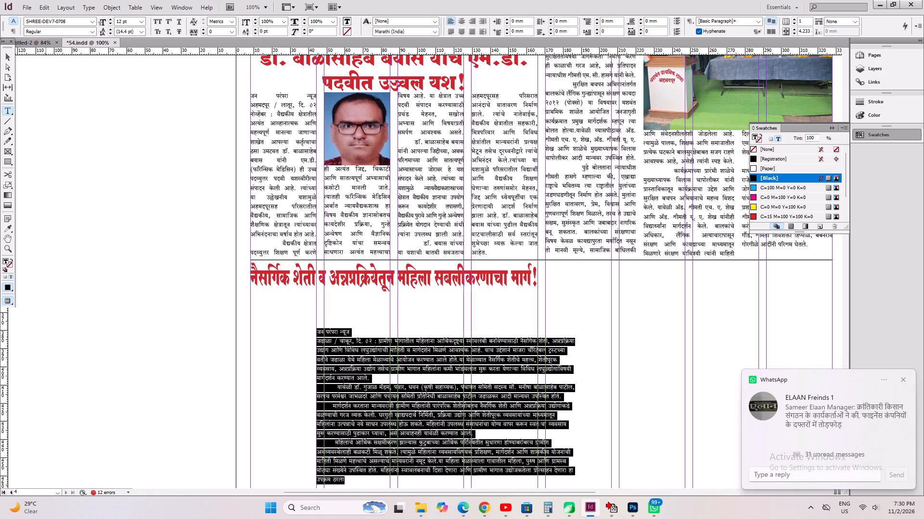
{"action": "key", "text": "ctrl+shift+j"}
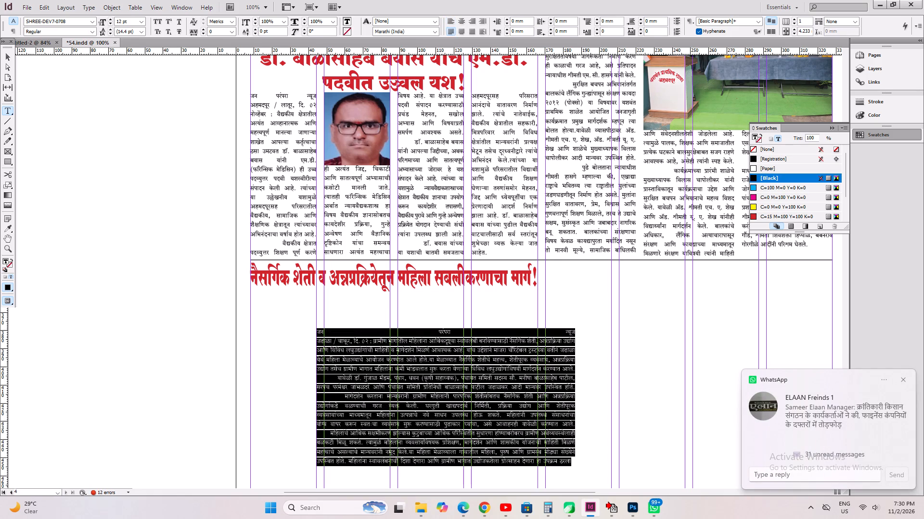
{"action": "key", "text": "ctrl+s"}
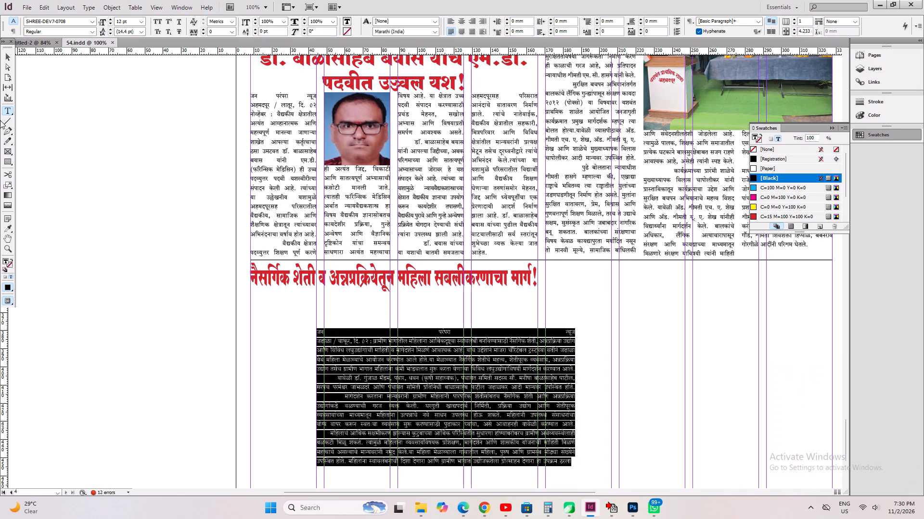
Fit the story frame to its content and move it to the page's left margin, directly below the red one-line headline.
{"action": "left_click", "coordinate": [13, 58]}
{"action": "key", "text": "ctrl+alt+c"}
{"action": "scroll", "coordinate": [462, 383], "scroll_direction": "down", "scroll_amount": 4}
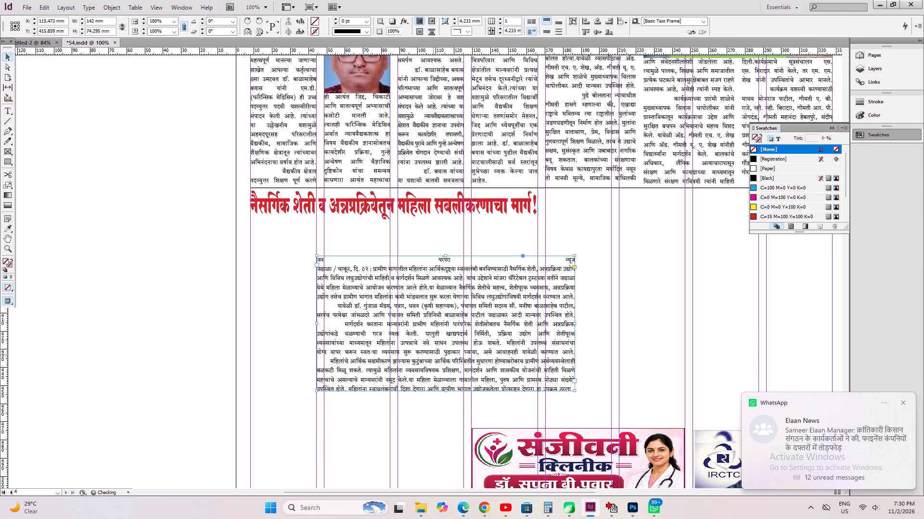
{"action": "left_click_drag", "start_coordinate": [430, 346], "coordinate": [365, 309]}
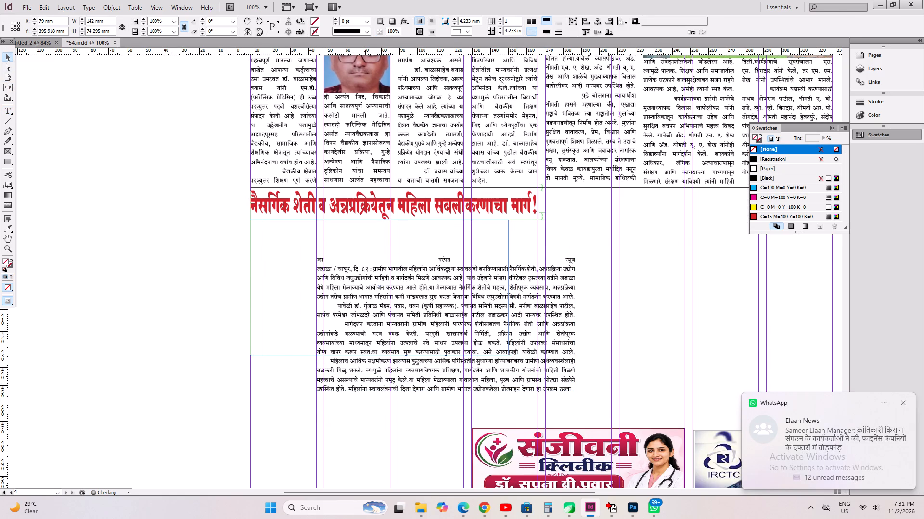
Widen the story frame to the headline's 157.883 mm width, set it in four columns, fit its height to the content and save.
{"action": "left_click_drag", "start_coordinate": [511, 357], "coordinate": [537, 394]}
{"action": "triple_click", "coordinate": [498, 19]}
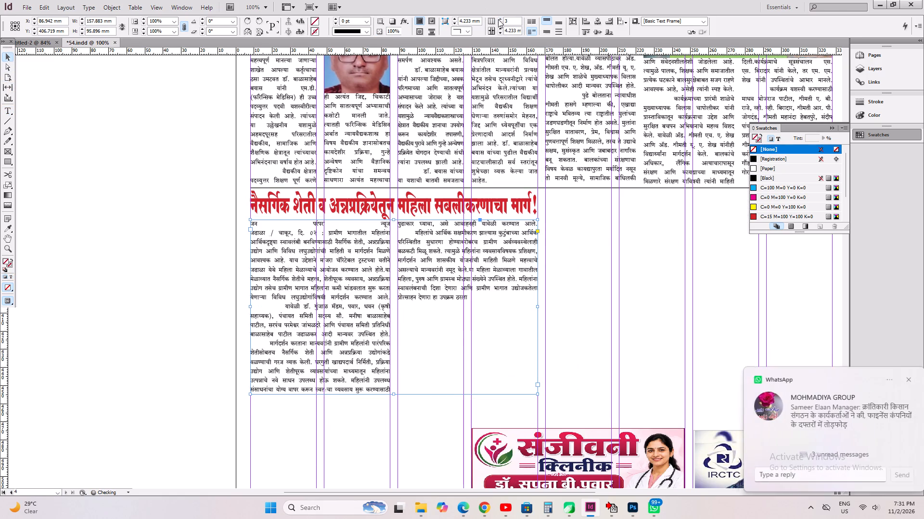
{"action": "key", "text": "ctrl+alt+c"}
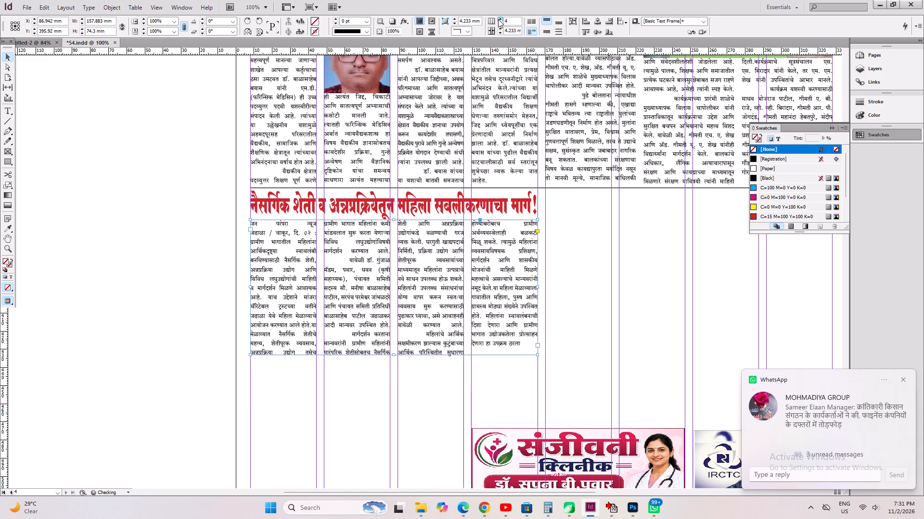
{"action": "key", "text": "ctrl+s"}
Select all objects on the spread and save the document.
{"action": "key", "text": "ctrl+0"}
{"action": "key", "text": "ctrl+a"}
{"action": "key", "text": "ctrl+s"}
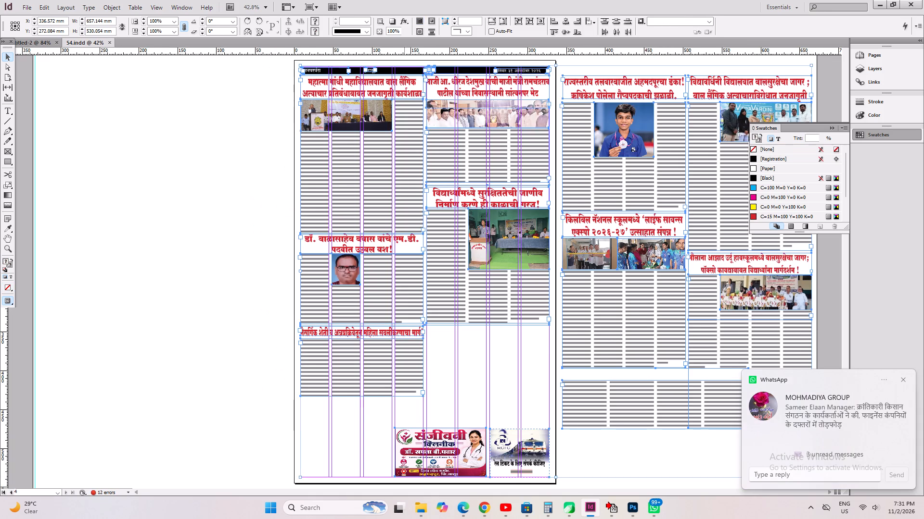
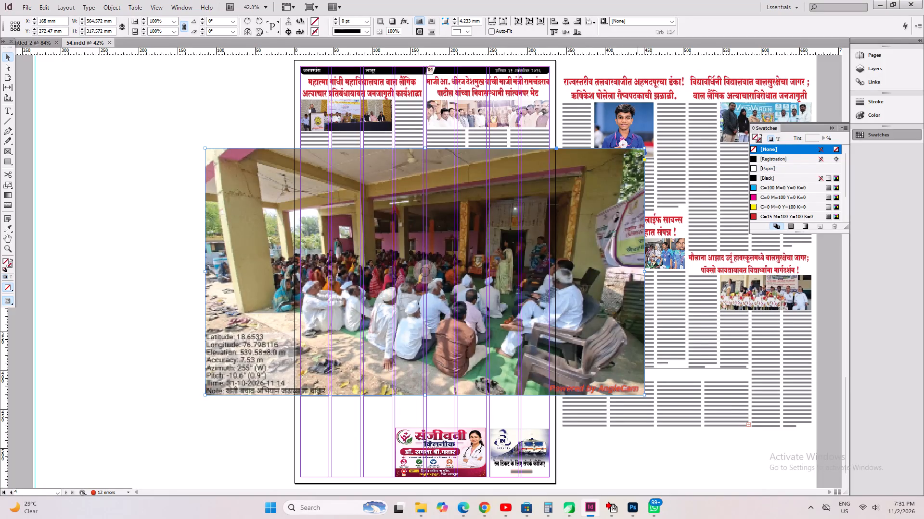
Scale the women's meeting photo to about 117 mm wide and place it directly below the red farming headline, spanning three columns.
{"action": "left_click_drag", "start_coordinate": [644, 271], "coordinate": [300, 269], "text": "ctrl+shift"}
{"action": "left_click_drag", "start_coordinate": [288, 288], "coordinate": [383, 384]}
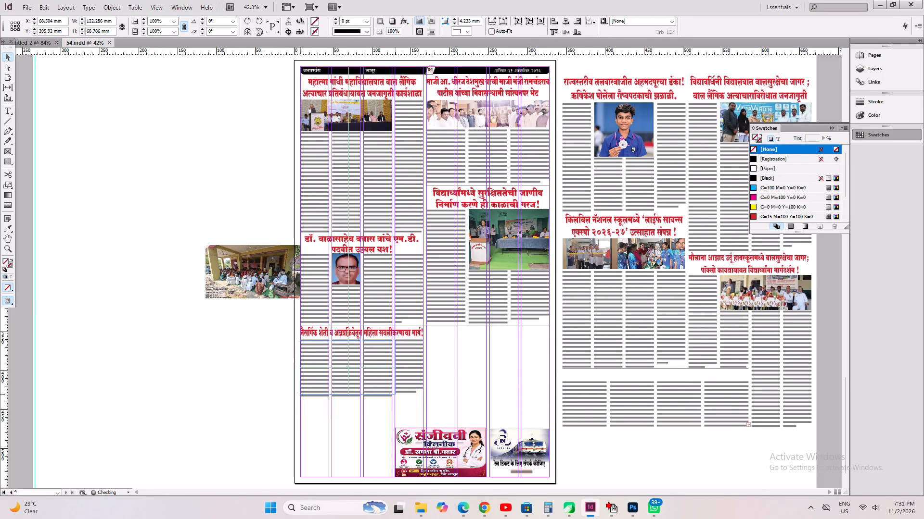
{"action": "left_click_drag", "start_coordinate": [383, 384], "coordinate": [383, 383]}
{"action": "key", "text": "ctrl+1"}
{"action": "left_click", "coordinate": [481, 329]}
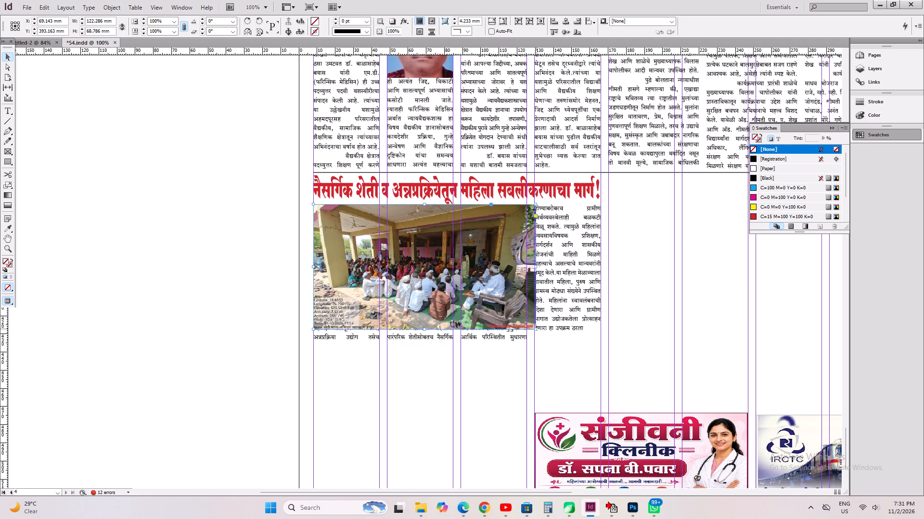
{"action": "left_click_drag", "start_coordinate": [537, 329], "coordinate": [527, 307], "text": "ctrl+shift"}
Wrap the body text around the meeting photo's bounding box with 0 mm offsets, and fit the body frame to its content.
{"action": "key", "text": "ctrl+alt+w"}
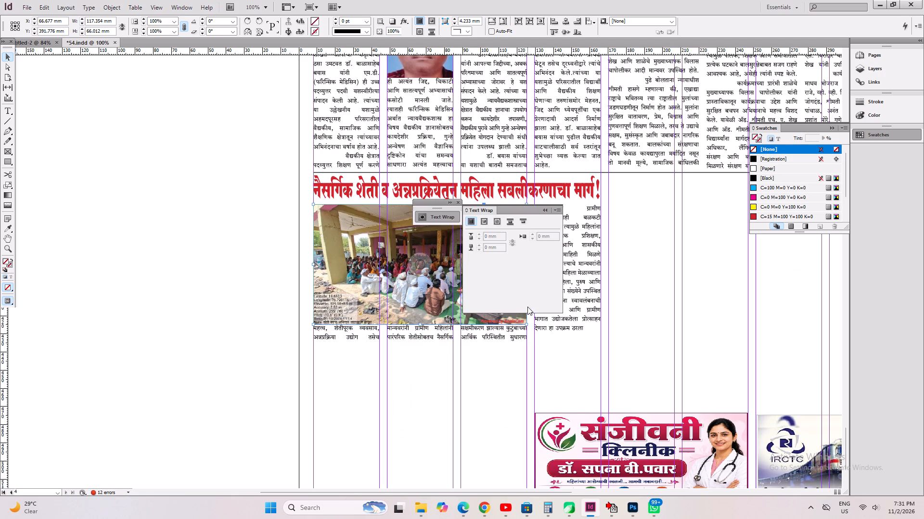
{"action": "left_click", "coordinate": [483, 225]}
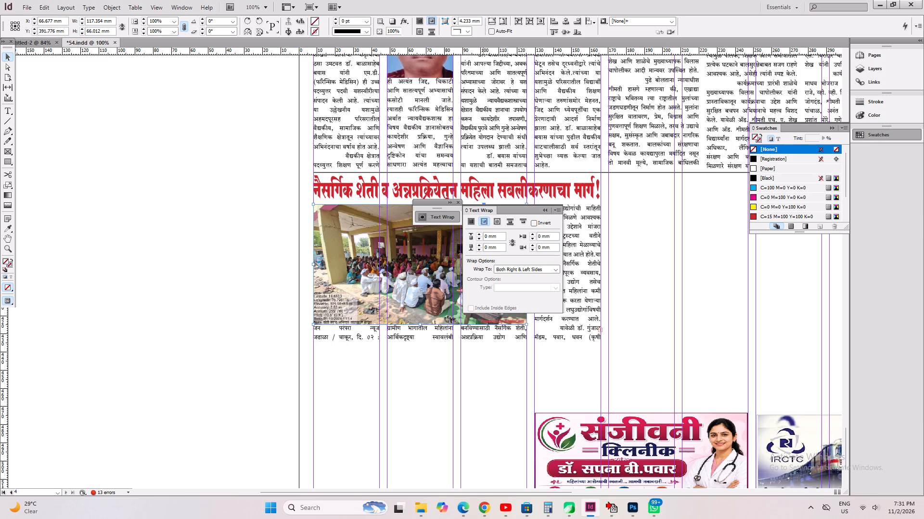
{"action": "left_click", "coordinate": [458, 201]}
{"action": "left_click", "coordinate": [449, 339]}
{"action": "key", "text": "ctrl+alt+c"}
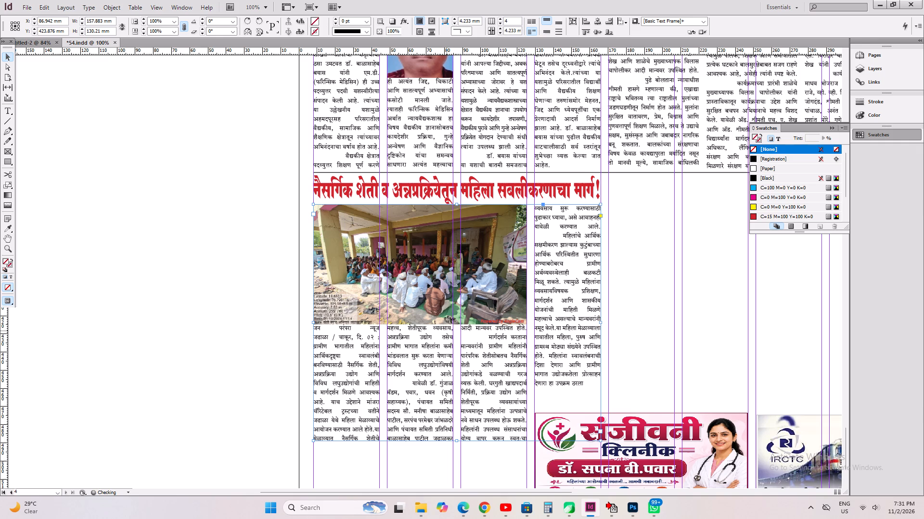
{"action": "left_click", "coordinate": [438, 310], "text": "ctrl"}
{"action": "key", "text": "ctrl+alt+w"}
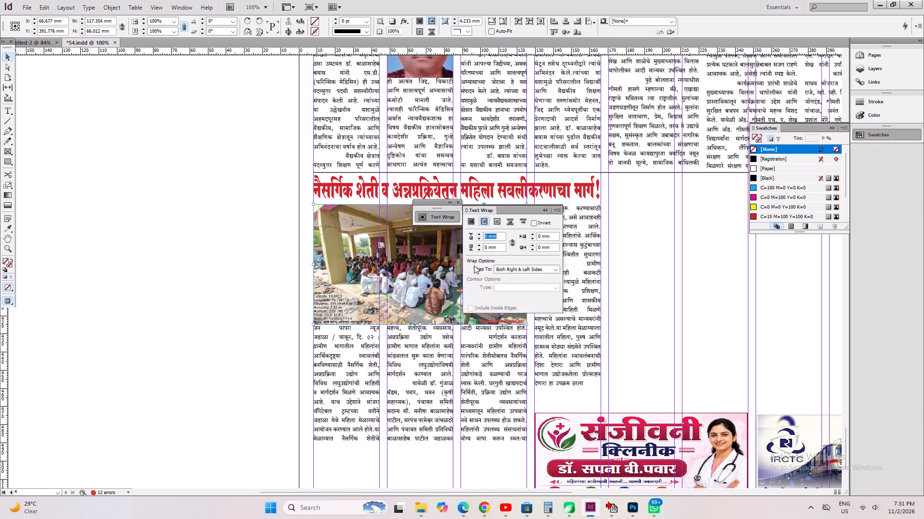
{"action": "left_click", "coordinate": [483, 221]}
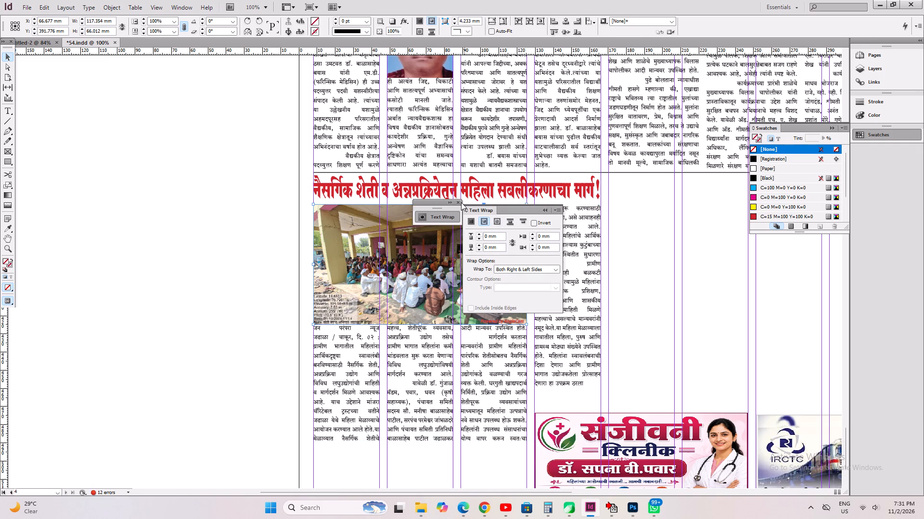
{"action": "left_click", "coordinate": [461, 202]}
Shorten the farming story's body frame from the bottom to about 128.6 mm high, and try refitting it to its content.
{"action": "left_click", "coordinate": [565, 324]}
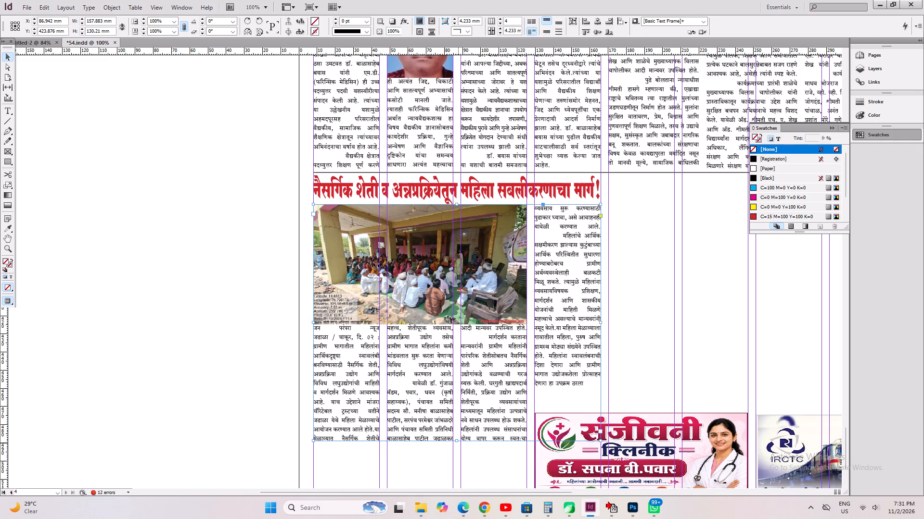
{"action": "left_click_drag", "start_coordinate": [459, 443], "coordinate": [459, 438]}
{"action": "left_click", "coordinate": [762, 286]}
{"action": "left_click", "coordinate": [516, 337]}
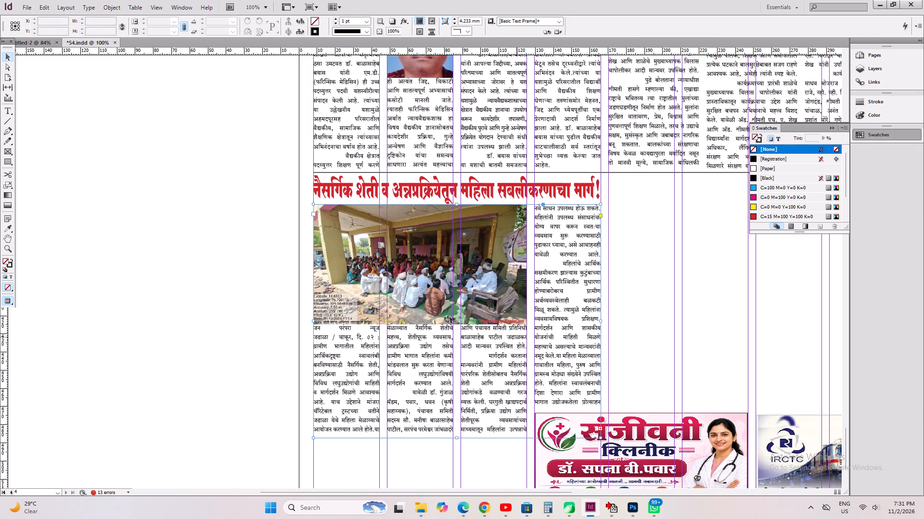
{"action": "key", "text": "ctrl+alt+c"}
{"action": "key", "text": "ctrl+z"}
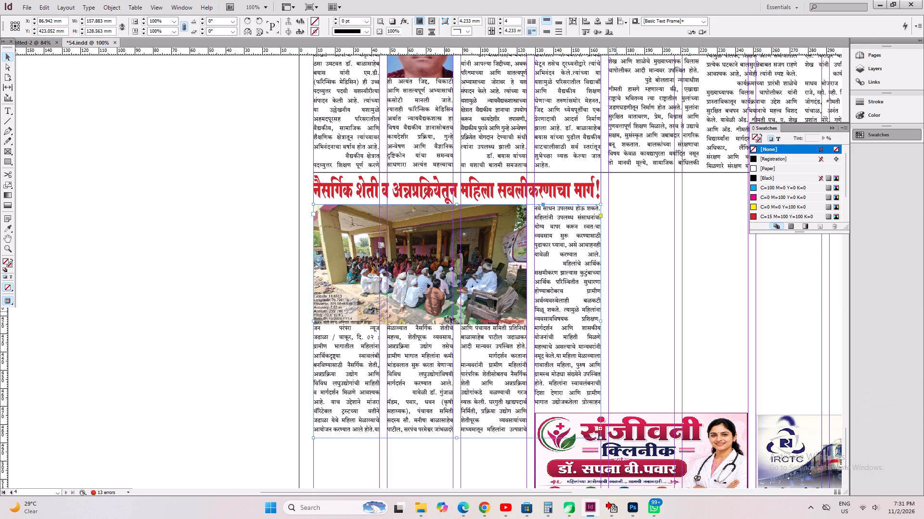
Save the document and show the whole page.
{"action": "left_click", "coordinate": [616, 311]}
{"action": "scroll", "coordinate": [479, 309], "scroll_direction": "down", "scroll_amount": 9}
{"action": "key", "text": "ctrl+s"}
{"action": "key", "text": "ctrl+0"}
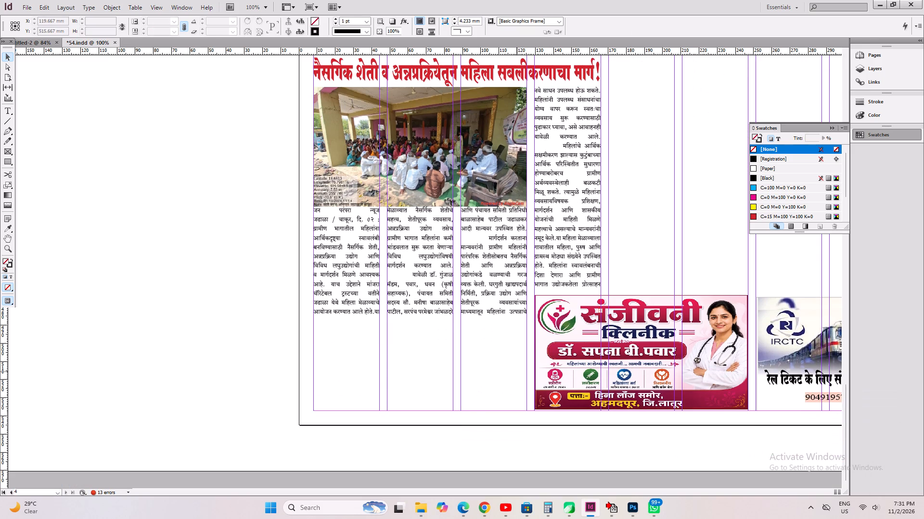
{"action": "key", "text": "ctrl+a"}
{"action": "key", "text": "ctrl+s"}
{"action": "left_click", "coordinate": [493, 384]}
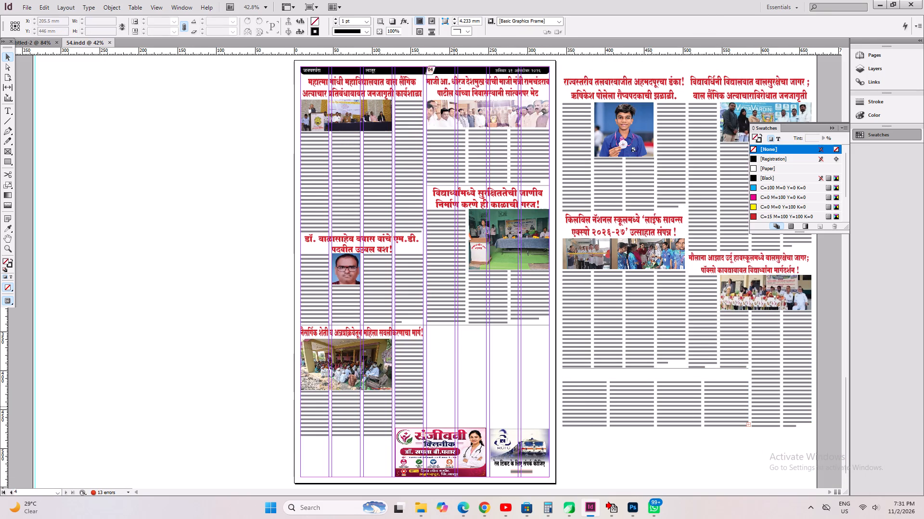
Move the farming story's headline, photo and body together to the empty columns below the students' safety story, nudging them slightly up.
{"action": "left_click", "coordinate": [379, 334]}
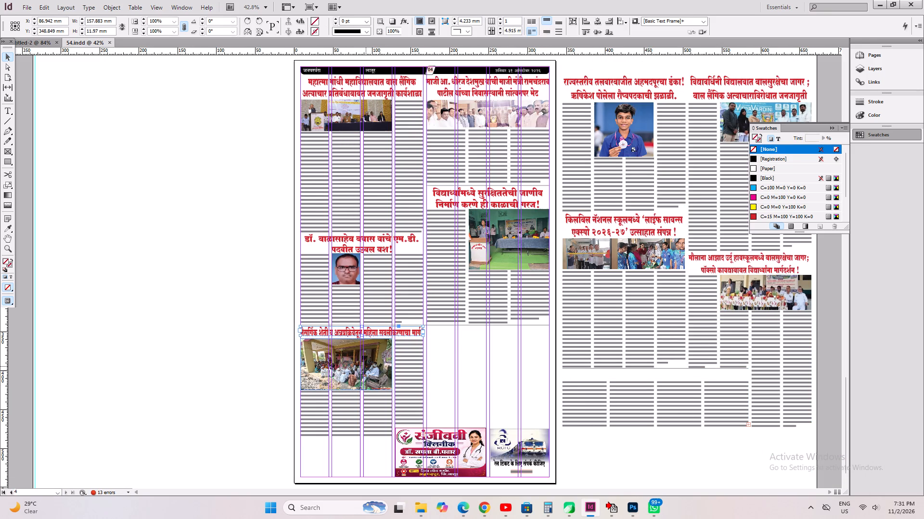
{"action": "left_click", "coordinate": [366, 366], "text": "shift"}
{"action": "left_click", "coordinate": [346, 427], "text": "shift"}
{"action": "left_click_drag", "start_coordinate": [334, 427], "coordinate": [457, 434], "text": "shift"}
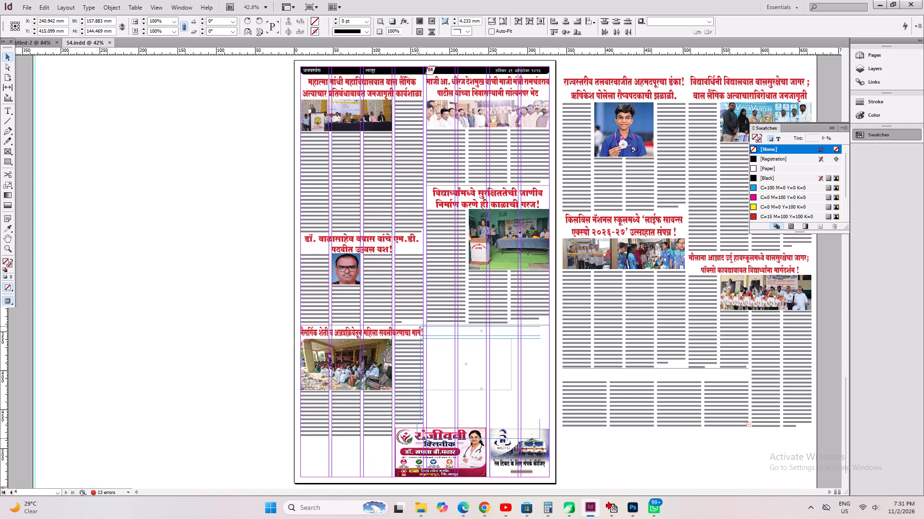
{"action": "left_click_drag", "start_coordinate": [457, 434], "coordinate": [460, 437], "text": "shift"}
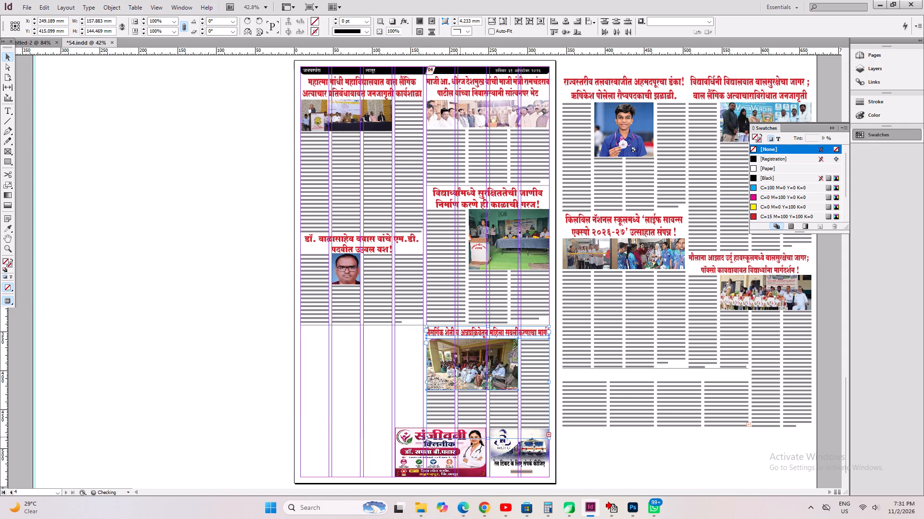
{"action": "key", "text": "ctrl+1"}
{"action": "key", "text": "Up"}
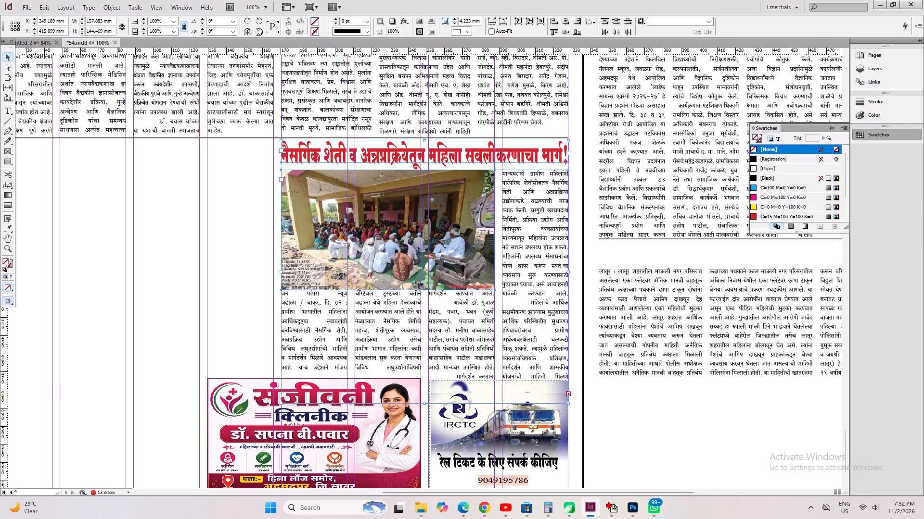
{"action": "key", "text": "Up"}
Shorten the moved story's body frame to about 116.5 mm high so its bottom edge meets the advertisements.
{"action": "left_click", "coordinate": [643, 416]}
{"action": "left_click", "coordinate": [490, 342]}
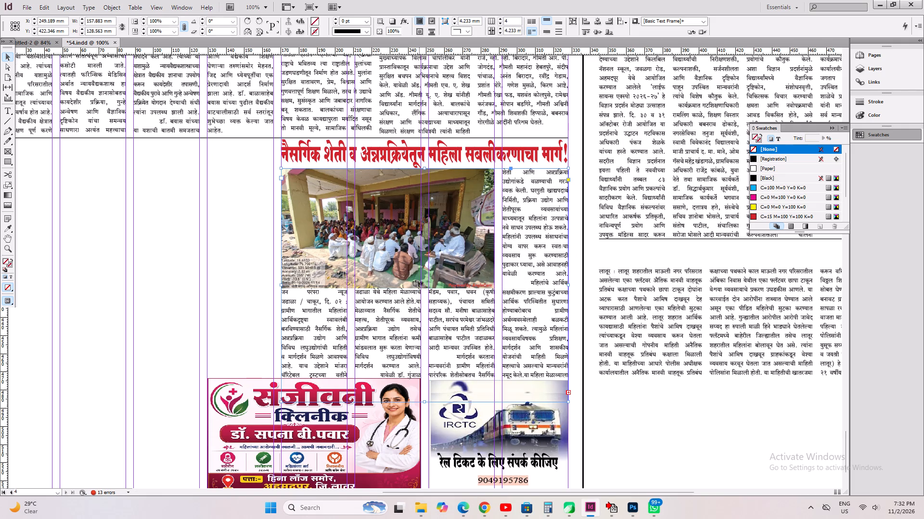
{"action": "left_click_drag", "start_coordinate": [423, 403], "coordinate": [427, 380]}
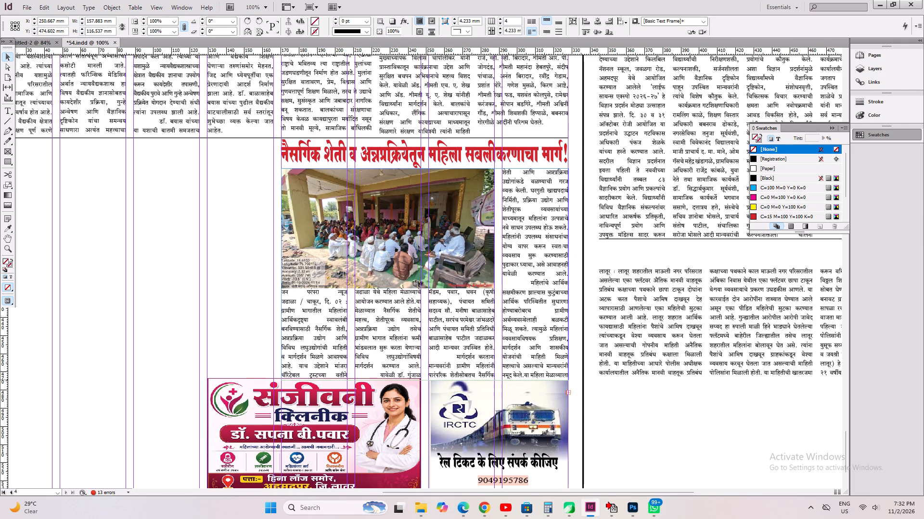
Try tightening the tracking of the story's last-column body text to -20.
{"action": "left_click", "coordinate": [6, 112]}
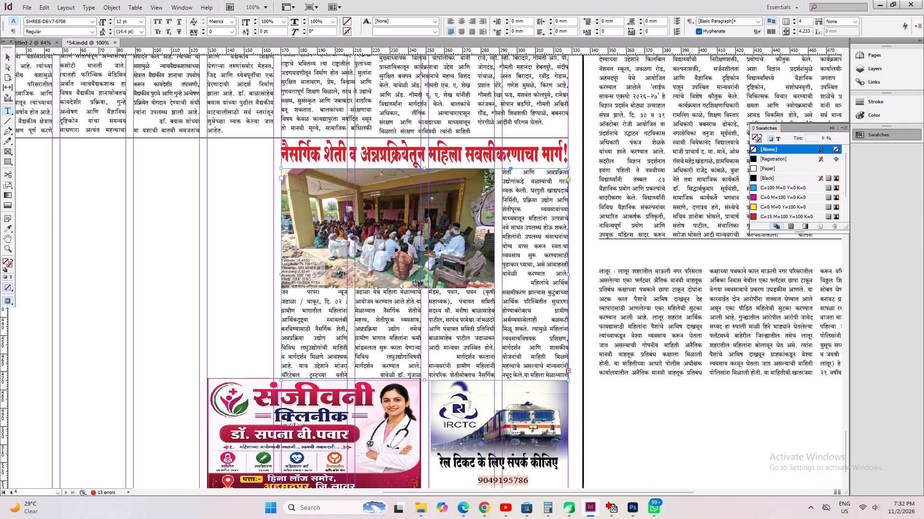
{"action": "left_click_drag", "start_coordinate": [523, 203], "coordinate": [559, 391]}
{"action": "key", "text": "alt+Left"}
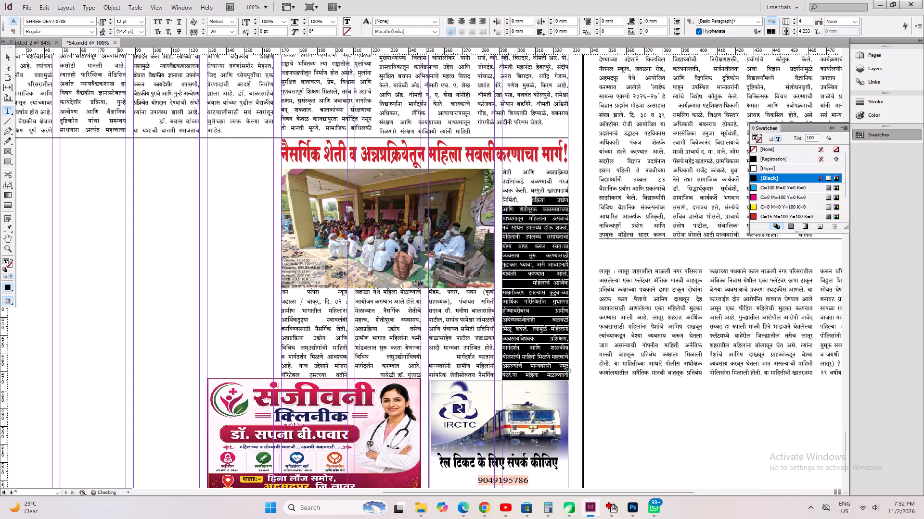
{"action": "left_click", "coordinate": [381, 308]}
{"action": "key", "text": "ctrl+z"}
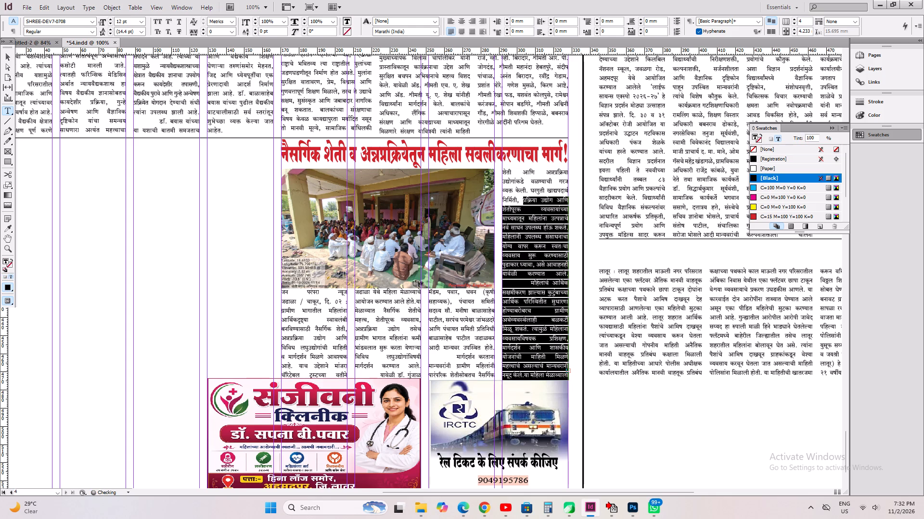
Reduce the meeting photo's height to about 60 mm, keeping its width, to give the body text more room.
{"action": "left_click", "coordinate": [8, 60]}
{"action": "left_click", "coordinate": [244, 200], "text": "ctrl"}
{"action": "left_click", "coordinate": [401, 276], "text": "ctrl"}
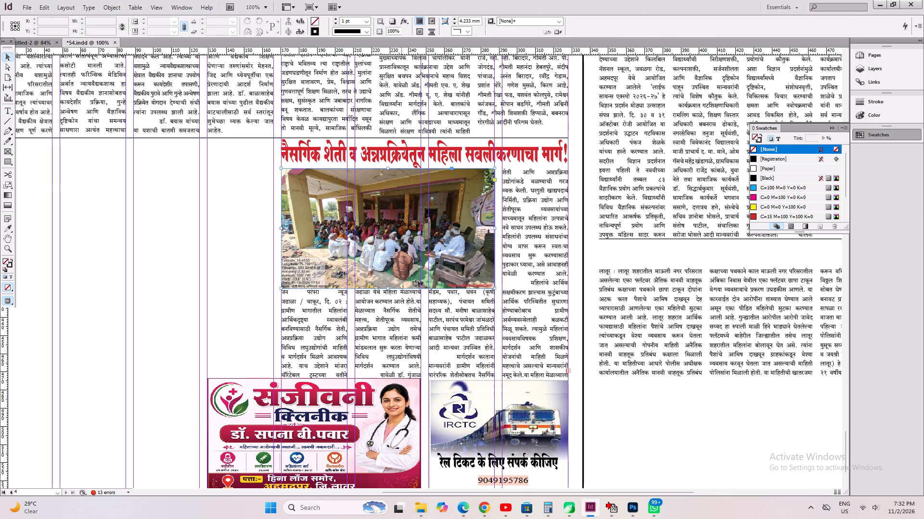
{"action": "left_click_drag", "start_coordinate": [389, 287], "coordinate": [388, 283], "text": "ctrl"}
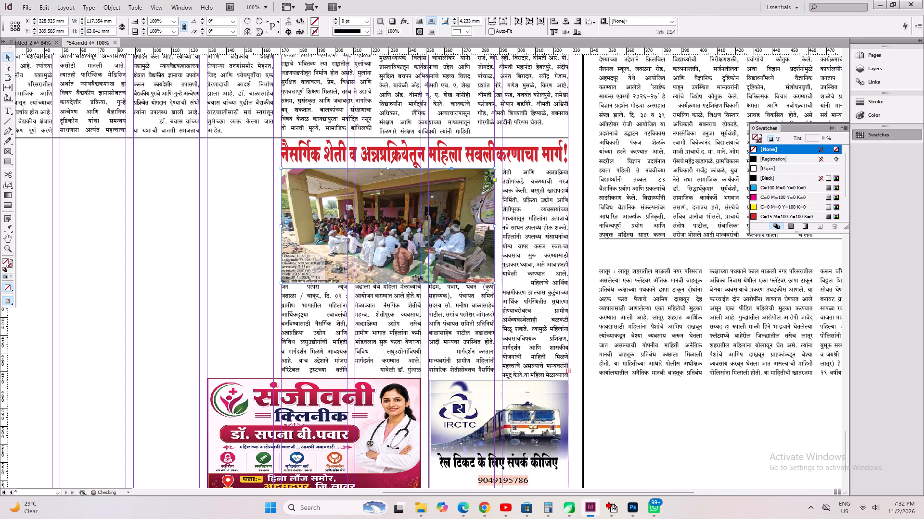
{"action": "left_click_drag", "start_coordinate": [388, 283], "coordinate": [388, 278], "text": "ctrl"}
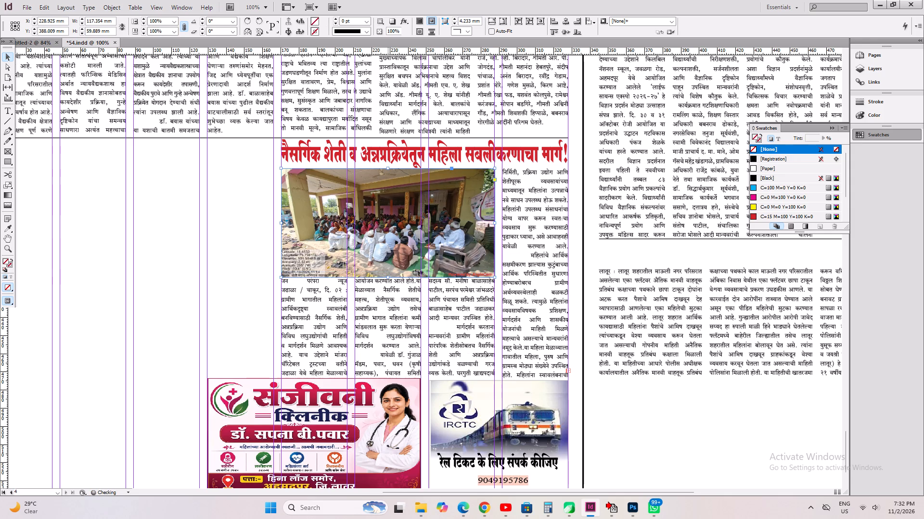
Switch to the Type tool for working on the farming story's body text.
{"action": "left_click", "coordinate": [9, 108]}
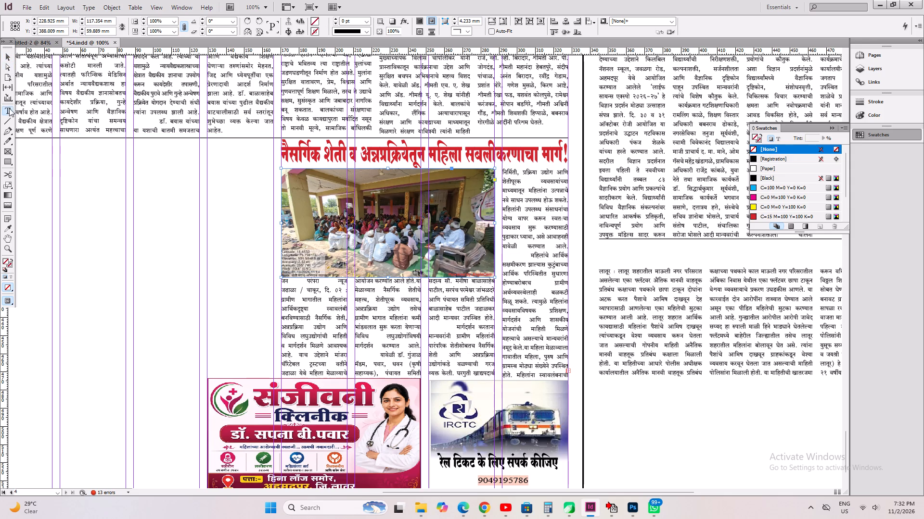
Tighten the tracking of the farming story's body text running across the columns beneath the photo to -20.
{"action": "left_click_drag", "start_coordinate": [321, 346], "coordinate": [491, 337]}
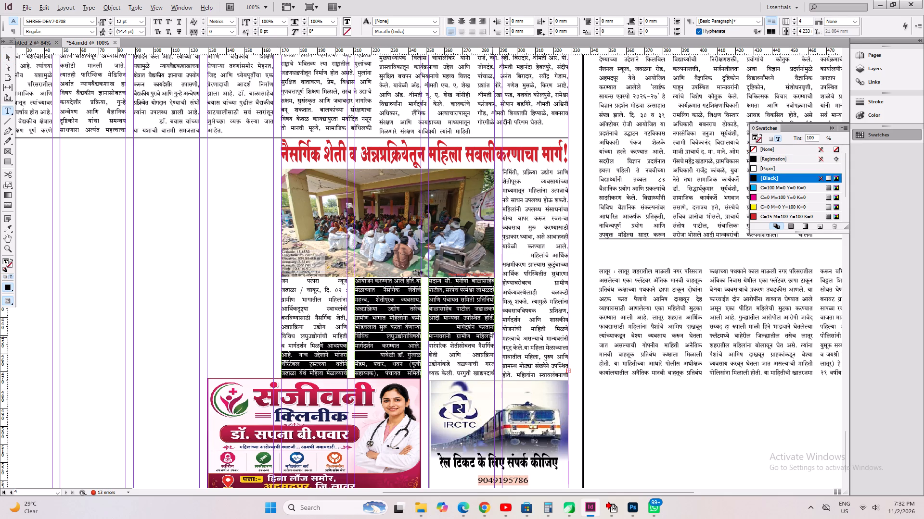
{"action": "key", "text": "alt+Left"}
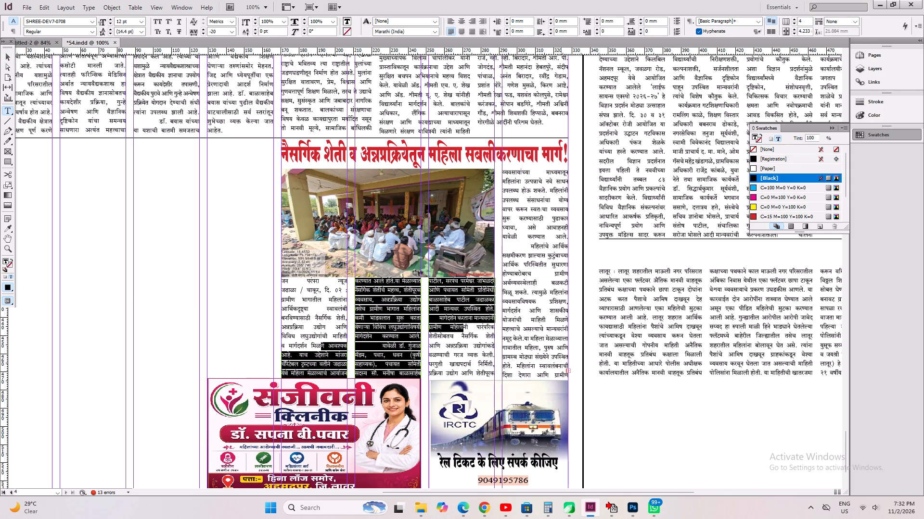
Remove the indent and paragraph break before "महिलांचे आर्थिक" in the farming story's last column, joining it to the preceding paragraph.
{"action": "left_click", "coordinate": [560, 220]}
{"action": "left_click", "coordinate": [522, 244]}
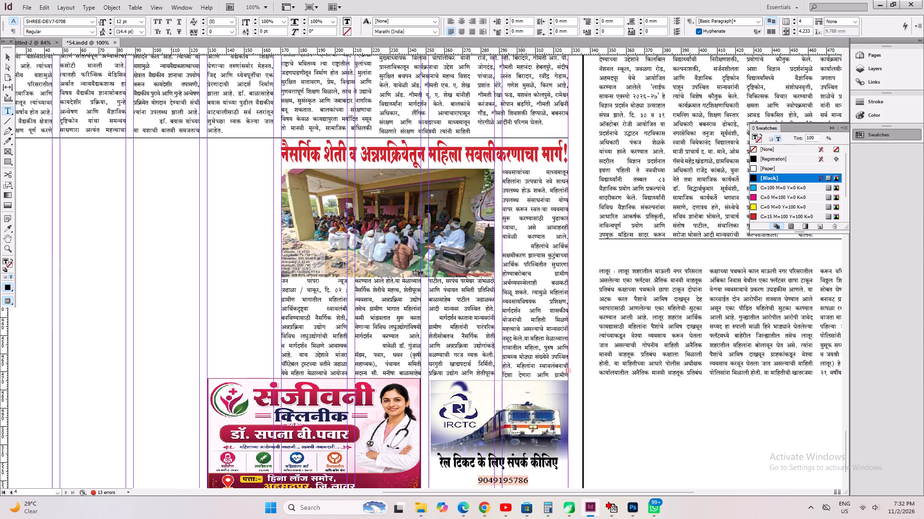
{"action": "key", "text": "Right"}
{"action": "key", "text": "Right"}
{"action": "key", "text": "Right"}
{"action": "key", "text": "shift+Home"}
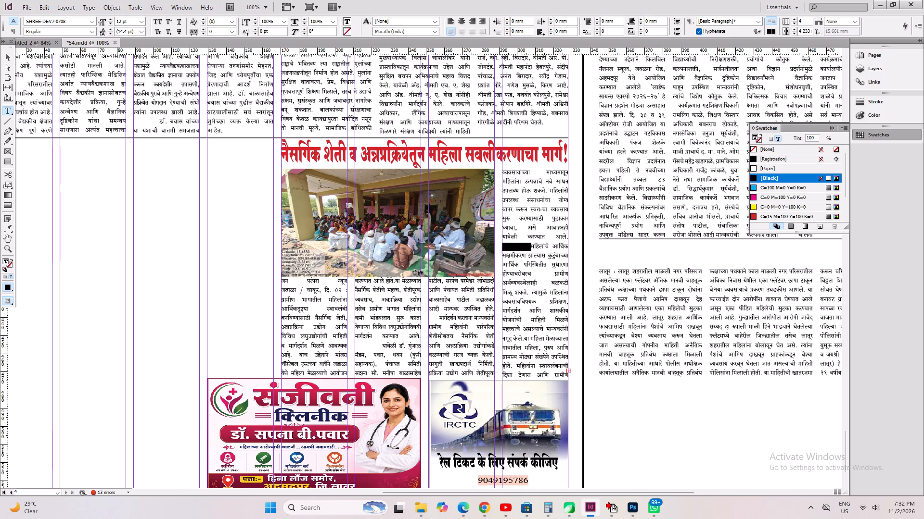
{"action": "key", "text": "BackSpace"}
{"action": "key", "text": "BackSpace"}
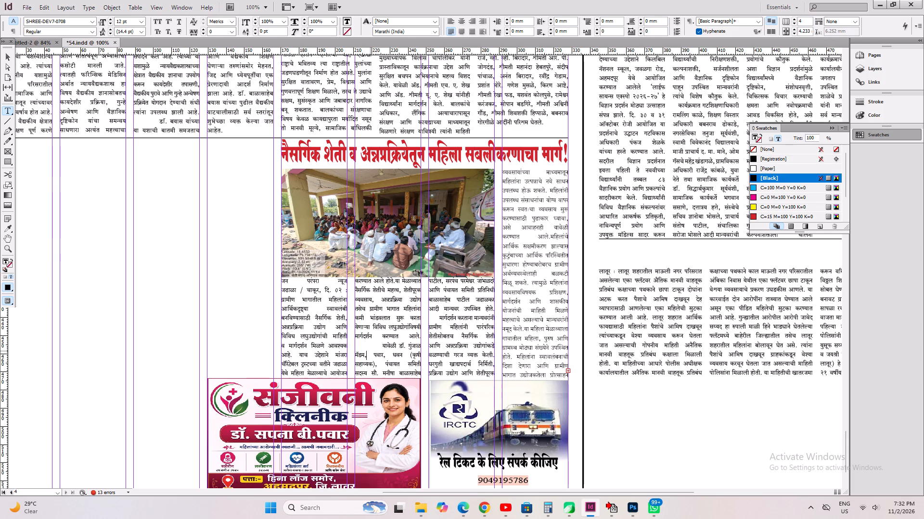
Tighten the tracking of most of the farming story's last-column body text to -40.
{"action": "left_click", "coordinate": [370, 351]}
{"action": "left_click_drag", "start_coordinate": [539, 170], "coordinate": [532, 364]}
{"action": "key", "text": "alt+Left"}
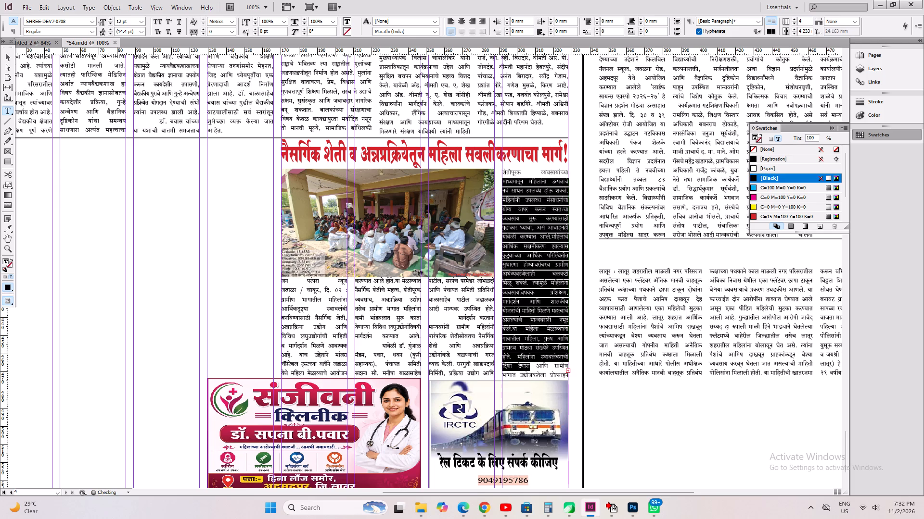
{"action": "key", "text": "alt+Left"}
Save the newspaper document 54.indd.
{"action": "key", "text": "ctrl+s"}
{"action": "key", "text": "ctrl+0"}
{"action": "key", "text": "ctrl+s"}
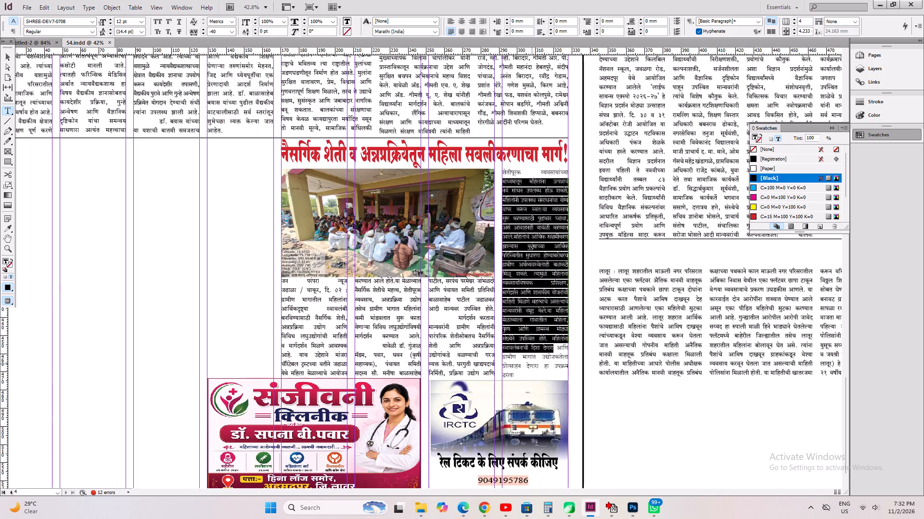
{"action": "key", "text": "ctrl+s"}
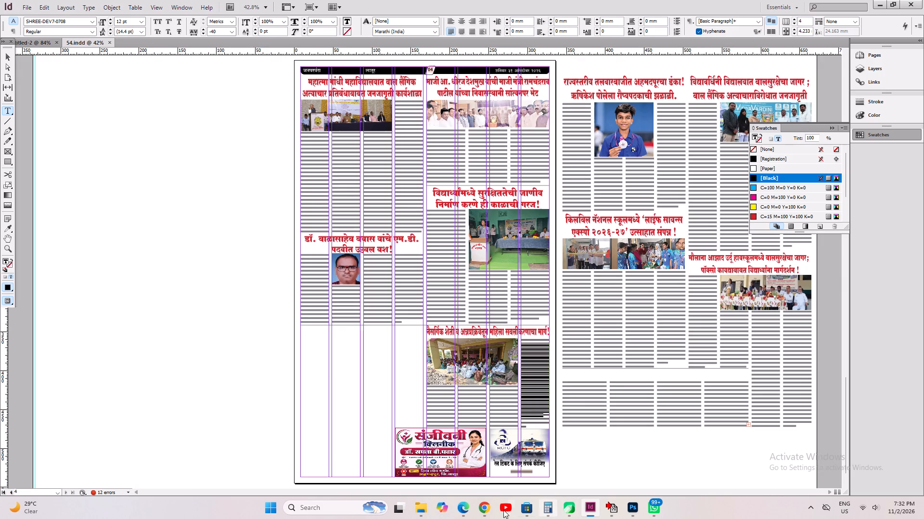
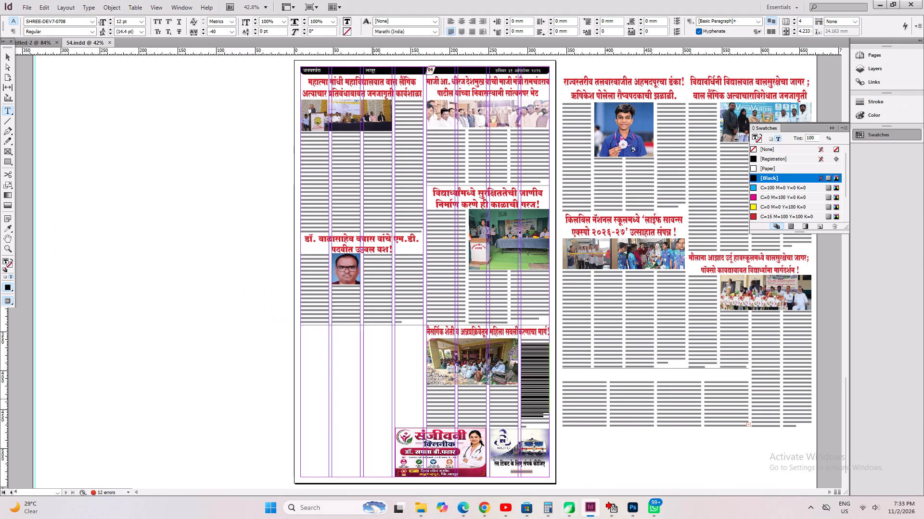
Draw a text frame about 120 mm wide on the empty pasteboard beside the last page and paste the copied story text into it.
{"action": "left_click", "coordinate": [6, 112]}
{"action": "left_click_drag", "start_coordinate": [101, 265], "coordinate": [195, 395]}
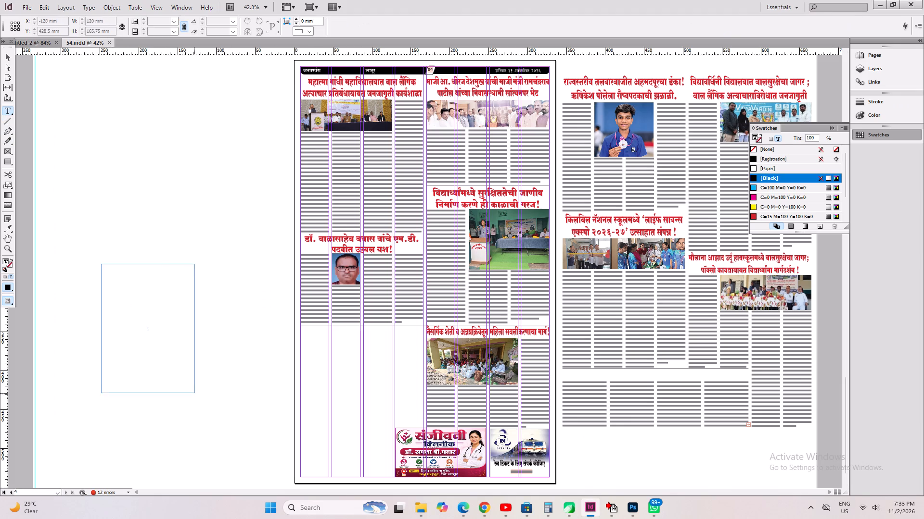
{"action": "left_click_drag", "start_coordinate": [195, 395], "coordinate": [197, 407]}
{"action": "key", "text": "ctrl+v"}
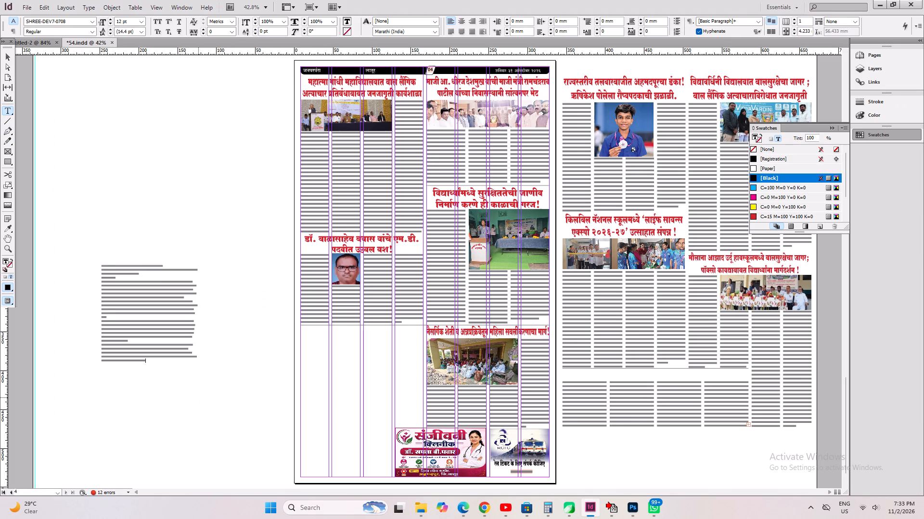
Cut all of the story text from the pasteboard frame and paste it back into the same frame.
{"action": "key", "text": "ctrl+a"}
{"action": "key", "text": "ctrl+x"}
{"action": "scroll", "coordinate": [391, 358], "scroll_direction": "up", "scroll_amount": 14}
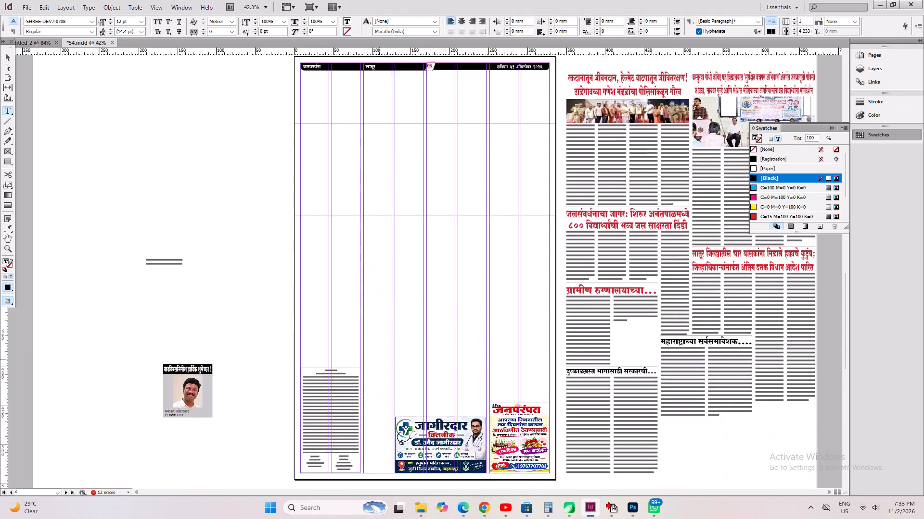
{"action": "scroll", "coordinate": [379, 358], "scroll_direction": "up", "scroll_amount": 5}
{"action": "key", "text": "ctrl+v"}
Select all of the pasted story text in the pasteboard frame.
{"action": "key", "text": "ctrl+a"}
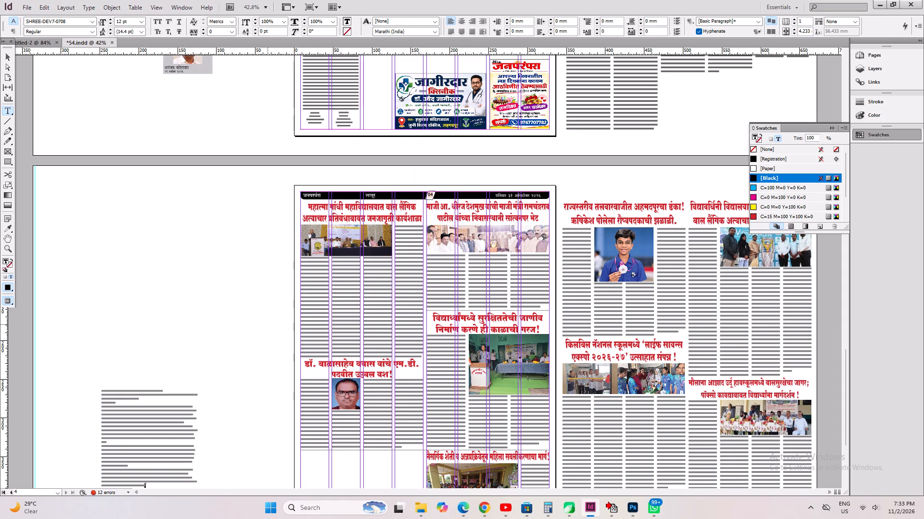
Cut the selected story text from the pasteboard and paste it into a large new text frame drawn in the empty upper part of page 03.
{"action": "key", "text": "ctrl+x"}
{"action": "scroll", "coordinate": [268, 321], "scroll_direction": "up", "scroll_amount": 11}
{"action": "left_click_drag", "start_coordinate": [337, 147], "coordinate": [344, 153]}
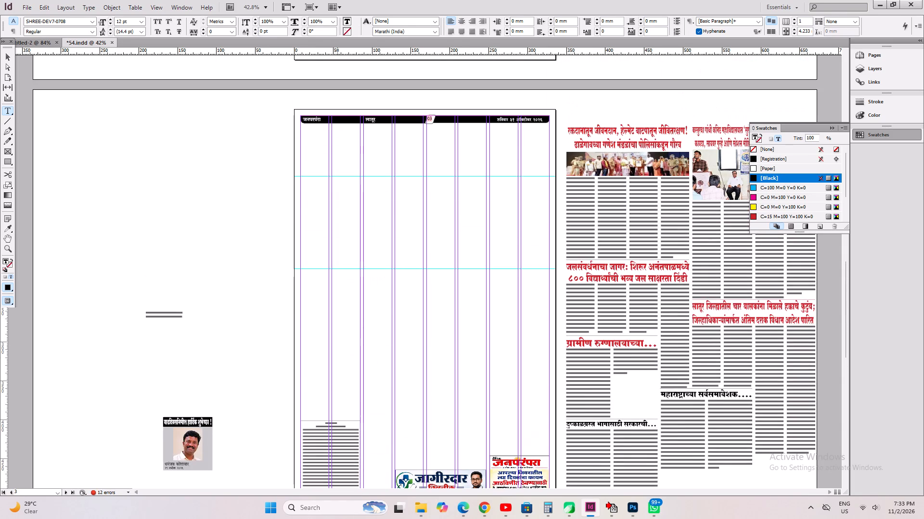
{"action": "left_click_drag", "start_coordinate": [344, 153], "coordinate": [498, 306]}
{"action": "key", "text": "ctrl+v"}
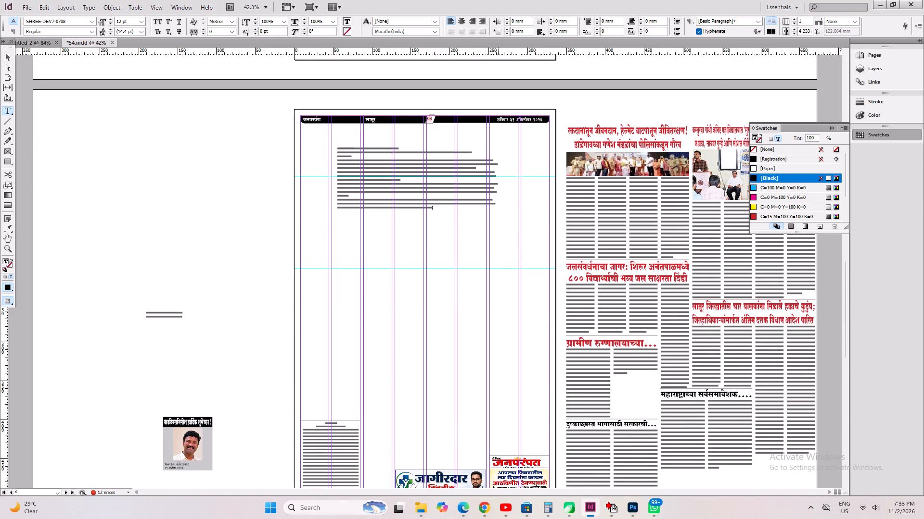
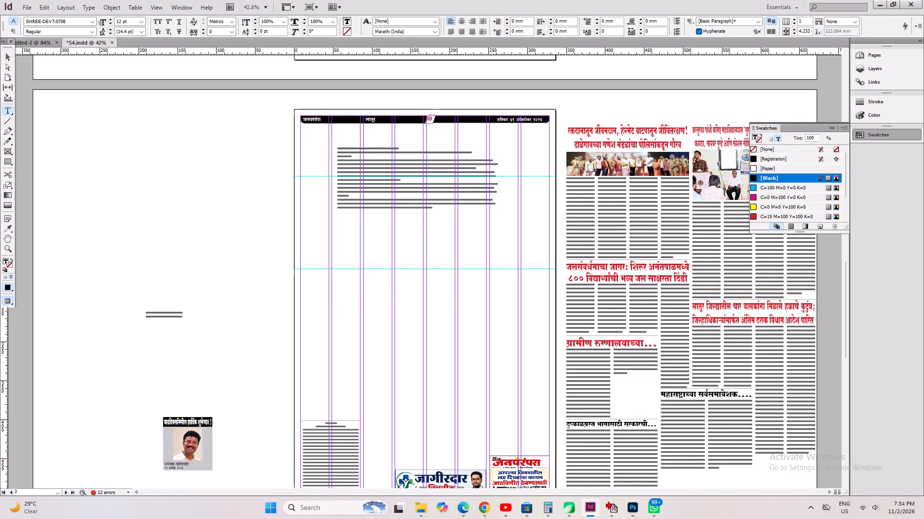
Move the story text frame down page 03, centring it at about X 159 mm, Y 224 mm.
{"action": "left_click", "coordinate": [18, 53]}
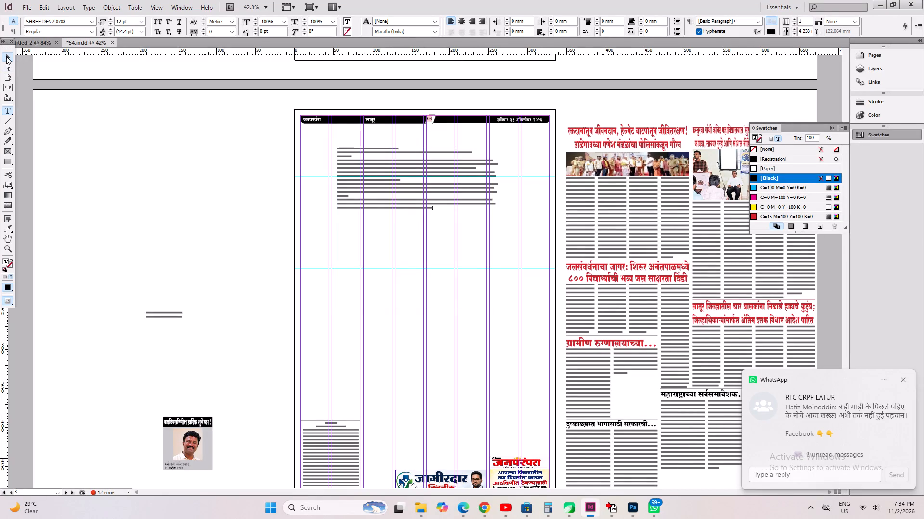
{"action": "left_click", "coordinate": [6, 56]}
{"action": "left_click_drag", "start_coordinate": [360, 184], "coordinate": [357, 240]}
Bring the red two-line helmet-distribution headline frame from the pasteboard onto page 03, above the story text.
{"action": "left_click", "coordinate": [585, 134]}
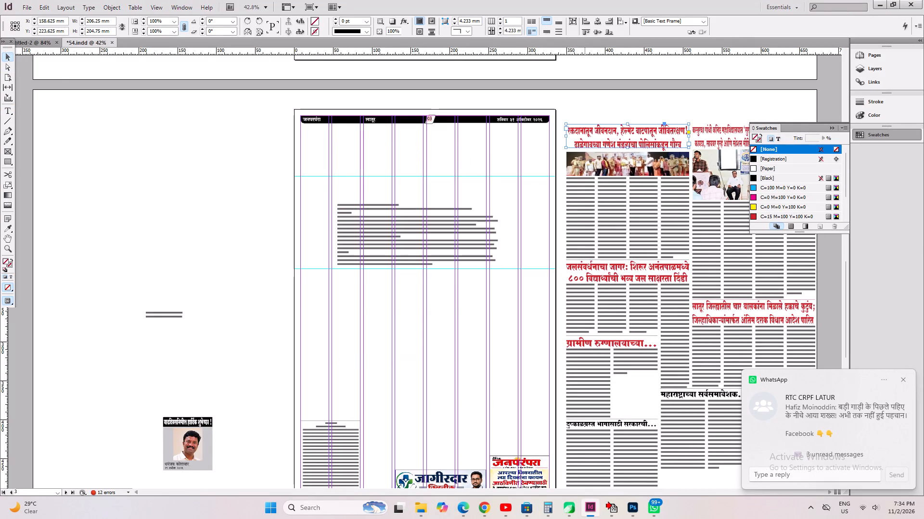
{"action": "left_click_drag", "start_coordinate": [631, 139], "coordinate": [365, 143], "text": "alt"}
Select the story text frame below the headline on page 03 and show it at 100% for close-up work.
{"action": "left_click", "coordinate": [384, 235]}
{"action": "key", "text": "ctrl+1"}
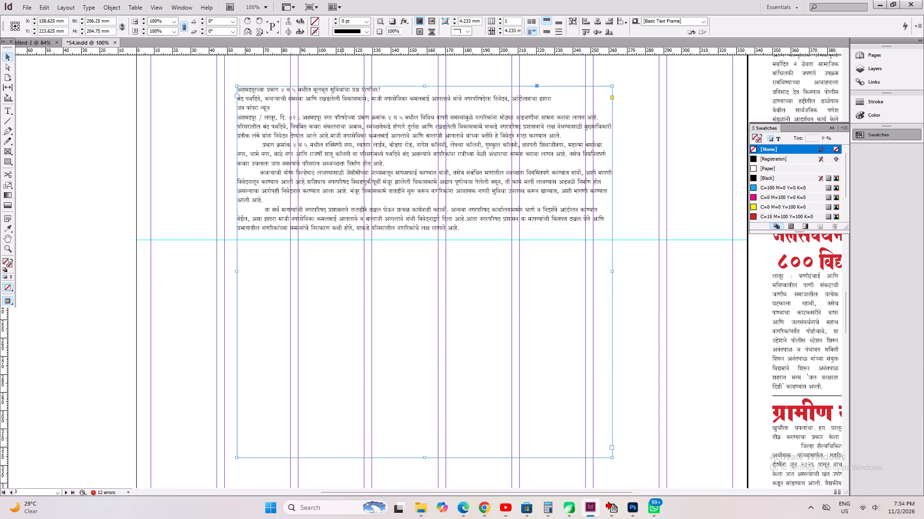
Cut the headline line "अहमदपूरच्या प्रभाग ४ व ५ मधील मूलभूत सुविधांचा प्रश्न ऐरणीवर!" from the top of the pasted story text.
{"action": "scroll", "coordinate": [342, 220], "scroll_direction": "up", "scroll_amount": 5}
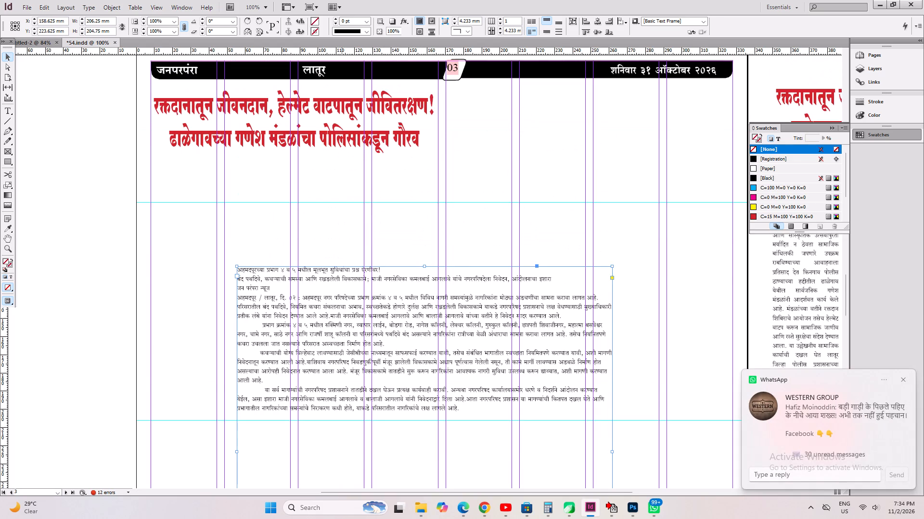
{"action": "key", "text": "ctrl+2"}
{"action": "key", "text": "space"}
{"action": "key", "text": "space"}
{"action": "key", "text": "space"}
{"action": "key", "text": "space"}
{"action": "key", "text": "space"}
{"action": "key", "text": "space"}
{"action": "key", "text": "space"}
{"action": "key", "text": "space"}
{"action": "key", "text": "space"}
{"action": "key", "text": "space"}
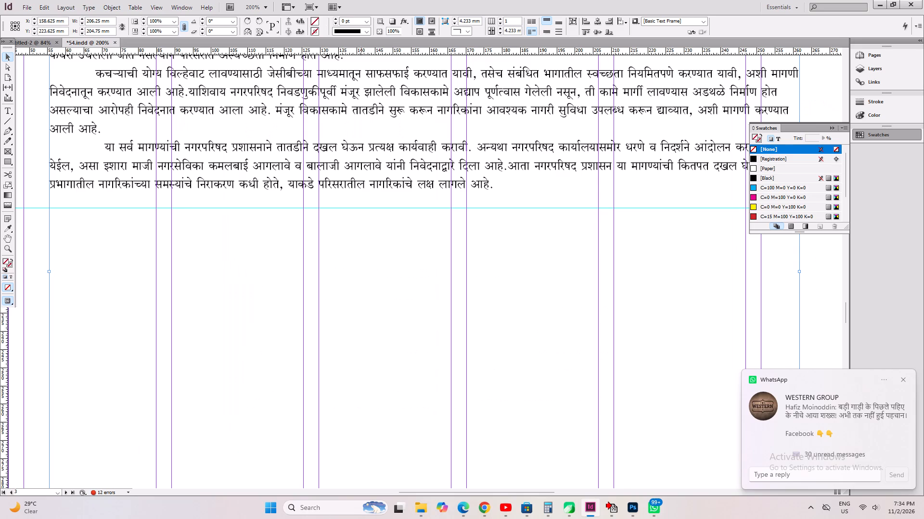
{"action": "left_click_drag", "start_coordinate": [313, 114], "coordinate": [323, 379]}
{"action": "left_click", "coordinate": [6, 108]}
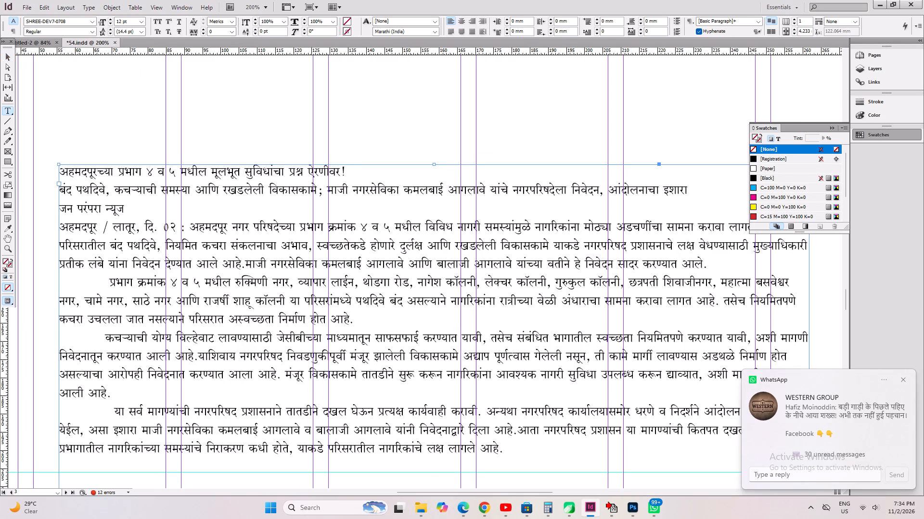
{"action": "left_click_drag", "start_coordinate": [363, 176], "coordinate": [0, 70]}
{"action": "key", "text": "ctrl+x"}
Replace the old red headline text below the page header with the cut headline, pasted without formatting, and fit the frame.
{"action": "key", "text": "ctrl+1"}
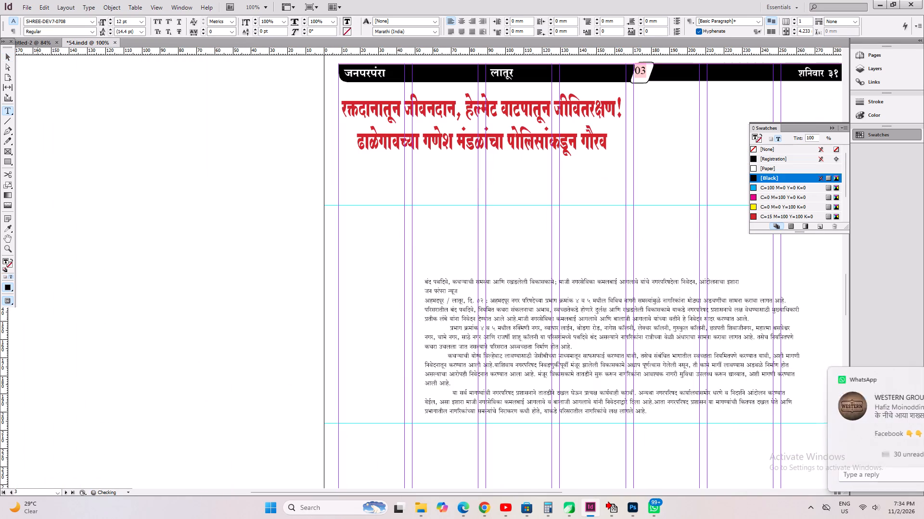
{"action": "left_click_drag", "start_coordinate": [468, 234], "coordinate": [380, 285], "text": "alt"}
{"action": "left_click", "coordinate": [338, 172]}
{"action": "key", "text": "ctrl+a"}
{"action": "left_click", "coordinate": [46, 3]}
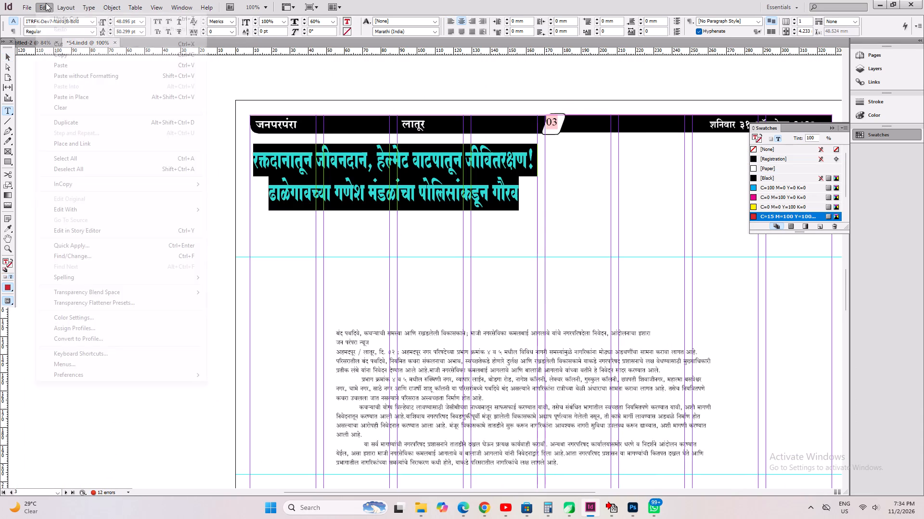
{"action": "left_click", "coordinate": [69, 73]}
{"action": "key", "text": "ctrl+alt+c"}
Break the red headline after "मधील" so that the second line starts with "मूलभूत".
{"action": "left_click", "coordinate": [462, 169]}
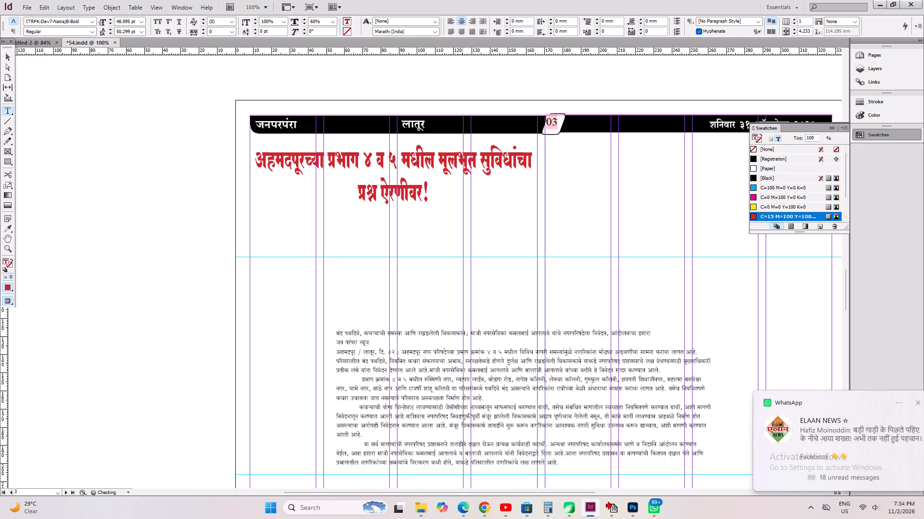
{"action": "key", "text": "Left"}
{"action": "key", "text": "Left"}
{"action": "key", "text": "Left"}
{"action": "key", "text": "Left"}
{"action": "key", "text": "Right"}
{"action": "key", "text": "Return"}
Set the horizontal scale of the whole red headline to 100%.
{"action": "key", "text": "ctrl+a"}
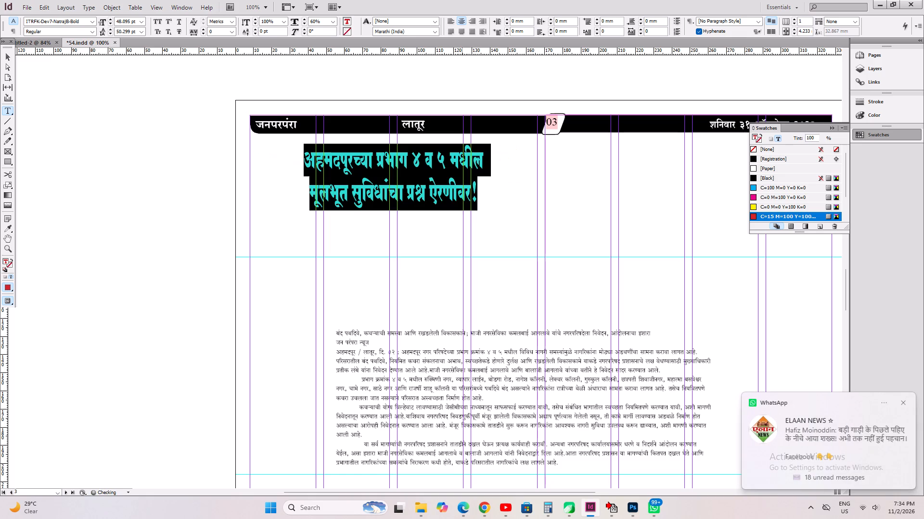
{"action": "left_click", "coordinate": [324, 21]}
{"action": "key", "text": "ctrl+a"}
{"action": "type", "text": "100"}
{"action": "key", "text": "Return"}
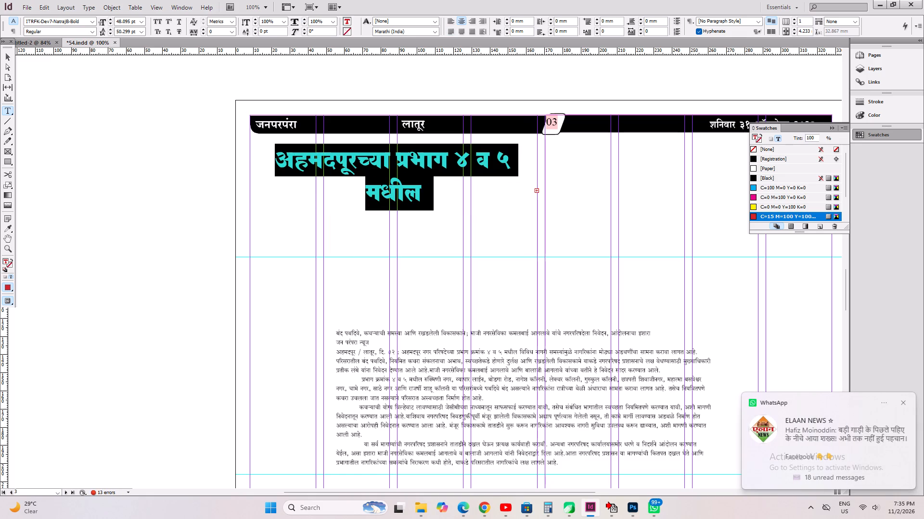
Justify the headline with its last line left, step its size up and back down to fit two lines, and save.
{"action": "key", "text": "ctrl+shift+j"}
{"action": "key", "text": "ctrl+shift+period"}
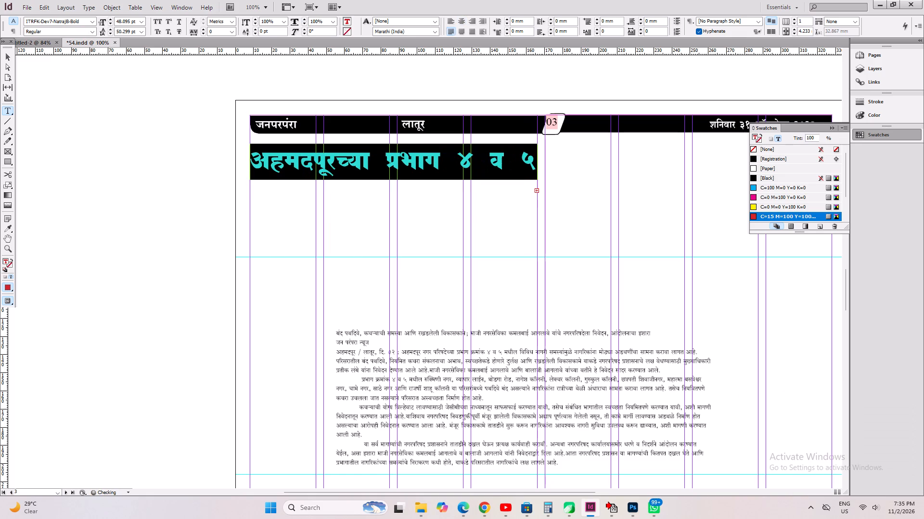
{"action": "key", "text": "ctrl+shift+comma"}
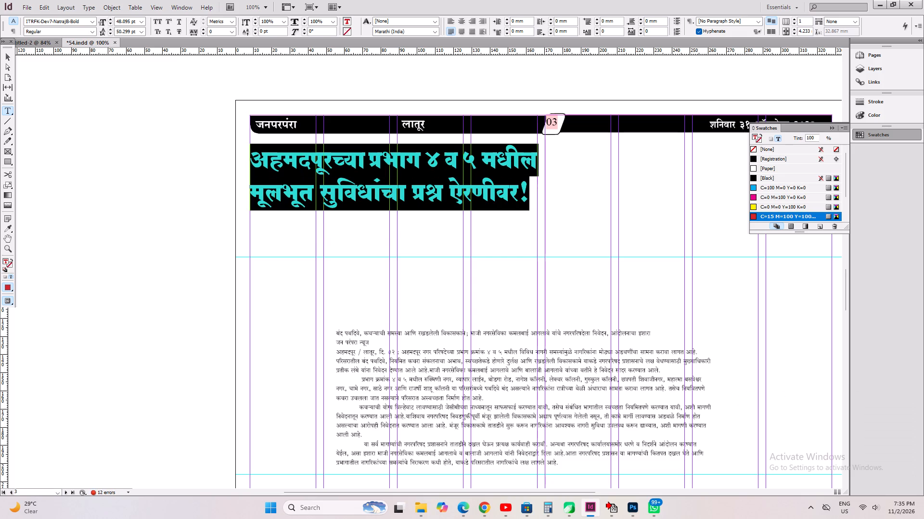
{"action": "key", "text": "ctrl+alt+c"}
{"action": "key", "text": "ctrl+s"}
Delete the subheadline and the empty line above the "जन परंपरा न्यूज" byline in the story text.
{"action": "left_click", "coordinate": [383, 313]}
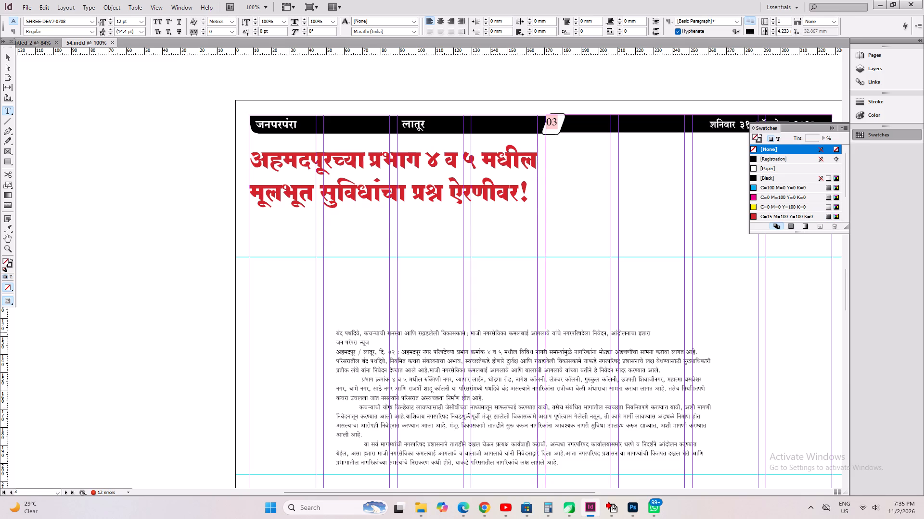
{"action": "left_click_drag", "start_coordinate": [653, 333], "coordinate": [189, 285]}
{"action": "key", "text": "BackSpace"}
{"action": "key", "text": "Down"}
{"action": "key", "text": "Down"}
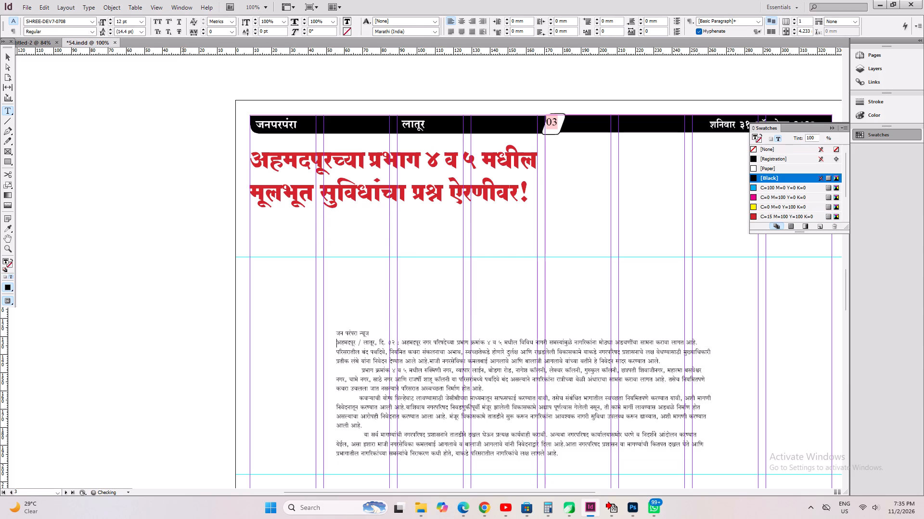
{"action": "key", "text": "Up"}
{"action": "key", "text": "shift+Up"}
{"action": "key", "text": "shift+Up"}
{"action": "key", "text": "shift+Up"}
{"action": "key", "text": "shift+Up"}
{"action": "key", "text": "shift+Up"}
{"action": "key", "text": "BackSpace"}
Justify all of the story's body text with last lines left and fit the frame to its content.
{"action": "key", "text": "ctrl+a"}
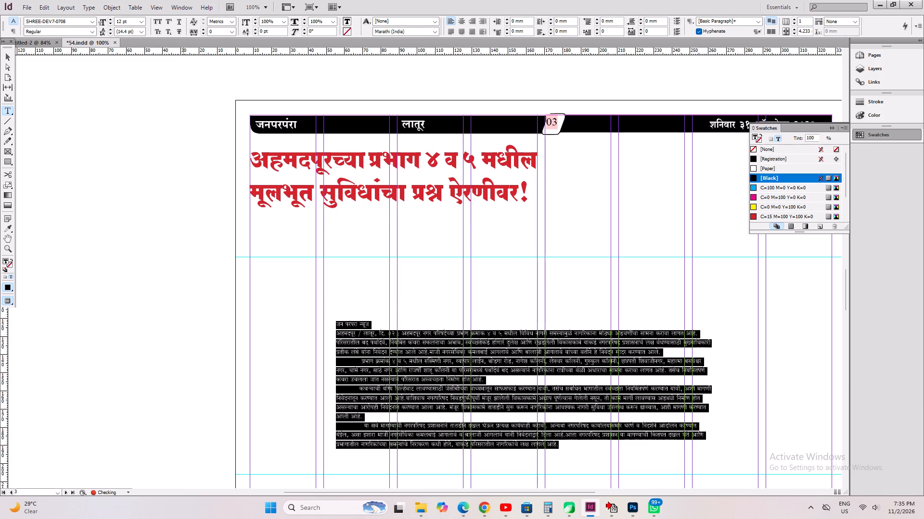
{"action": "key", "text": "ctrl+shift+j"}
{"action": "key", "text": "ctrl+alt+c"}
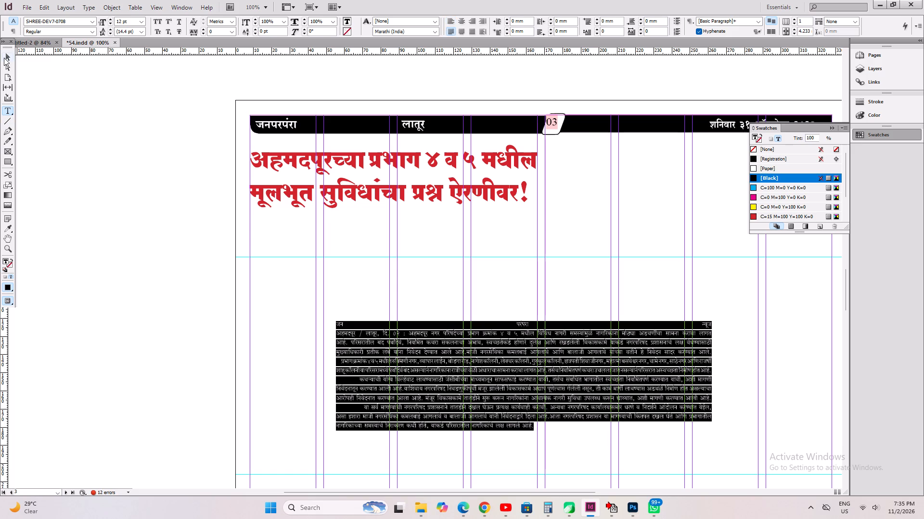
Move the red headline frame up slightly, closer to the page header.
{"action": "left_click", "coordinate": [4, 58]}
{"action": "left_click", "coordinate": [334, 200]}
{"action": "left_click_drag", "start_coordinate": [366, 177], "coordinate": [366, 172], "text": "shift"}
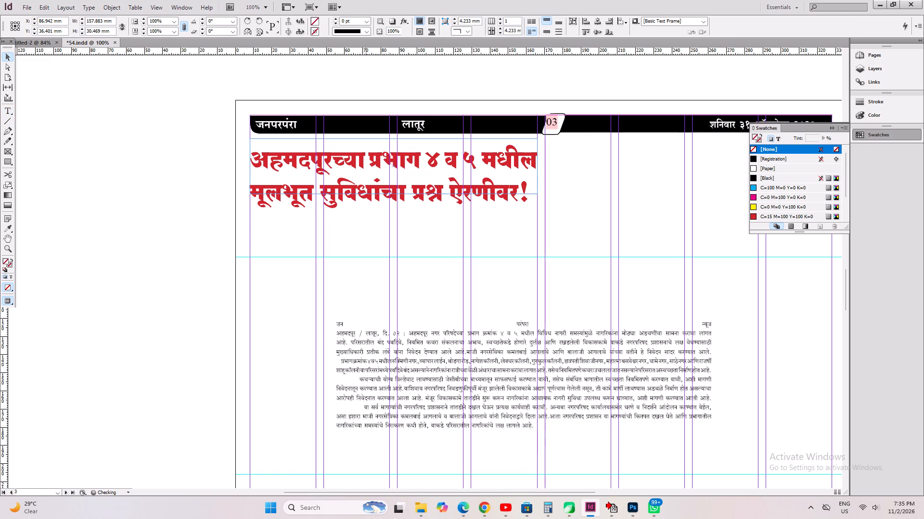
Move the body text frame directly beneath the red headline, aligned with the page's left margin.
{"action": "left_click", "coordinate": [500, 316]}
{"action": "left_click", "coordinate": [472, 363]}
{"action": "left_click_drag", "start_coordinate": [472, 363], "coordinate": [391, 247]}
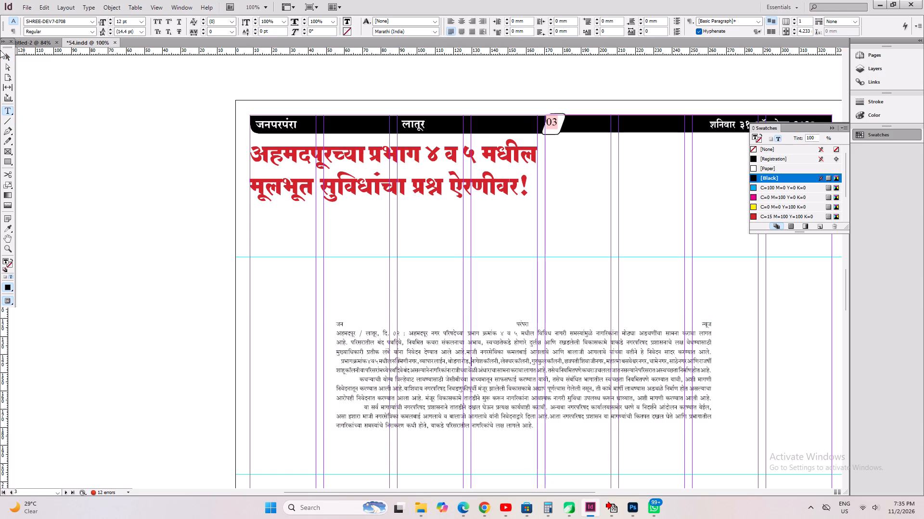
{"action": "left_click", "coordinate": [9, 58]}
{"action": "left_click_drag", "start_coordinate": [401, 385], "coordinate": [315, 271]}
{"action": "key", "text": "Left"}
Resize the body text frame to about 157.7 mm wide to match the headline, and fit its height to the text.
{"action": "scroll", "coordinate": [340, 301], "scroll_direction": "down", "scroll_amount": 3}
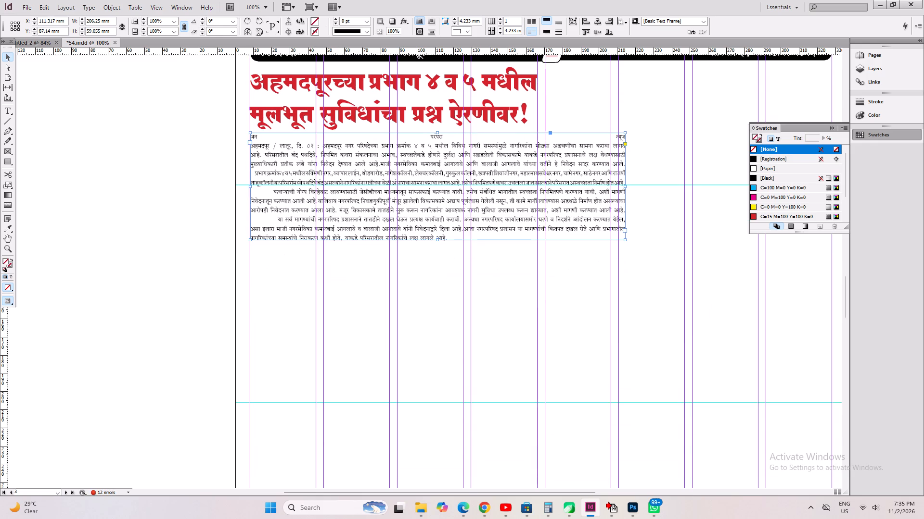
{"action": "left_click_drag", "start_coordinate": [626, 239], "coordinate": [538, 376]}
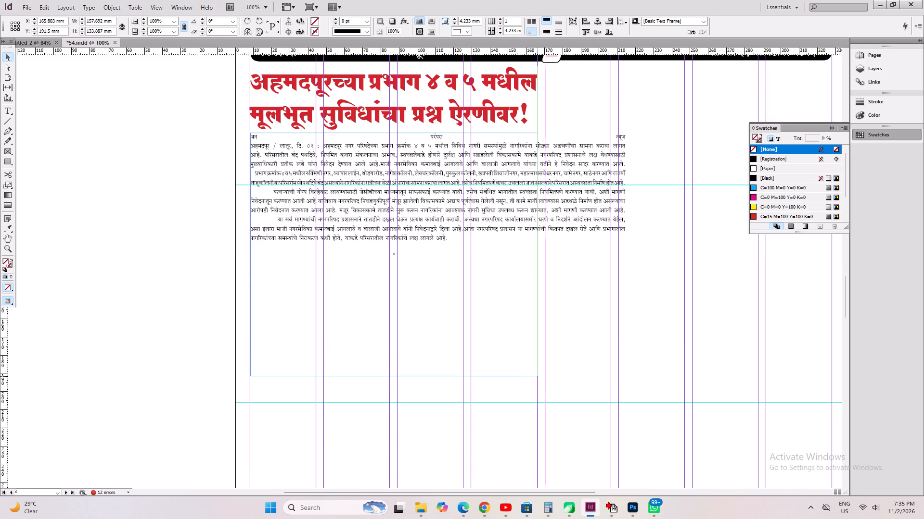
{"action": "left_click_drag", "start_coordinate": [538, 376], "coordinate": [537, 376]}
{"action": "key", "text": "ctrl+alt+c"}
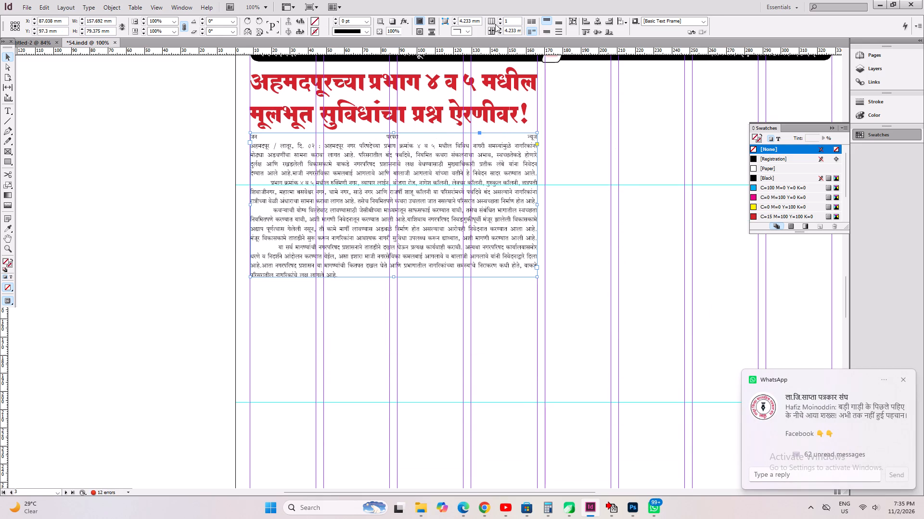
Set the body text frame to four columns and fit its height to the text.
{"action": "double_click", "coordinate": [498, 19]}
{"action": "left_click", "coordinate": [498, 19]}
{"action": "key", "text": "ctrl+alt+c"}
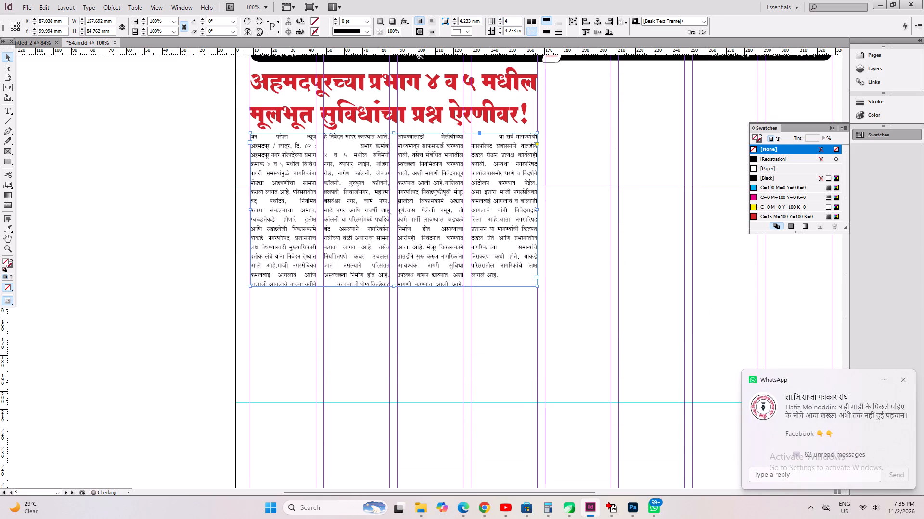
Save the document, select all objects on the page and pasteboard, and save again.
{"action": "key", "text": "ctrl+s"}
{"action": "key", "text": "ctrl+s"}
{"action": "key", "text": "ctrl+0"}
{"action": "key", "text": "ctrl+a"}
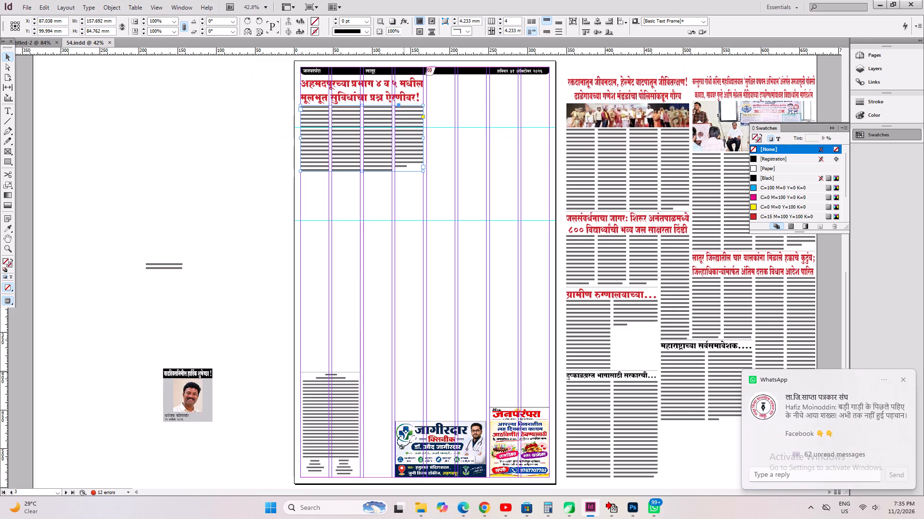
{"action": "key", "text": "ctrl+s"}
{"action": "key", "text": "ctrl+s"}
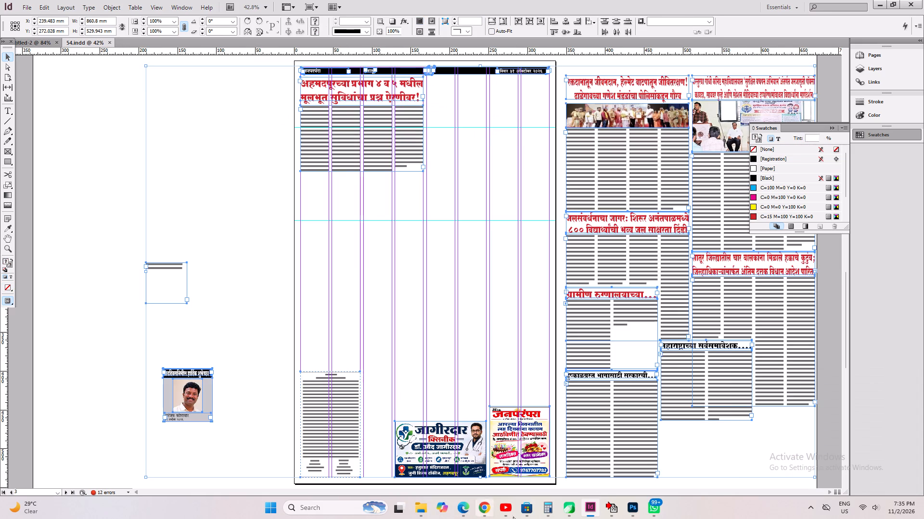
Switch to the Chrome browser.
{"action": "left_click", "coordinate": [485, 507]}
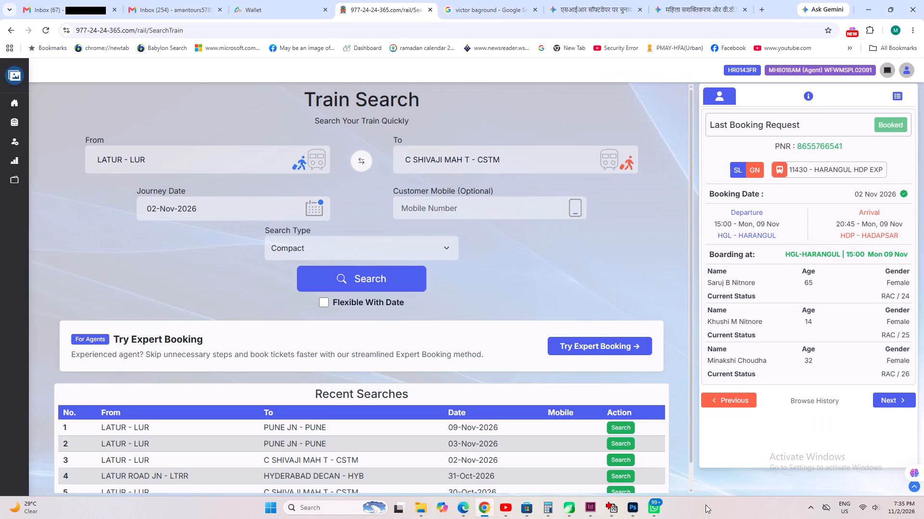
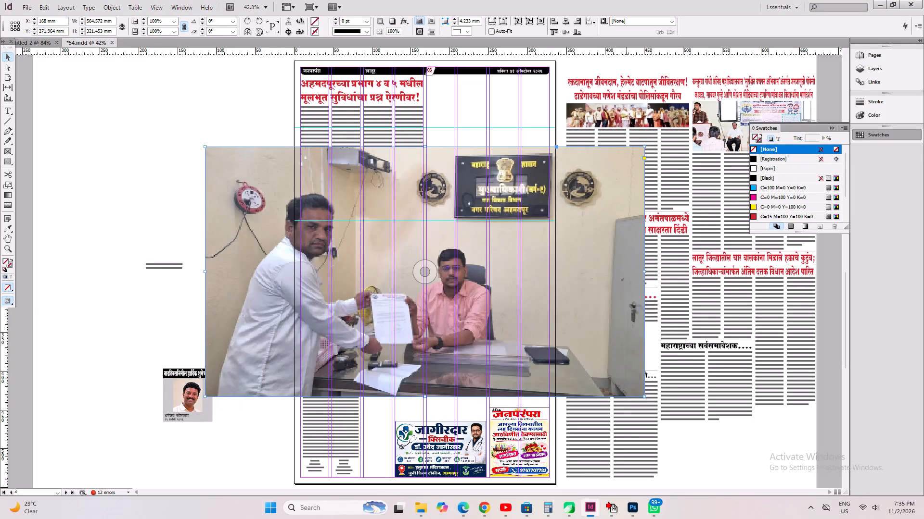
Scale the office photo down to about 248 by 141 mm and place it directly below the red two-line headline, aligned with the first column's edge.
{"action": "left_click_drag", "start_coordinate": [644, 273], "coordinate": [399, 291], "text": "ctrl+shift"}
{"action": "left_click_drag", "start_coordinate": [362, 301], "coordinate": [456, 186]}
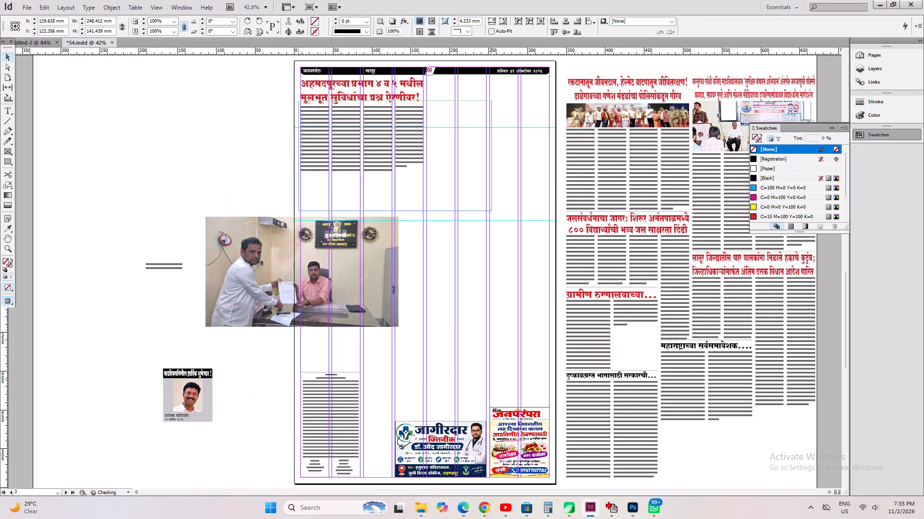
{"action": "left_click_drag", "start_coordinate": [456, 186], "coordinate": [457, 191]}
{"action": "key", "text": "ctrl+1"}
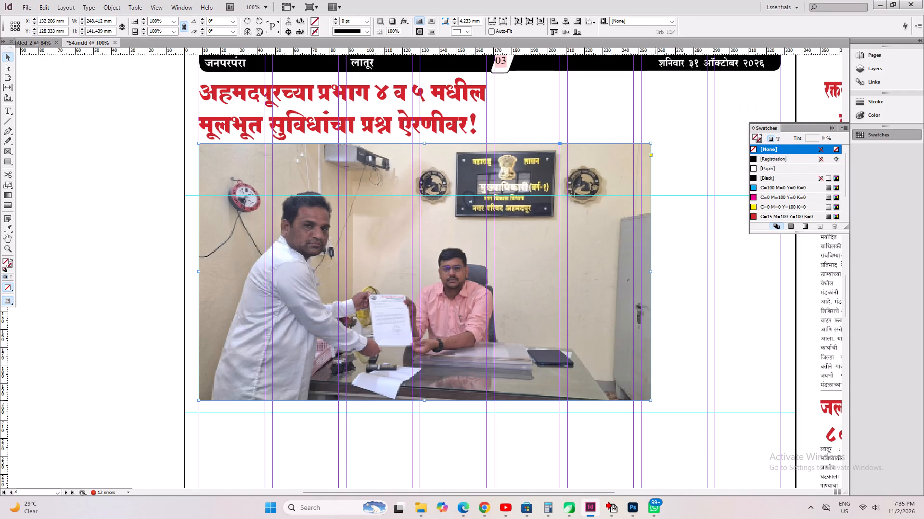
Scale the office photo down to the first three columns' width, about 118 mm, below the headline and trim its height to about 65 mm.
{"action": "left_click_drag", "start_coordinate": [650, 400], "coordinate": [381, 179], "text": "ctrl+shift"}
{"action": "left_click_drag", "start_coordinate": [380, 247], "coordinate": [398, 267], "text": "ctrl+shift"}
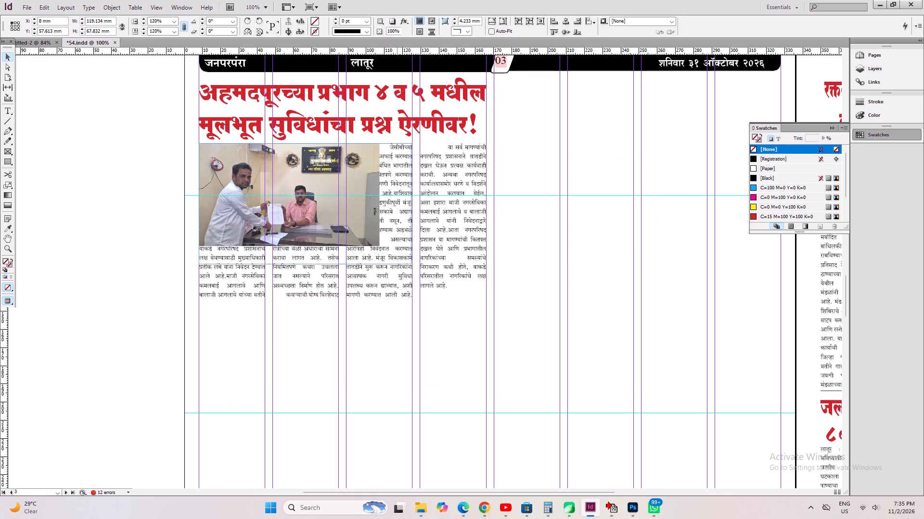
{"action": "left_click_drag", "start_coordinate": [398, 267], "coordinate": [396, 265], "text": "ctrl+shift"}
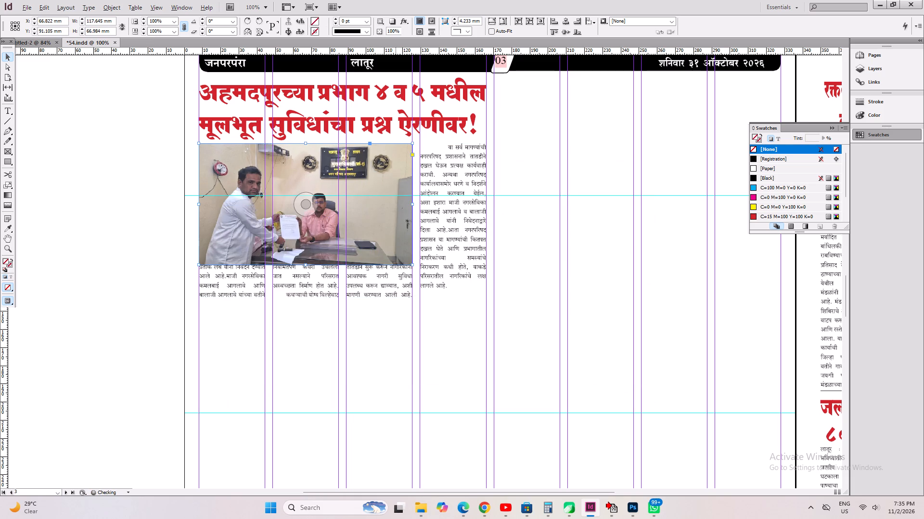
{"action": "key", "text": "ctrl+1"}
{"action": "left_click", "coordinate": [506, 291], "text": "shift"}
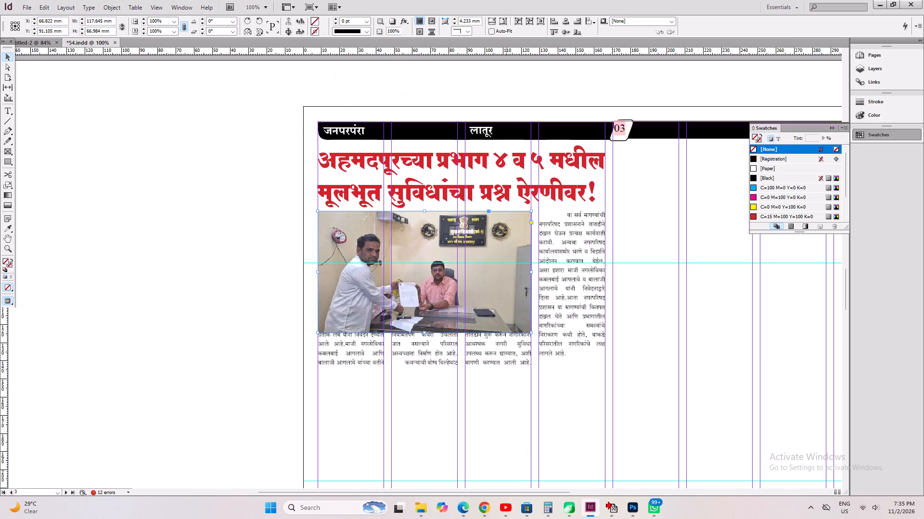
{"action": "key", "text": "Up"}
{"action": "key", "text": "Up"}
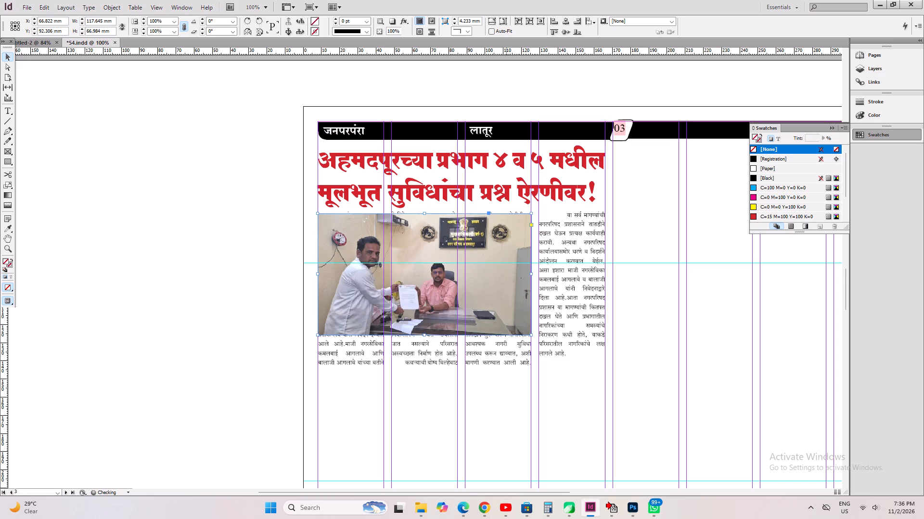
{"action": "key", "text": "Up"}
{"action": "key", "text": "Up"}
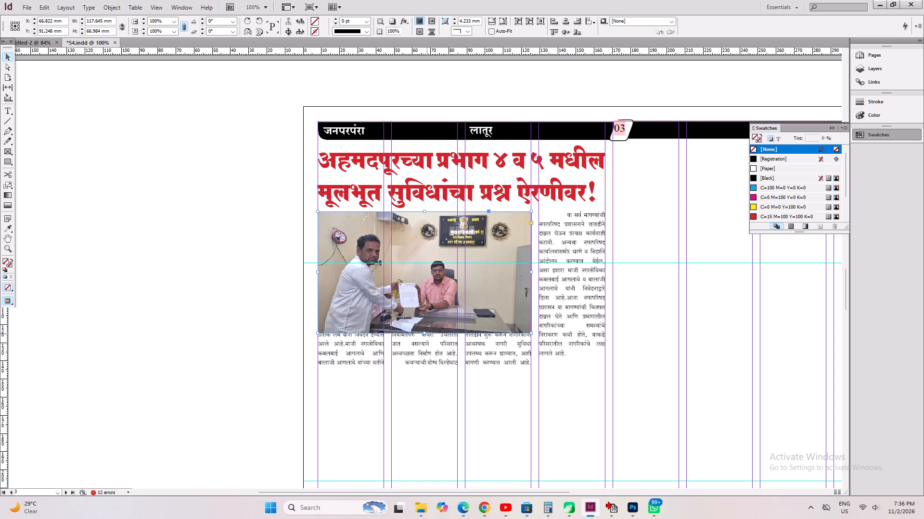
{"action": "left_click", "coordinate": [427, 334], "text": "ctrl"}
Wrap the article text around the office photo's bounding box.
{"action": "key", "text": "ctrl+alt+w"}
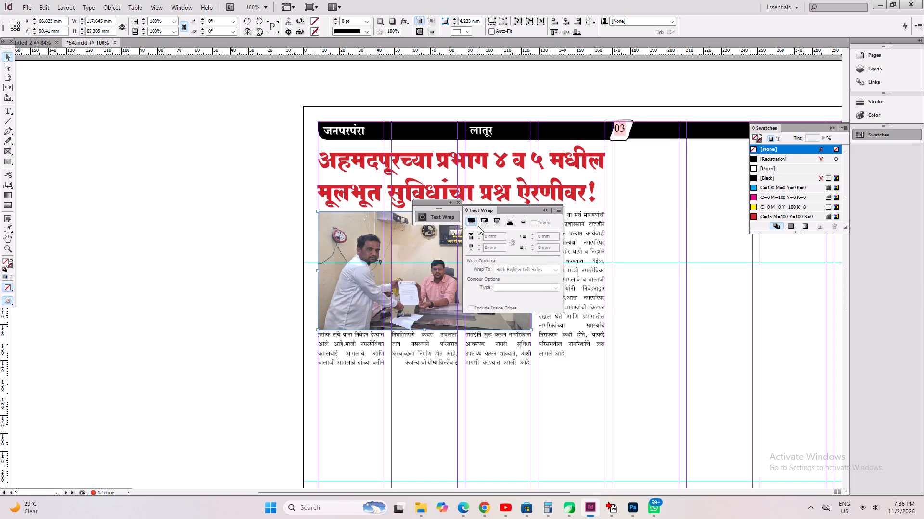
{"action": "left_click", "coordinate": [481, 223]}
{"action": "left_click", "coordinate": [460, 202]}
Fit the four-column body text frame to its full text, making it about 135 mm high.
{"action": "left_click", "coordinate": [565, 321]}
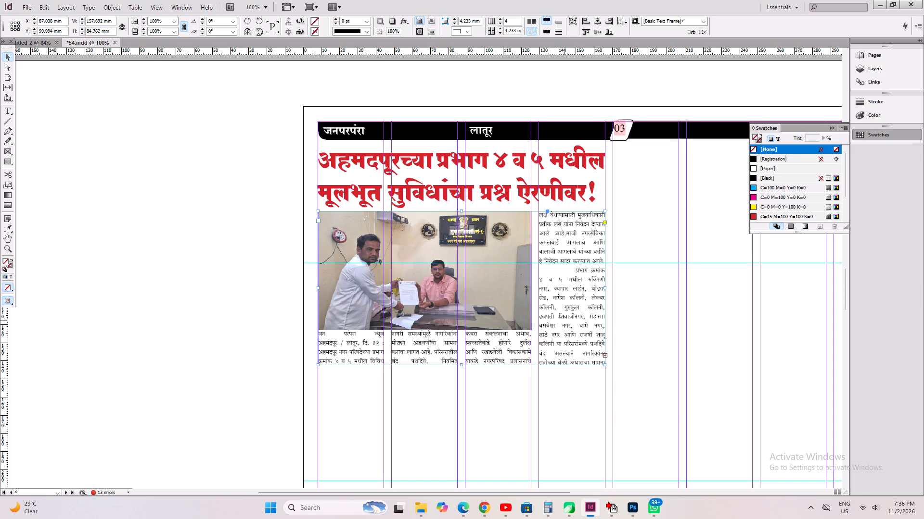
{"action": "key", "text": "ctrl+2"}
{"action": "key", "text": "ctrl+1"}
{"action": "key", "text": "ctrl+alt+c"}
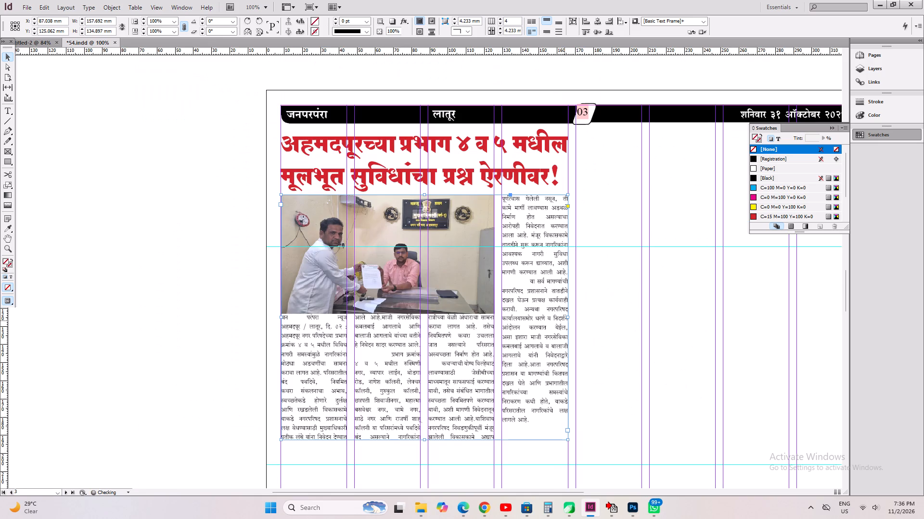
Save the document, select all objects on the page and pasteboard, and save again.
{"action": "key", "text": "ctrl+s"}
{"action": "key", "text": "ctrl+0"}
{"action": "key", "text": "ctrl+a"}
{"action": "key", "text": "ctrl+s"}
{"action": "key", "text": "ctrl+s"}
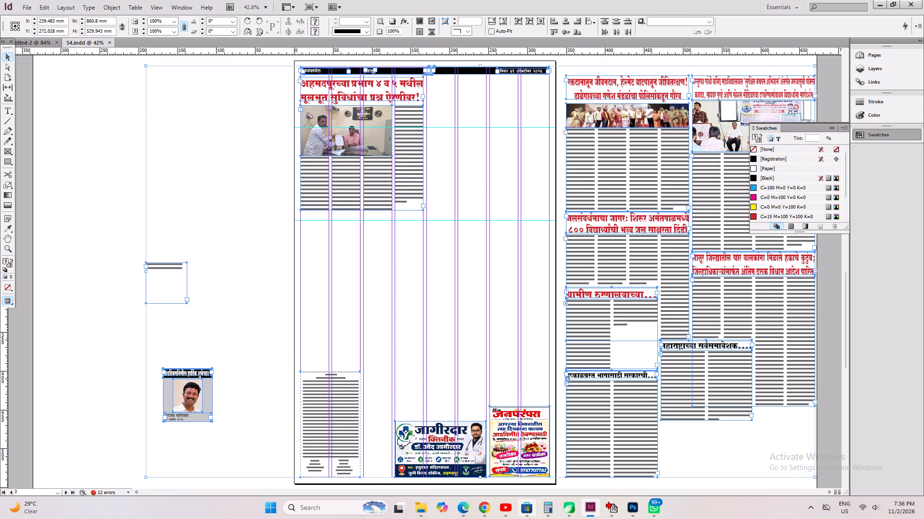
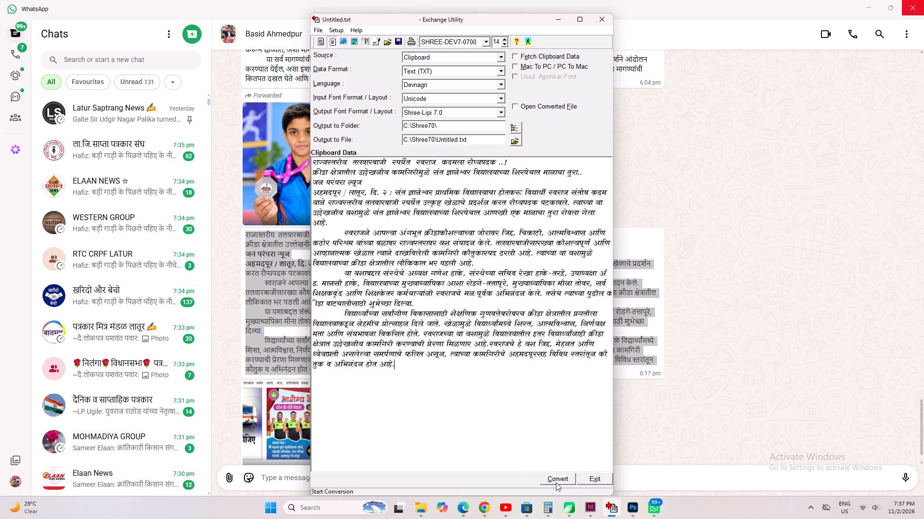
Switch to InDesign and clear the selection of all objects on the page and pasteboard of 54.indd.
{"action": "left_click", "coordinate": [595, 507]}
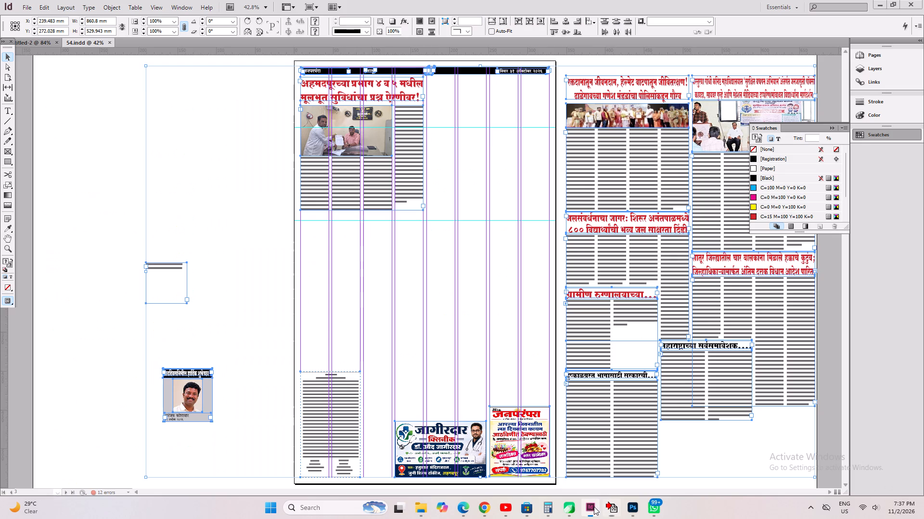
{"action": "left_click", "coordinate": [237, 298]}
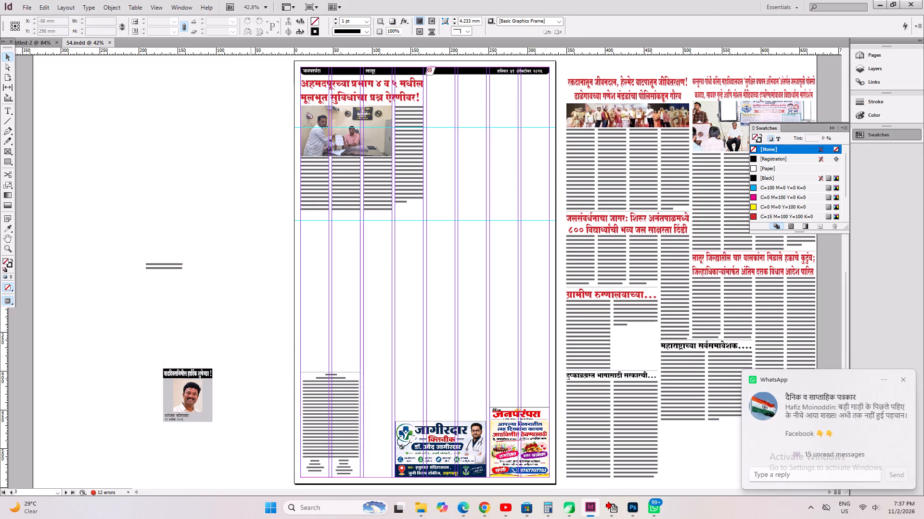
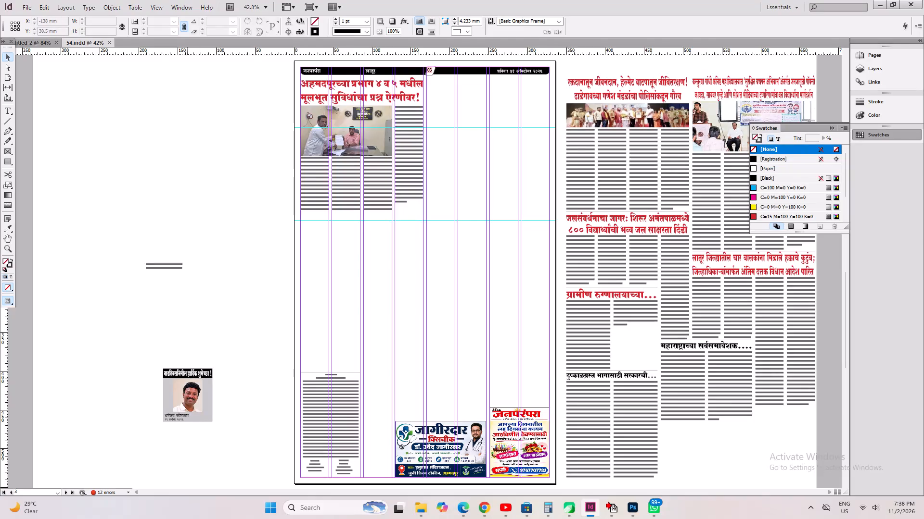
Place the fencing-medal story's text frame in the empty columns beside the first story on page 3.
{"action": "left_click", "coordinate": [194, 82]}
{"action": "left_click_drag", "start_coordinate": [416, 266], "coordinate": [451, 151]}
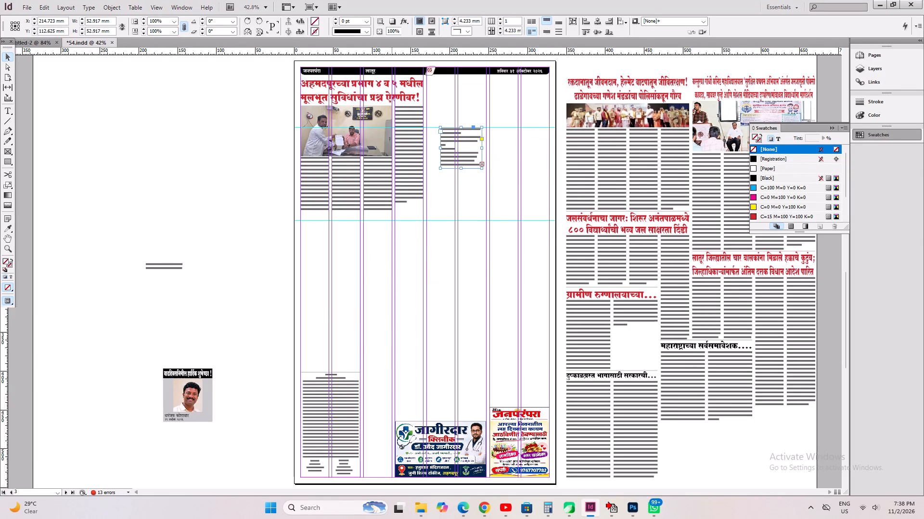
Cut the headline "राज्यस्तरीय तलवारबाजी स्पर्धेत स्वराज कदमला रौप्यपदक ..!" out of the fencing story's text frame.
{"action": "key", "text": "ctrl+2"}
{"action": "key", "text": "space"}
{"action": "key", "text": "space"}
{"action": "key", "text": "space"}
{"action": "key", "text": "space"}
{"action": "key", "text": "space"}
{"action": "left_click_drag", "start_coordinate": [388, 221], "coordinate": [371, 255]}
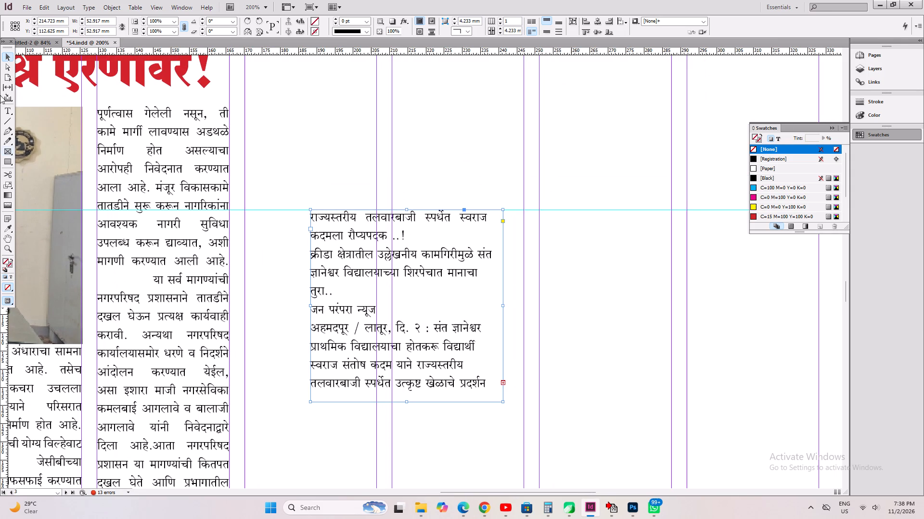
{"action": "left_click", "coordinate": [5, 112]}
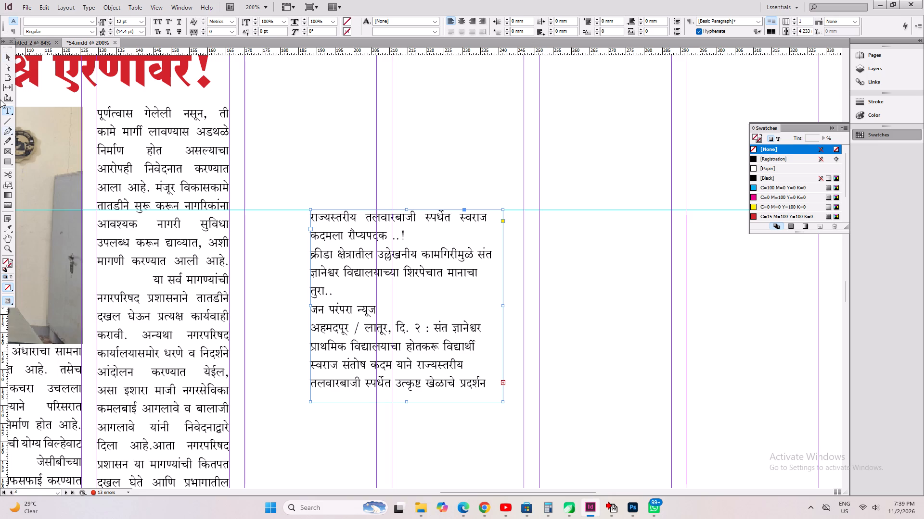
{"action": "left_click_drag", "start_coordinate": [435, 240], "coordinate": [94, 145]}
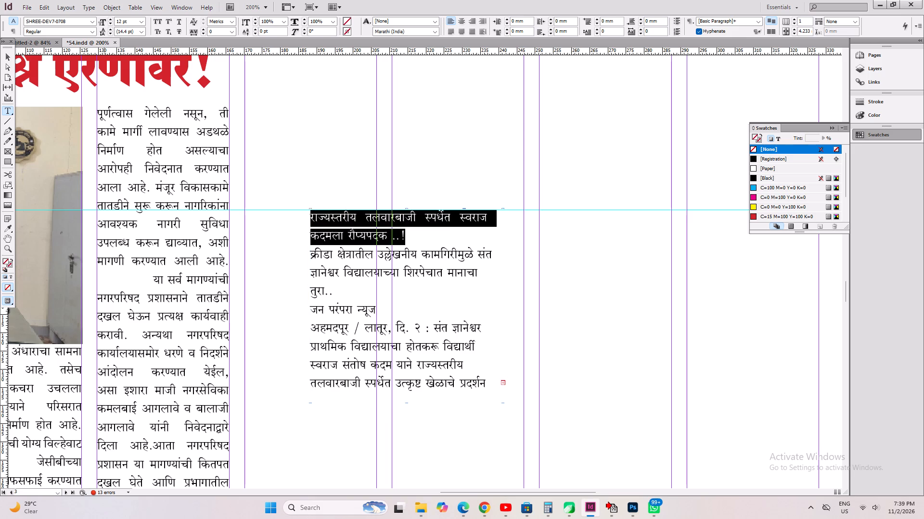
{"action": "left_click_drag", "start_coordinate": [94, 145], "coordinate": [104, 147]}
{"action": "key", "text": "ctrl+x"}
Draw a text frame across the four free columns just below the page header and paste the cut headline into it.
{"action": "left_click_drag", "start_coordinate": [338, 194], "coordinate": [264, 328], "text": "alt"}
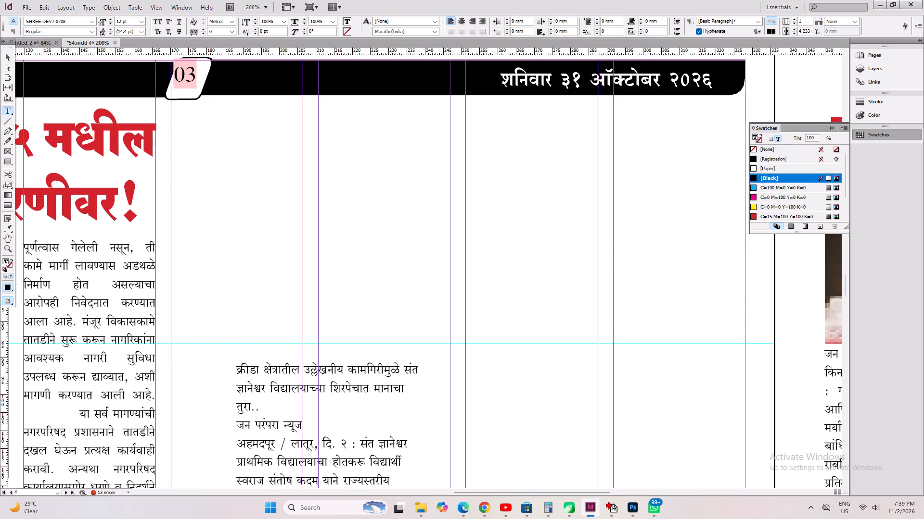
{"action": "left_click_drag", "start_coordinate": [201, 222], "coordinate": [171, 297], "text": "alt"}
{"action": "left_click_drag", "start_coordinate": [141, 195], "coordinate": [197, 220]}
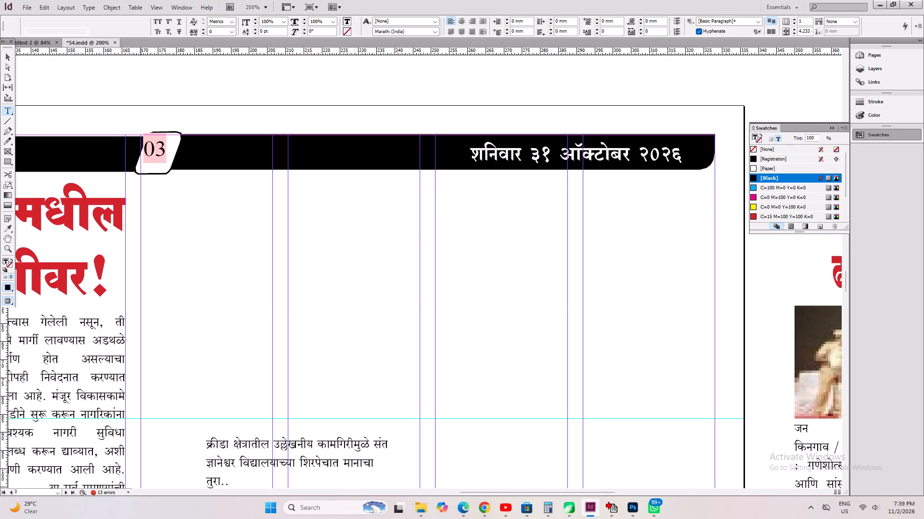
{"action": "left_click_drag", "start_coordinate": [197, 220], "coordinate": [714, 420]}
{"action": "key", "text": "ctrl+v"}
Copy the adjacent red headline's formatting onto the pasted fencing headline, centre it, and save the document.
{"action": "key", "text": "ctrl+a"}
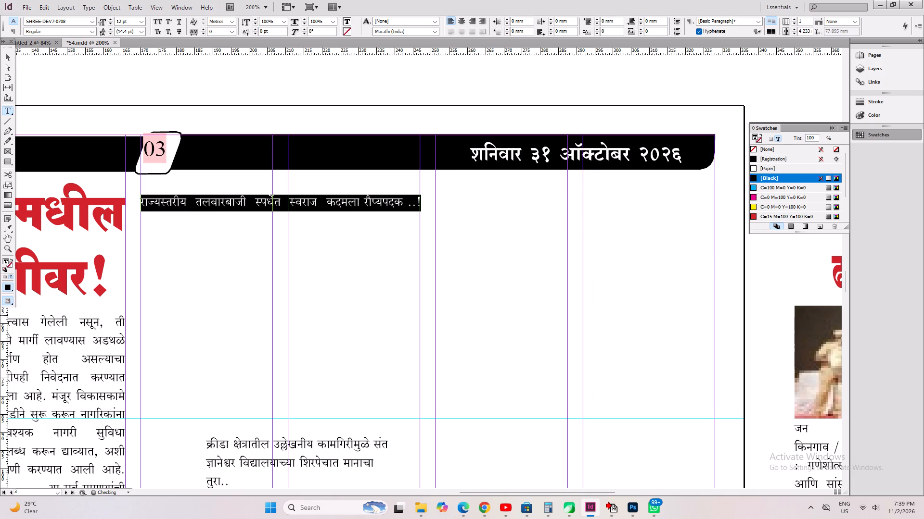
{"action": "left_click", "coordinate": [9, 228]}
{"action": "left_click", "coordinate": [38, 201]}
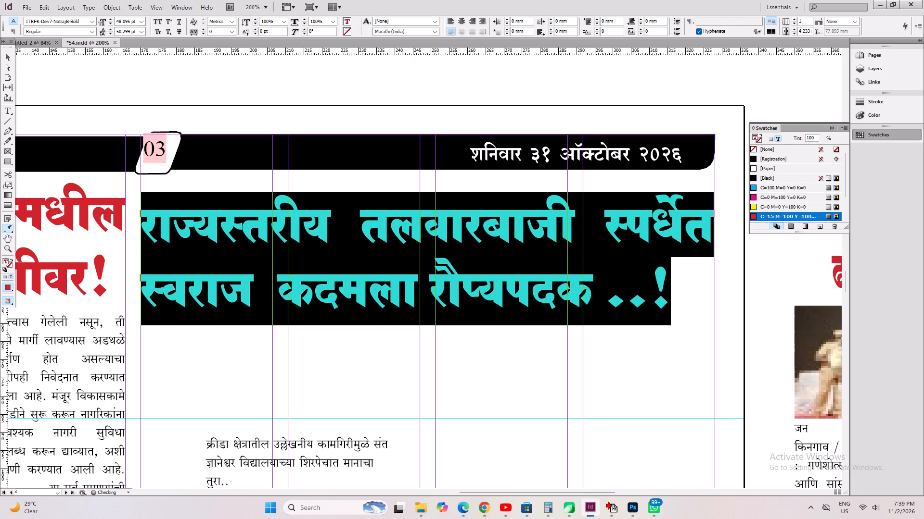
{"action": "left_click", "coordinate": [8, 111]}
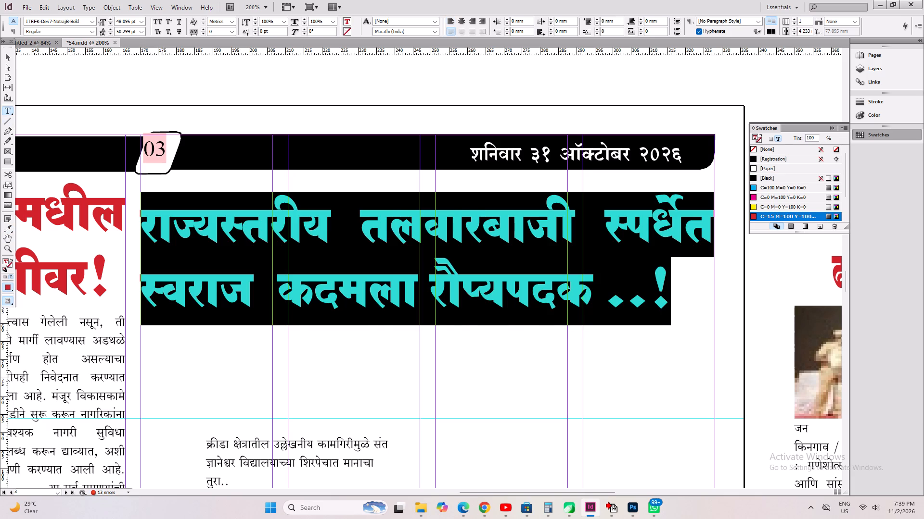
{"action": "left_click", "coordinate": [163, 274]}
{"action": "key", "text": "ctrl+a"}
{"action": "key", "text": "ctrl+shift+c"}
{"action": "key", "text": "ctrl+s"}
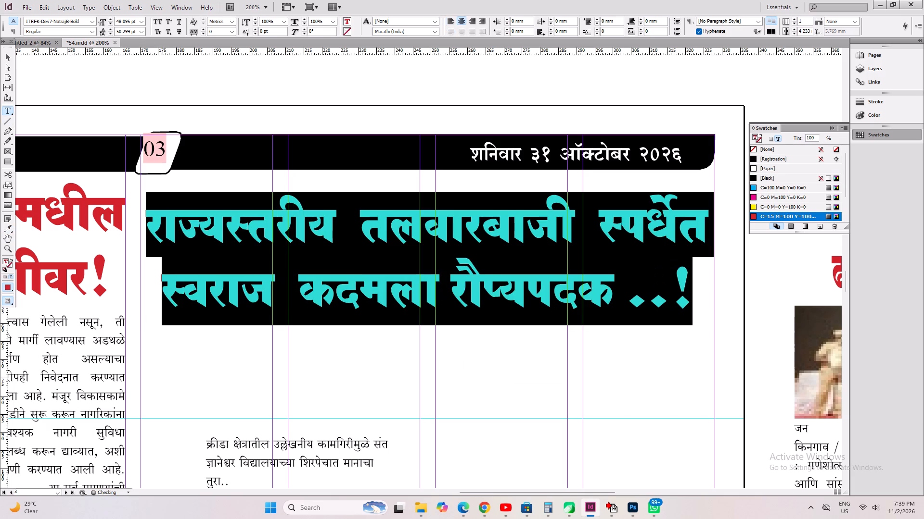
Delete the subheading beginning "क्रीडा क्षेत्रातील" and the blank lines so the fencing story's body starts with "जन परंपरा न्यूज".
{"action": "scroll", "coordinate": [211, 351], "scroll_direction": "down", "scroll_amount": 6}
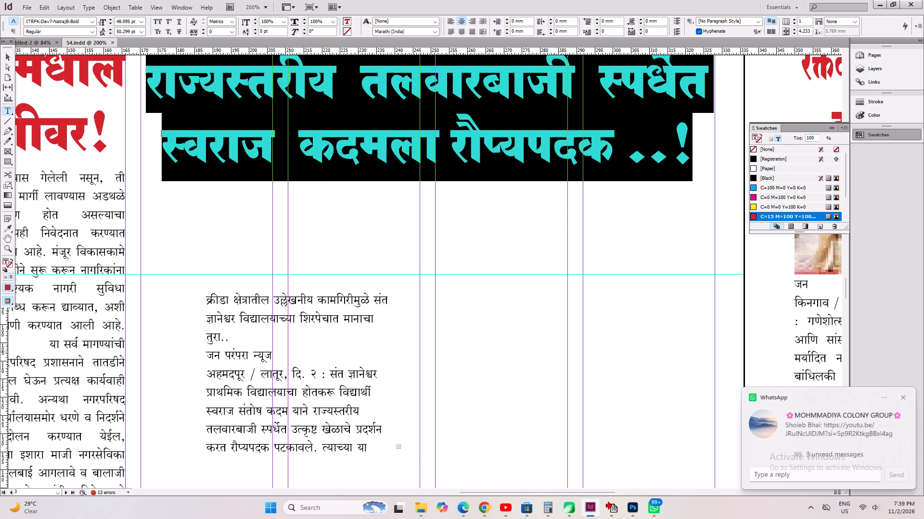
{"action": "left_click_drag", "start_coordinate": [290, 352], "coordinate": [246, 324]}
{"action": "left_click", "coordinate": [256, 336]}
{"action": "left_click_drag", "start_coordinate": [258, 338], "coordinate": [117, 238]}
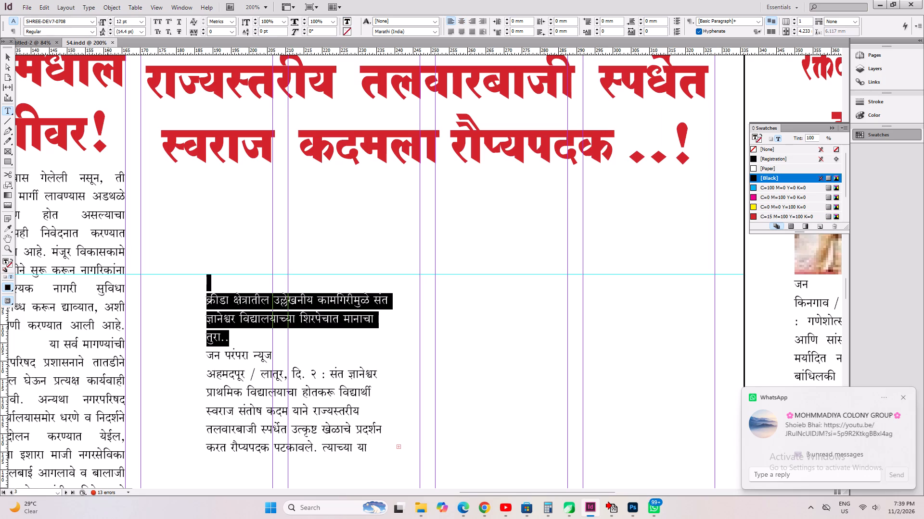
{"action": "key", "text": "BackSpace"}
{"action": "key", "text": "BackSpace"}
{"action": "key", "text": "BackSpace"}
{"action": "key", "text": "BackSpace"}
{"action": "key", "text": "Down"}
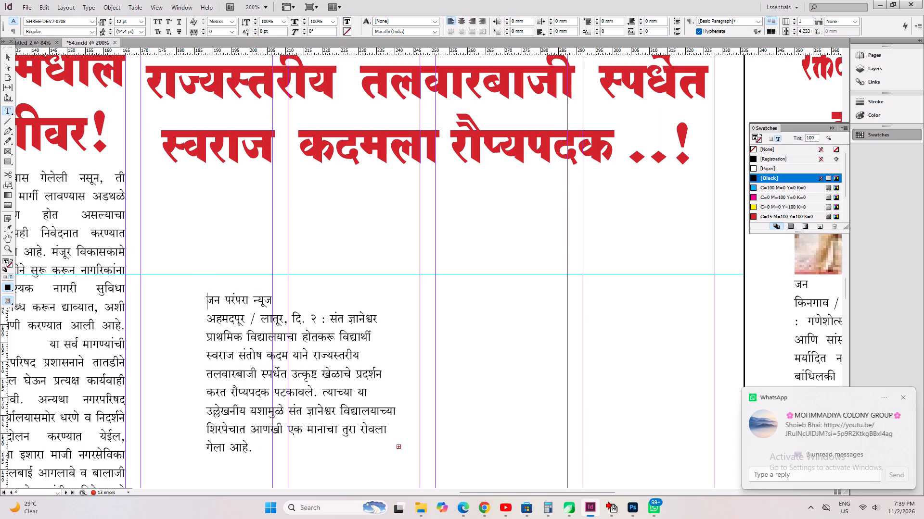
{"action": "key", "text": "shift+Up"}
{"action": "key", "text": "BackSpace"}
Justify all of the fencing story's body text and fit its frame to the content.
{"action": "key", "text": "ctrl+a"}
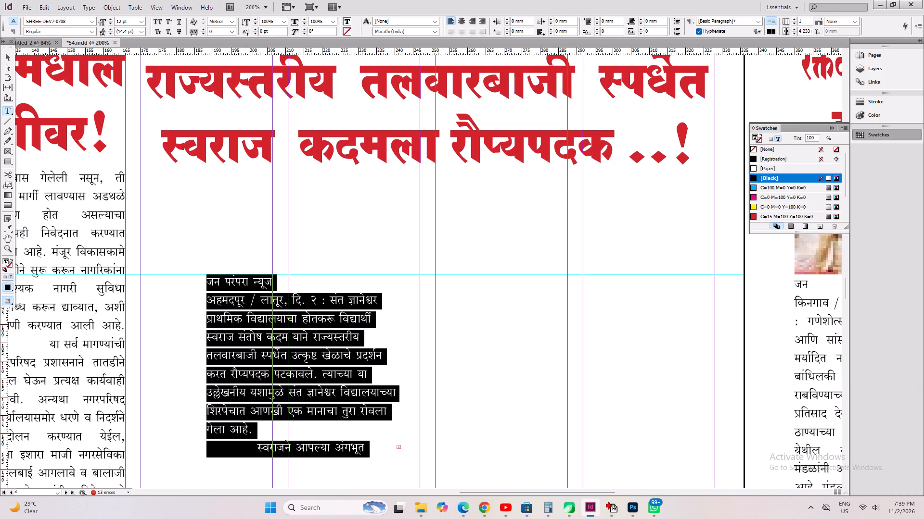
{"action": "key", "text": "ctrl+shift+j"}
{"action": "key", "text": "ctrl+alt+c"}
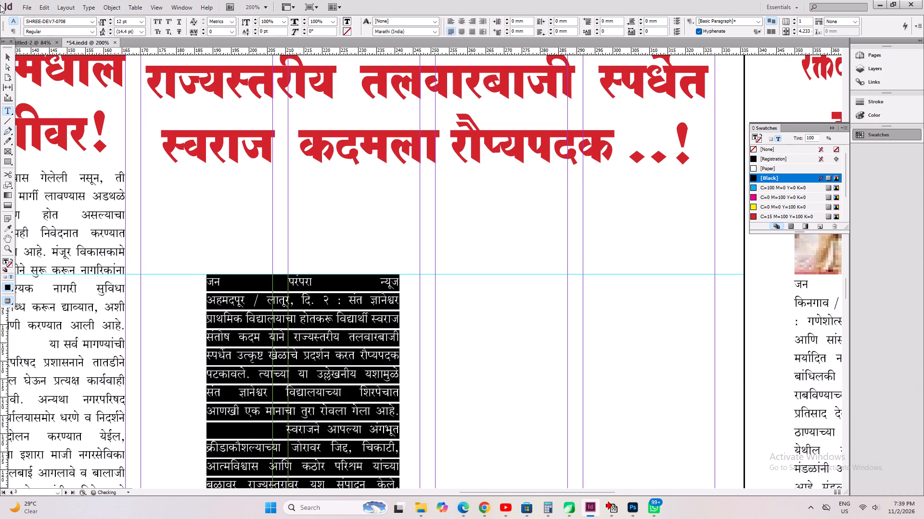
Move the fencing story's body frame directly below the red headline, aligned with the first of the four free columns.
{"action": "left_click", "coordinate": [8, 54]}
{"action": "left_click_drag", "start_coordinate": [308, 309], "coordinate": [246, 210]}
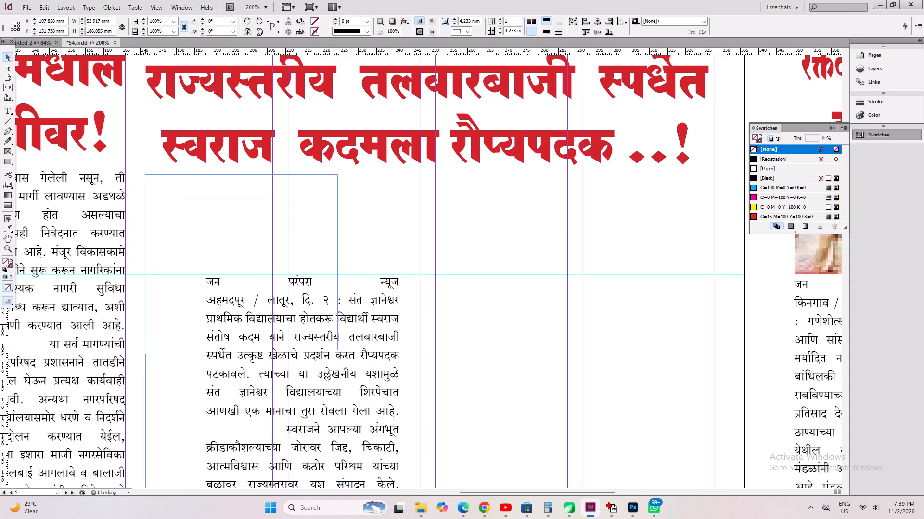
{"action": "left_click_drag", "start_coordinate": [246, 210], "coordinate": [244, 209]}
Widen the body frame across all four columns to about 158 mm and fit its height to the text.
{"action": "key", "text": "space"}
{"action": "key", "text": "space"}
{"action": "key", "text": "space"}
{"action": "key", "text": "space"}
{"action": "key", "text": "space"}
{"action": "key", "text": "space"}
{"action": "key", "text": "space"}
{"action": "key", "text": "space"}
{"action": "key", "text": "space"}
{"action": "key", "text": "space"}
{"action": "key", "text": "space"}
{"action": "key", "text": "space"}
{"action": "key", "text": "space"}
{"action": "key", "text": "space"}
{"action": "key", "text": "space"}
{"action": "key", "text": "space"}
{"action": "key", "text": "space"}
{"action": "key", "text": "space"}
{"action": "key", "text": "space"}
{"action": "key", "text": "space"}
{"action": "left_click_drag", "start_coordinate": [422, 426], "coordinate": [307, 270]}
{"action": "left_click_drag", "start_coordinate": [231, 350], "coordinate": [238, 273]}
{"action": "left_click_drag", "start_coordinate": [254, 402], "coordinate": [263, 322]}
{"action": "left_click_drag", "start_coordinate": [233, 198], "coordinate": [613, 233]}
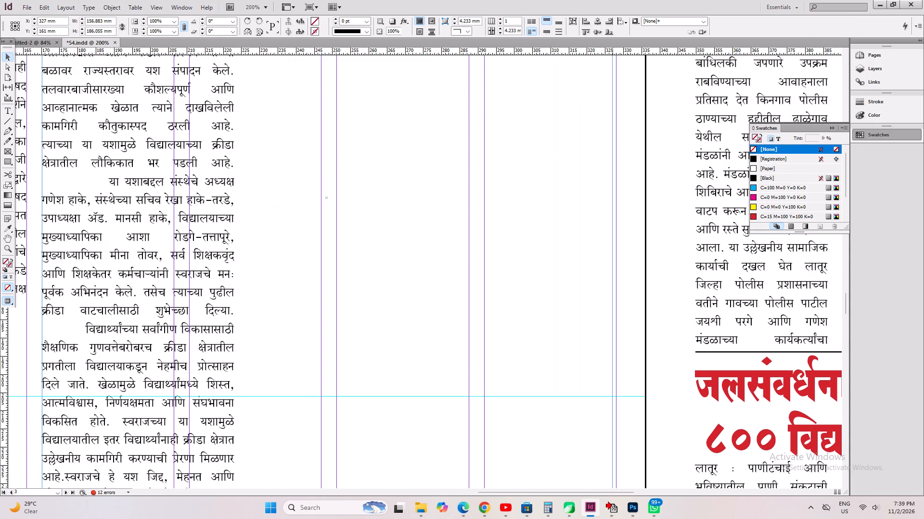
{"action": "left_click_drag", "start_coordinate": [613, 233], "coordinate": [615, 234]}
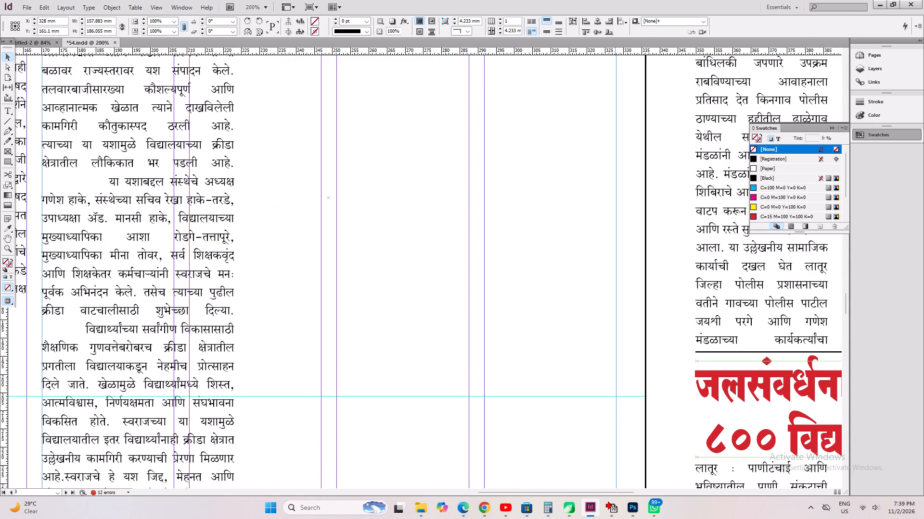
{"action": "left_click_drag", "start_coordinate": [615, 234], "coordinate": [617, 234]}
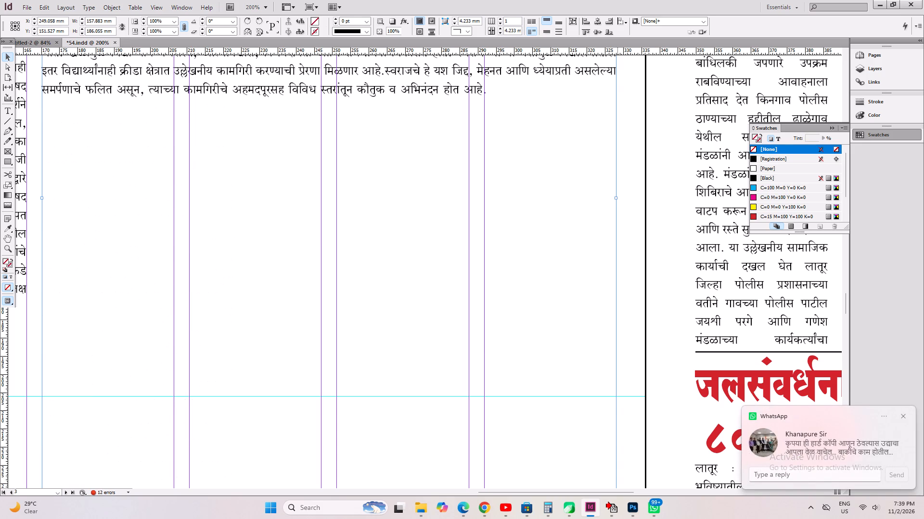
{"action": "key", "text": "ctrl+alt+c"}
{"action": "key", "text": "ctrl+1"}
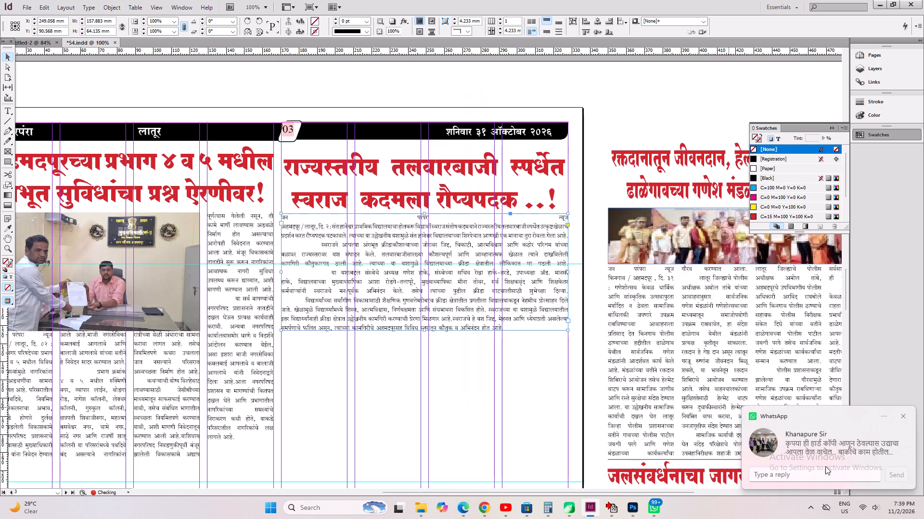
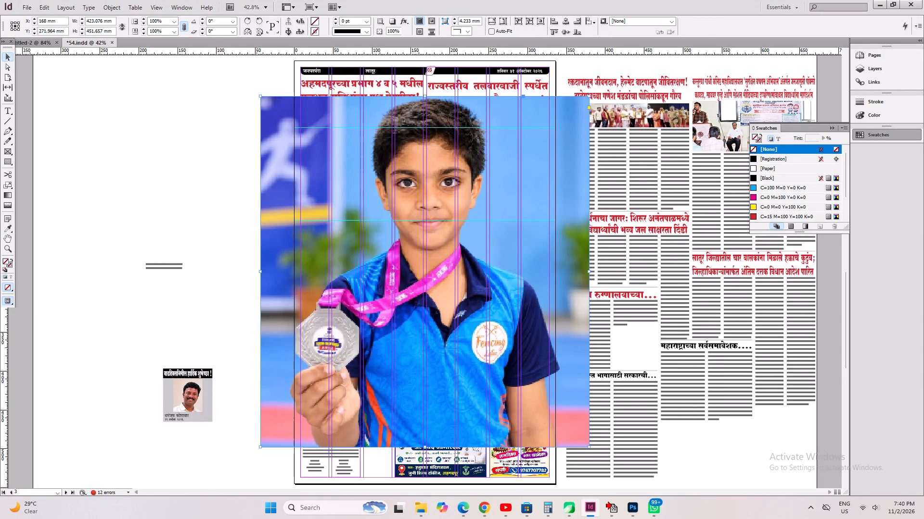
Scale the medal-winner photo down proportionally to about 59 mm wide.
{"action": "left_click_drag", "start_coordinate": [260, 273], "coordinate": [412, 272], "text": "ctrl+shift"}
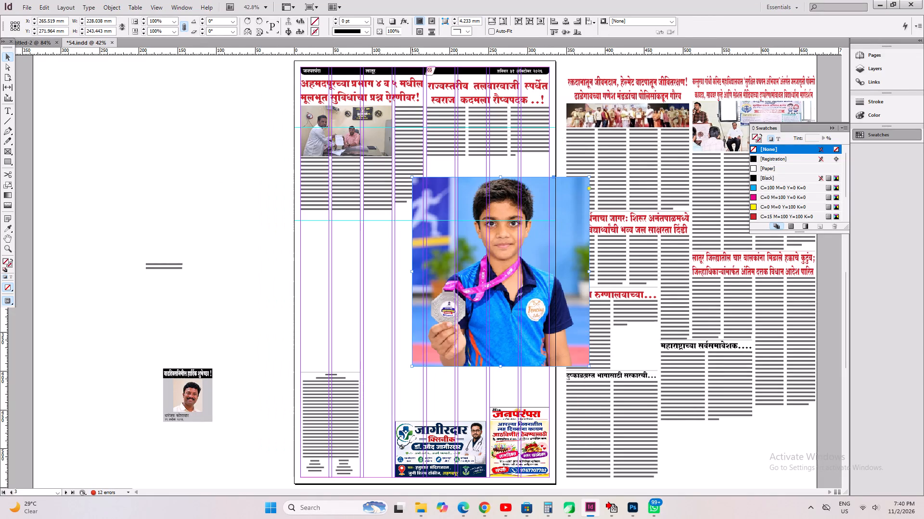
{"action": "key", "text": "ctrl+1"}
{"action": "key", "text": "space"}
{"action": "key", "text": "space"}
{"action": "key", "text": "space"}
{"action": "key", "text": "space"}
{"action": "key", "text": "space"}
{"action": "left_click_drag", "start_coordinate": [458, 304], "coordinate": [380, 341]}
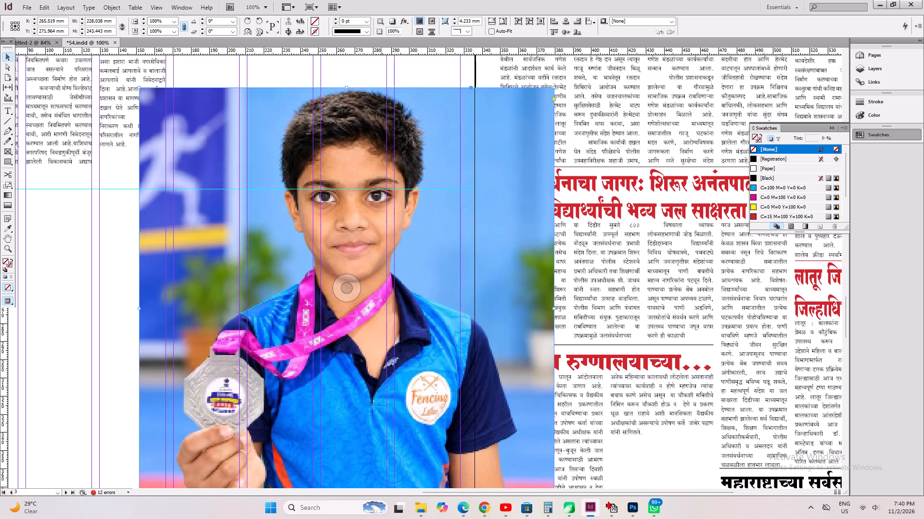
{"action": "left_click_drag", "start_coordinate": [139, 308], "coordinate": [206, 323], "text": "ctrl+shift"}
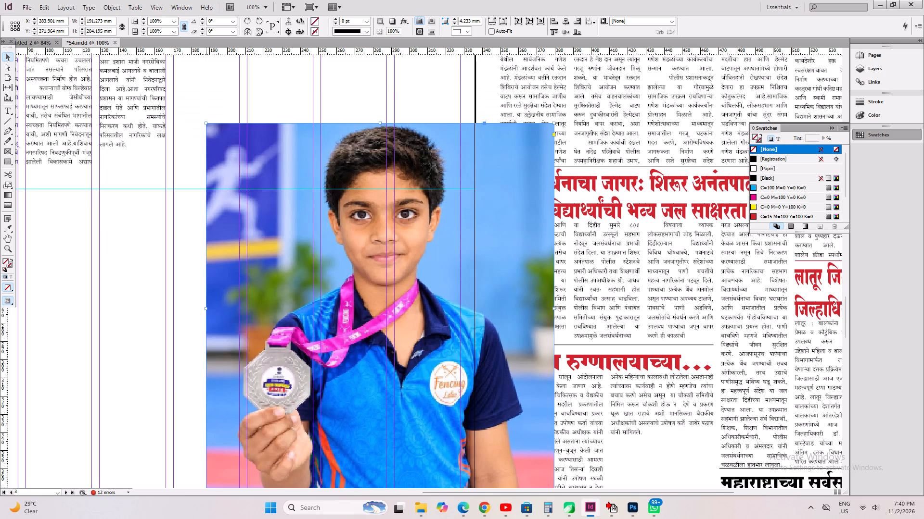
{"action": "key", "text": "ctrl+0"}
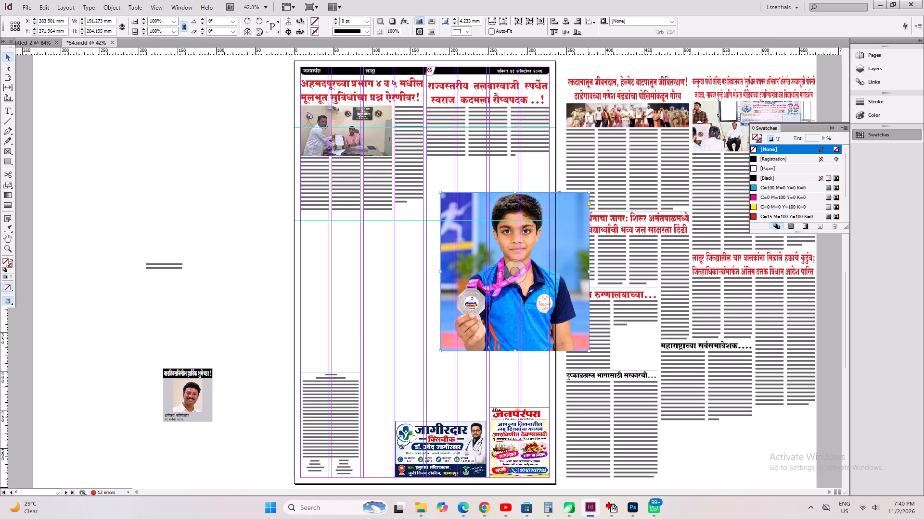
{"action": "left_click_drag", "start_coordinate": [589, 272], "coordinate": [487, 304], "text": "ctrl+shift"}
Place the photo directly below the fencing headline, at the start of the body text's middle column.
{"action": "left_click_drag", "start_coordinate": [470, 291], "coordinate": [500, 155]}
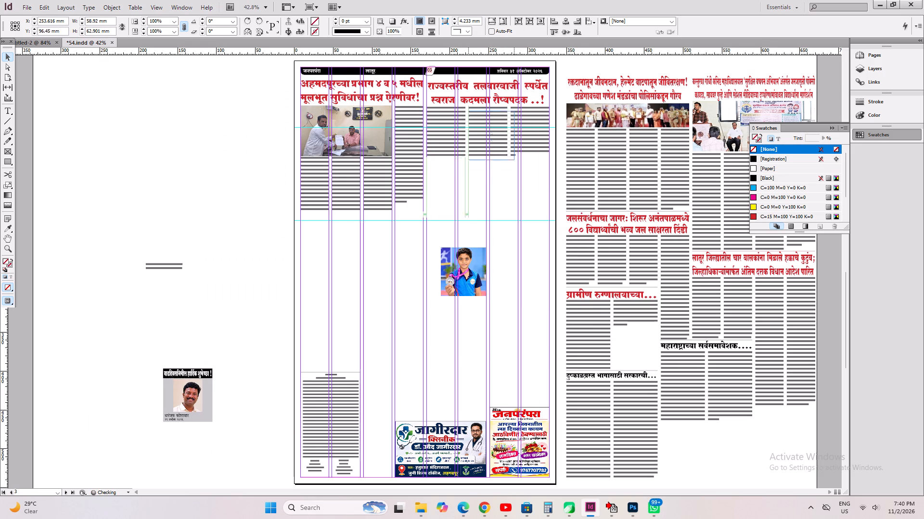
{"action": "left_click_drag", "start_coordinate": [500, 155], "coordinate": [497, 149]}
{"action": "key", "text": "ctrl+1"}
{"action": "left_click_drag", "start_coordinate": [419, 272], "coordinate": [424, 272]}
{"action": "left_click_drag", "start_coordinate": [469, 395], "coordinate": [466, 389]}
{"action": "left_click", "coordinate": [413, 292]}
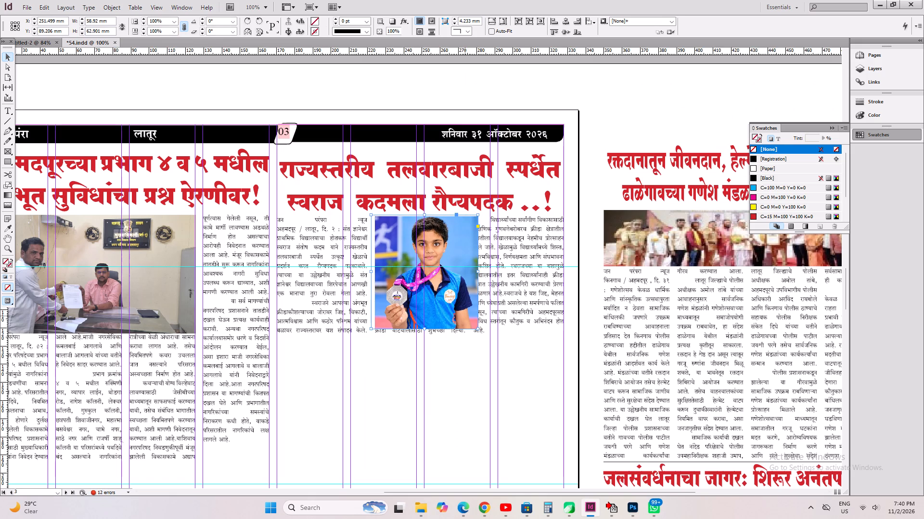
{"action": "key", "text": "ctrl+z"}
{"action": "left_click_drag", "start_coordinate": [467, 409], "coordinate": [466, 387]}
{"action": "left_click", "coordinate": [433, 294]}
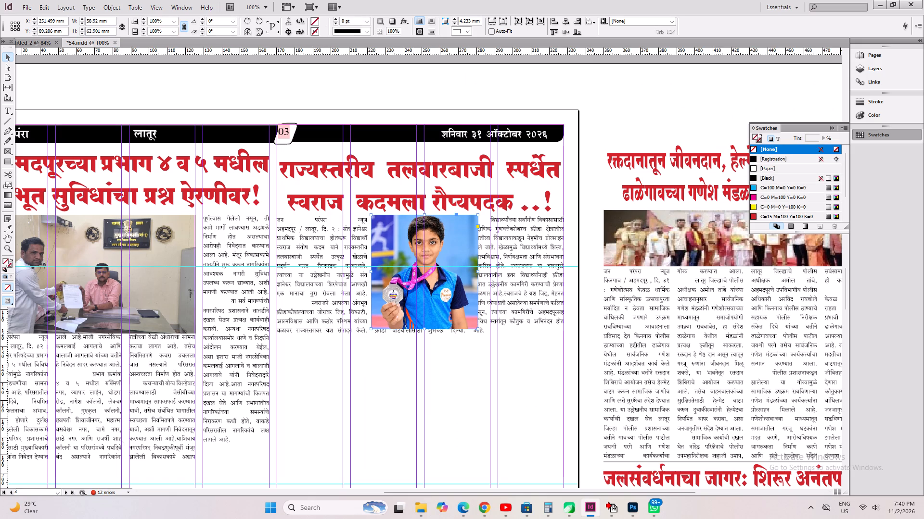
Resize the photo proportionally to about 52 × 55 mm so it spans the middle text column.
{"action": "left_click_drag", "start_coordinate": [477, 328], "coordinate": [450, 266], "text": "ctrl+shift"}
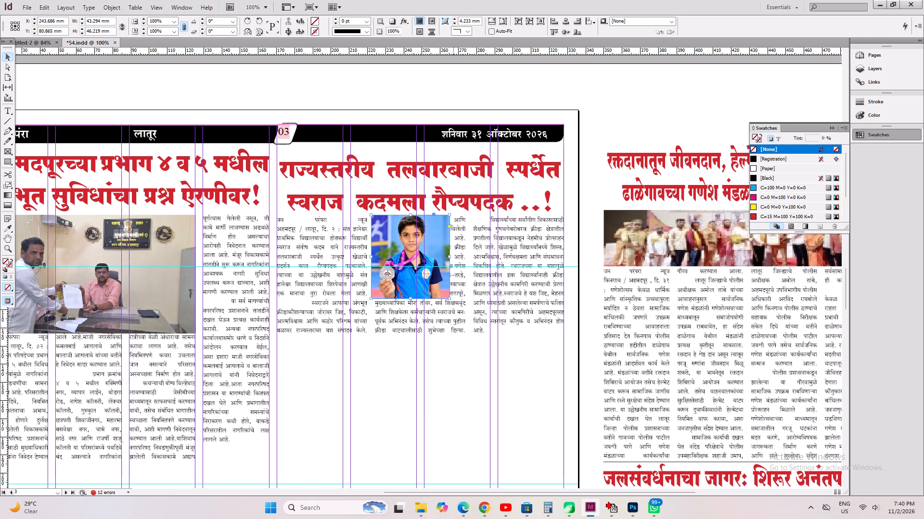
{"action": "left_click_drag", "start_coordinate": [452, 297], "coordinate": [456, 307], "text": "ctrl+shift"}
{"action": "left_click_drag", "start_coordinate": [449, 299], "coordinate": [462, 313], "text": "ctrl+shift"}
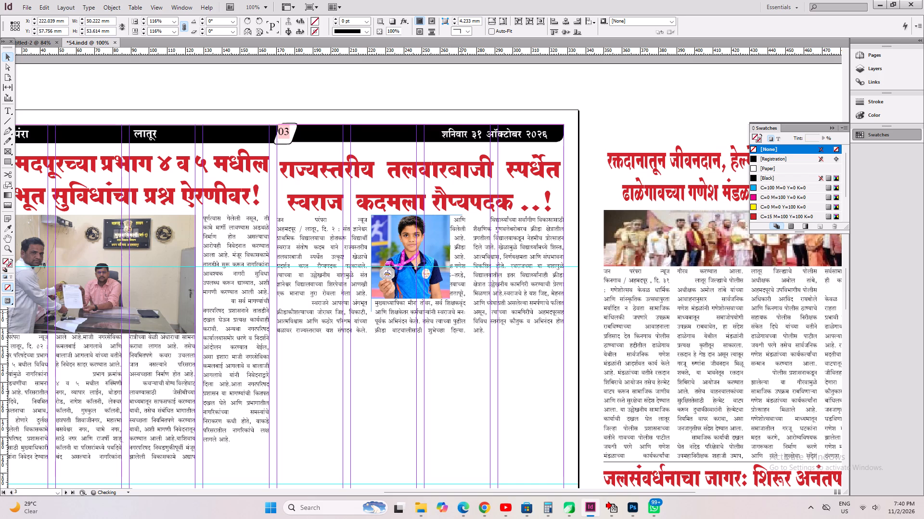
{"action": "left_click_drag", "start_coordinate": [462, 313], "coordinate": [464, 314], "text": "ctrl+shift"}
Wrap the body text around the photo's bounding box and fit the fencing story's frame to its content.
{"action": "key", "text": "ctrl+alt+w"}
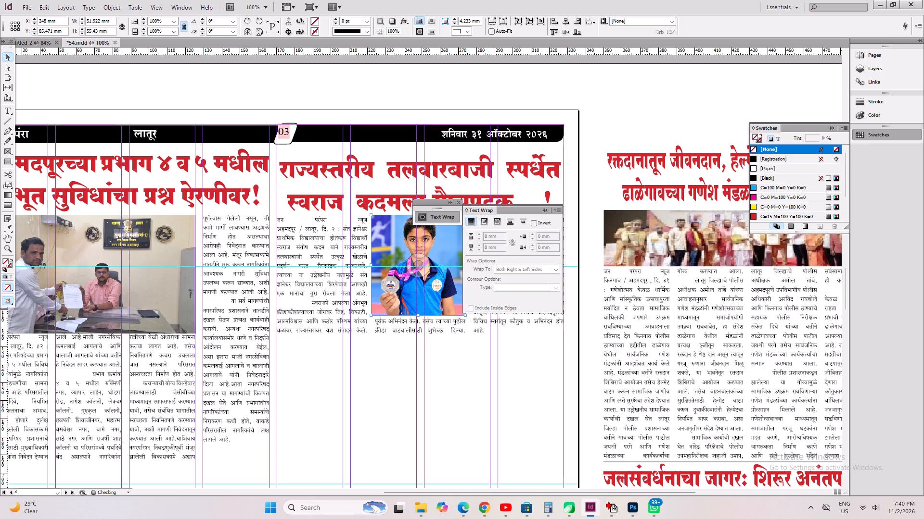
{"action": "left_click", "coordinate": [487, 222]}
{"action": "left_click", "coordinate": [459, 204]}
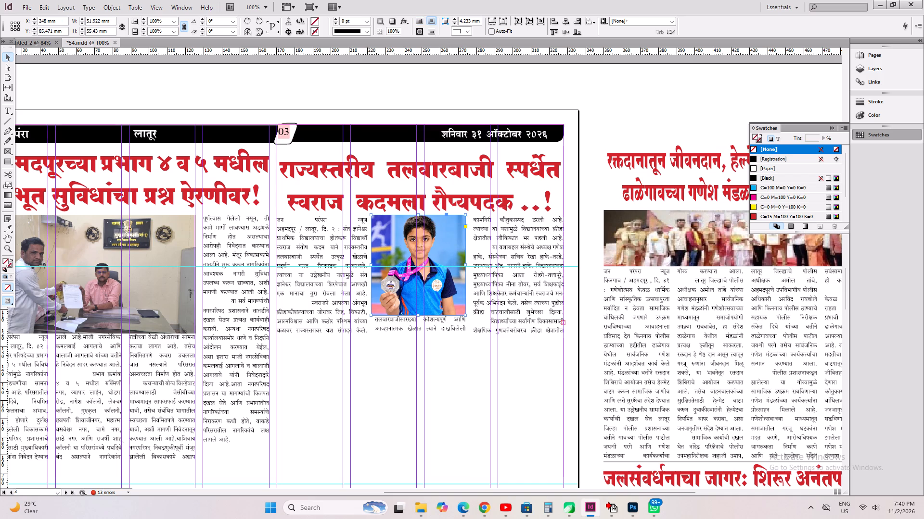
{"action": "left_click", "coordinate": [312, 323]}
{"action": "key", "text": "ctrl+alt+c"}
{"action": "left_click", "coordinate": [378, 410]}
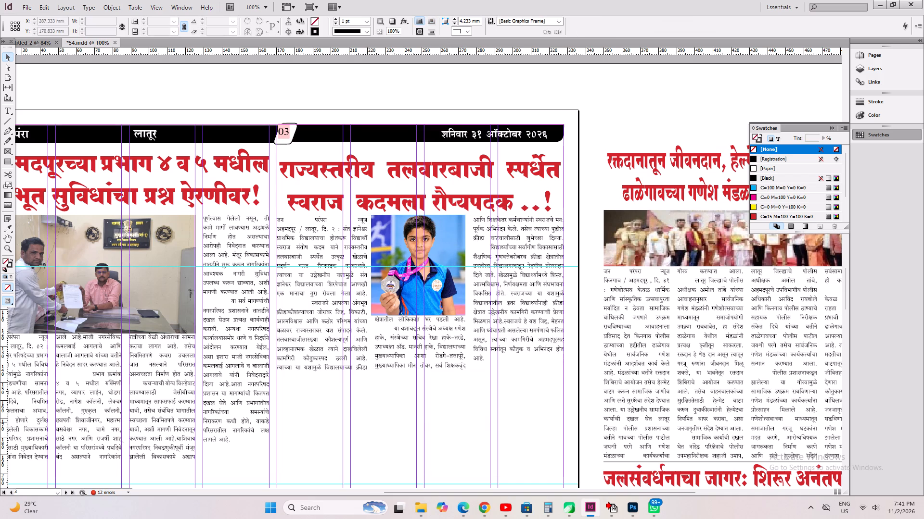
Move the fencing headline, body frame and photo together up to just below the black page header, and save.
{"action": "left_click_drag", "start_coordinate": [505, 422], "coordinate": [385, 211]}
{"action": "key", "text": "shift+Up"}
{"action": "key", "text": "shift+Up"}
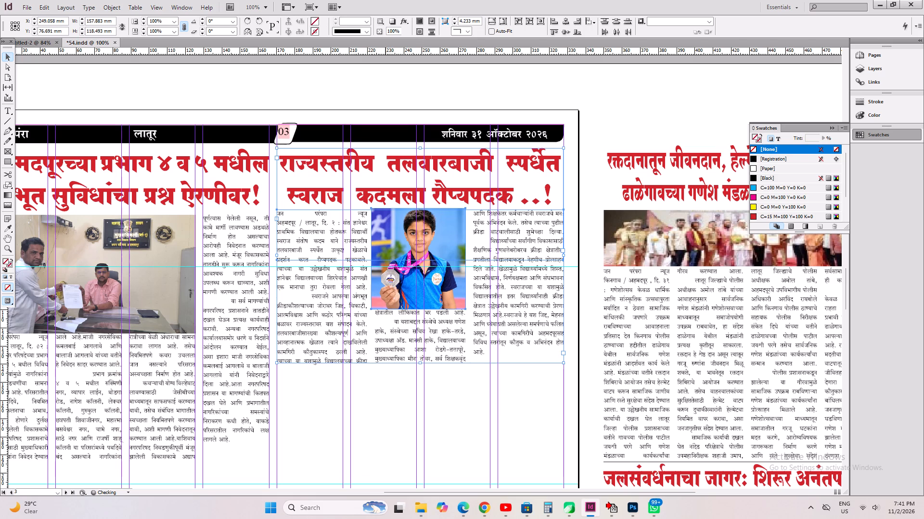
{"action": "key", "text": "Down"}
{"action": "key", "text": "Down"}
{"action": "key", "text": "Down"}
{"action": "key", "text": "ctrl+s"}
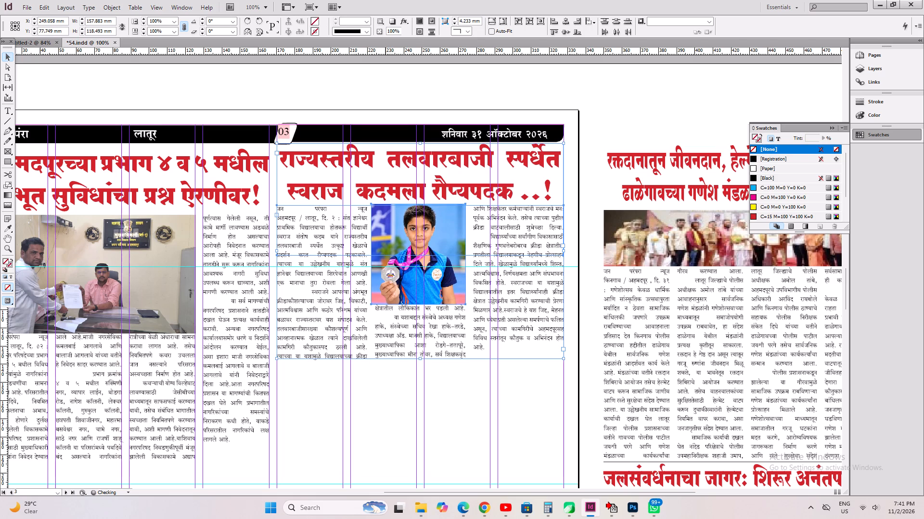
Slightly tighten the line spacing of the whole two-line fencing headline, keep it centred, and save.
{"action": "left_click", "coordinate": [9, 108]}
{"action": "left_click", "coordinate": [360, 210]}
{"action": "left_click", "coordinate": [360, 188]}
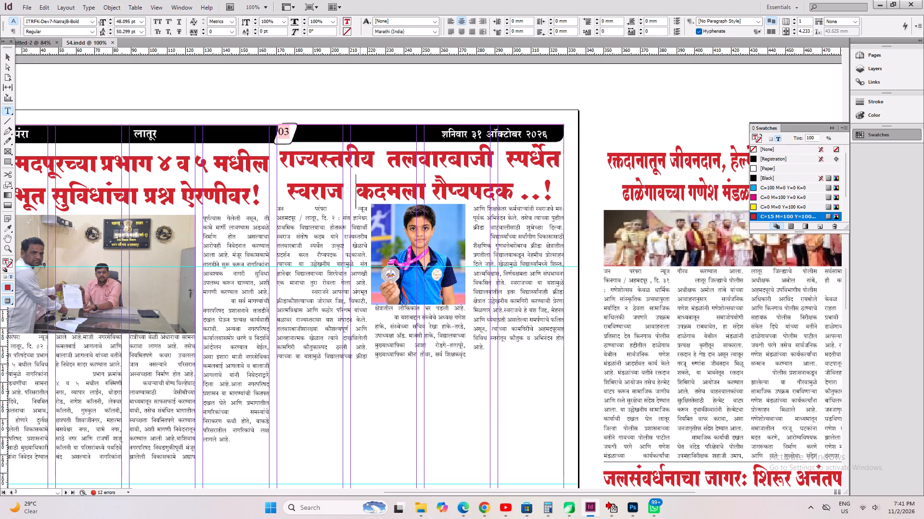
{"action": "key", "text": "ctrl+a"}
{"action": "key", "text": "ctrl+shift+c"}
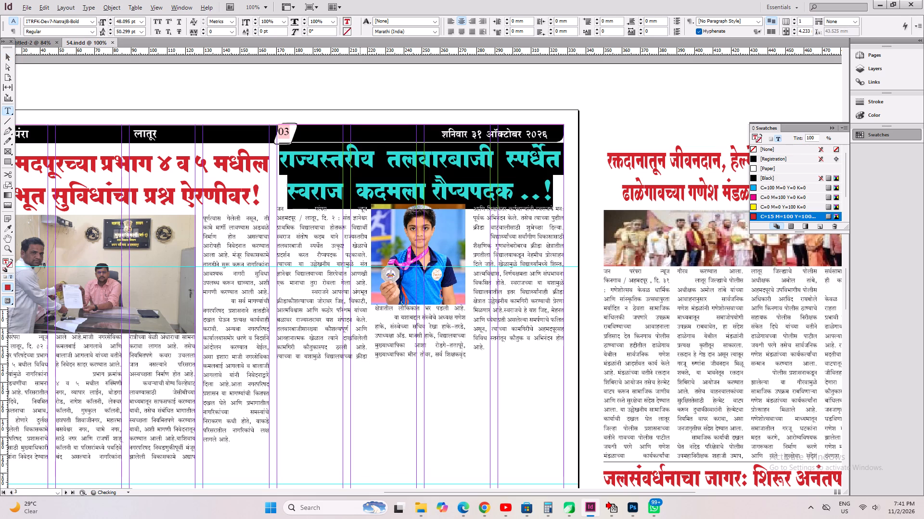
{"action": "key", "text": "alt+Up"}
{"action": "key", "text": "ctrl+z"}
{"action": "key", "text": "ctrl+s"}
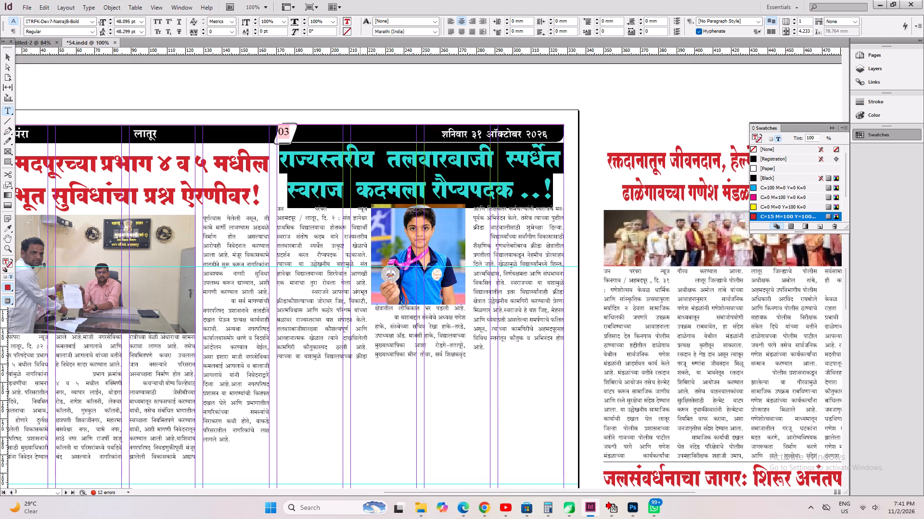
Nudge the fencing story's body frame and photo up slightly, closer to the headline, and save the document.
{"action": "left_click", "coordinate": [3, 58]}
{"action": "left_click", "coordinate": [402, 397]}
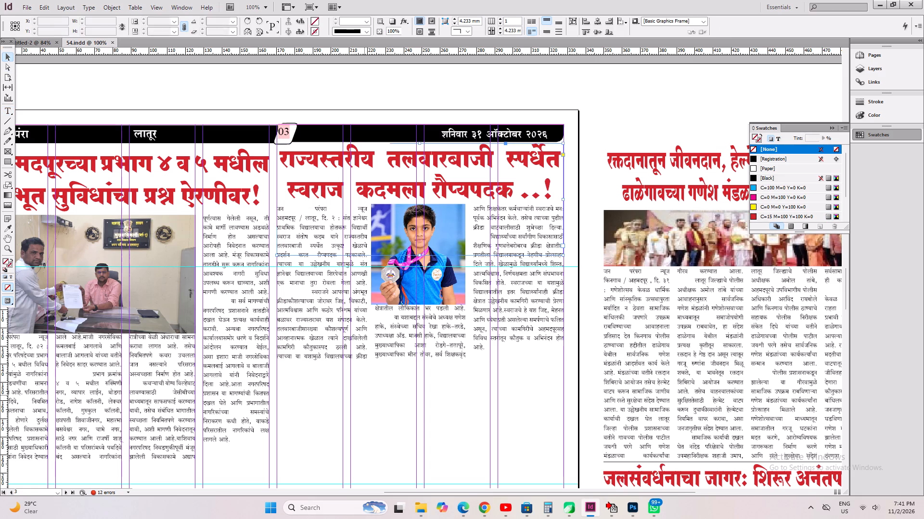
{"action": "left_click_drag", "start_coordinate": [357, 390], "coordinate": [450, 276]}
{"action": "key", "text": "Up"}
{"action": "key", "text": "Up"}
{"action": "key", "text": "Up"}
{"action": "key", "text": "ctrl+s"}
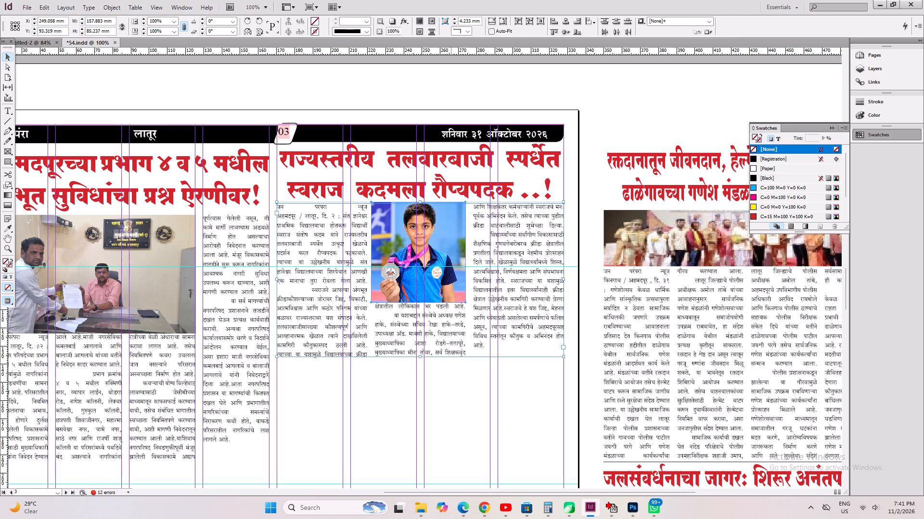
{"action": "key", "text": "ctrl+0"}
{"action": "key", "text": "ctrl+a"}
{"action": "key", "text": "ctrl+s"}
{"action": "left_click", "coordinate": [451, 275]}
{"action": "key", "text": "ctrl+s"}
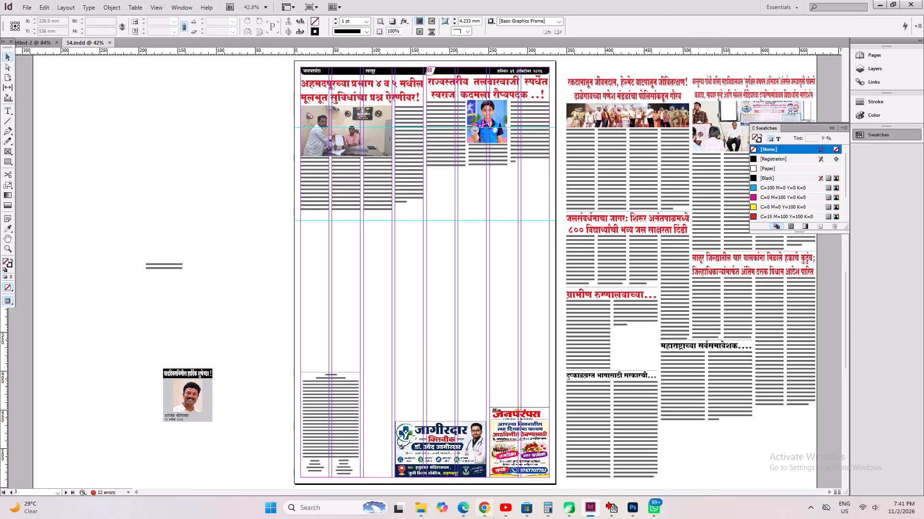
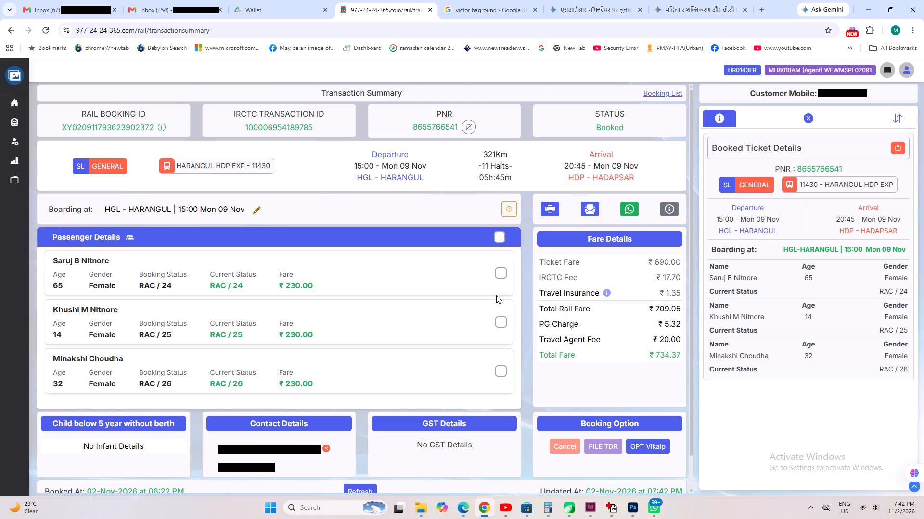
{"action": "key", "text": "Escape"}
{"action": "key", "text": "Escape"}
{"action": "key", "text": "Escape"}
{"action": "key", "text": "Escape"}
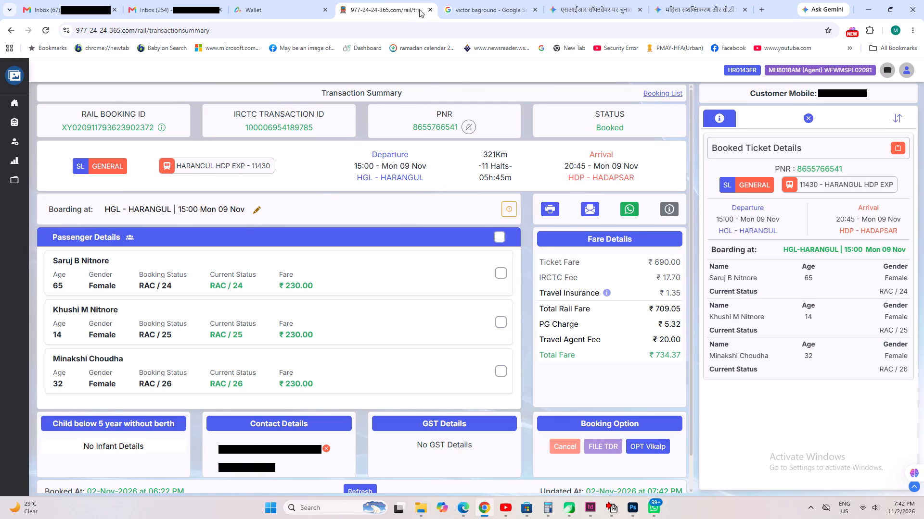
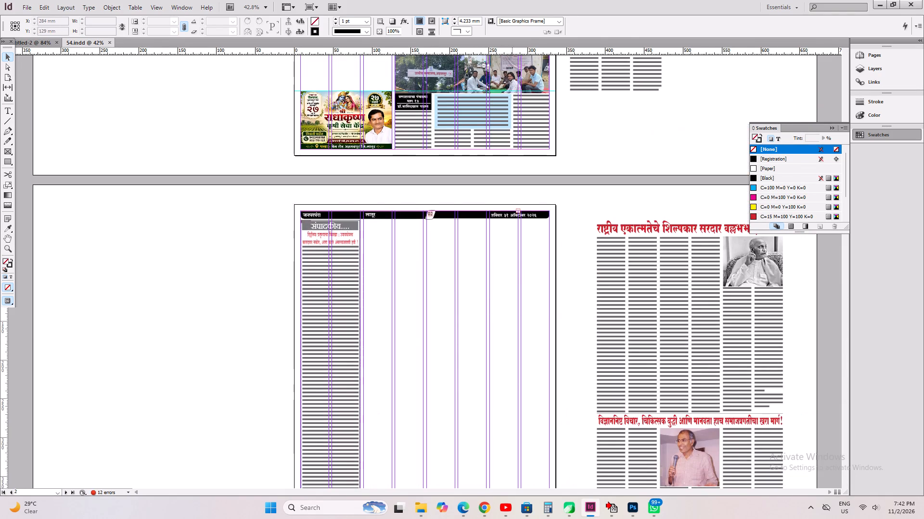
Select the four-column body frame of the hospital hunger-strike story beside the advertisement on page 1 and examine its text at 100%.
{"action": "left_click_drag", "start_coordinate": [484, 151], "coordinate": [428, 448]}
{"action": "left_click_drag", "start_coordinate": [378, 160], "coordinate": [369, 65]}
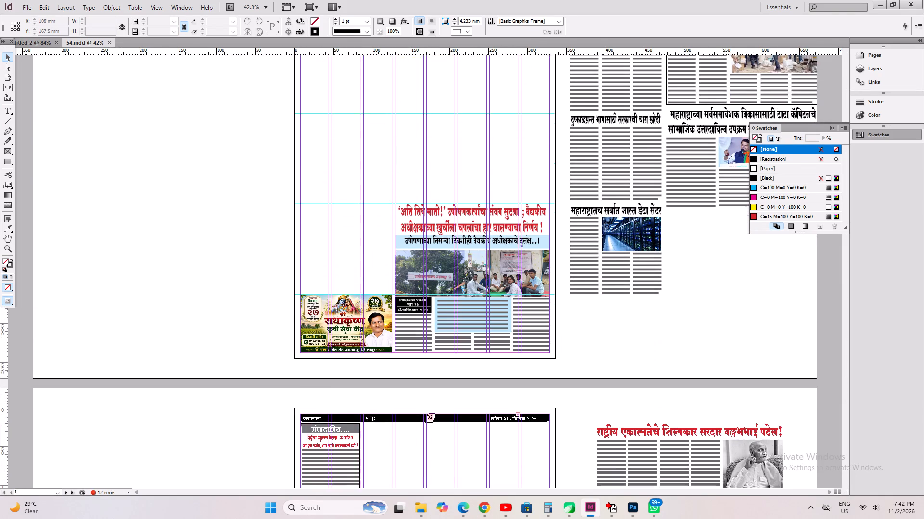
{"action": "left_click_drag", "start_coordinate": [369, 65], "coordinate": [369, 64]}
{"action": "left_click", "coordinate": [520, 327], "text": "ctrl"}
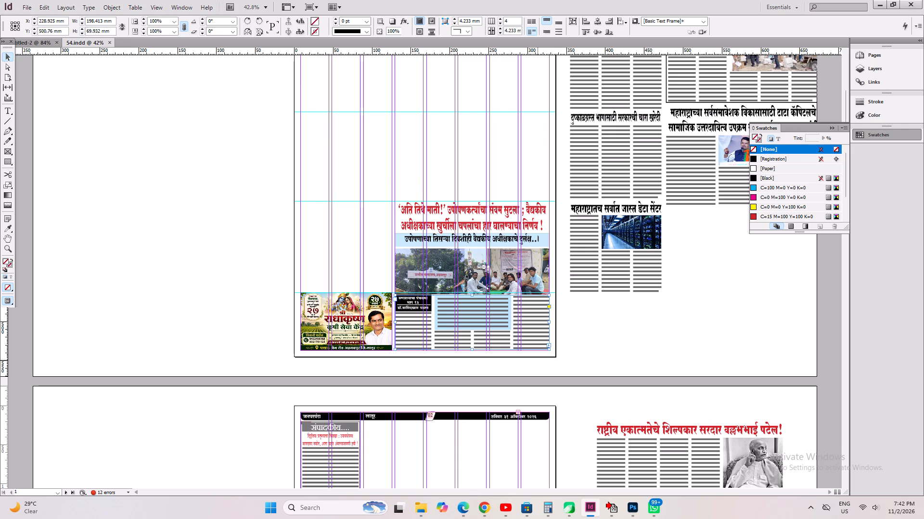
{"action": "key", "text": "ctrl+1"}
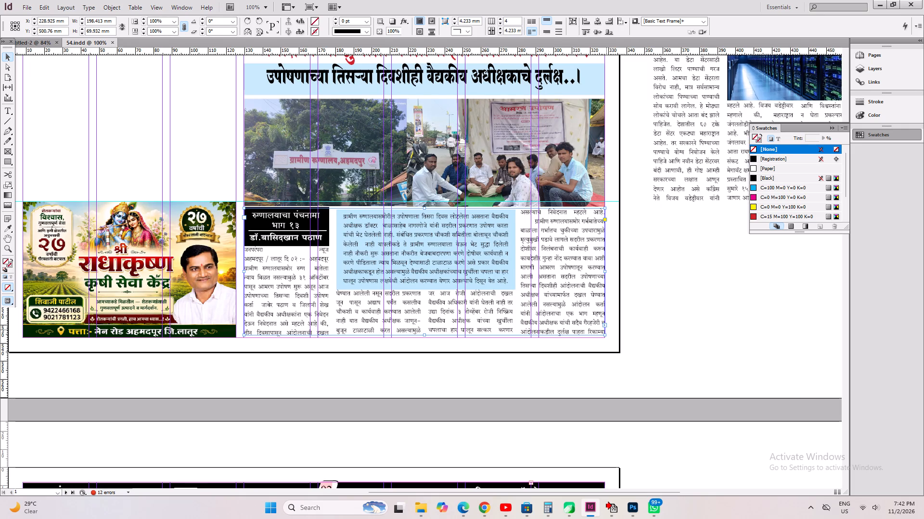
Flow the front-page hospital hunger-strike story's overset text into a one-column frame on page 2 and fit that frame to its content.
{"action": "left_click", "coordinate": [606, 324]}
{"action": "key", "text": "space"}
{"action": "key", "text": "space"}
{"action": "key", "text": "space"}
{"action": "key", "text": "space"}
{"action": "key", "text": "space"}
{"action": "key", "text": "space"}
{"action": "key", "text": "space"}
{"action": "key", "text": "space"}
{"action": "key", "text": "space"}
{"action": "left_click_drag", "start_coordinate": [504, 370], "coordinate": [504, 44]}
{"action": "left_click_drag", "start_coordinate": [425, 283], "coordinate": [466, 98]}
{"action": "left_click", "coordinate": [353, 121], "text": "shift"}
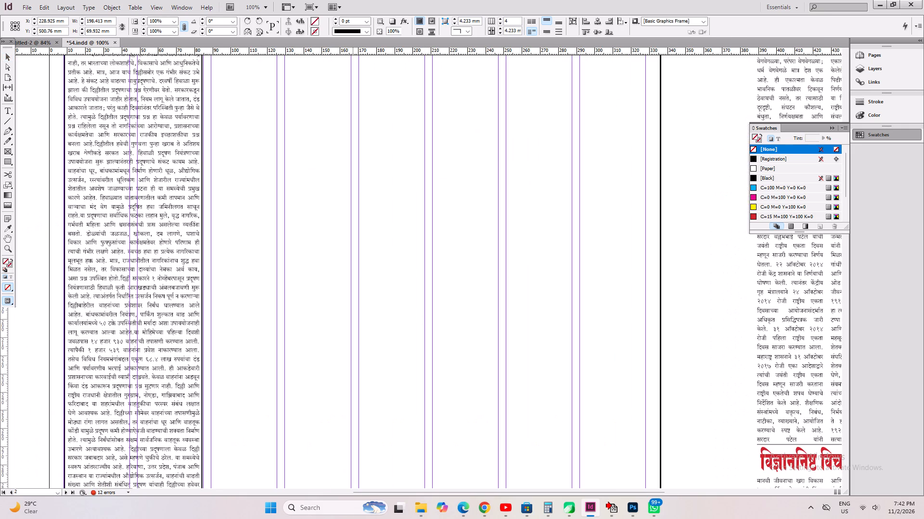
{"action": "scroll", "coordinate": [353, 122], "scroll_direction": "down", "scroll_amount": 6}
{"action": "key", "text": "ctrl+alt+c"}
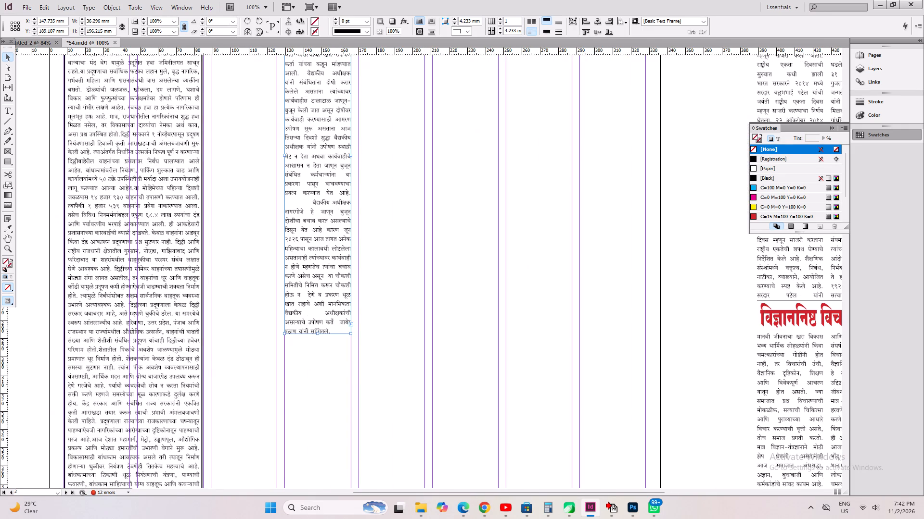
Move the hunger-strike continuation frame down into the column just beside the boxed pollution article, towards the foot of page 2.
{"action": "scroll", "coordinate": [362, 317], "scroll_direction": "up", "scroll_amount": 4}
{"action": "scroll", "coordinate": [354, 305], "scroll_direction": "down", "scroll_amount": 9}
{"action": "left_click_drag", "start_coordinate": [346, 123], "coordinate": [293, 457]}
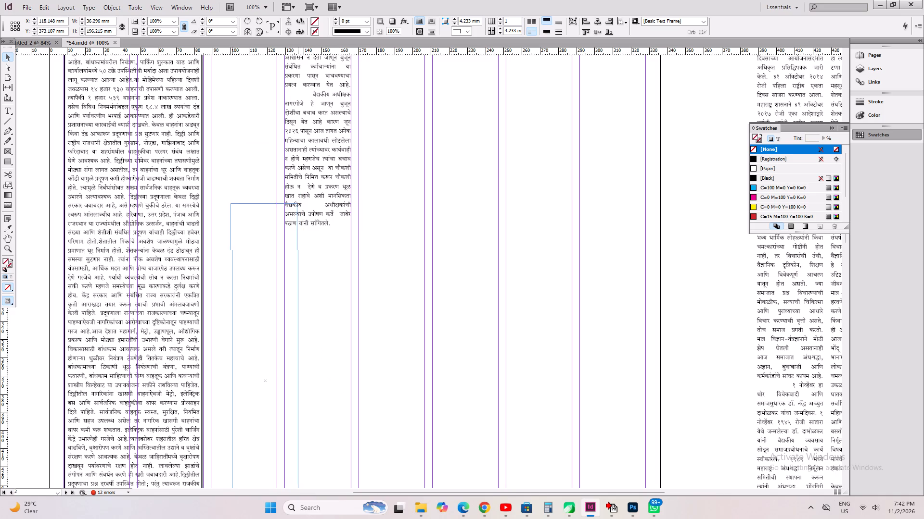
{"action": "left_click_drag", "start_coordinate": [293, 457], "coordinate": [273, 454]}
{"action": "key", "text": "space"}
{"action": "key", "text": "space"}
{"action": "key", "text": "space"}
{"action": "key", "text": "space"}
{"action": "key", "text": "space"}
{"action": "key", "text": "space"}
{"action": "key", "text": "space"}
{"action": "key", "text": "space"}
{"action": "key", "text": "space"}
{"action": "key", "text": "space"}
{"action": "key", "text": "space"}
{"action": "key", "text": "space"}
{"action": "key", "text": "space"}
{"action": "key", "text": "space"}
{"action": "key", "text": "space"}
{"action": "key", "text": "space"}
{"action": "key", "text": "space"}
{"action": "key", "text": "space"}
{"action": "key", "text": "space"}
{"action": "left_click_drag", "start_coordinate": [295, 459], "coordinate": [336, 246]}
{"action": "left_click_drag", "start_coordinate": [323, 244], "coordinate": [321, 287]}
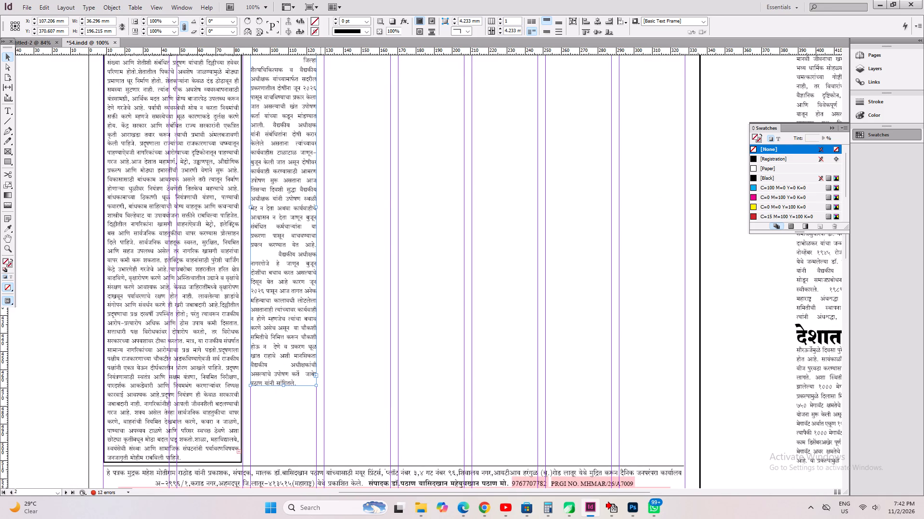
Widen the hunger-strike continuation frame across three page columns, about 117 mm, fit it to its content, and place it near page 2's foot.
{"action": "left_click_drag", "start_coordinate": [316, 207], "coordinate": [465, 236]}
{"action": "key", "text": "ctrl+alt+c"}
{"action": "left_click_drag", "start_coordinate": [364, 99], "coordinate": [369, 426], "text": "shift"}
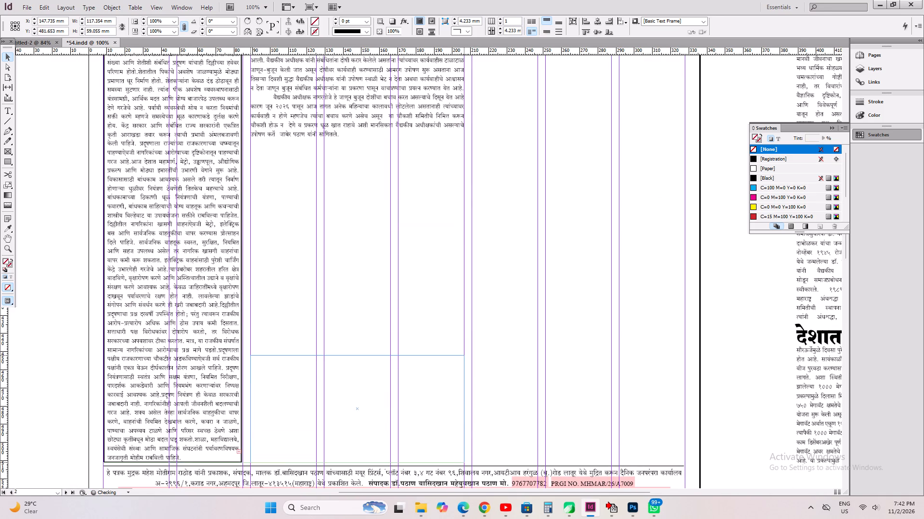
{"action": "left_click_drag", "start_coordinate": [369, 426], "coordinate": [369, 416], "text": "shift"}
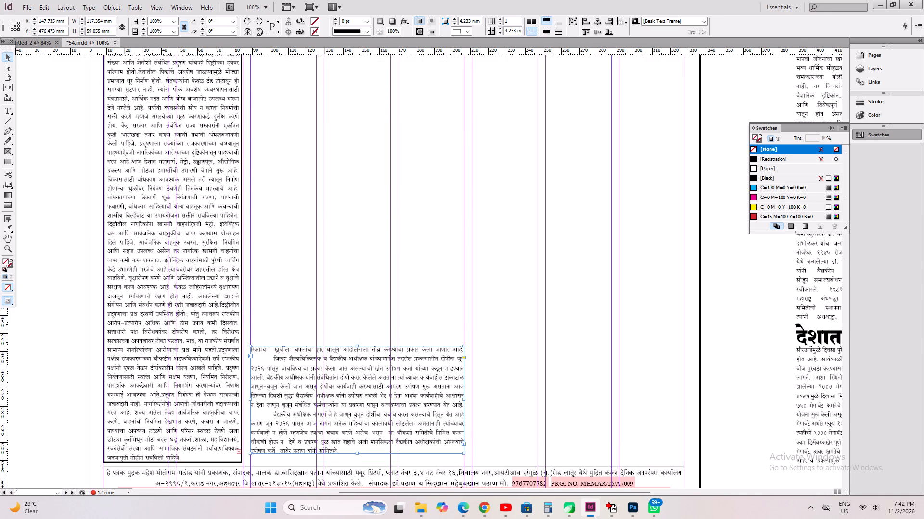
Set the hunger-strike continuation frame to 2 text columns and lengthen it to about 64 mm so the story's last lines fit.
{"action": "left_click", "coordinate": [498, 20]}
{"action": "key", "text": "ctrl+alt+c"}
{"action": "left_click_drag", "start_coordinate": [398, 392], "coordinate": [391, 333], "text": "shift"}
{"action": "key", "text": "ctrl+alt+c"}
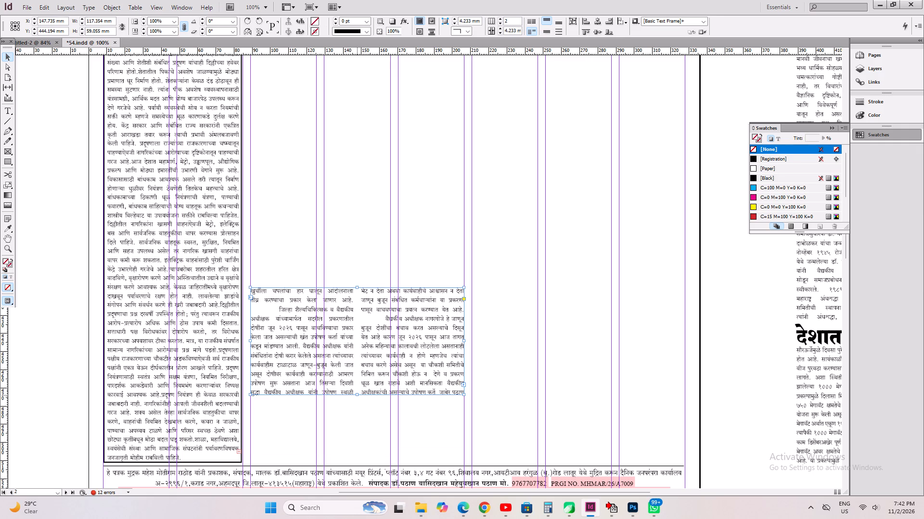
{"action": "left_click_drag", "start_coordinate": [357, 395], "coordinate": [358, 405]}
{"action": "left_click", "coordinate": [361, 423]}
{"action": "left_click", "coordinate": [351, 354]}
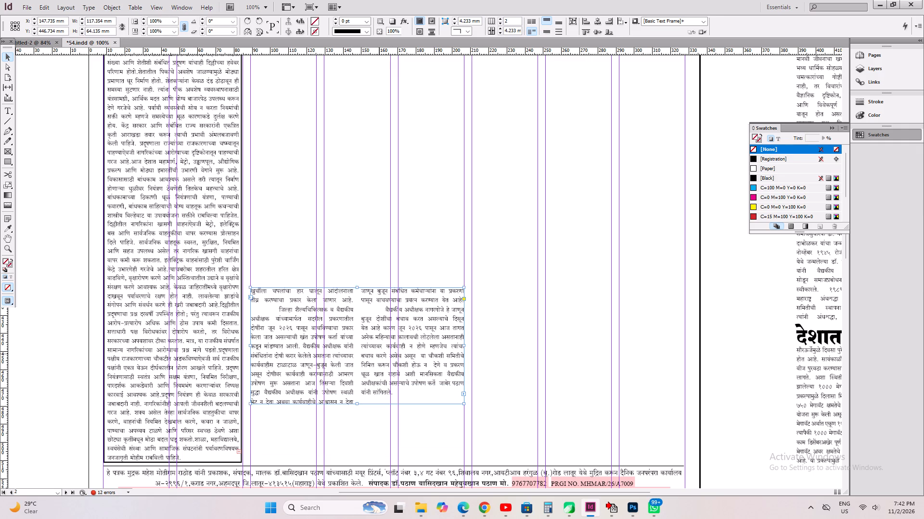
Move the two-column hunger-strike frame down to just above the page 2 imprint line, nudge it up slightly, and save the document.
{"action": "left_click_drag", "start_coordinate": [379, 354], "coordinate": [379, 413], "text": "shift"}
{"action": "key", "text": "ctrl+s"}
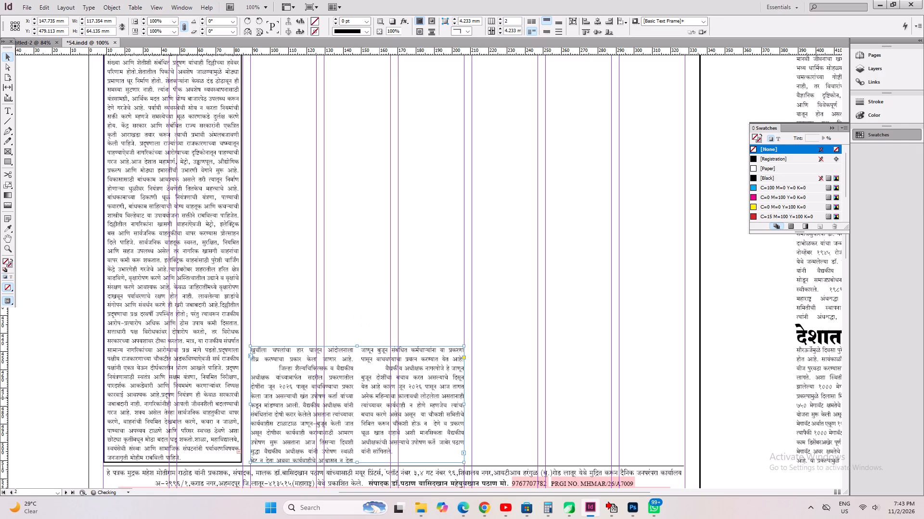
{"action": "key", "text": "Up"}
{"action": "key", "text": "Up"}
{"action": "key", "text": "Up"}
{"action": "key", "text": "ctrl+s"}
{"action": "key", "text": "ctrl+0"}
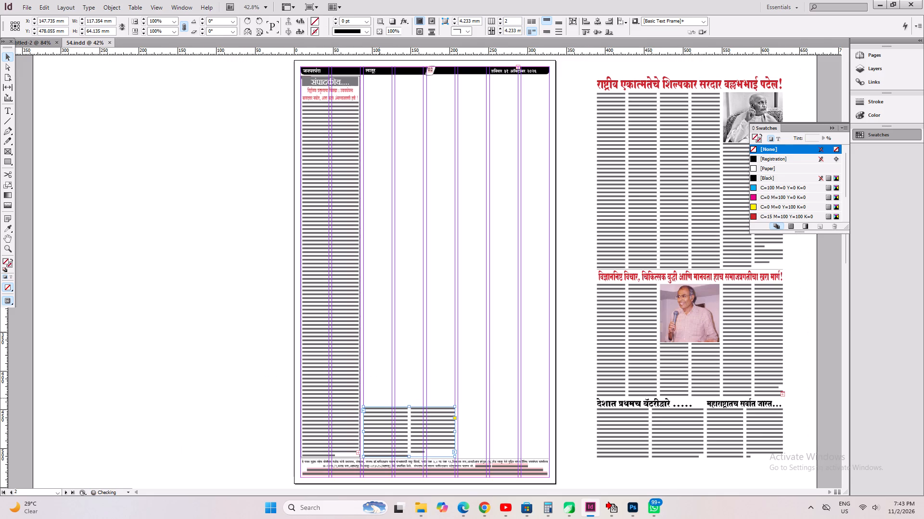
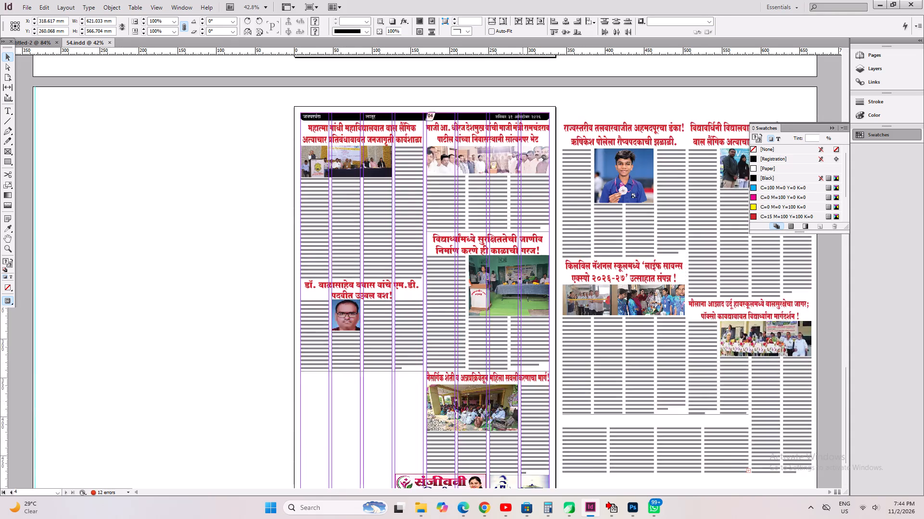
Go back to the front page and examine its layout and the stories waiting on the pasteboard beside it.
{"action": "left_click_drag", "start_coordinate": [522, 198], "coordinate": [452, 518]}
{"action": "left_click_drag", "start_coordinate": [533, 172], "coordinate": [520, 477]}
{"action": "left_click_drag", "start_coordinate": [523, 295], "coordinate": [495, 485]}
{"action": "left_click_drag", "start_coordinate": [486, 311], "coordinate": [469, 518]}
{"action": "left_click_drag", "start_coordinate": [485, 310], "coordinate": [488, 483]}
{"action": "left_click_drag", "start_coordinate": [469, 264], "coordinate": [481, 482]}
{"action": "left_click_drag", "start_coordinate": [455, 276], "coordinate": [457, 309]}
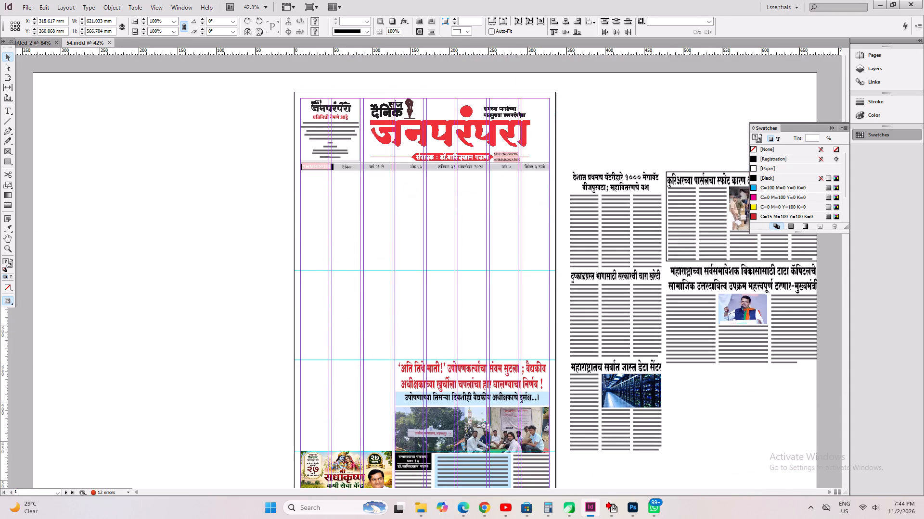
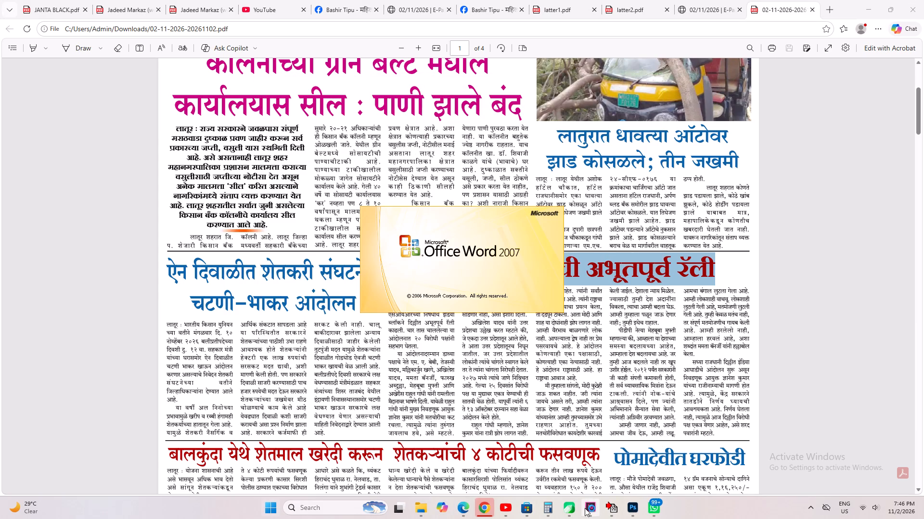
{"action": "key", "text": "ctrl+v"}
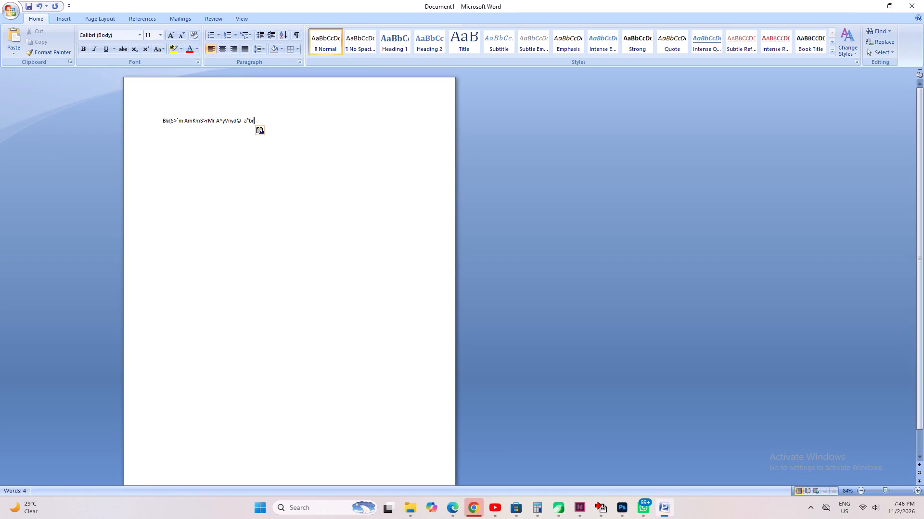
{"action": "key", "text": "ctrl+a"}
{"action": "key", "text": "ctrl+x"}
In InDesign, paste the headline into a new text frame spanning page 1's first three columns just below the masthead, and save 54.indd.
{"action": "left_click", "coordinate": [582, 510]}
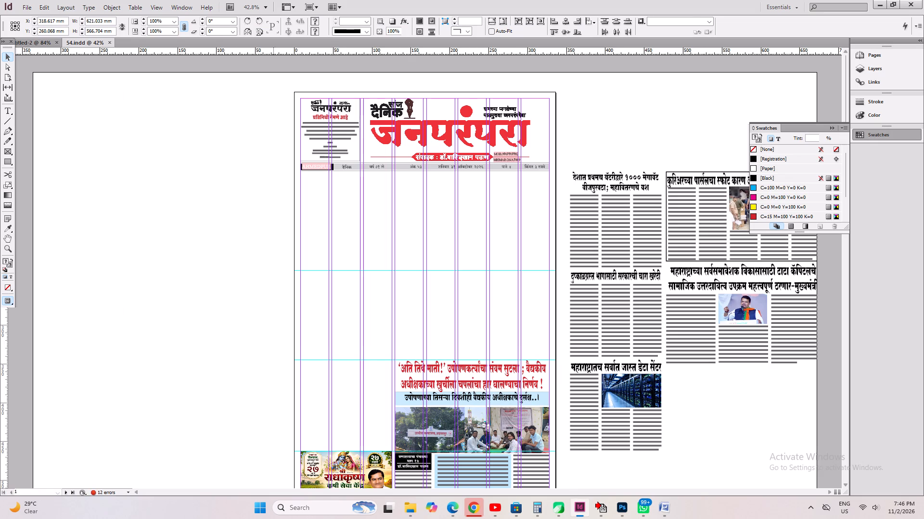
{"action": "left_click", "coordinate": [234, 214]}
{"action": "left_click", "coordinate": [9, 109]}
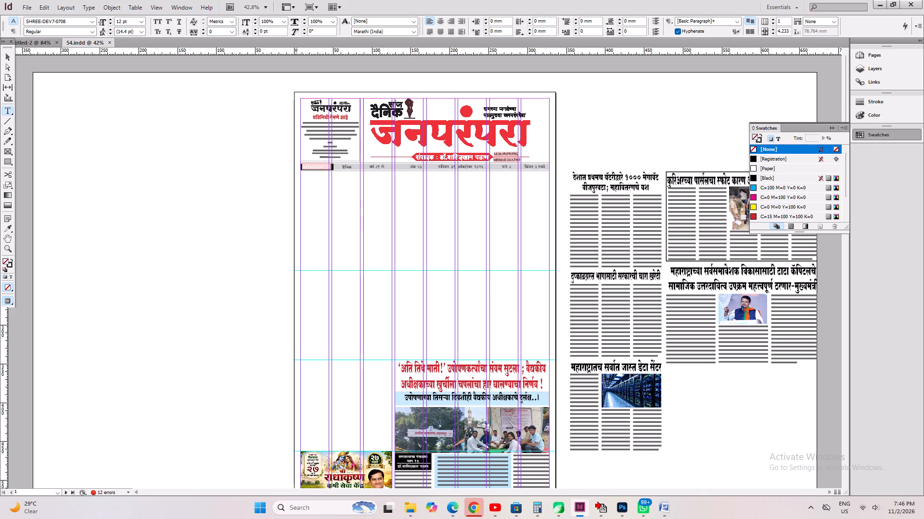
{"action": "left_click_drag", "start_coordinate": [299, 180], "coordinate": [391, 283]}
{"action": "key", "text": "ctrl+v"}
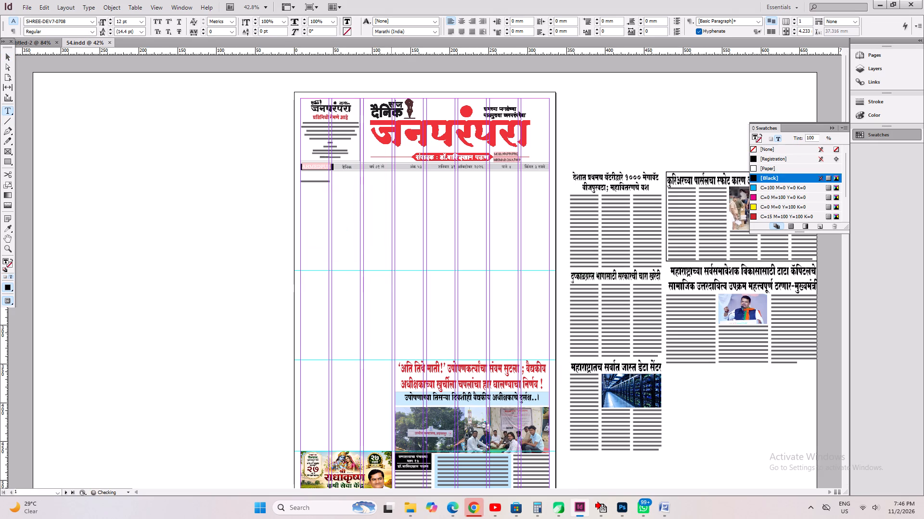
{"action": "key", "text": "ctrl+s"}
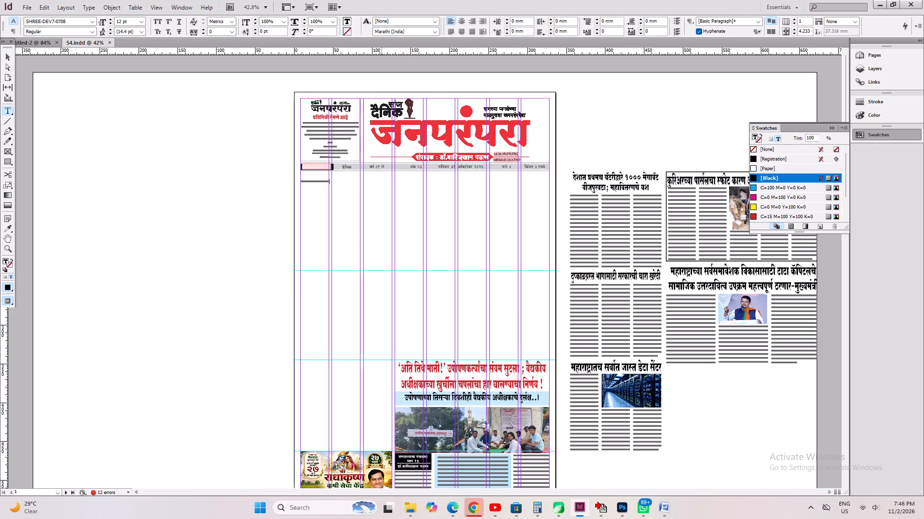
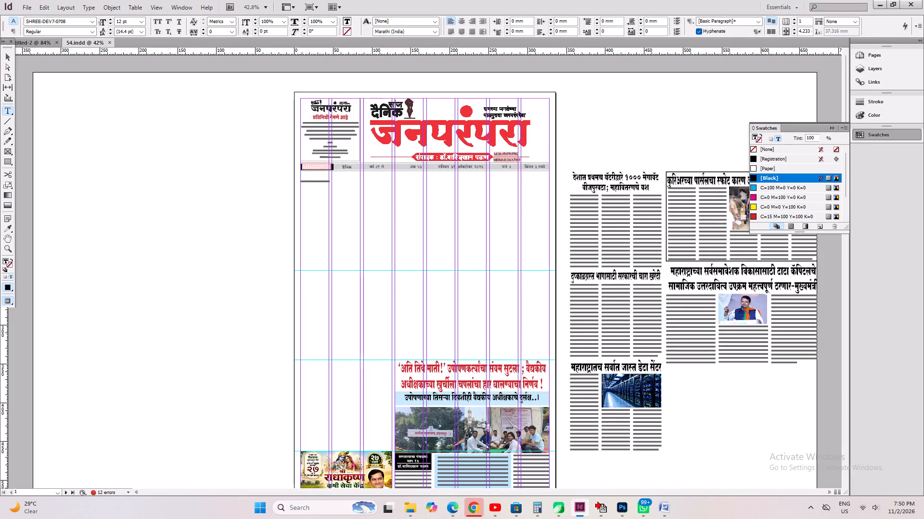
Move the pasted India alliance rally headline frame off page 1 onto the pasteboard to the left of the page.
{"action": "left_click", "coordinate": [9, 58]}
{"action": "left_click_drag", "start_coordinate": [318, 185], "coordinate": [136, 202]}
Duplicate the two-line headline frame "देशात प्रथमच बॅटरीद्वारे १००० मेगावॅट" from the pasteboard into page 1's first three columns just below the masthead.
{"action": "left_click", "coordinate": [607, 186]}
{"action": "left_click_drag", "start_coordinate": [613, 185], "coordinate": [352, 230], "text": "ctrl+alt+shift"}
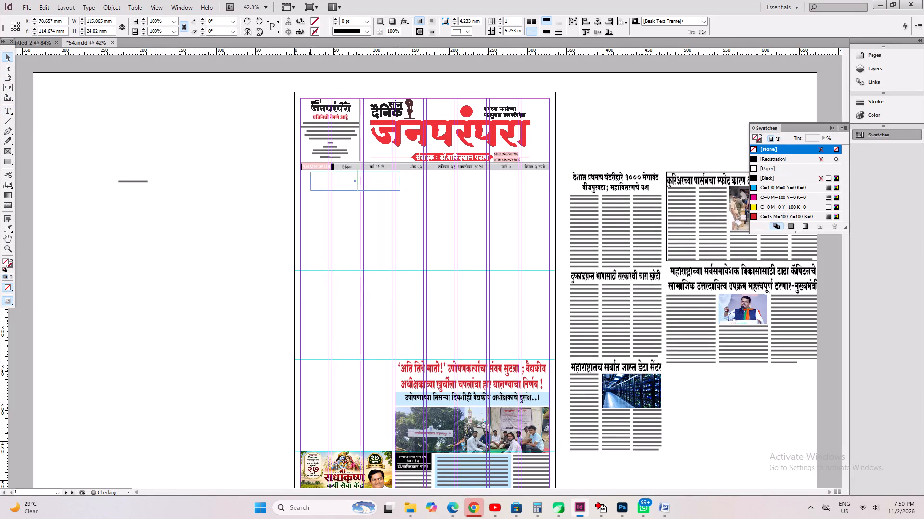
{"action": "left_click_drag", "start_coordinate": [352, 230], "coordinate": [345, 233], "text": "ctrl+alt+shift"}
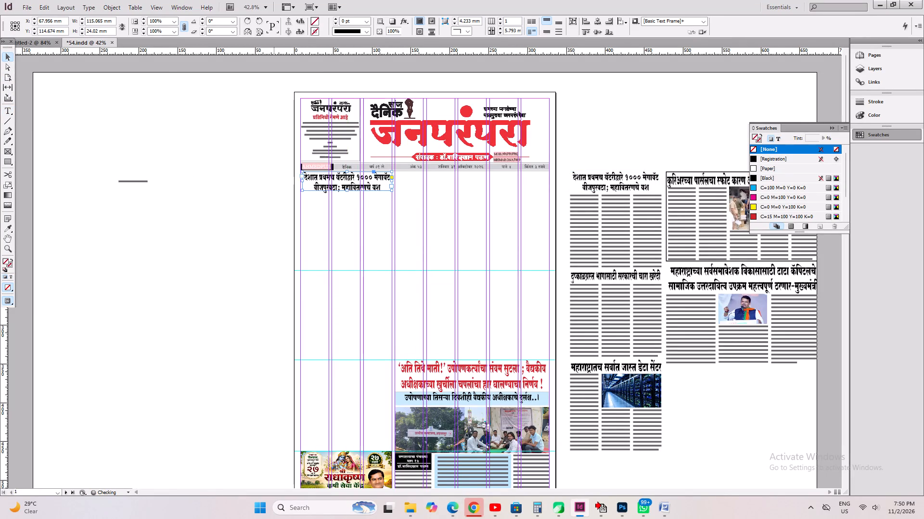
Cut "इंडिया आघाडीची अभूतपूर्व रॅली" from the pasteboard frame and paste it without formatting over all the text in the duplicated headline.
{"action": "key", "text": "ctrl+1"}
{"action": "key", "text": "space"}
{"action": "left_click_drag", "start_coordinate": [184, 345], "coordinate": [476, 343]}
{"action": "left_click_drag", "start_coordinate": [218, 272], "coordinate": [359, 312]}
{"action": "left_click_drag", "start_coordinate": [7, 109], "coordinate": [12, 115]}
{"action": "left_click", "coordinate": [440, 307]}
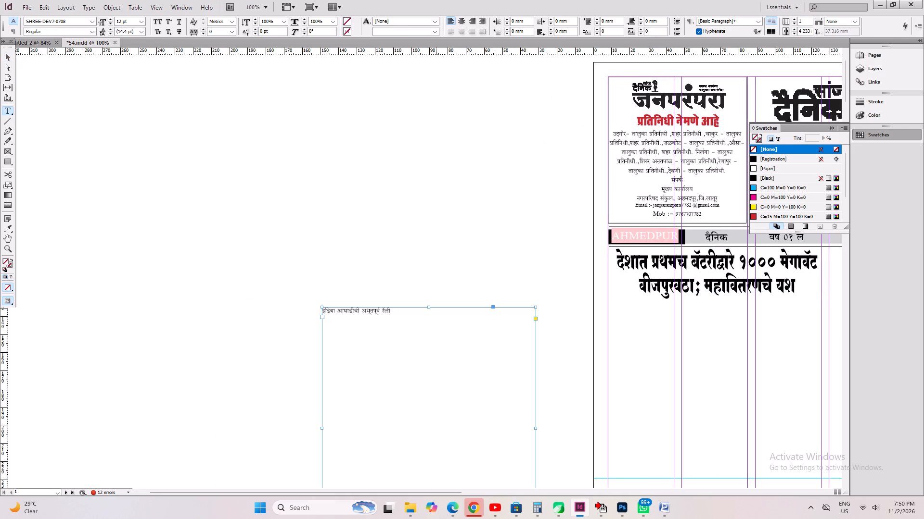
{"action": "triple_click", "coordinate": [429, 310]}
{"action": "key", "text": "ctrl+x"}
{"action": "left_click_drag", "start_coordinate": [544, 365], "coordinate": [264, 365], "text": "alt"}
{"action": "left_click", "coordinate": [436, 276]}
{"action": "key", "text": "ctrl+a"}
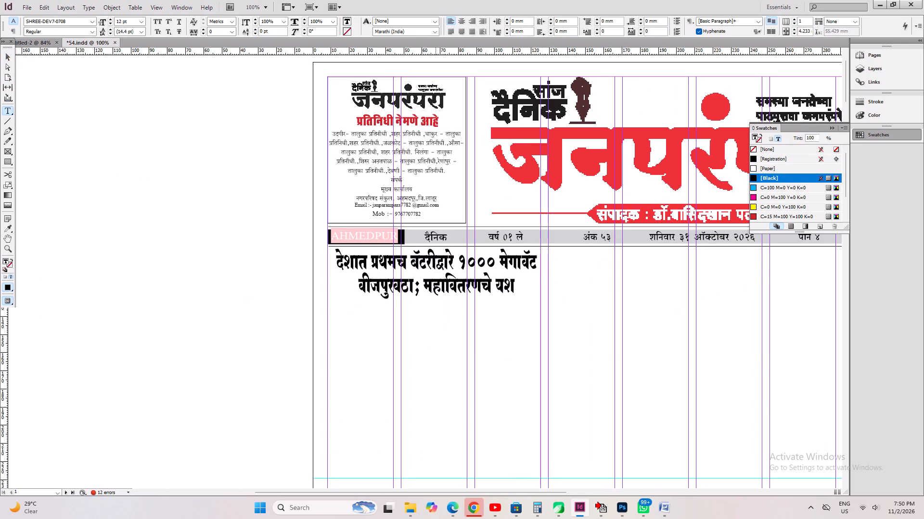
{"action": "left_click", "coordinate": [49, 9]}
{"action": "left_click", "coordinate": [80, 75]}
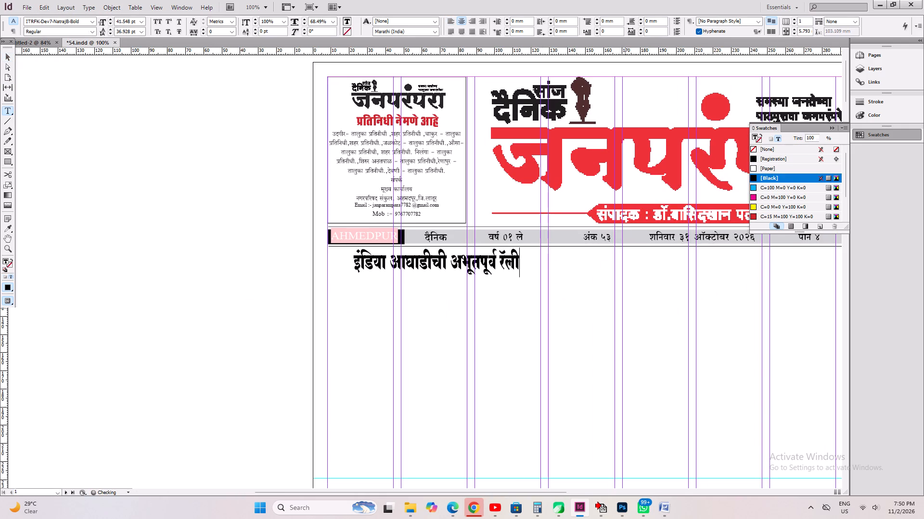
Enlarge the rally headline to 47.548 pt, fit its frame to the content, and save 54.indd.
{"action": "key", "text": "ctrl+alt+c"}
{"action": "key", "text": "ctrl+a"}
{"action": "key", "text": "ctrl+shift+period"}
{"action": "key", "text": "ctrl+shift+period"}
{"action": "key", "text": "ctrl+shift+period"}
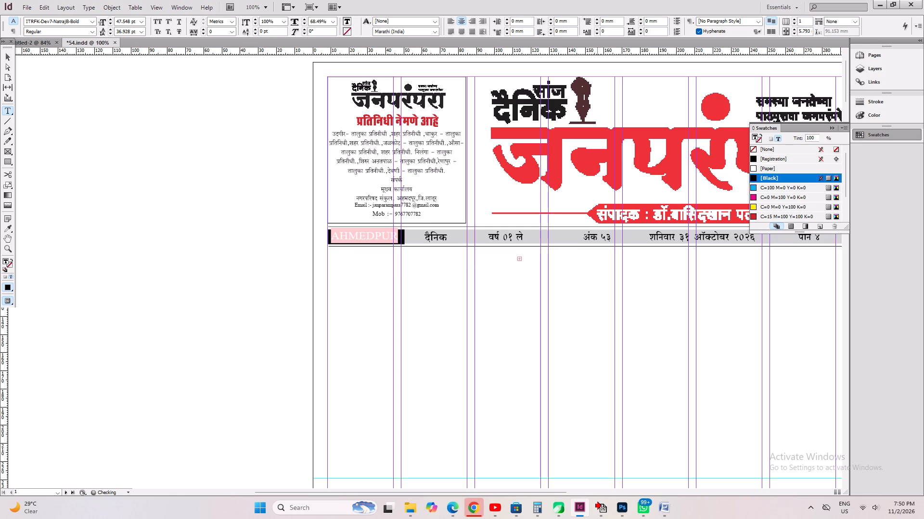
{"action": "key", "text": "ctrl+alt+c"}
{"action": "key", "text": "ctrl+s"}
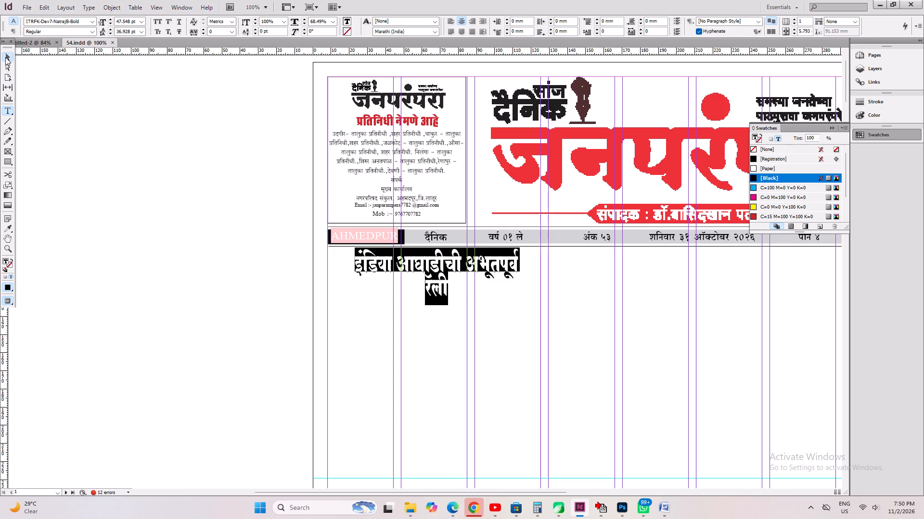
Scale the rally headline with its frame to span page 1's first three columns, about 116 mm wide, and fit the frame to its content.
{"action": "left_click", "coordinate": [5, 58]}
{"action": "left_click", "coordinate": [418, 281]}
{"action": "left_click_drag", "start_coordinate": [353, 271], "coordinate": [326, 295]}
{"action": "left_click_drag", "start_coordinate": [519, 296], "coordinate": [533, 302], "text": "ctrl"}
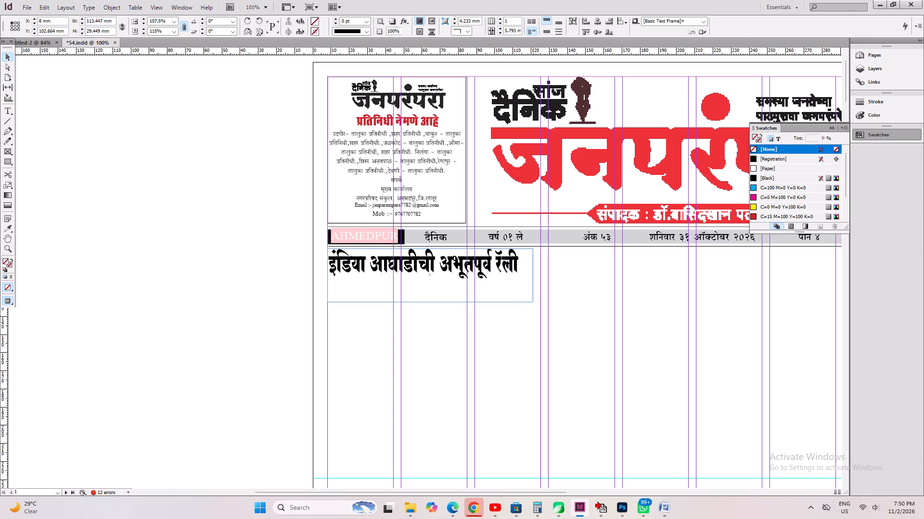
{"action": "left_click_drag", "start_coordinate": [533, 302], "coordinate": [540, 306], "text": "ctrl"}
{"action": "key", "text": "ctrl+alt+c"}
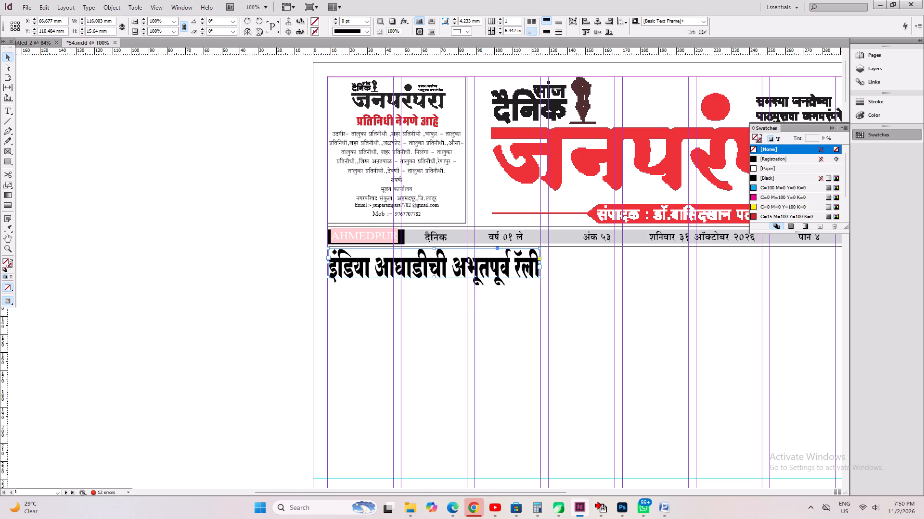
Adjust the bottom edge of the rally headline frame to a height of about 15.2 mm and save 54.indd.
{"action": "left_click_drag", "start_coordinate": [436, 276], "coordinate": [436, 268], "text": "ctrl"}
{"action": "left_click_drag", "start_coordinate": [435, 268], "coordinate": [436, 276]}
{"action": "key", "text": "ctrl+s"}
{"action": "key", "text": "ctrl+s"}
{"action": "key", "text": "ctrl+0"}
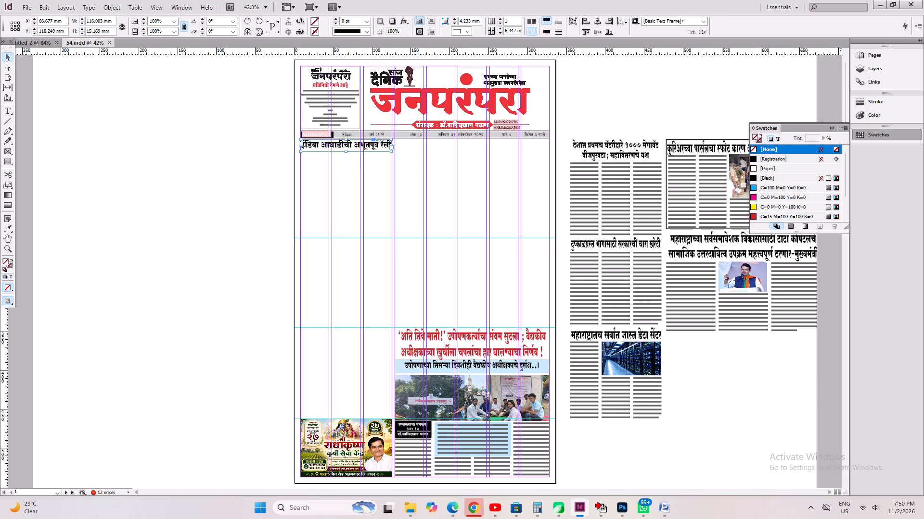
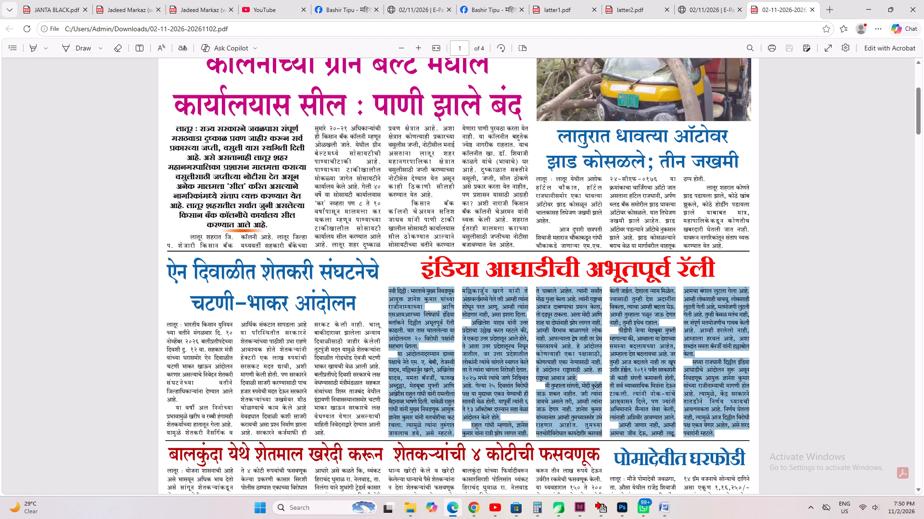
Copy the selected body text of the India alliance rally article from the PDF, paste it into the blank Word document and cut it all.
{"action": "left_click_drag", "start_coordinate": [713, 438], "coordinate": [714, 438]}
{"action": "right_click", "coordinate": [664, 380]}
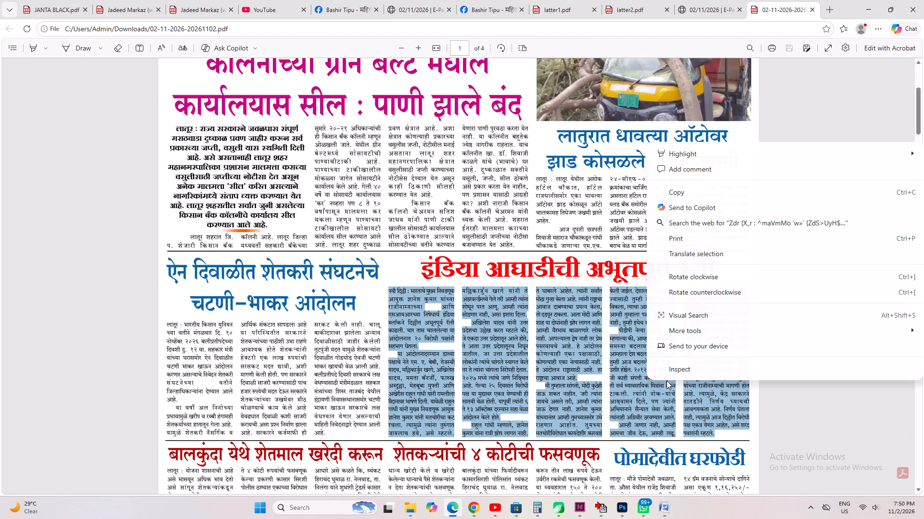
{"action": "left_click", "coordinate": [687, 189]}
{"action": "left_click", "coordinate": [667, 512]}
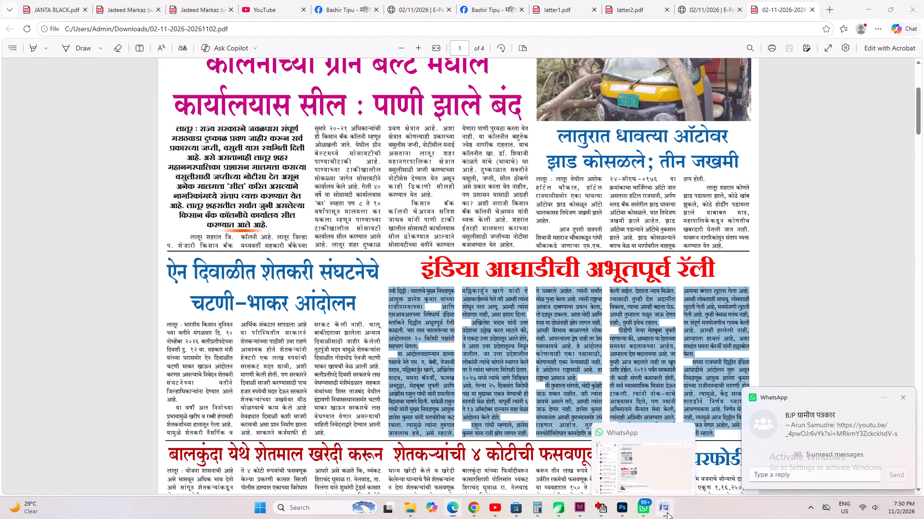
{"action": "key", "text": "ctrl+v"}
{"action": "key", "text": "ctrl+a"}
{"action": "key", "text": "ctrl+x"}
Switch to InDesign, draw a text frame on the pasteboard beside page 1 and paste the rally article body into it.
{"action": "left_click", "coordinate": [573, 509]}
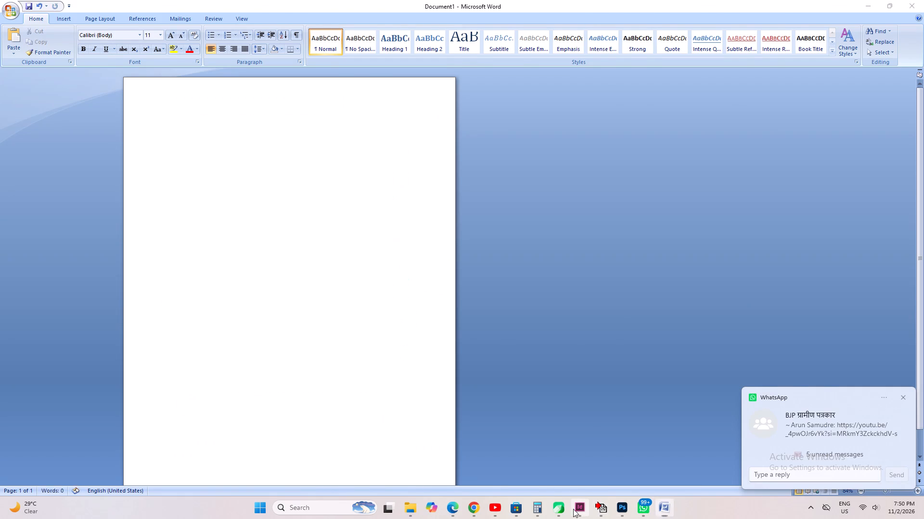
{"action": "left_click", "coordinate": [67, 190]}
{"action": "left_click", "coordinate": [7, 109]}
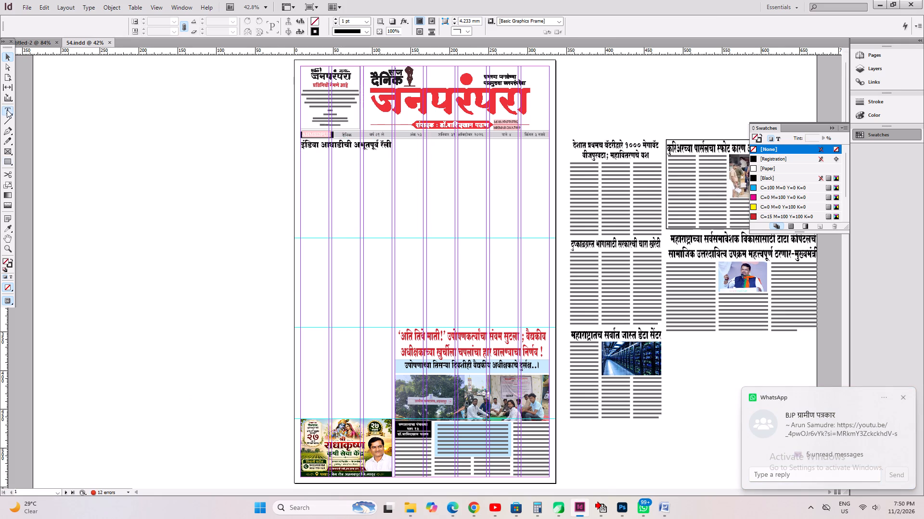
{"action": "left_click_drag", "start_coordinate": [172, 166], "coordinate": [281, 338]}
{"action": "key", "text": "ctrl+v"}
Justify all the rally article text with its last line left-aligned and fit the frame to its content.
{"action": "key", "text": "ctrl+1"}
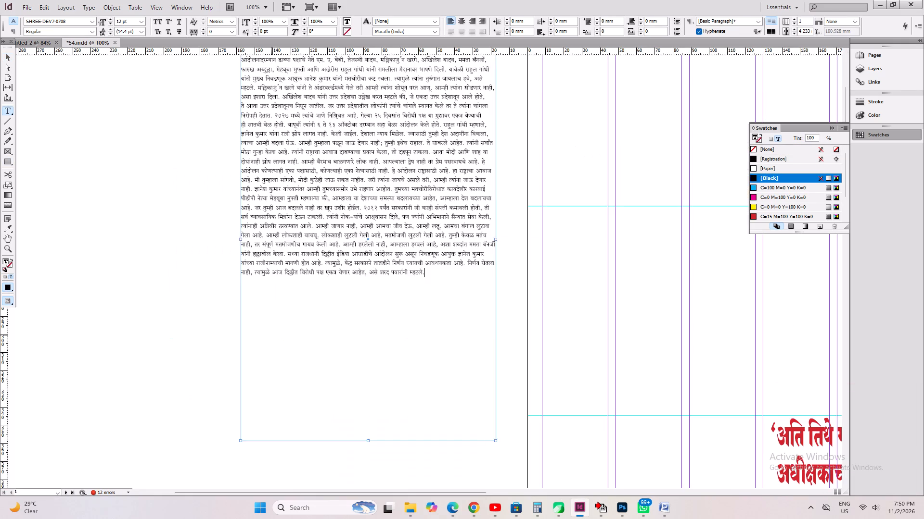
{"action": "key", "text": "ctrl+a"}
{"action": "key", "text": "ctrl+shift+j"}
{"action": "key", "text": "ctrl+alt+c"}
Move the rally article's text frame from the pasteboard onto page 1, directly below the headline "इंडिया आघाडीची अभूतपूर्व रॅली".
{"action": "scroll", "coordinate": [271, 335], "scroll_direction": "up", "scroll_amount": 2}
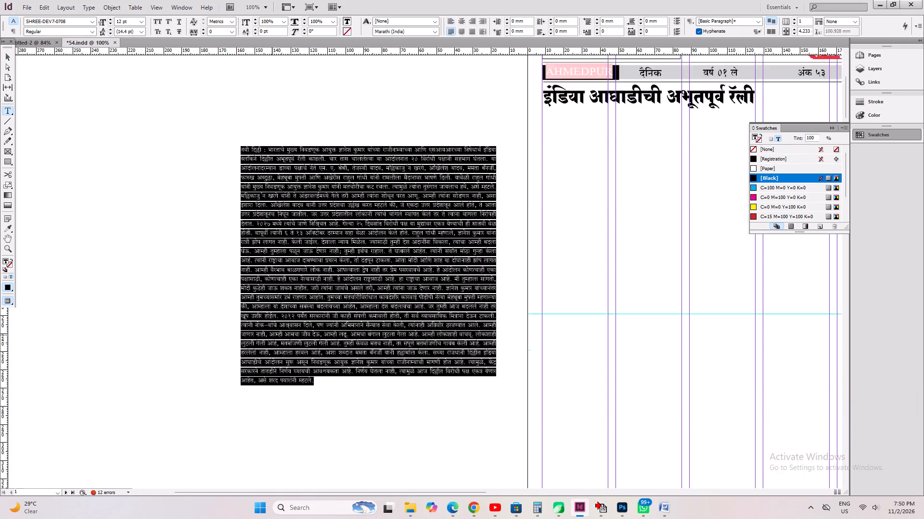
{"action": "scroll", "coordinate": [271, 335], "scroll_direction": "up", "scroll_amount": 4}
{"action": "left_click", "coordinate": [4, 51]}
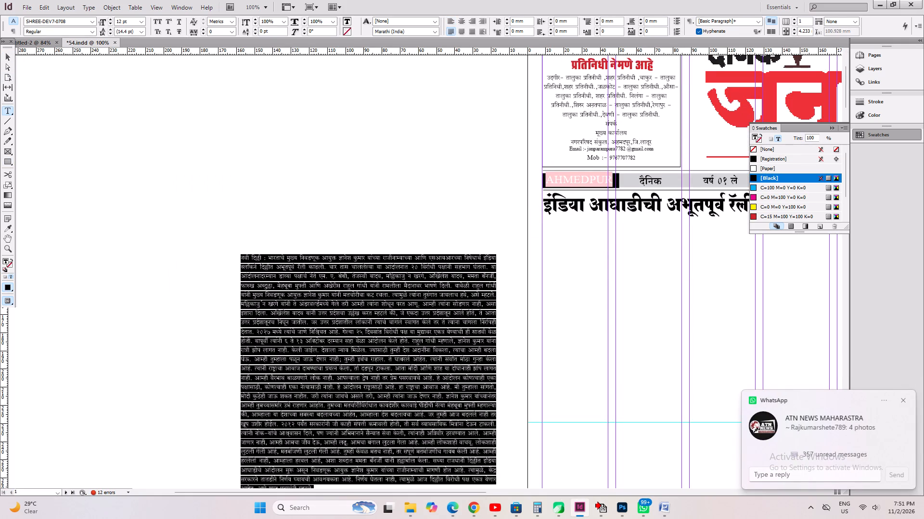
{"action": "left_click_drag", "start_coordinate": [9, 61], "coordinate": [19, 75]}
{"action": "left_click_drag", "start_coordinate": [337, 358], "coordinate": [642, 331]}
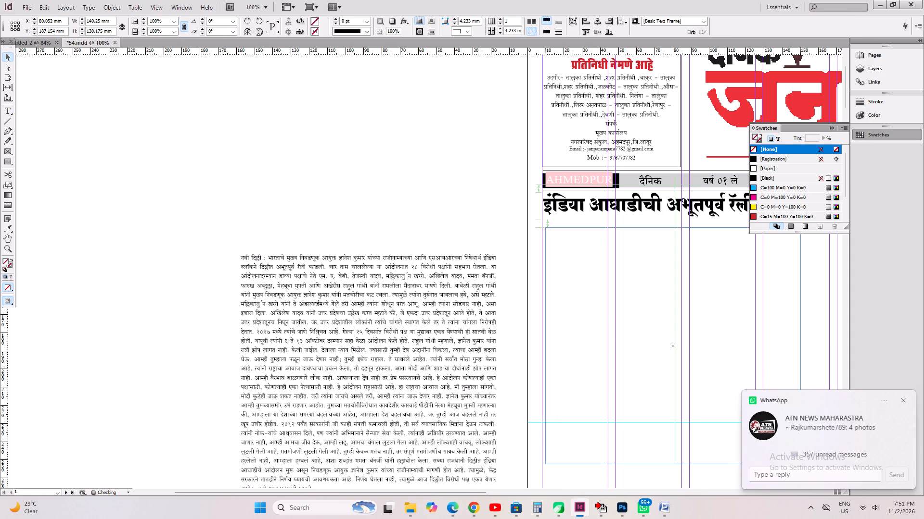
Align the rally story's body frame beneath its headline, narrow it to three page columns, about 117.35 mm, and fit it to its content.
{"action": "left_click_drag", "start_coordinate": [642, 331], "coordinate": [637, 326]}
{"action": "key", "text": "space"}
{"action": "left_click_drag", "start_coordinate": [685, 355], "coordinate": [385, 300]}
{"action": "left_click", "coordinate": [346, 293]}
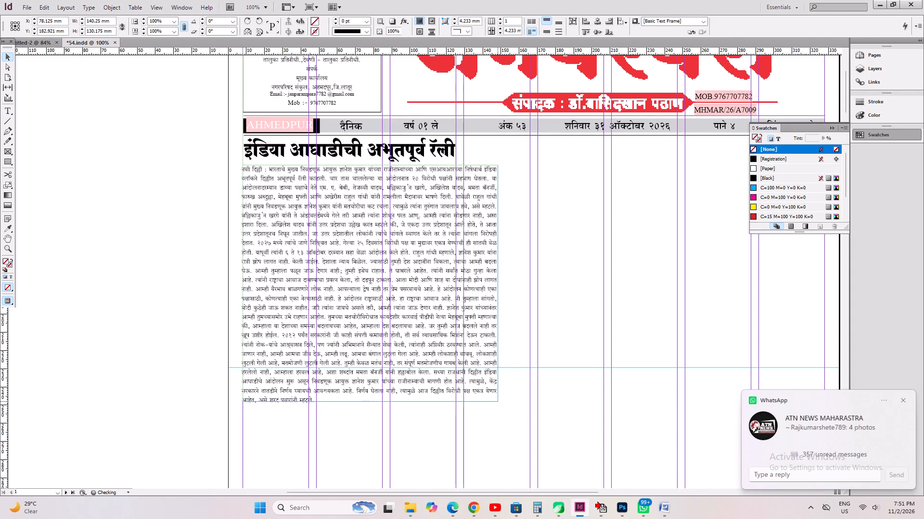
{"action": "left_click_drag", "start_coordinate": [499, 403], "coordinate": [496, 408]}
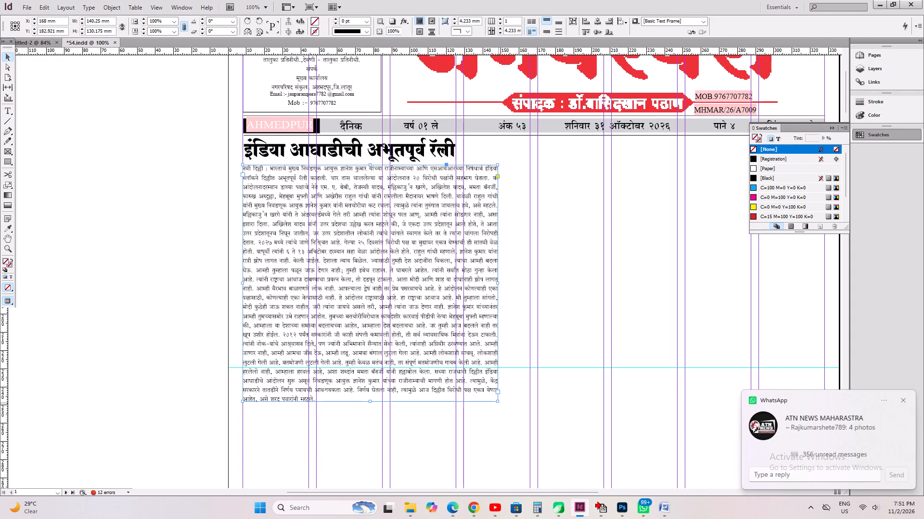
{"action": "left_click_drag", "start_coordinate": [496, 408], "coordinate": [456, 458]}
{"action": "key", "text": "ctrl+alt+c"}
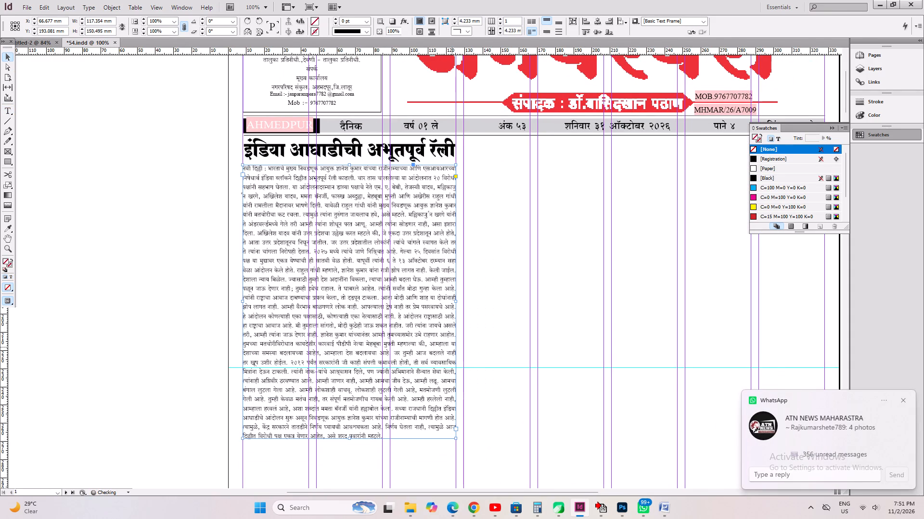
Split the rally story's body frame into 3 text columns, fit the frame to its content, and save 54.indd.
{"action": "double_click", "coordinate": [501, 19]}
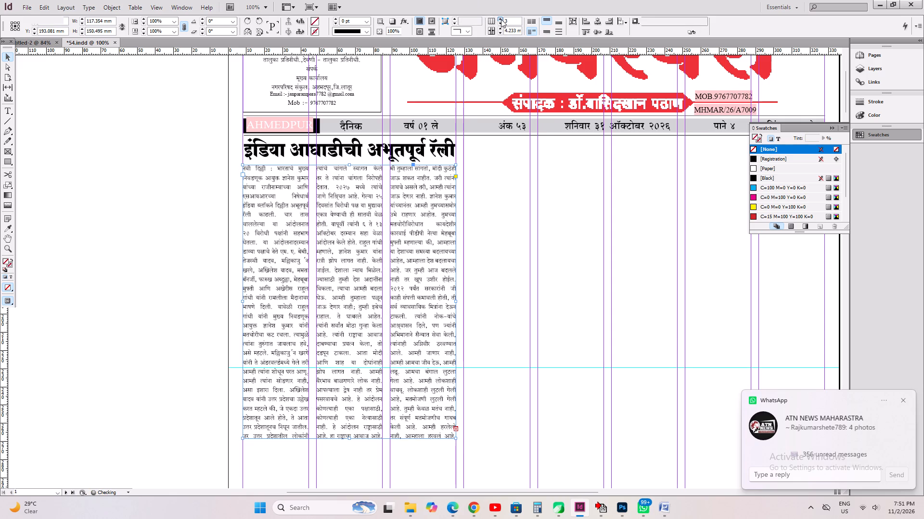
{"action": "key", "text": "ctrl+alt+c"}
{"action": "key", "text": "ctrl+s"}
{"action": "key", "text": "ctrl+0"}
{"action": "key", "text": "ctrl+a"}
{"action": "key", "text": "ctrl+s"}
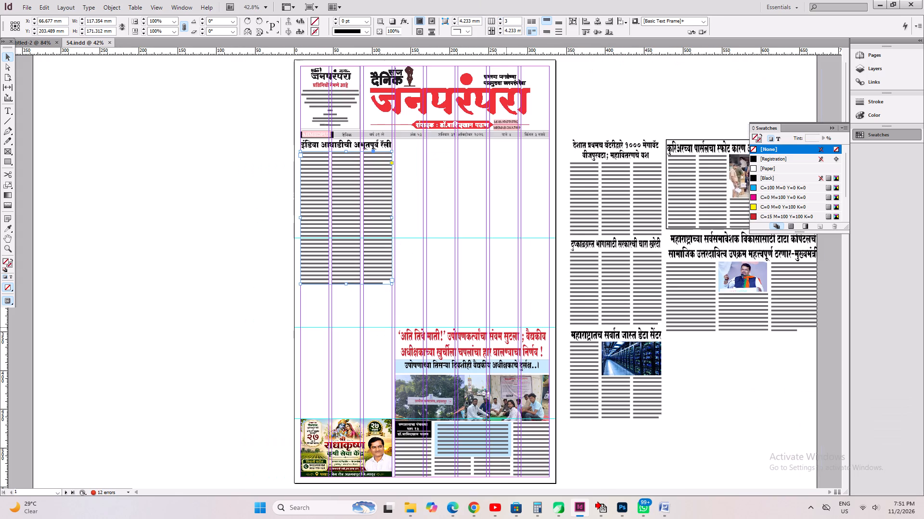
Delete the empty text frame on the pasteboard to the left of page 1.
{"action": "left_click", "coordinate": [224, 150]}
{"action": "left_click_drag", "start_coordinate": [258, 144], "coordinate": [318, 246]}
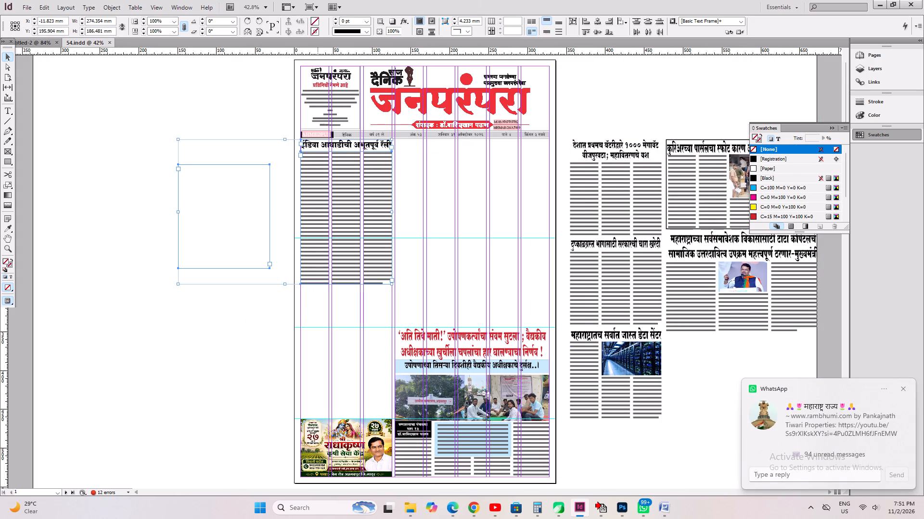
{"action": "left_click", "coordinate": [240, 117]}
{"action": "left_click_drag", "start_coordinate": [258, 134], "coordinate": [226, 244]}
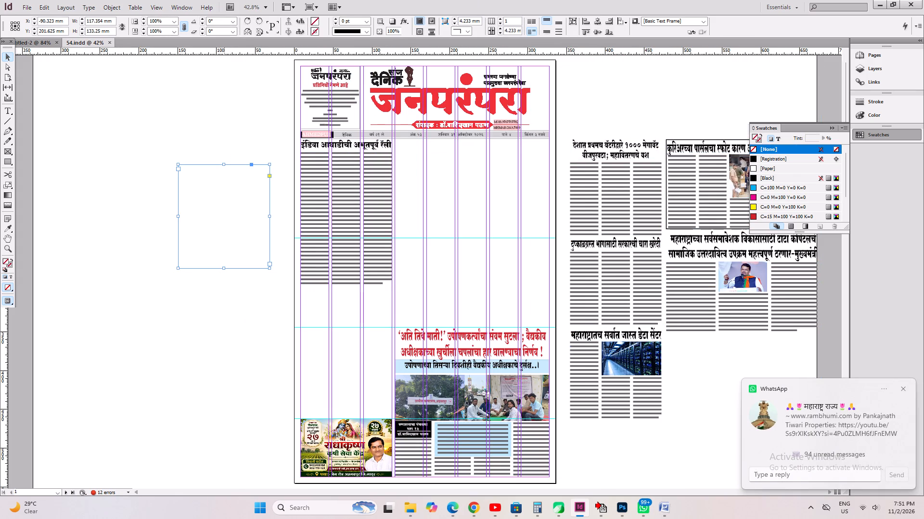
{"action": "key", "text": "Delete"}
Select the three-column body text frame of the India alliance rally story on page 1.
{"action": "key", "text": "ctrl+2"}
{"action": "key", "text": "ctrl+1"}
{"action": "scroll", "coordinate": [272, 275], "scroll_direction": "up", "scroll_amount": 7}
{"action": "left_click", "coordinate": [273, 271]}
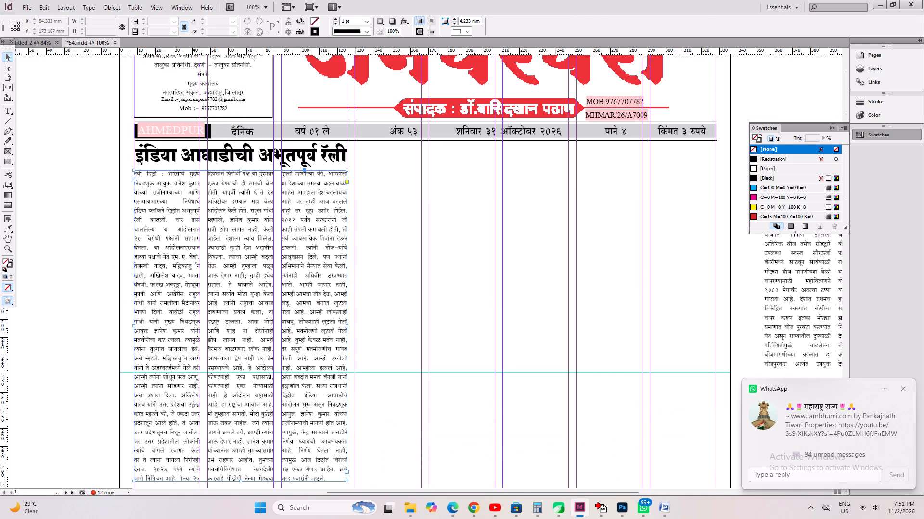
{"action": "left_click", "coordinate": [317, 261]}
{"action": "scroll", "coordinate": [317, 262], "scroll_direction": "down", "scroll_amount": 3}
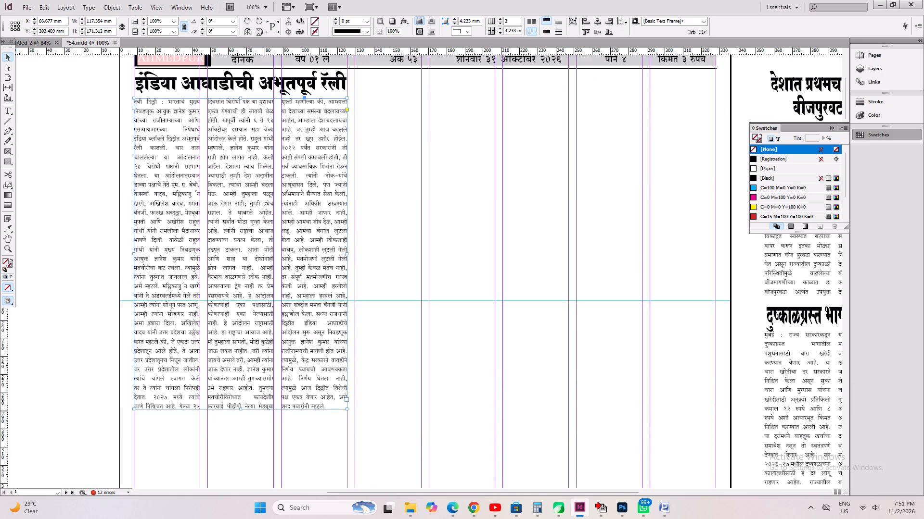
Shorten the rally story's body frame to about 111.5 mm high so its bottom meets the horizontal guide, and save 54.indd.
{"action": "left_click_drag", "start_coordinate": [240, 409], "coordinate": [240, 300]}
{"action": "key", "text": "ctrl+s"}
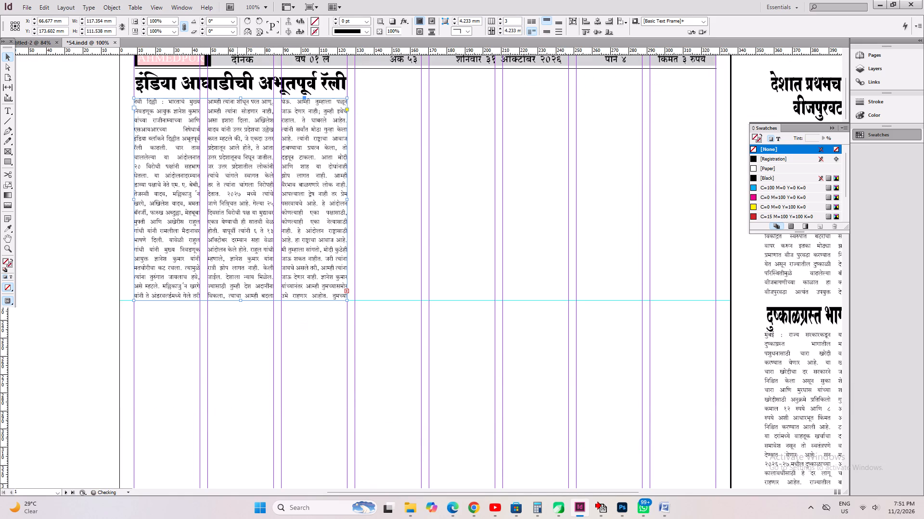
{"action": "key", "text": "ctrl+0"}
{"action": "key", "text": "ctrl+a"}
{"action": "key", "text": "ctrl+s"}
{"action": "left_click", "coordinate": [150, 348]}
{"action": "key", "text": "ctrl+s"}
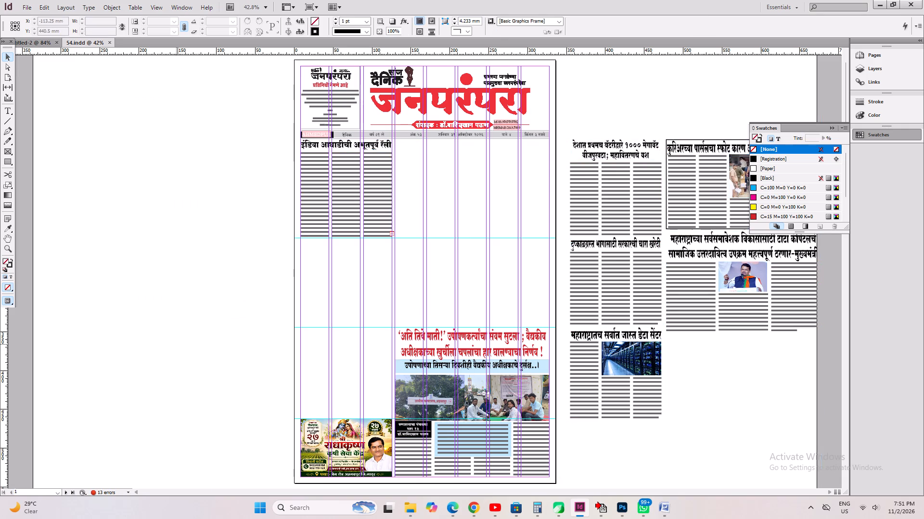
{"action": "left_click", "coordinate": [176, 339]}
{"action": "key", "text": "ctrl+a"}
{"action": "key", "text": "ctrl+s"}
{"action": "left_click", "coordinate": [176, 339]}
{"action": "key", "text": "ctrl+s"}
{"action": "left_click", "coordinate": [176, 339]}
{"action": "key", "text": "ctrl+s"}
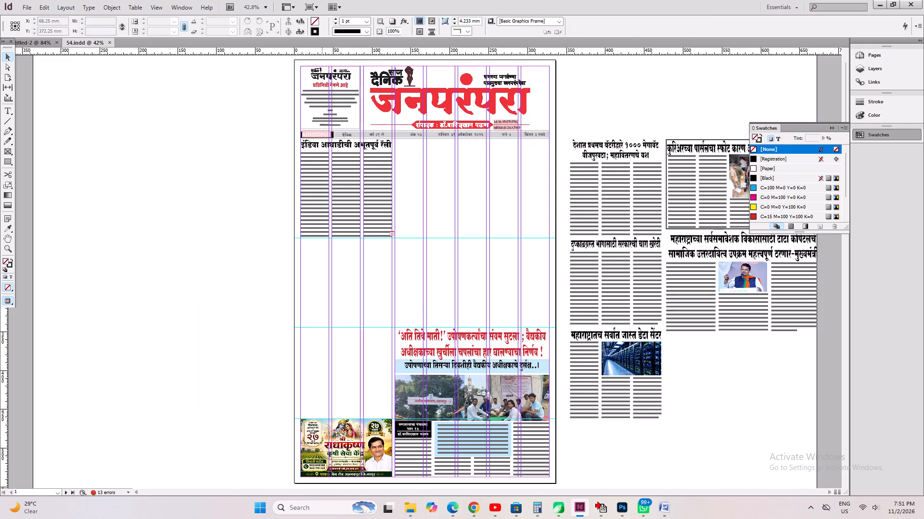
Select the rally story's headline and body frames together and position their outlines over page 1's last three columns, just below the masthead.
{"action": "left_click", "coordinate": [319, 147]}
{"action": "left_click", "coordinate": [320, 195], "text": "shift"}
{"action": "left_click_drag", "start_coordinate": [336, 224], "coordinate": [537, 263], "text": "shift"}
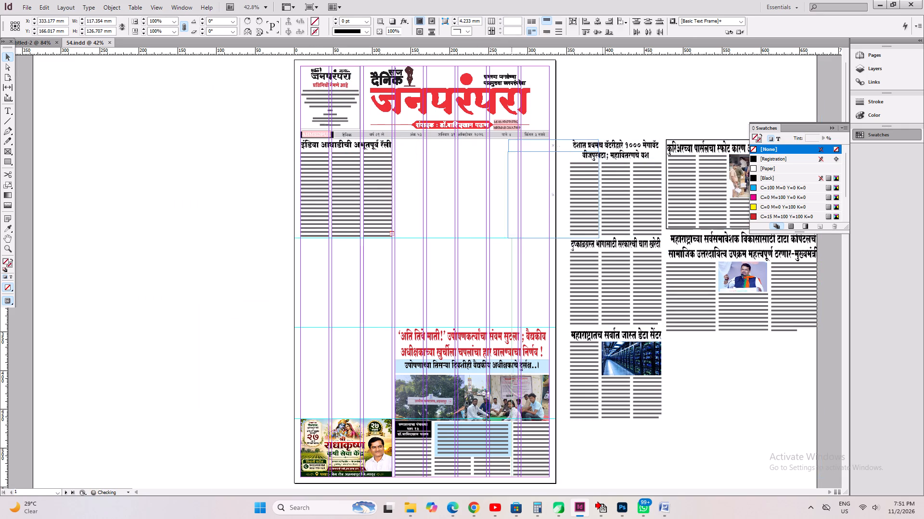
{"action": "left_click_drag", "start_coordinate": [537, 263], "coordinate": [495, 273], "text": "shift"}
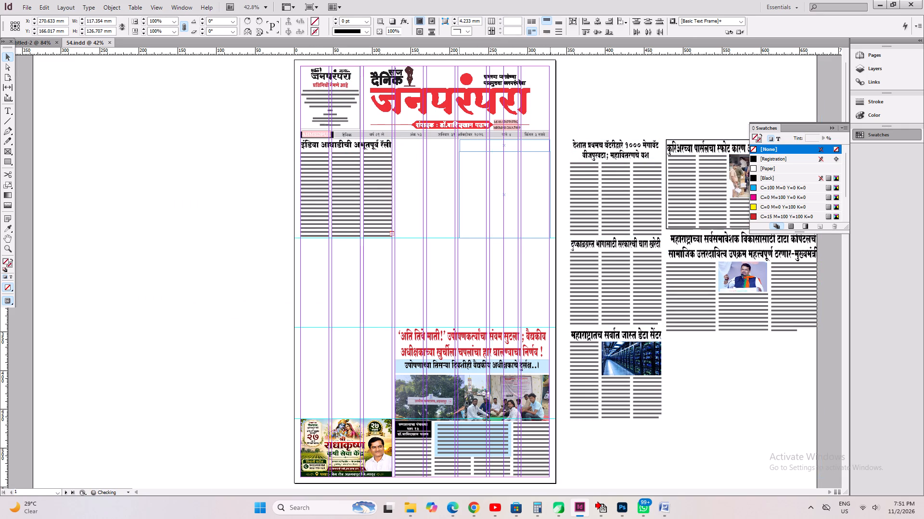
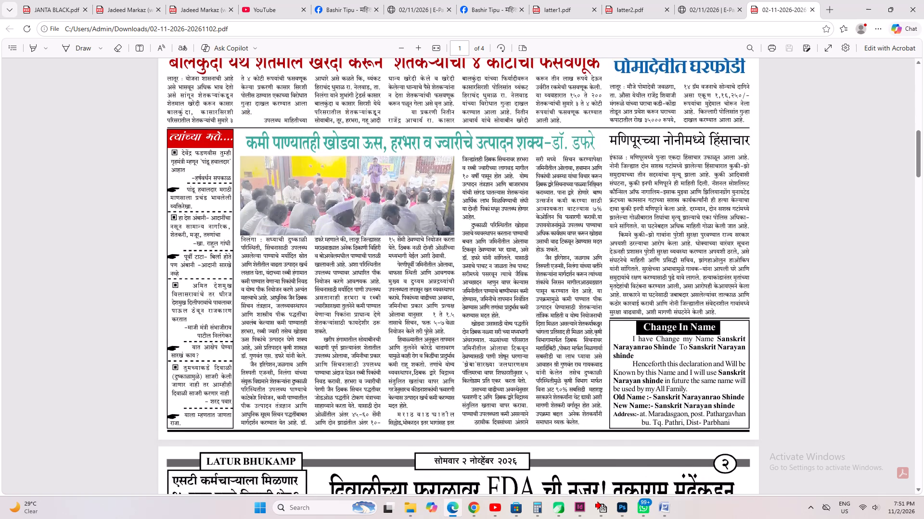
In the 02-11-2026 newspaper PDF in Edge, copy the headline and full body text of the unseasonal rain story on page 2.
{"action": "scroll", "coordinate": [361, 351], "scroll_direction": "down", "scroll_amount": 2}
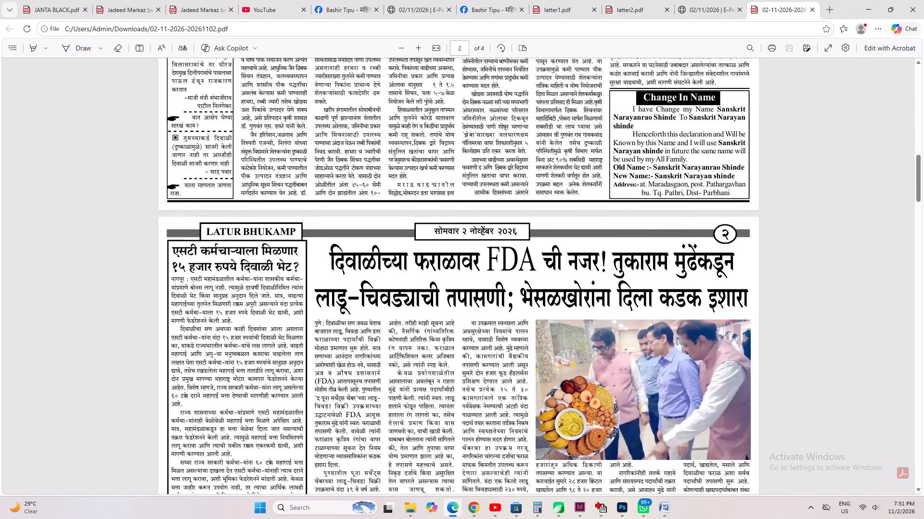
{"action": "scroll", "coordinate": [361, 351], "scroll_direction": "down", "scroll_amount": 4}
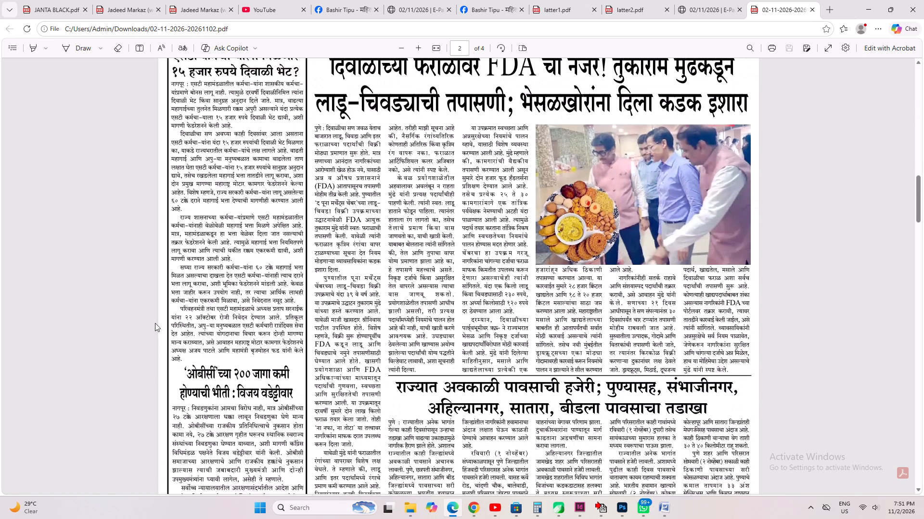
{"action": "scroll", "coordinate": [155, 323], "scroll_direction": "down", "scroll_amount": 5}
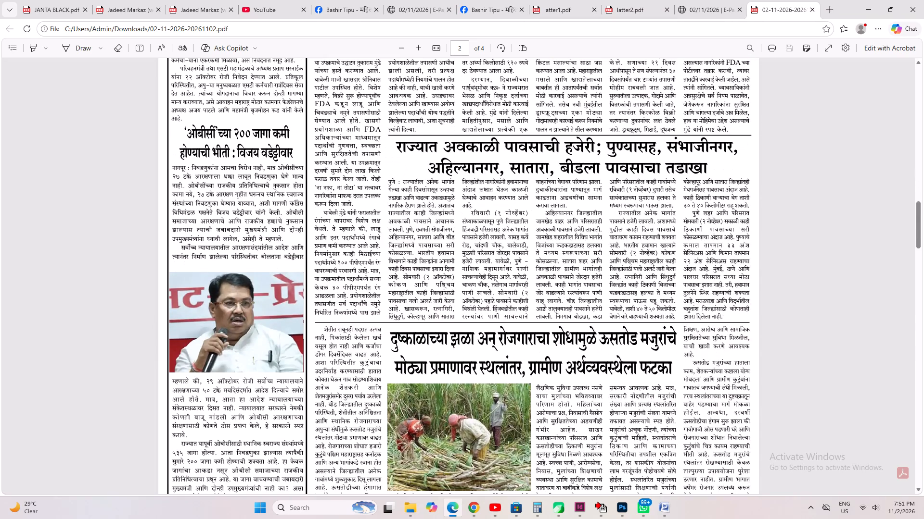
{"action": "left_click", "coordinate": [539, 311]}
{"action": "left_click_drag", "start_coordinate": [394, 145], "coordinate": [715, 272]}
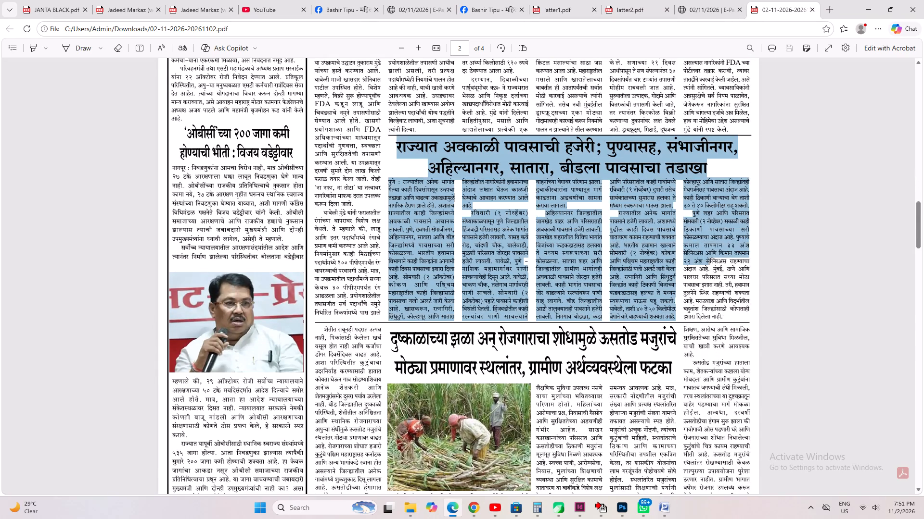
{"action": "left_click_drag", "start_coordinate": [715, 272], "coordinate": [732, 320]}
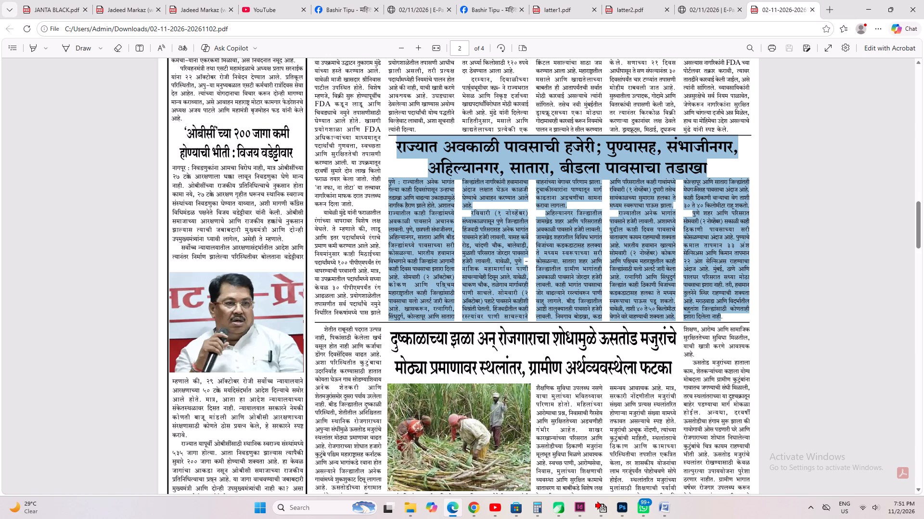
{"action": "key", "text": "ctrl+c"}
{"action": "scroll", "coordinate": [623, 317], "scroll_direction": "down", "scroll_amount": 5}
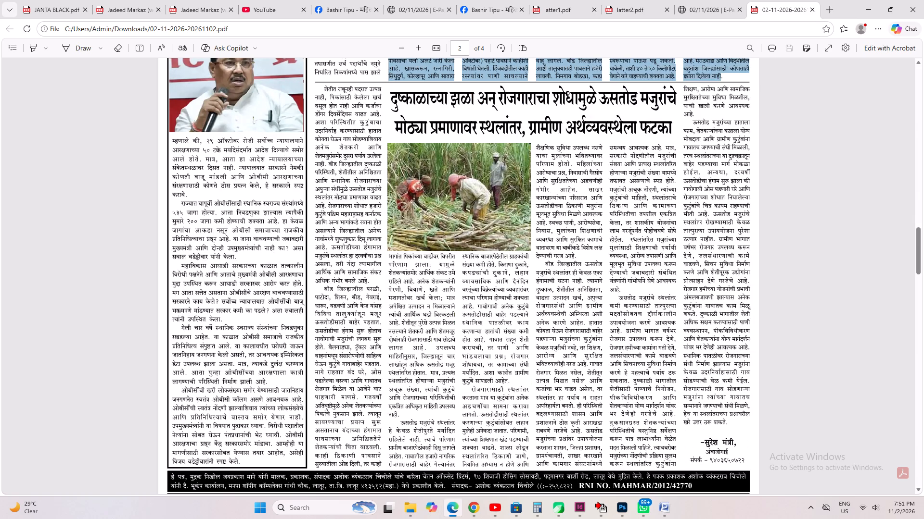
{"action": "scroll", "coordinate": [620, 320], "scroll_direction": "up", "scroll_amount": 3}
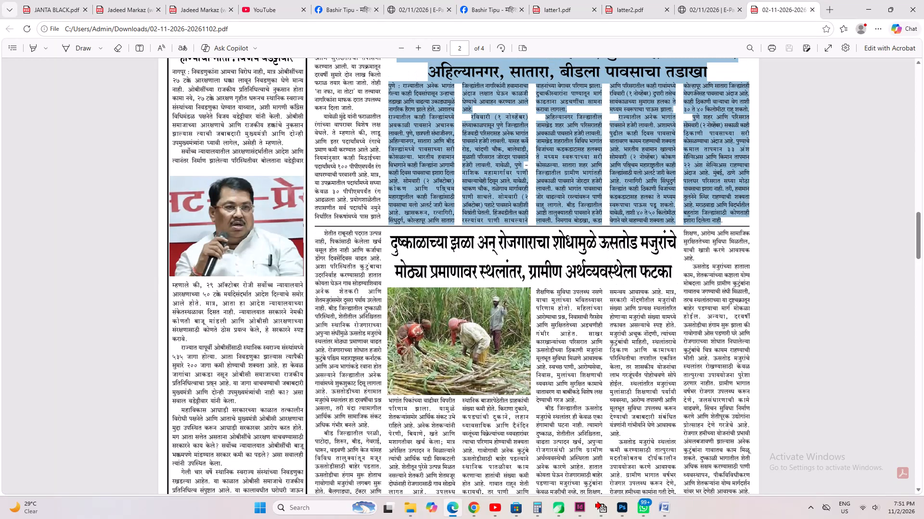
{"action": "key", "text": "ctrl+c"}
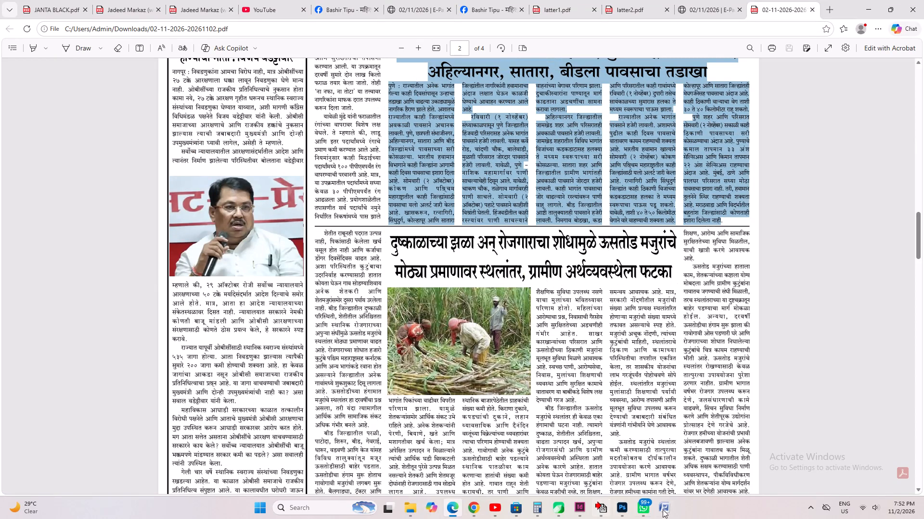
Switch to Word, paste the rain story into the blank Document1, and cut all of its text back to the clipboard.
{"action": "left_click", "coordinate": [670, 509]}
{"action": "key", "text": "ctrl+v"}
{"action": "key", "text": "ctrl+a"}
{"action": "key", "text": "ctrl+x"}
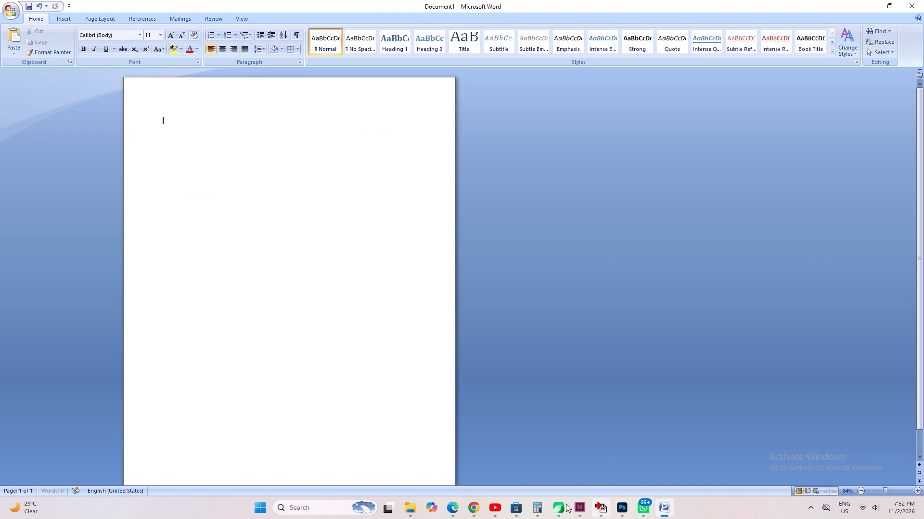
Switch to InDesign, draw a text frame about 132 by 210 mm on the pasteboard left of page 1, paste the rain story, and save.
{"action": "left_click", "coordinate": [568, 507]}
{"action": "left_click", "coordinate": [579, 508]}
{"action": "left_click", "coordinate": [200, 276]}
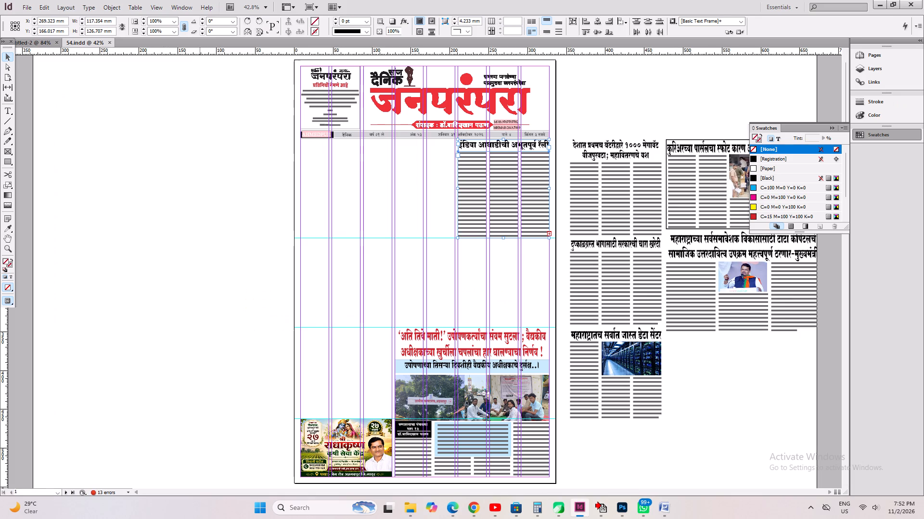
{"action": "left_click_drag", "start_coordinate": [8, 110], "coordinate": [19, 115]}
{"action": "left_click_drag", "start_coordinate": [149, 155], "coordinate": [246, 312]}
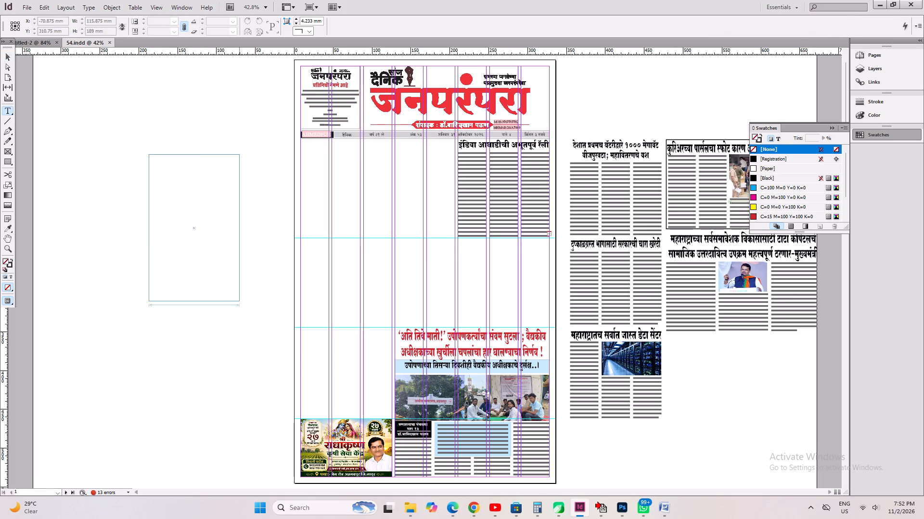
{"action": "left_click_drag", "start_coordinate": [246, 312], "coordinate": [252, 318]}
{"action": "key", "text": "ctrl+v"}
{"action": "key", "text": "ctrl+s"}
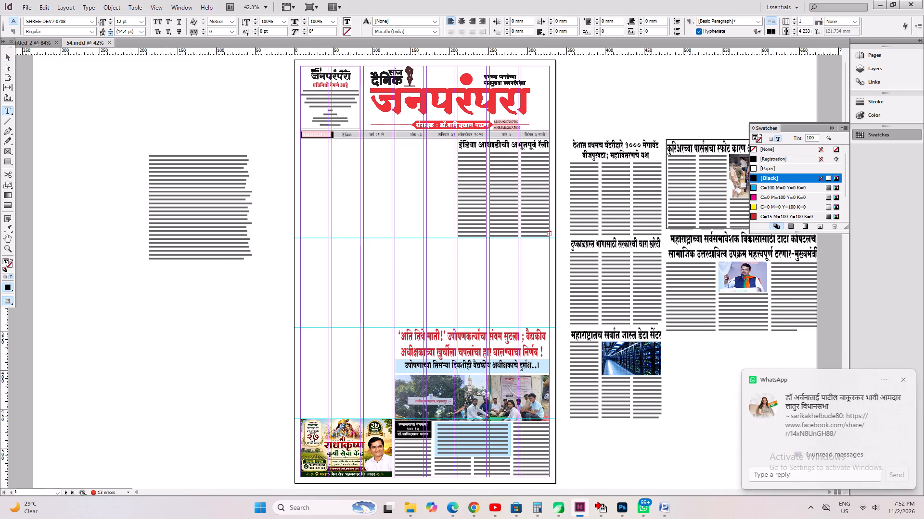
Copy the rally story's headline and body frames to page 1's first three columns, directly above the Radhakrishna advertisement.
{"action": "left_click", "coordinate": [3, 52]}
{"action": "left_click", "coordinate": [447, 278]}
{"action": "left_click_drag", "start_coordinate": [484, 267], "coordinate": [535, 143]}
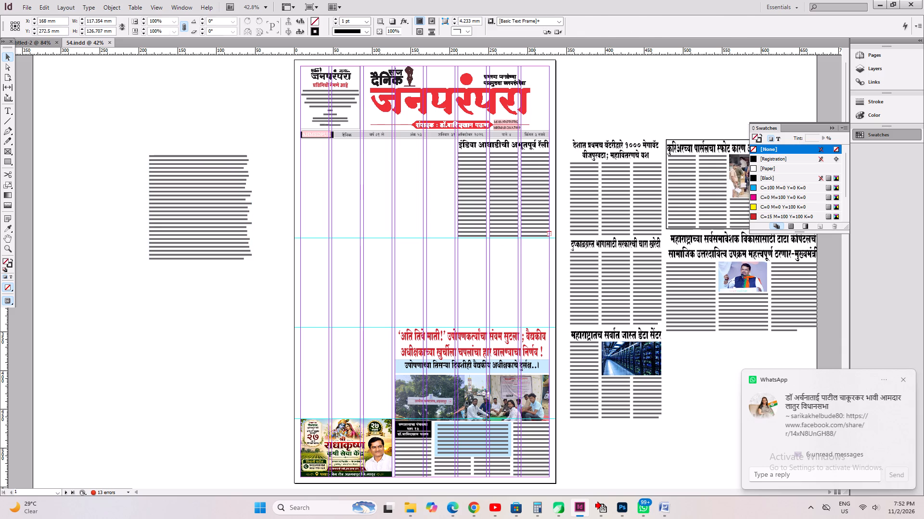
{"action": "left_click_drag", "start_coordinate": [532, 186], "coordinate": [374, 366], "text": "ctrl+alt"}
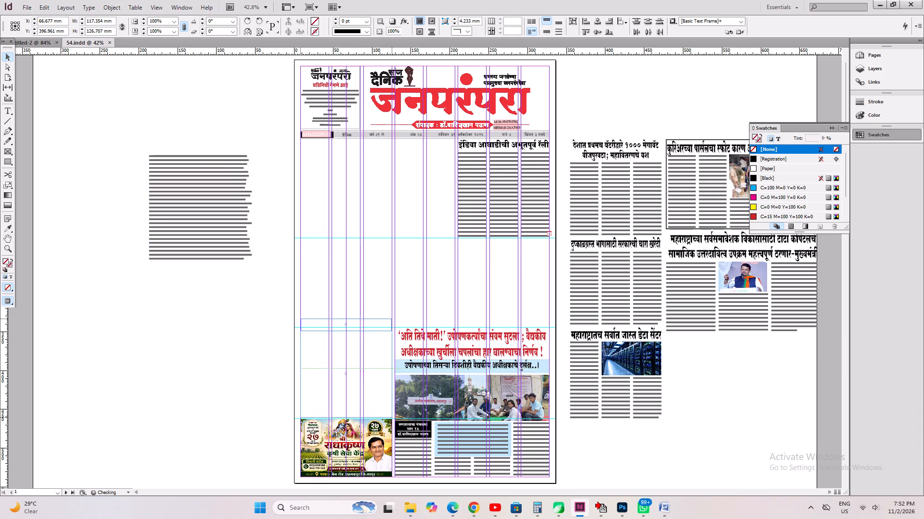
{"action": "left_click_drag", "start_coordinate": [374, 366], "coordinate": [374, 365], "text": "ctrl+alt"}
{"action": "key", "text": "ctrl+1"}
{"action": "left_click_drag", "start_coordinate": [413, 319], "coordinate": [414, 324], "text": "shift"}
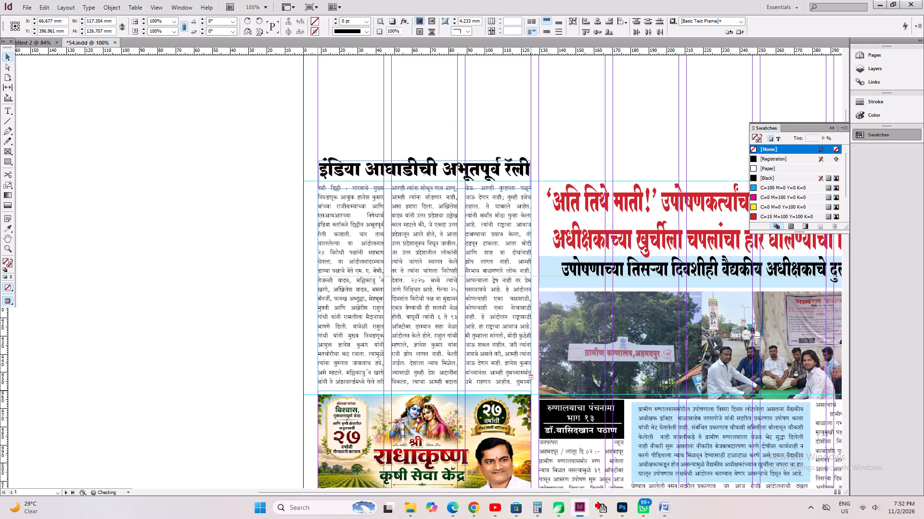
{"action": "left_click_drag", "start_coordinate": [414, 324], "coordinate": [414, 325], "text": "shift"}
{"action": "key", "text": "Up"}
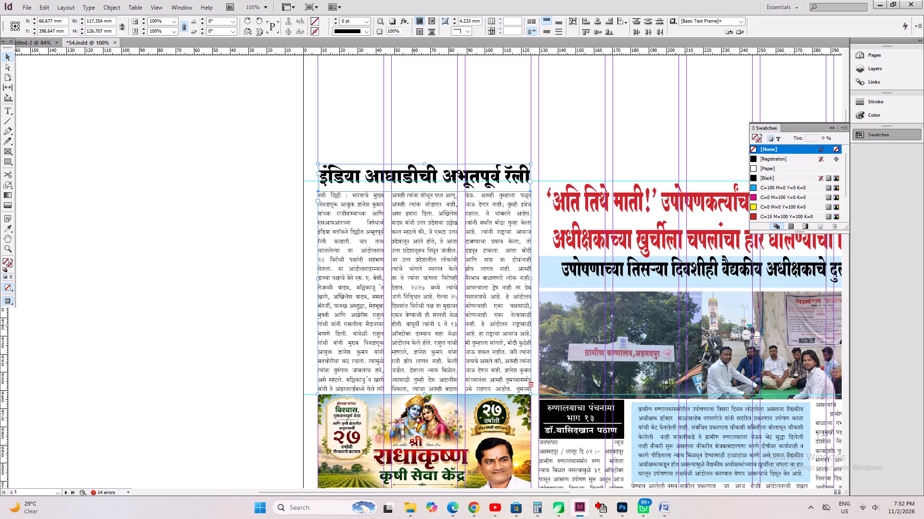
Move the pasted rain story's frame down the pasteboard beside the copied frames and fit it to its content.
{"action": "key", "text": "space"}
{"action": "key", "text": "space"}
{"action": "key", "text": "space"}
{"action": "key", "text": "space"}
{"action": "key", "text": "space"}
{"action": "key", "text": "space"}
{"action": "key", "text": "space"}
{"action": "key", "text": "space"}
{"action": "key", "text": "space"}
{"action": "key", "text": "space"}
{"action": "key", "text": "space"}
{"action": "key", "text": "space"}
{"action": "key", "text": "space"}
{"action": "key", "text": "space"}
{"action": "left_click_drag", "start_coordinate": [231, 268], "coordinate": [419, 358]}
{"action": "left_click", "coordinate": [205, 101]}
{"action": "left_click_drag", "start_coordinate": [223, 96], "coordinate": [216, 297]}
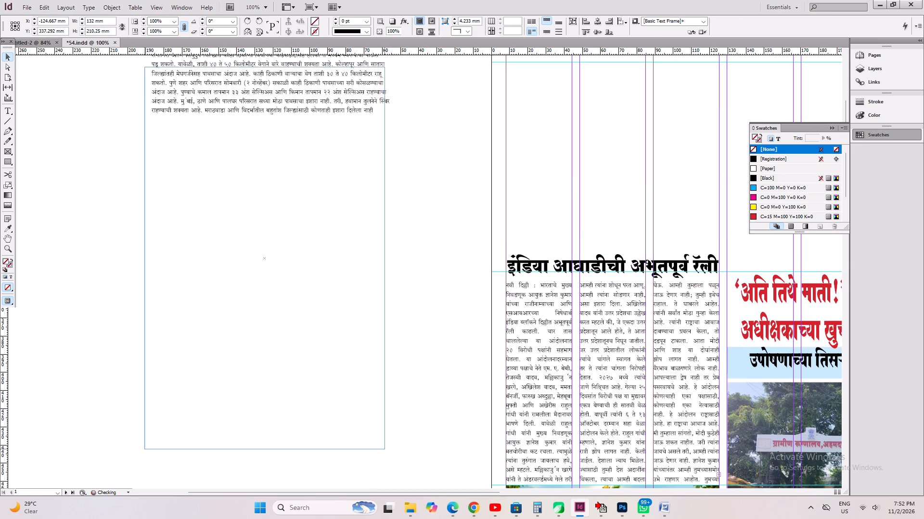
{"action": "left_click_drag", "start_coordinate": [216, 297], "coordinate": [216, 297]}
{"action": "key", "text": "ctrl+alt+c"}
{"action": "left_click_drag", "start_coordinate": [256, 220], "coordinate": [252, 299]}
{"action": "key", "text": "ctrl+2"}
Cut the headline sentence from the top of the rain story's text.
{"action": "key", "text": "space"}
{"action": "key", "text": "space"}
{"action": "key", "text": "space"}
{"action": "left_click_drag", "start_coordinate": [390, 173], "coordinate": [390, 178]}
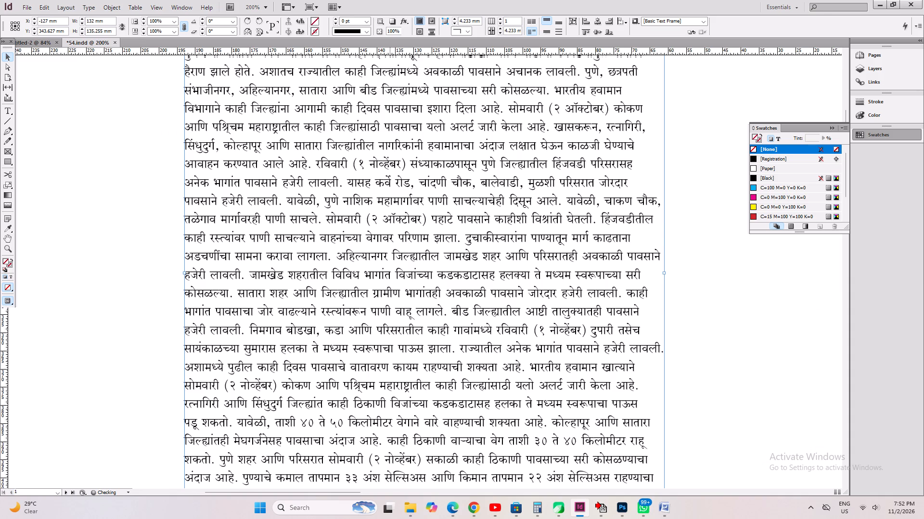
{"action": "left_click_drag", "start_coordinate": [390, 178], "coordinate": [381, 386]}
{"action": "left_click", "coordinate": [8, 109]}
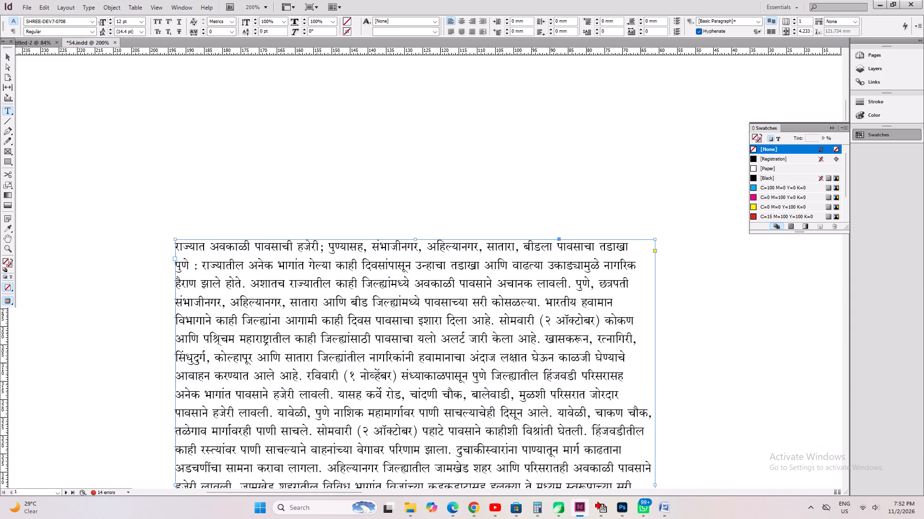
{"action": "left_click_drag", "start_coordinate": [632, 247], "coordinate": [54, 191]}
{"action": "key", "text": "ctrl+x"}
{"action": "key", "text": "1"}
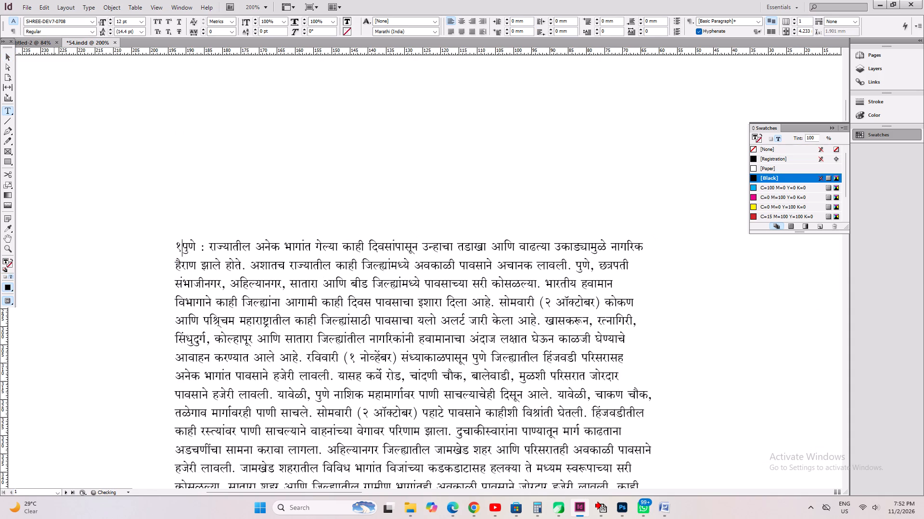
{"action": "left_click_drag", "start_coordinate": [409, 317], "coordinate": [402, 316], "text": "alt"}
{"action": "key", "text": "ctrl+z"}
Replace the copied rally headline's text with the cut rain headline, pasted without formatting, and fit the frame to its content.
{"action": "left_click_drag", "start_coordinate": [630, 359], "coordinate": [135, 72], "text": "alt"}
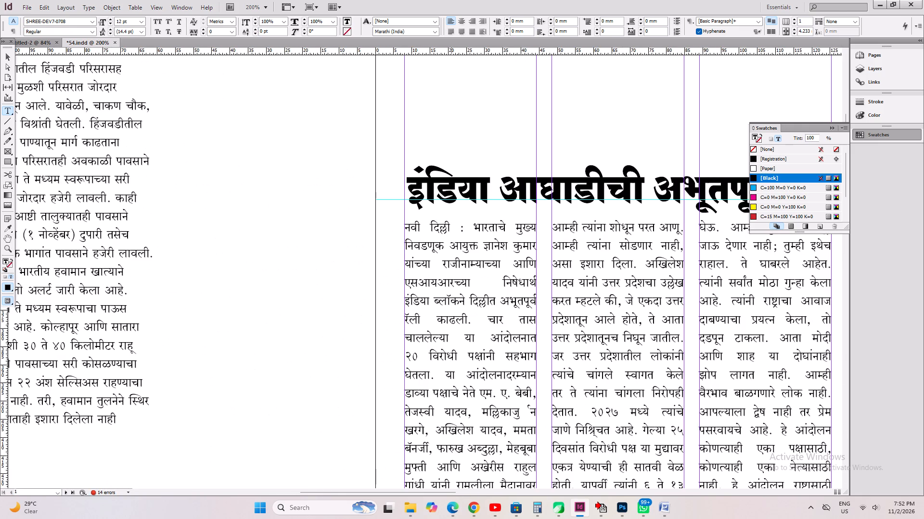
{"action": "left_click", "coordinate": [501, 164]}
{"action": "left_click", "coordinate": [504, 182]}
{"action": "key", "text": "ctrl+a"}
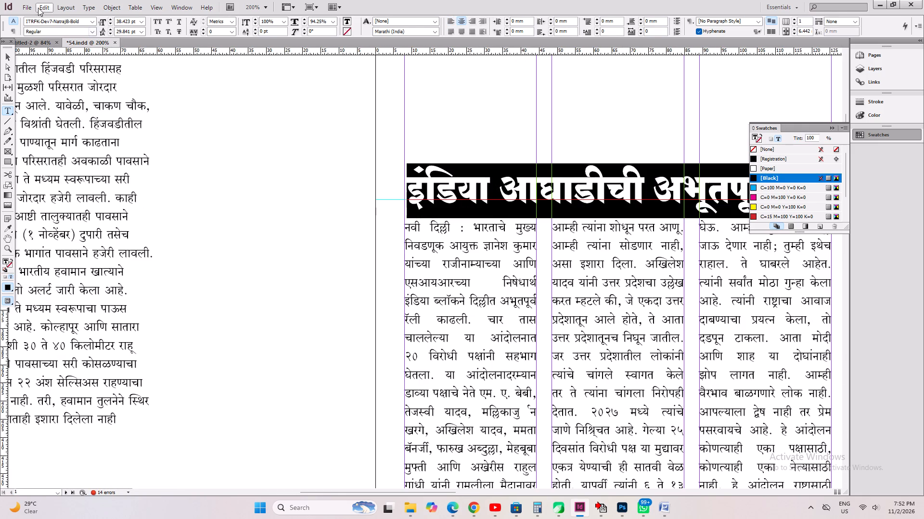
{"action": "left_click", "coordinate": [42, 5]}
{"action": "left_click", "coordinate": [86, 74]}
{"action": "key", "text": "ctrl+alt+c"}
Set the rain headline to 60% horizontal scale, left-justified, 34.423 pt size and 33.841 pt leading, and save.
{"action": "key", "text": "ctrl+a"}
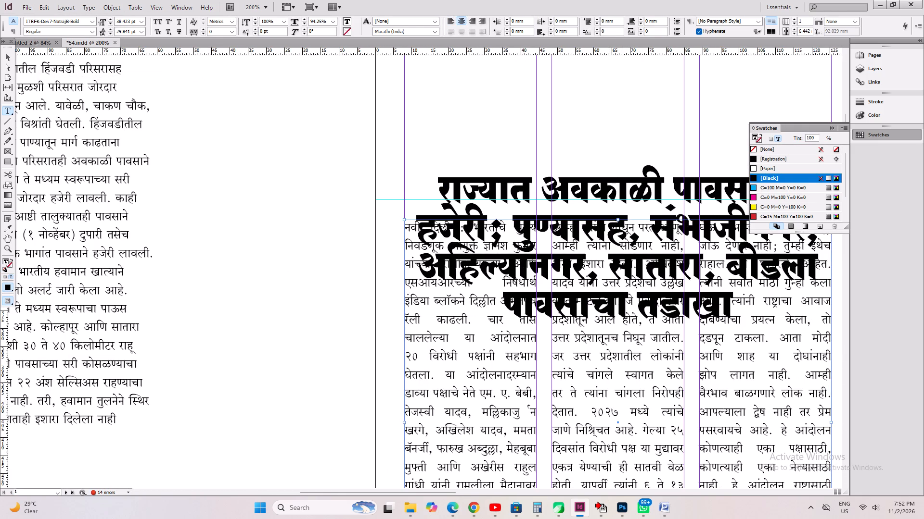
{"action": "key", "text": "ctrl+1"}
{"action": "double_click", "coordinate": [325, 23]}
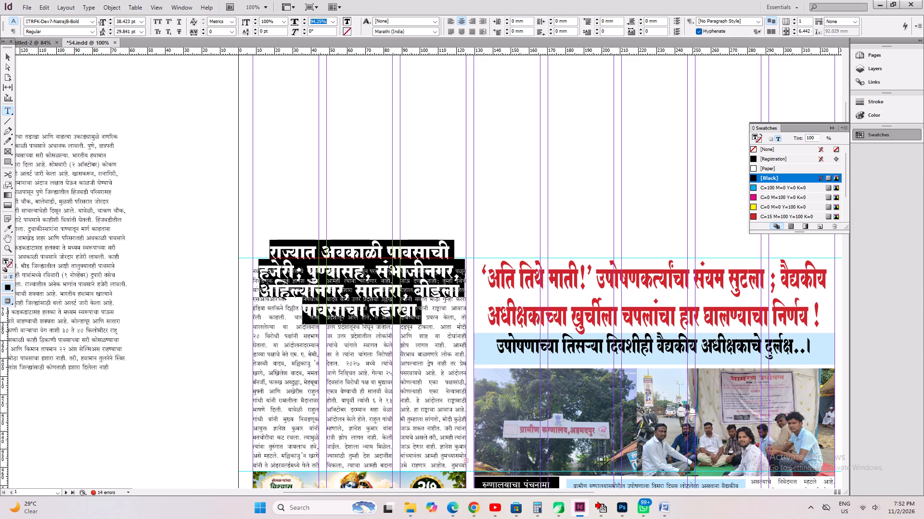
{"action": "type", "text": "60"}
{"action": "key", "text": "Return"}
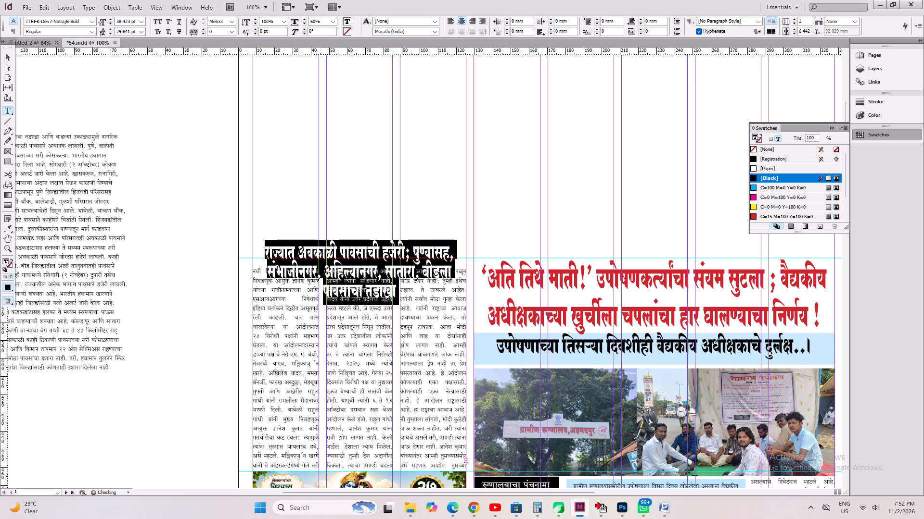
{"action": "key", "text": "ctrl+shift+j"}
{"action": "key", "text": "ctrl+shift+comma"}
{"action": "key", "text": "ctrl+shift+comma"}
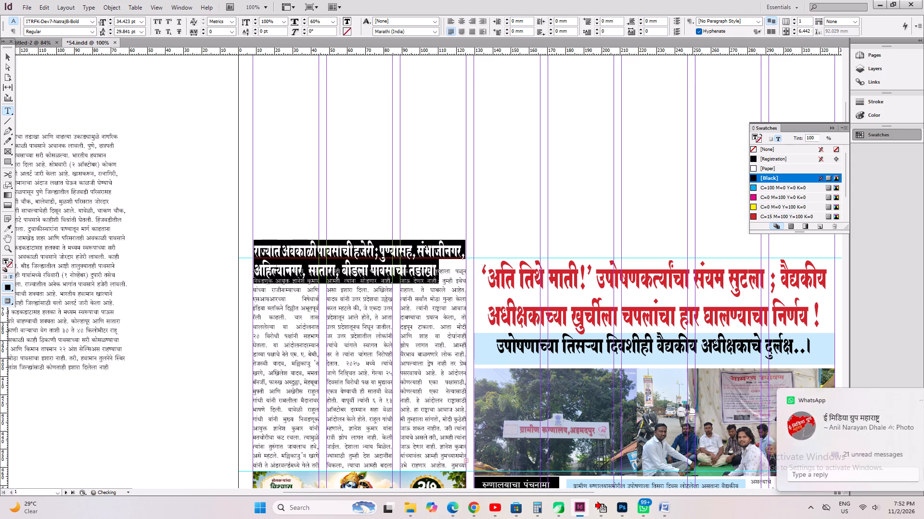
{"action": "key", "text": "alt+Down"}
{"action": "key", "text": "alt+Down"}
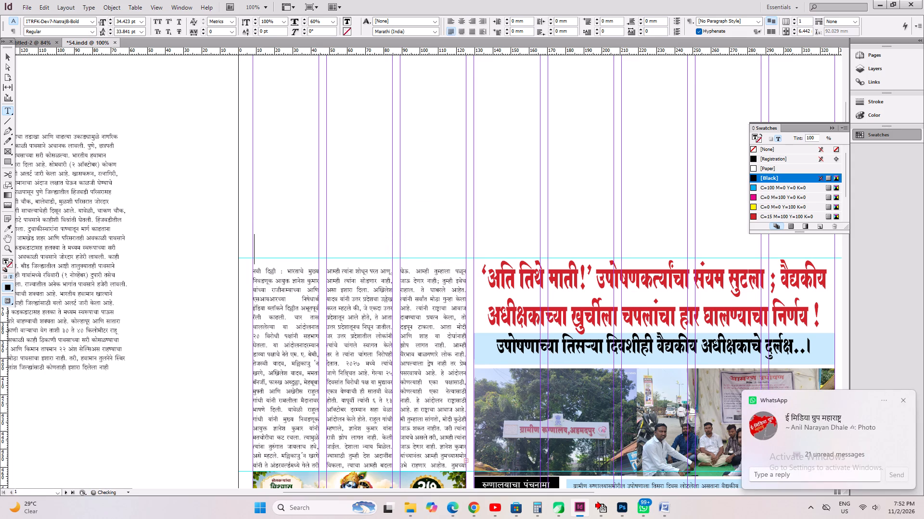
{"action": "key", "text": "ctrl+z"}
{"action": "key", "text": "ctrl+s"}
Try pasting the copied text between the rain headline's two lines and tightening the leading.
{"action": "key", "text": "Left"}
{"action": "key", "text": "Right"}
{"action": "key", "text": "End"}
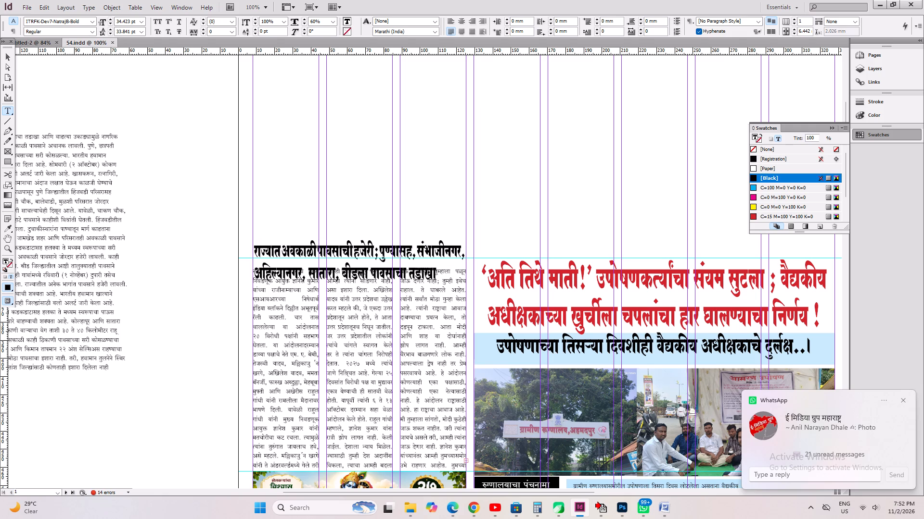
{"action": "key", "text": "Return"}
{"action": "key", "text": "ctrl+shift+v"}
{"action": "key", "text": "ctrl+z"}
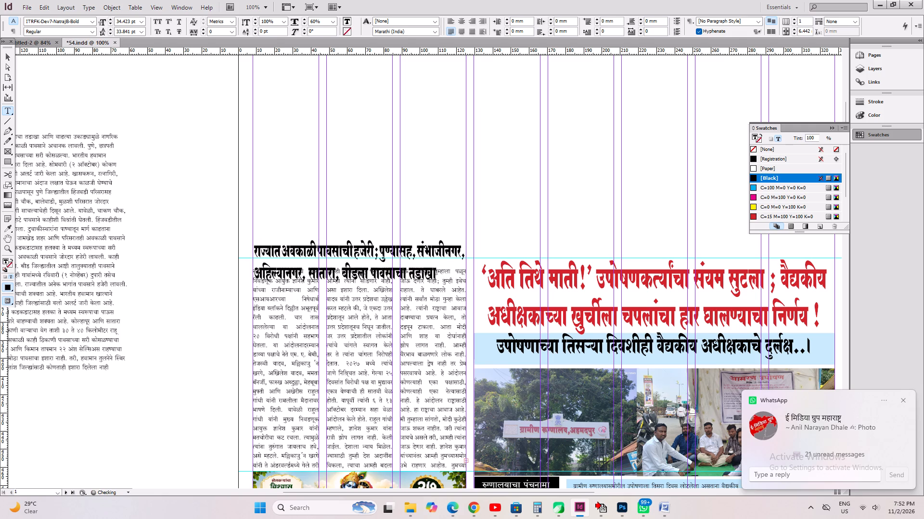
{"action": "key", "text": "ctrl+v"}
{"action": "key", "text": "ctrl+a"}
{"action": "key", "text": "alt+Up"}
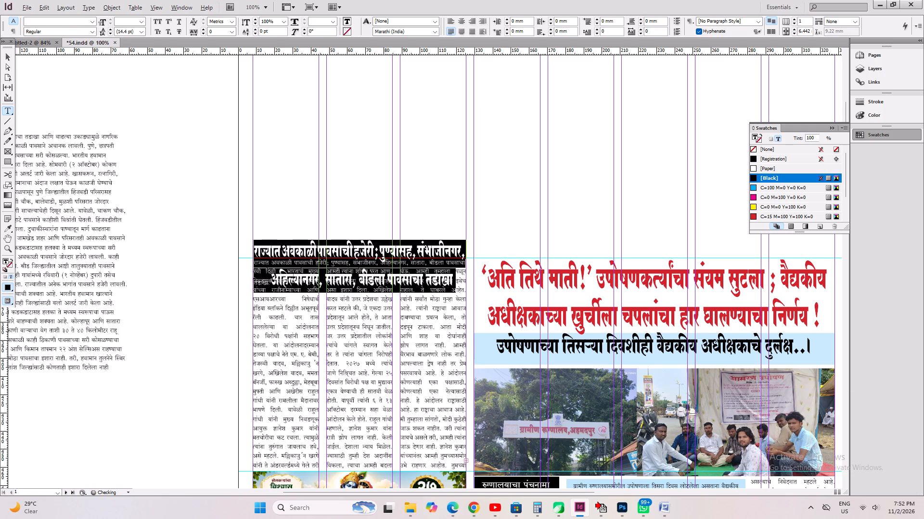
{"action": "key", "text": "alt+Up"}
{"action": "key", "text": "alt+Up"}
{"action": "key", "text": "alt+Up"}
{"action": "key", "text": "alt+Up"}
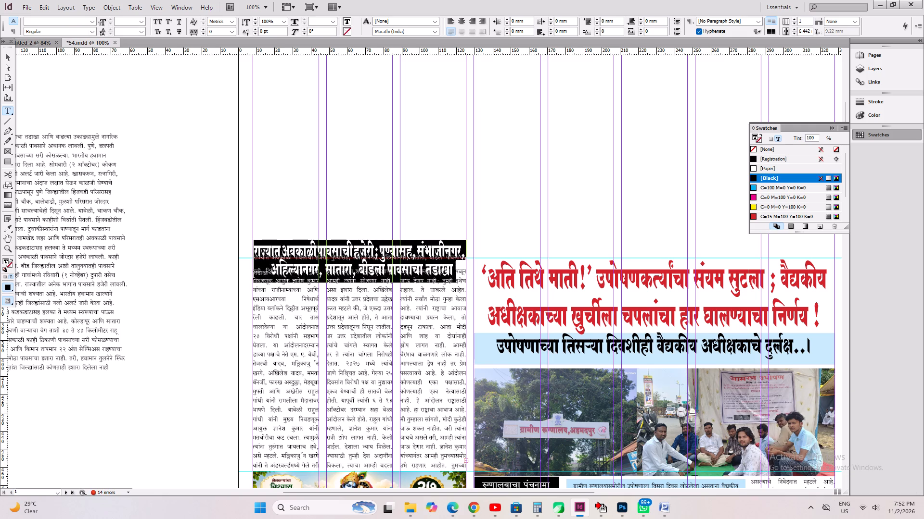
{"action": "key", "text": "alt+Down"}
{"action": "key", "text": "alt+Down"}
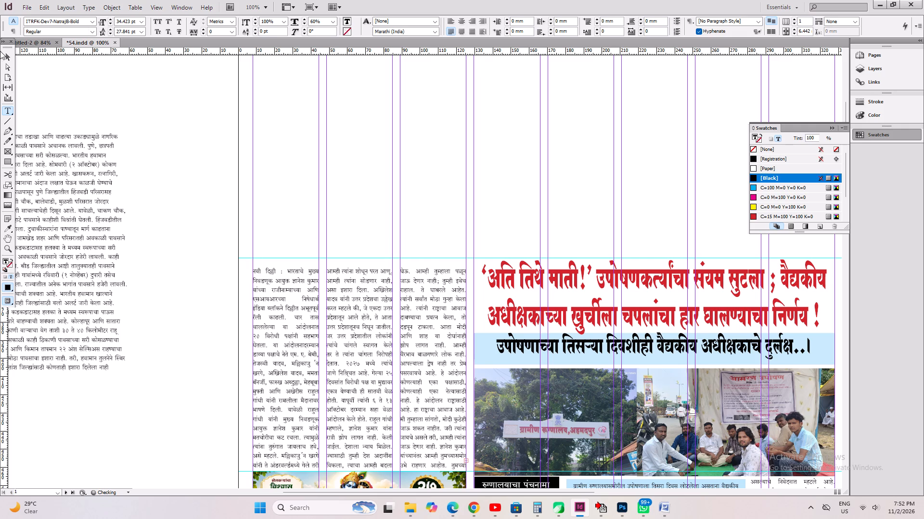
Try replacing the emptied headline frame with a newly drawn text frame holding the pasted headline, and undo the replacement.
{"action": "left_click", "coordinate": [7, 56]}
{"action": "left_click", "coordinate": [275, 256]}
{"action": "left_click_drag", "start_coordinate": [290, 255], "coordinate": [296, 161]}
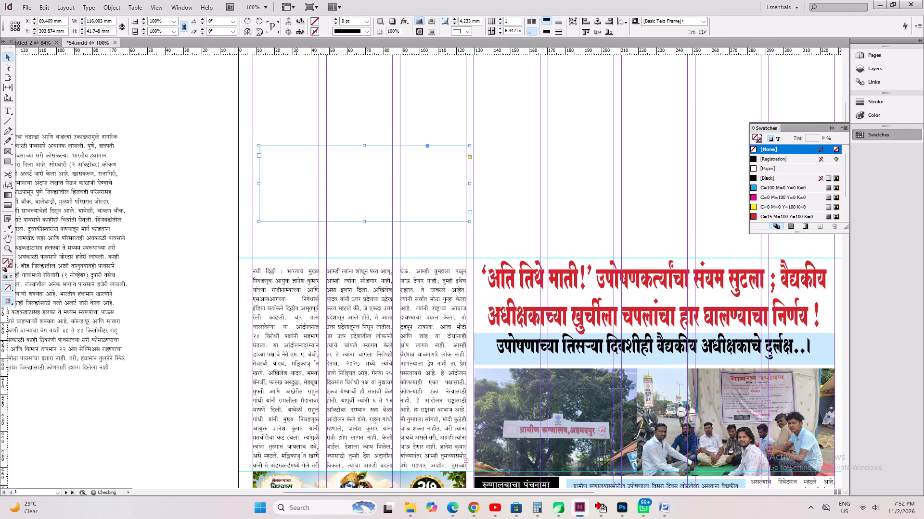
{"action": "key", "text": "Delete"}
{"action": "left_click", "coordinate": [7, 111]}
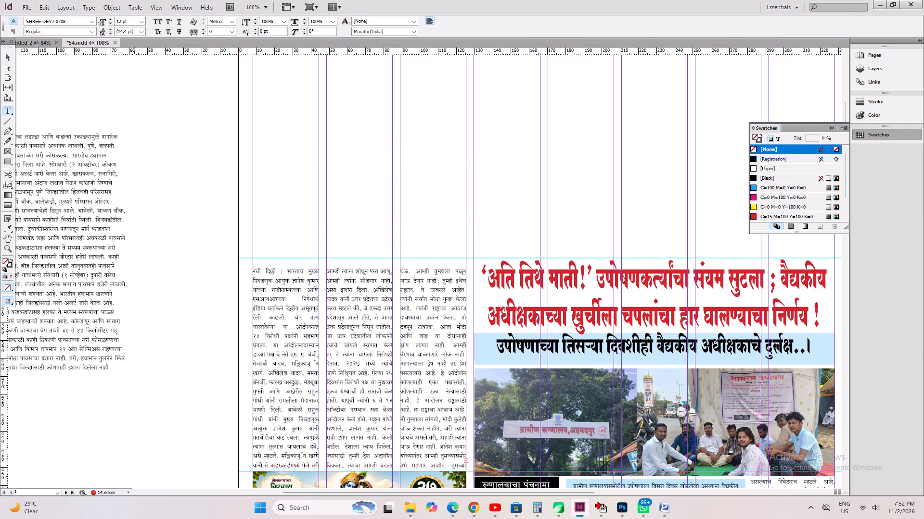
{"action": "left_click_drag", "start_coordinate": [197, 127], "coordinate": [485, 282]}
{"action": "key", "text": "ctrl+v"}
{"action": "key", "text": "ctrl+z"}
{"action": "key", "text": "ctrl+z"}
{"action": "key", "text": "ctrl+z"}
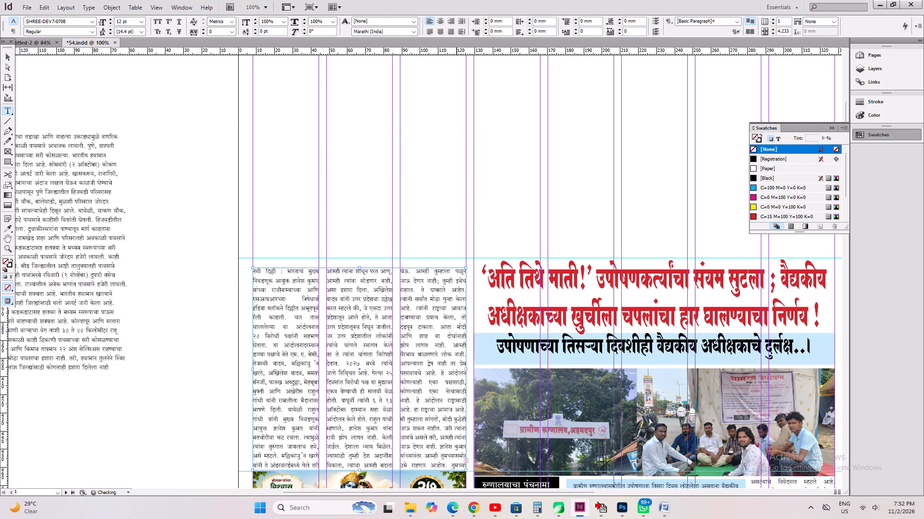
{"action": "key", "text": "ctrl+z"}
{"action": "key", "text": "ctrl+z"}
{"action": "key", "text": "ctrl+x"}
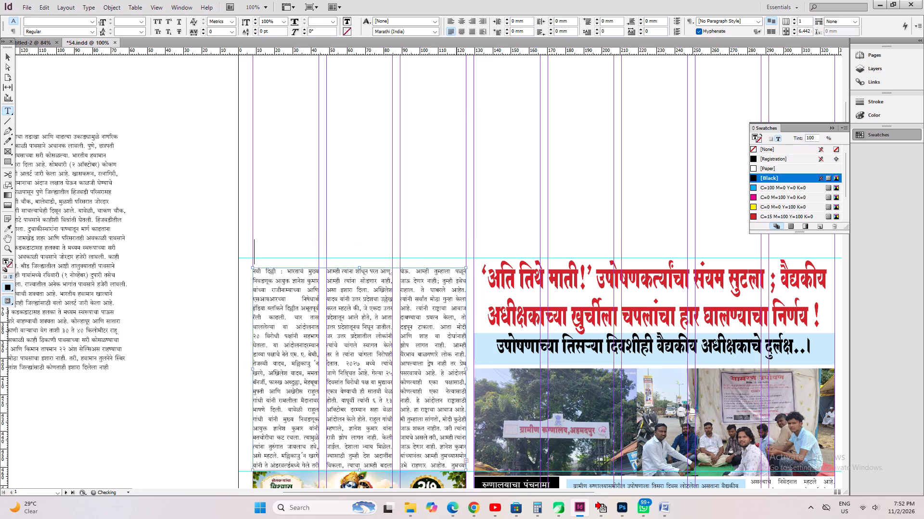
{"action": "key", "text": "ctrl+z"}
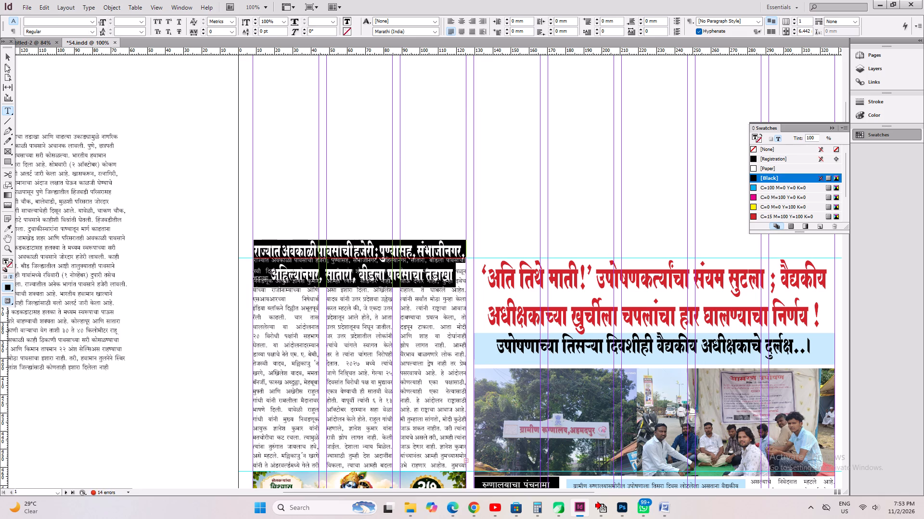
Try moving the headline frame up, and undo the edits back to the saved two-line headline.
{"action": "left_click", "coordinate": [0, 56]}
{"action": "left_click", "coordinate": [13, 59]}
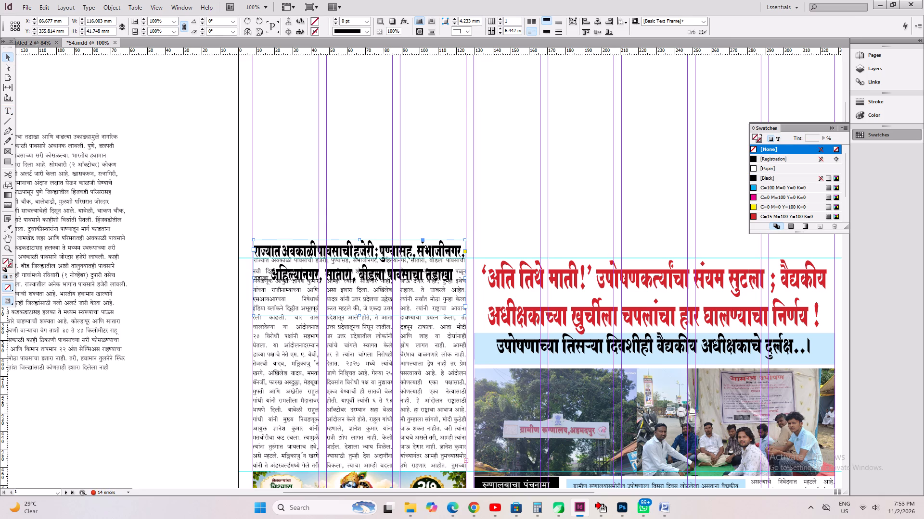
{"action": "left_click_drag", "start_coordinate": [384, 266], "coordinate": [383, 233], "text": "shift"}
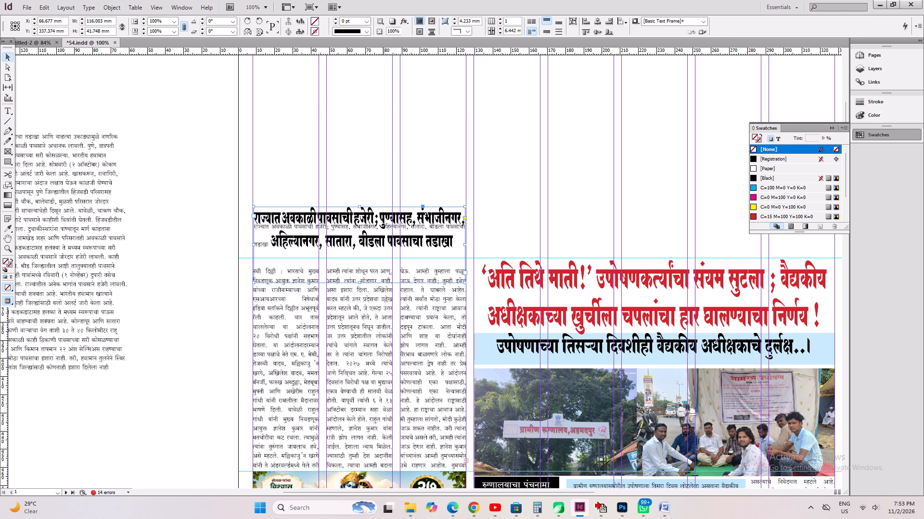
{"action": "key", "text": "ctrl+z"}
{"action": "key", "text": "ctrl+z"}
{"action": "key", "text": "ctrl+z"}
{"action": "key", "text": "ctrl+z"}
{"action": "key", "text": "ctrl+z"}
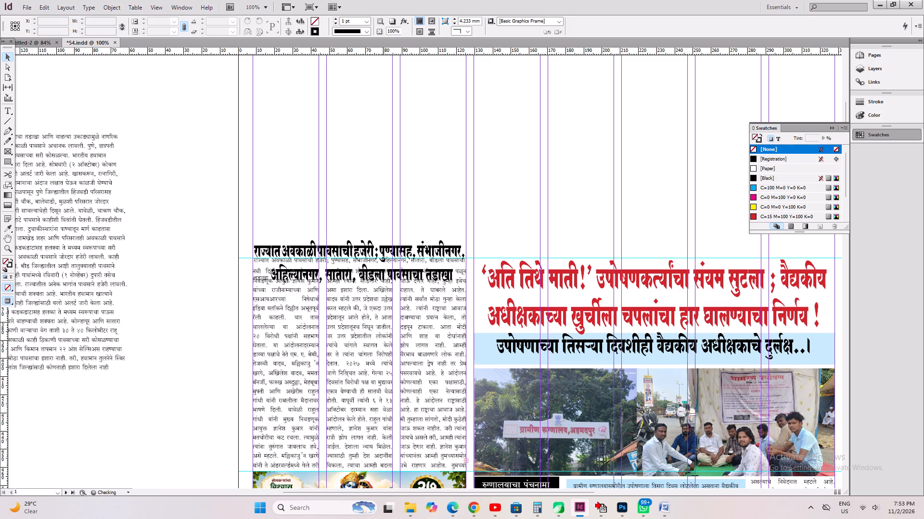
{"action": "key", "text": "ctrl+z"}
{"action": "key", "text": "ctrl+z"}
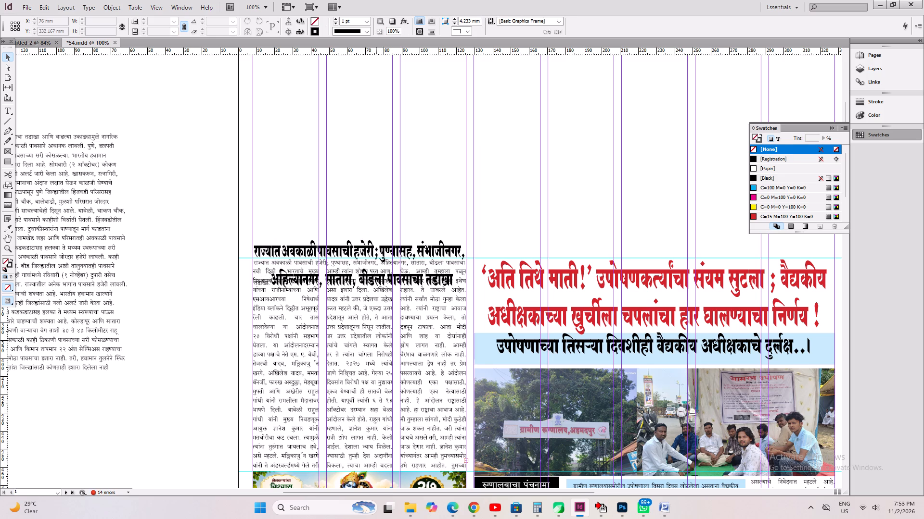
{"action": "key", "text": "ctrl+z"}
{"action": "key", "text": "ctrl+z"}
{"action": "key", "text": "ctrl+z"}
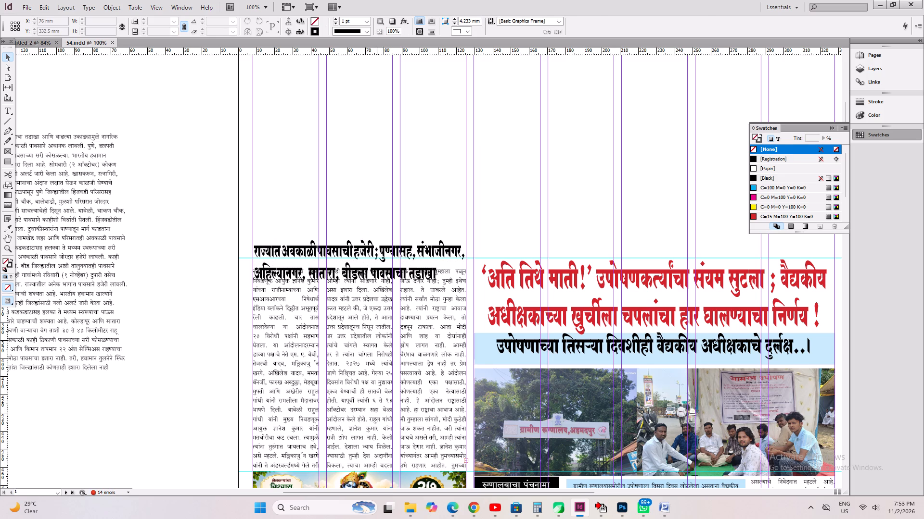
Move the rain headline frame up clear of the body text and fit the frame to its two lines.
{"action": "left_click", "coordinate": [377, 251]}
{"action": "left_click_drag", "start_coordinate": [372, 258], "coordinate": [372, 205]}
{"action": "key", "text": "ctrl+1"}
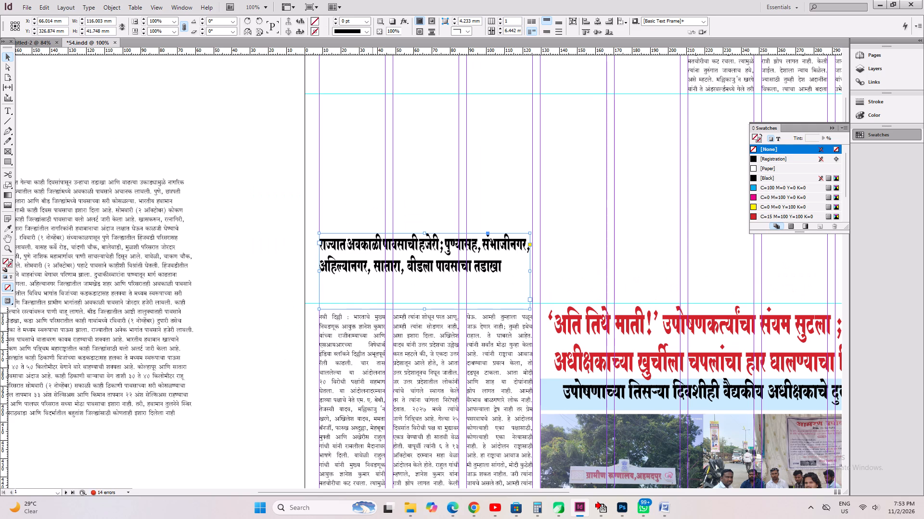
{"action": "key", "text": "ctrl+alt+c"}
Nudge the rain headline frame down until it sits directly above the three-column body text.
{"action": "key", "text": "Down"}
{"action": "key", "text": "Down"}
{"action": "key", "text": "shift+Down"}
{"action": "key", "text": "shift+Down"}
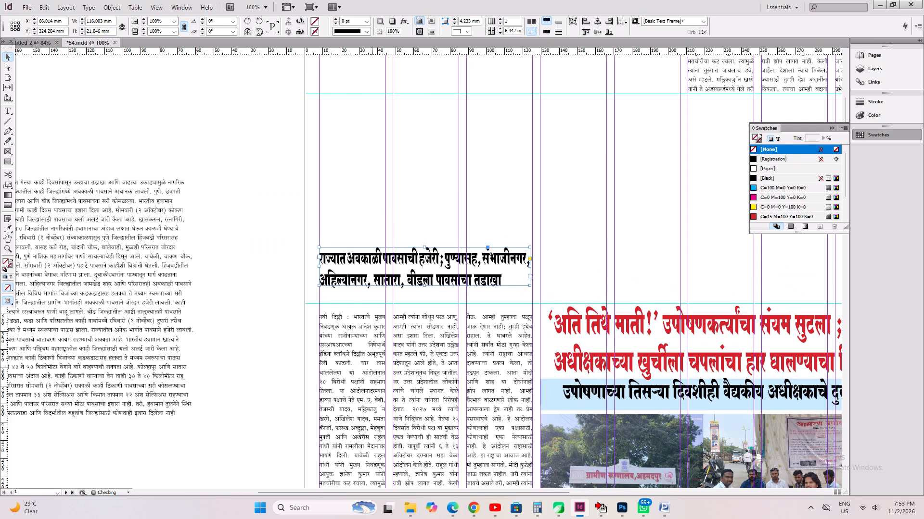
{"action": "key", "text": "shift+Down"}
{"action": "key", "text": "shift+Down"}
{"action": "key", "text": "shift+Down"}
{"action": "key", "text": "shift+Down"}
{"action": "key", "text": "Up"}
{"action": "key", "text": "Up"}
{"action": "key", "text": "Up"}
{"action": "key", "text": "Up"}
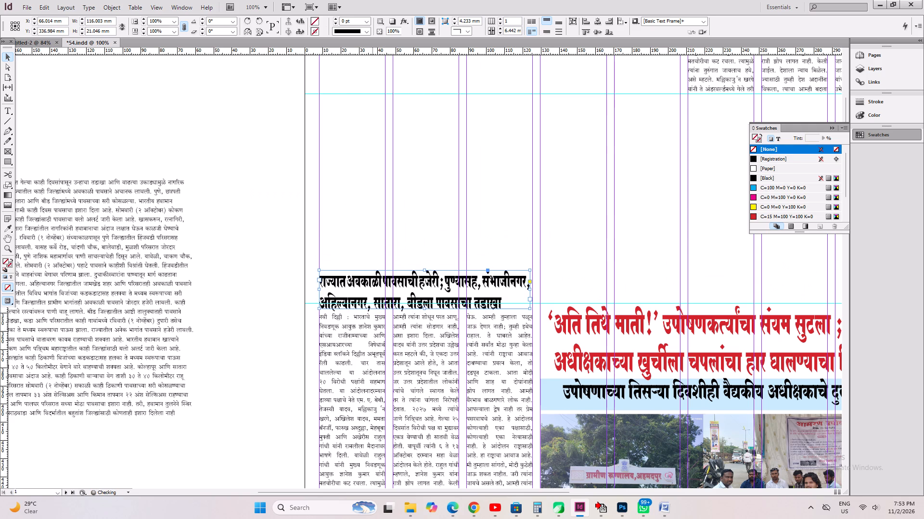
{"action": "key", "text": "ctrl+2"}
{"action": "key", "text": "ctrl+1"}
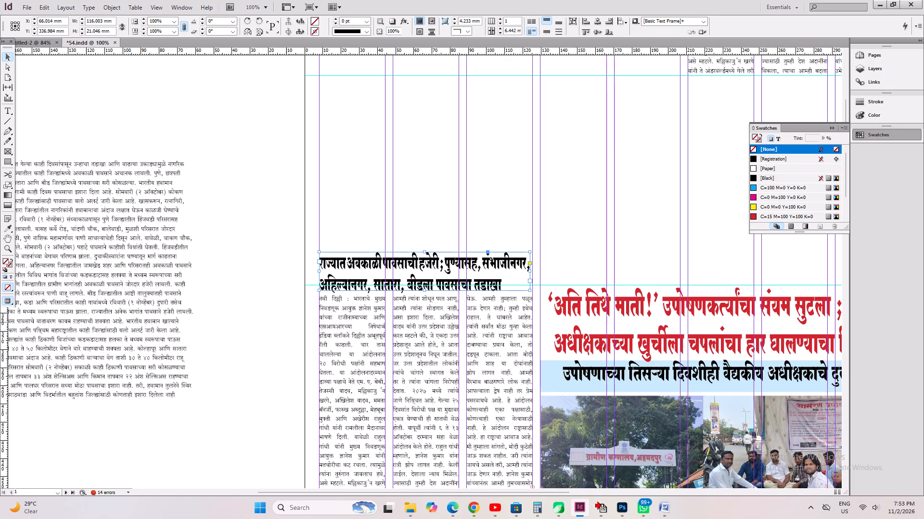
Break the rain headline after its first line, centre the second line and save.
{"action": "left_click", "coordinate": [8, 110]}
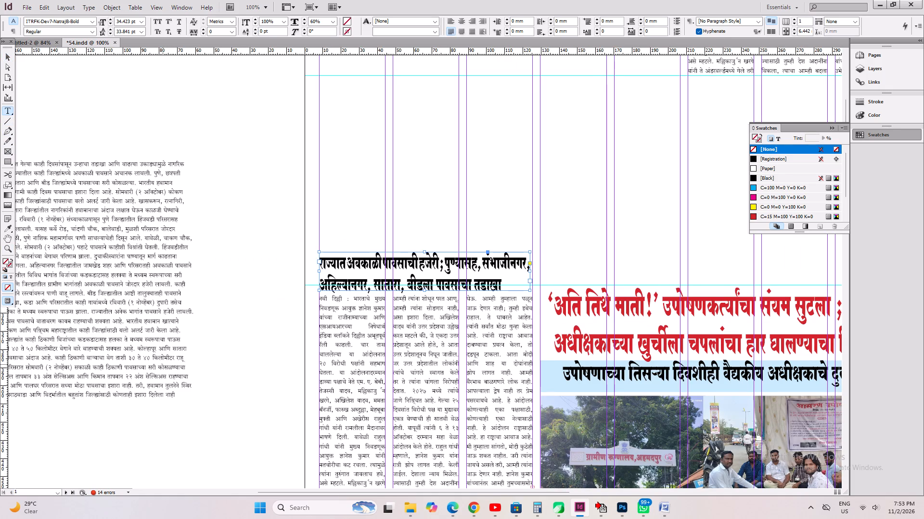
{"action": "left_click", "coordinate": [328, 260]}
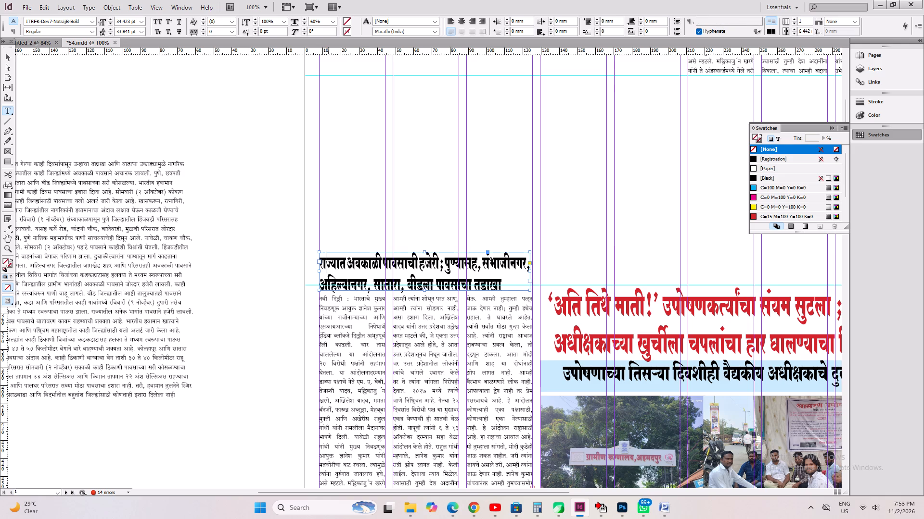
{"action": "key", "text": "End"}
{"action": "key", "text": "Return"}
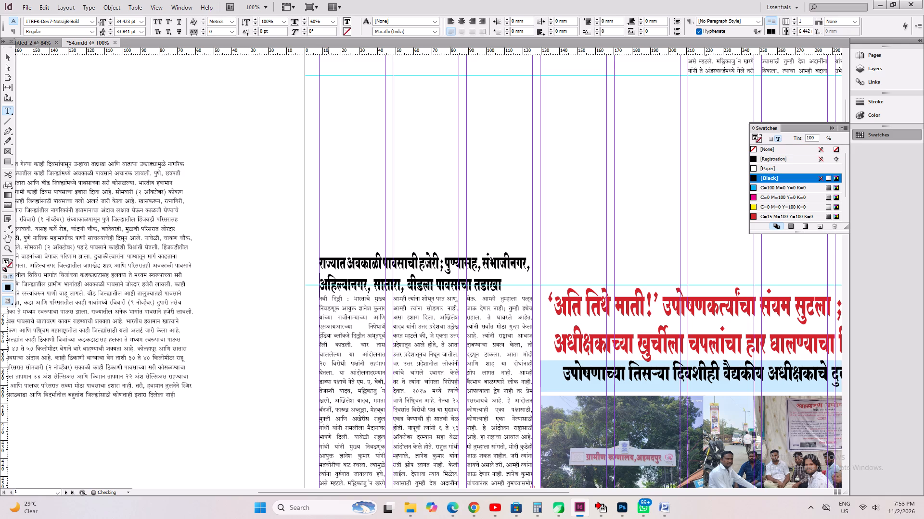
{"action": "key", "text": "ctrl+shift+c"}
{"action": "key", "text": "ctrl+s"}
{"action": "key", "text": "ctrl+s"}
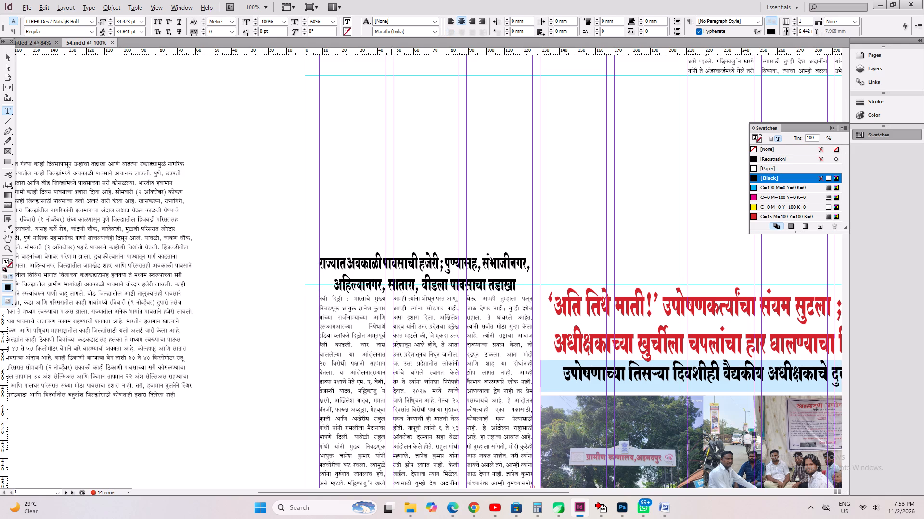
Shorten the three-column body frame below the rain headline from its bottom edge to about 103 mm high.
{"action": "left_click_drag", "start_coordinate": [401, 342], "coordinate": [406, 293], "text": "alt"}
{"action": "left_click_drag", "start_coordinate": [429, 358], "coordinate": [453, 284], "text": "alt"}
{"action": "left_click_drag", "start_coordinate": [458, 338], "coordinate": [456, 366], "text": "alt"}
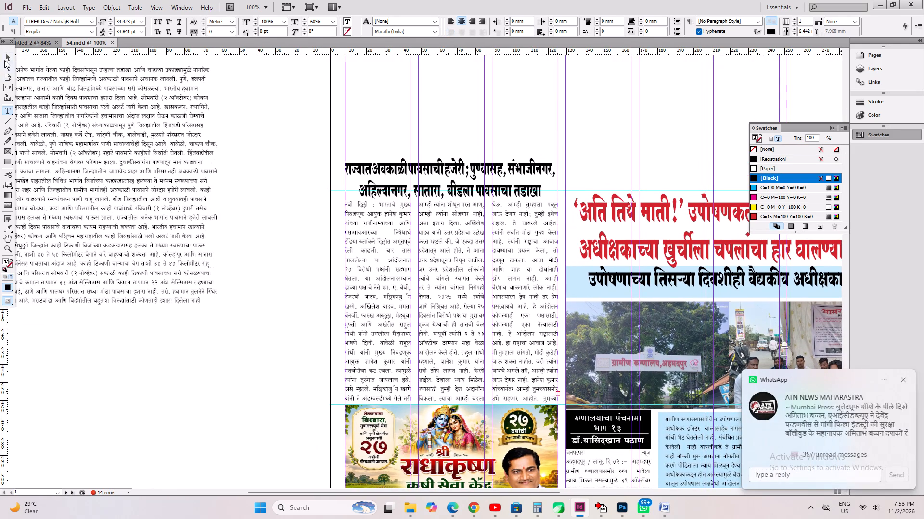
{"action": "left_click", "coordinate": [4, 60]}
{"action": "left_click", "coordinate": [437, 354]}
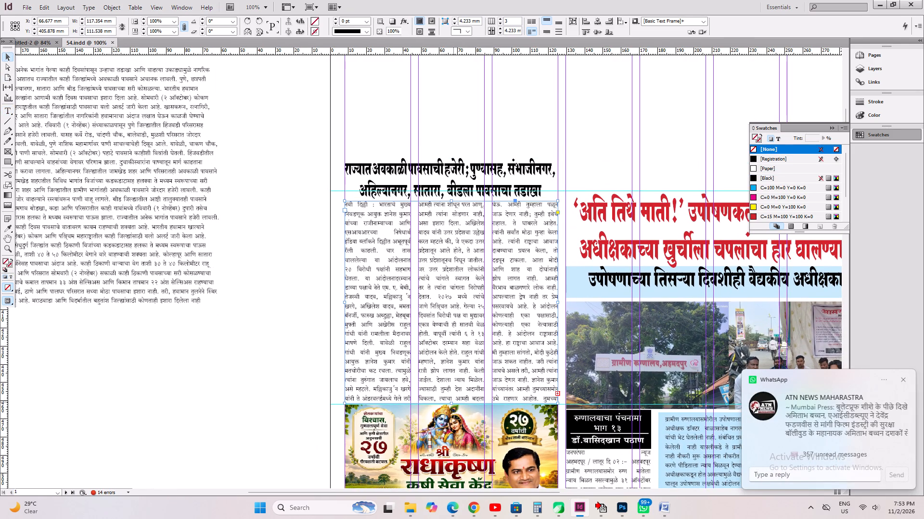
{"action": "left_click_drag", "start_coordinate": [453, 402], "coordinate": [453, 388]}
Move the rain headline and body frame down together until the body meets the guide above the Radhakrishna ad, and save.
{"action": "left_click_drag", "start_coordinate": [378, 141], "coordinate": [410, 293]}
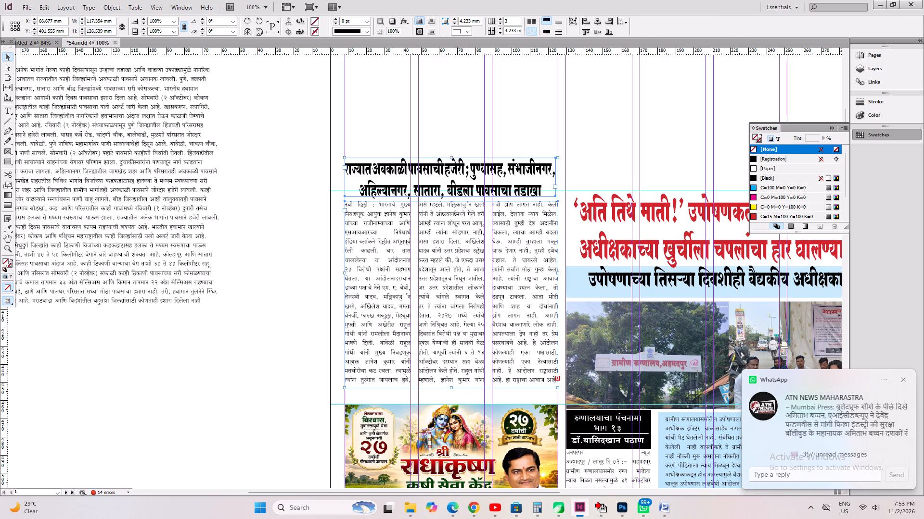
{"action": "left_click_drag", "start_coordinate": [469, 297], "coordinate": [467, 311], "text": "shift"}
{"action": "key", "text": "Down"}
{"action": "key", "text": "Down"}
{"action": "key", "text": "Down"}
{"action": "key", "text": "Down"}
{"action": "key", "text": "Down"}
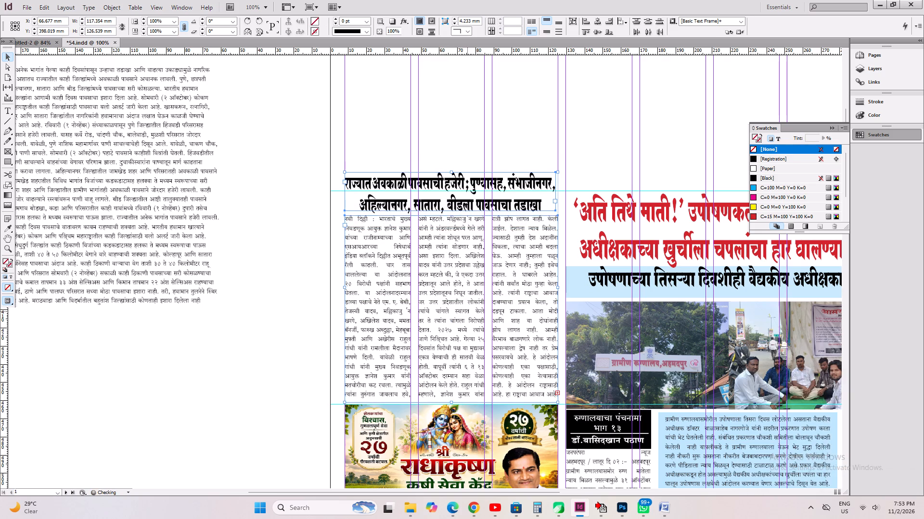
{"action": "key", "text": "Down"}
{"action": "key", "text": "Down"}
{"action": "key", "text": "Down"}
{"action": "key", "text": "ctrl+s"}
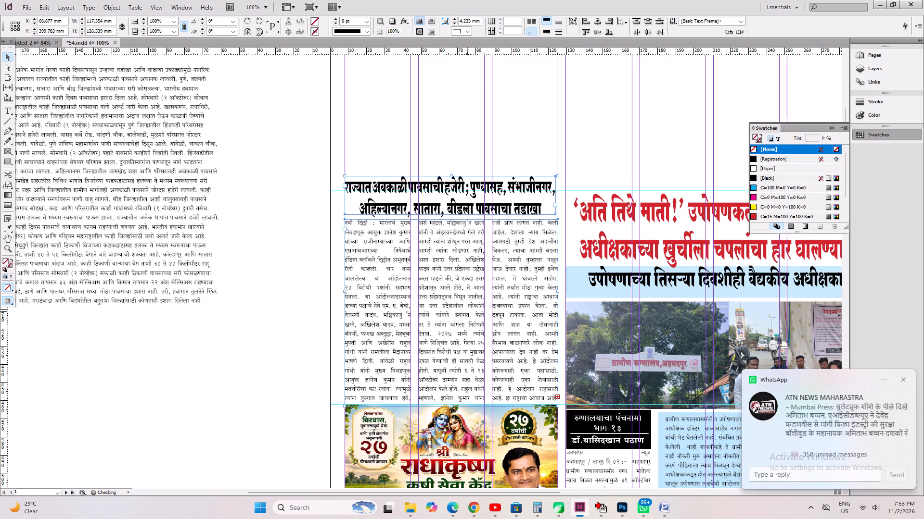
{"action": "key", "text": "ctrl+0"}
{"action": "key", "text": "ctrl+a"}
{"action": "key", "text": "ctrl+s"}
Move the rain story text frame from the pasteboard onto page 1's empty area below the masthead.
{"action": "left_click", "coordinate": [241, 370]}
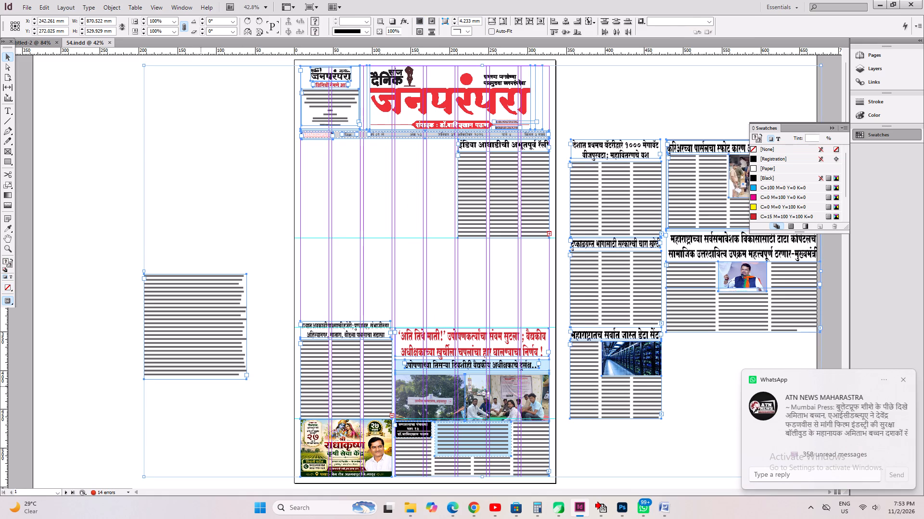
{"action": "left_click_drag", "start_coordinate": [198, 386], "coordinate": [200, 380]}
{"action": "left_click_drag", "start_coordinate": [198, 342], "coordinate": [344, 231]}
{"action": "key", "text": "ctrl+1"}
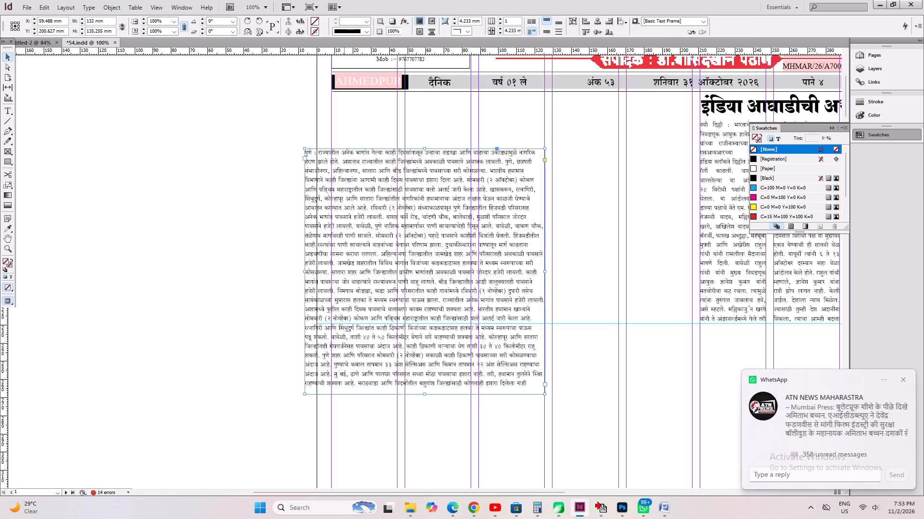
Cut the rain story text and paste it over the rally text in the three-column frame under the rain headline, and save.
{"action": "left_click", "coordinate": [8, 106]}
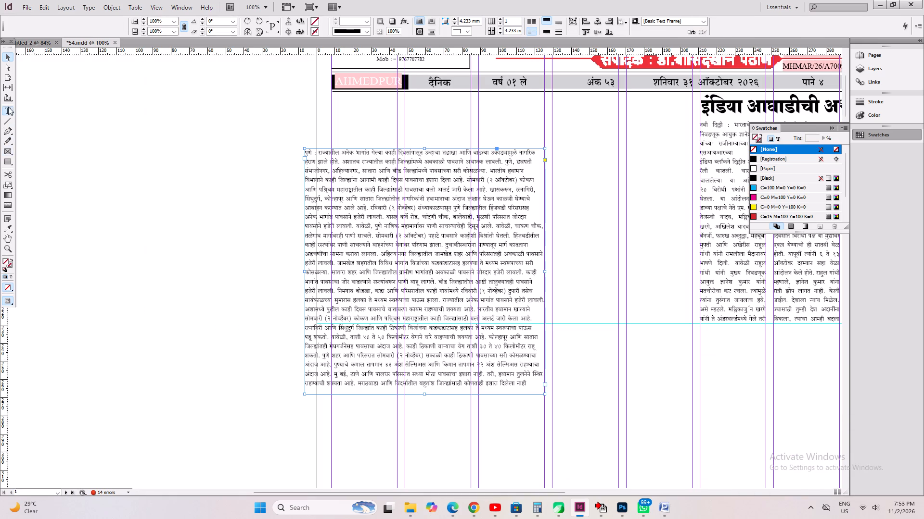
{"action": "left_click", "coordinate": [341, 222]}
{"action": "key", "text": "ctrl+a"}
{"action": "key", "text": "ctrl+x"}
{"action": "left_click_drag", "start_coordinate": [326, 373], "coordinate": [283, 146]}
{"action": "left_click_drag", "start_coordinate": [283, 347], "coordinate": [258, 180], "text": "alt"}
{"action": "left_click_drag", "start_coordinate": [311, 400], "coordinate": [288, 226], "text": "alt"}
{"action": "left_click", "coordinate": [330, 403]}
{"action": "key", "text": "ctrl+a"}
{"action": "key", "text": "ctrl+v"}
{"action": "key", "text": "ctrl+s"}
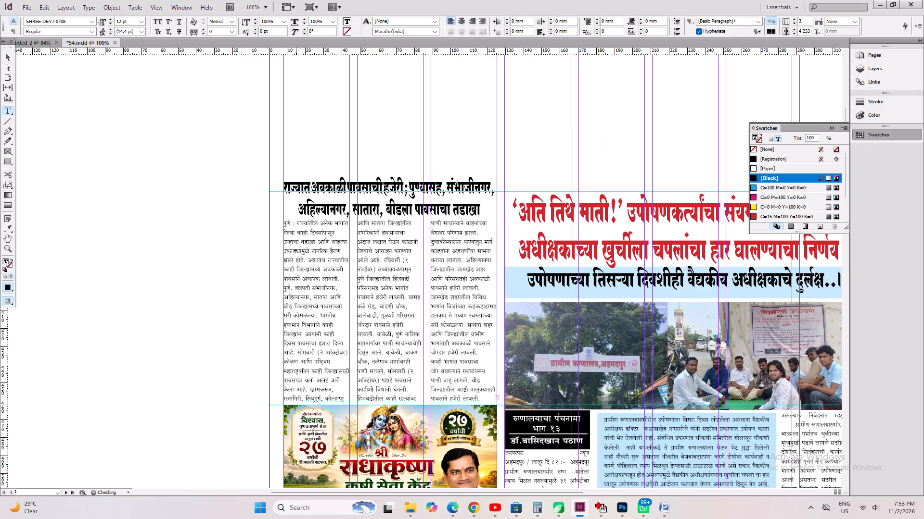
Justify all of the rain story body text with last lines aligned left, check the columns up close, and save.
{"action": "key", "text": "ctrl+a"}
{"action": "key", "text": "ctrl+shift+h"}
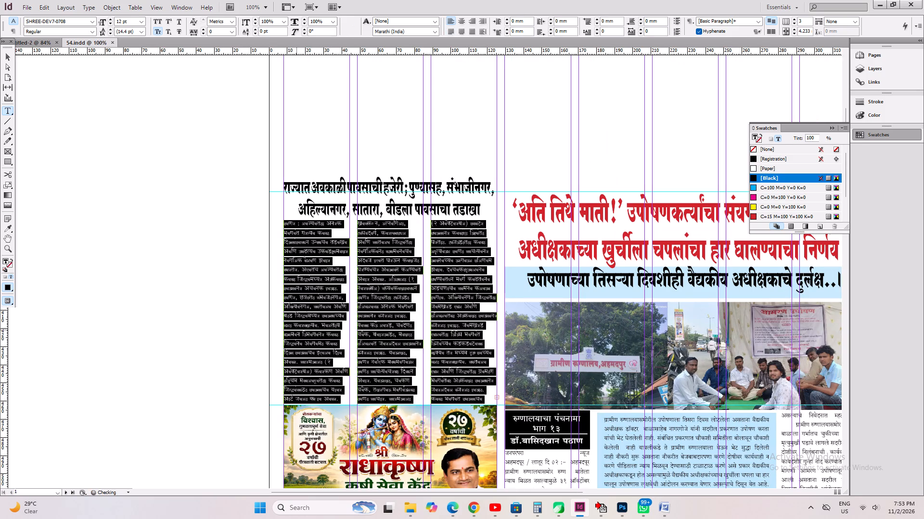
{"action": "key", "text": "ctrl+shift+j"}
{"action": "key", "text": "ctrl+shift+h"}
{"action": "key", "text": "ctrl+shift+j"}
{"action": "key", "text": "ctrl+2"}
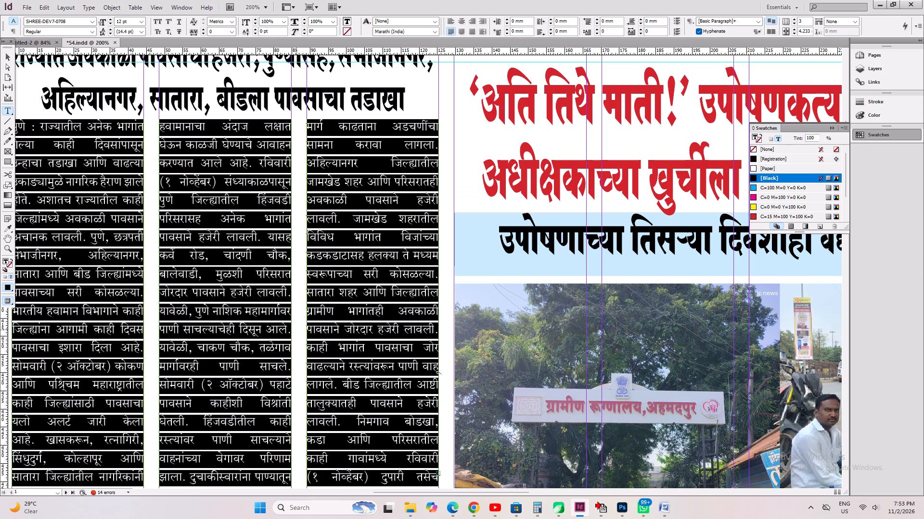
{"action": "left_click_drag", "start_coordinate": [298, 275], "coordinate": [571, 305], "text": "alt"}
{"action": "left_click_drag", "start_coordinate": [509, 370], "coordinate": [473, 227], "text": "alt"}
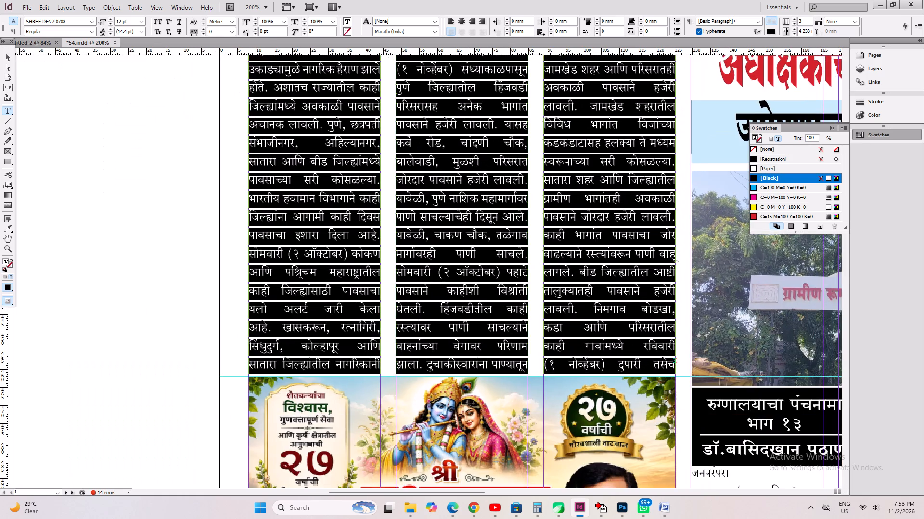
{"action": "left_click_drag", "start_coordinate": [466, 241], "coordinate": [432, 408], "text": "alt"}
{"action": "key", "text": "ctrl+0"}
{"action": "key", "text": "ctrl+s"}
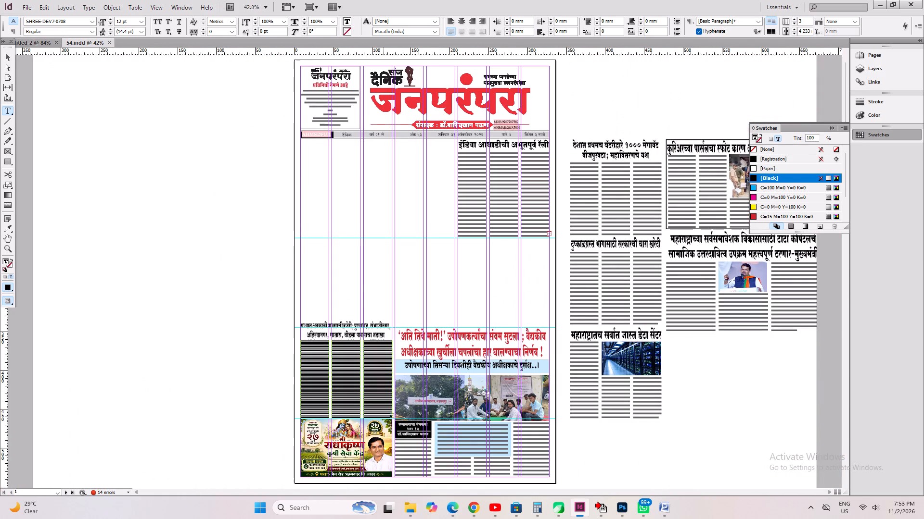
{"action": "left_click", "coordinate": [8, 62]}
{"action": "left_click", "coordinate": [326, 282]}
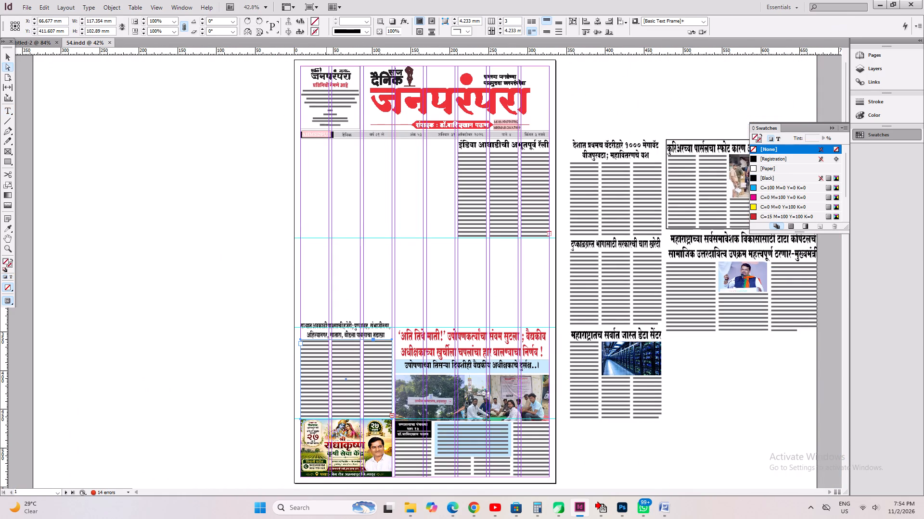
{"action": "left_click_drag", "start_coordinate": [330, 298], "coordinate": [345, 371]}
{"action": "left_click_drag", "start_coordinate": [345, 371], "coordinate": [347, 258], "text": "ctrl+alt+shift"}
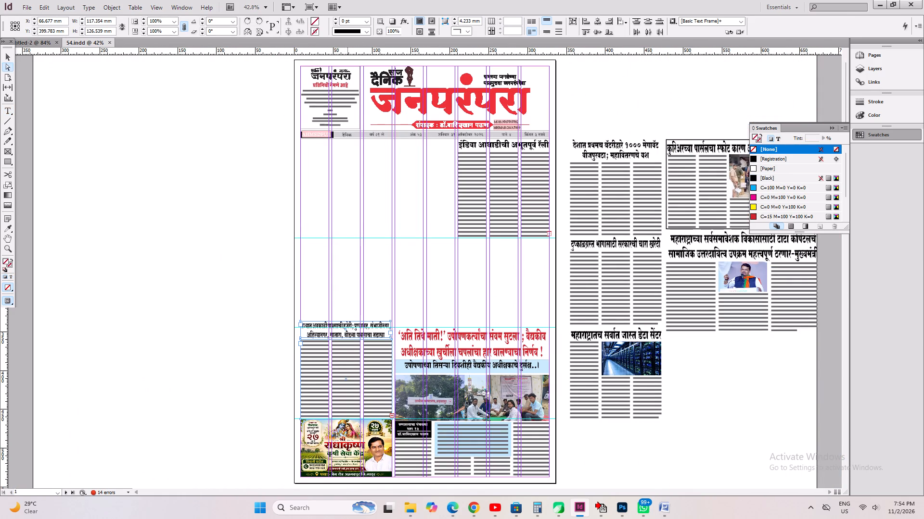
Duplicate the rain headline and body frames together into the empty three-column space directly above the rain story.
{"action": "left_click", "coordinate": [7, 58]}
{"action": "left_click", "coordinate": [286, 264]}
{"action": "left_click", "coordinate": [218, 237]}
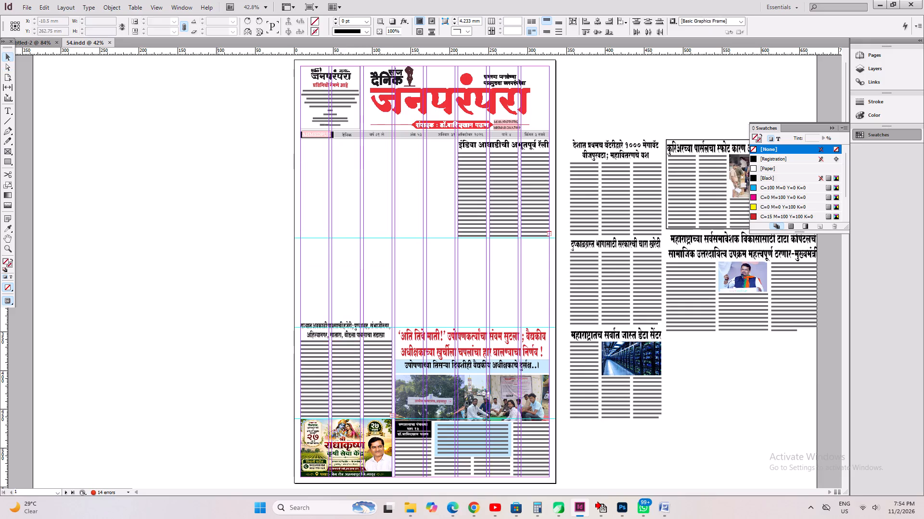
{"action": "left_click_drag", "start_coordinate": [264, 298], "coordinate": [349, 400]}
{"action": "left_click_drag", "start_coordinate": [350, 400], "coordinate": [348, 304], "text": "ctrl+alt+shift"}
{"action": "key", "text": "Up"}
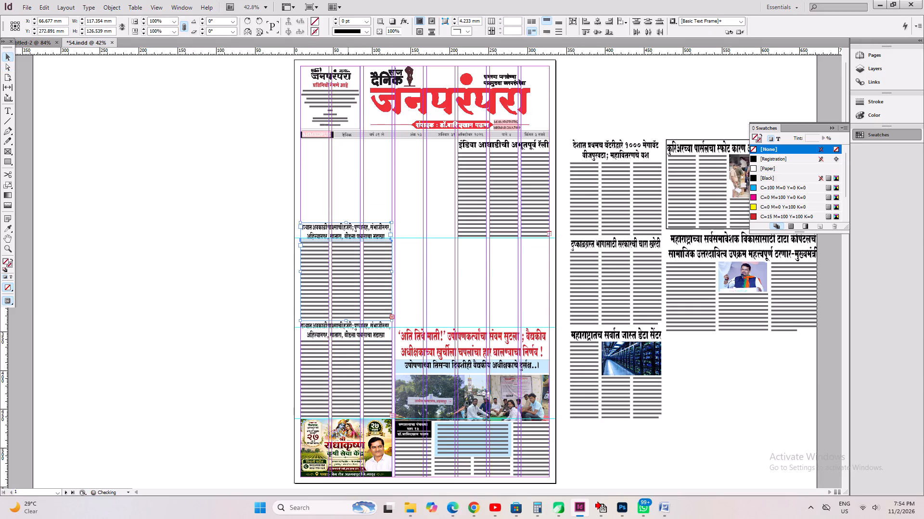
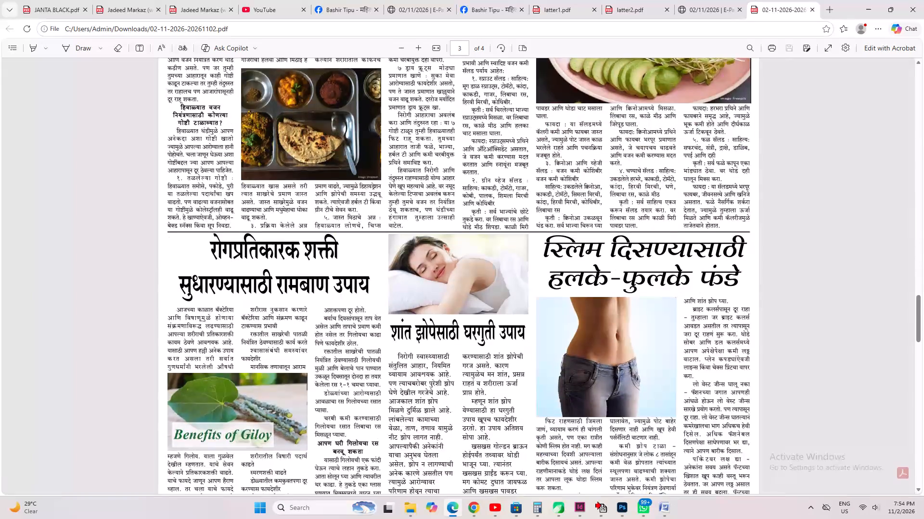
Look through the 02-11-2026 newspaper PDF from page 3 onto page 4 to examine its news stories and layout.
{"action": "scroll", "coordinate": [460, 398], "scroll_direction": "down", "scroll_amount": 16}
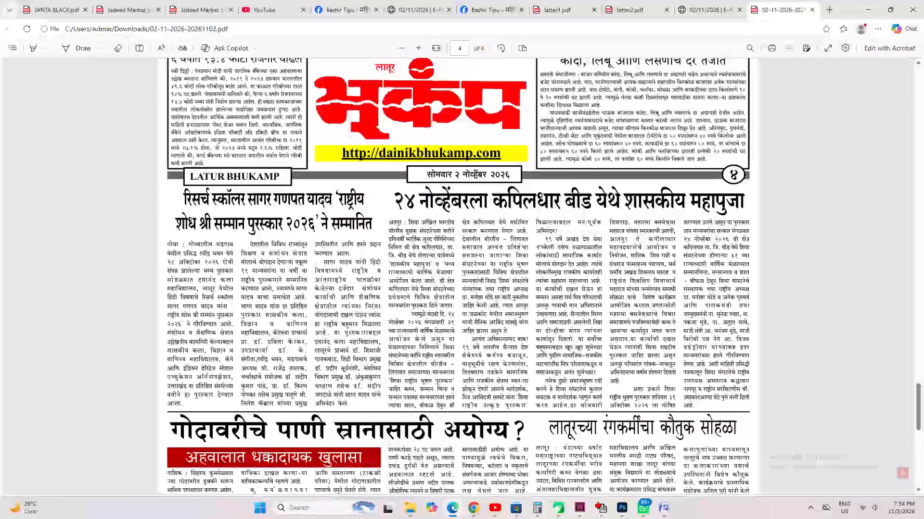
{"action": "scroll", "coordinate": [347, 362], "scroll_direction": "down", "scroll_amount": 1}
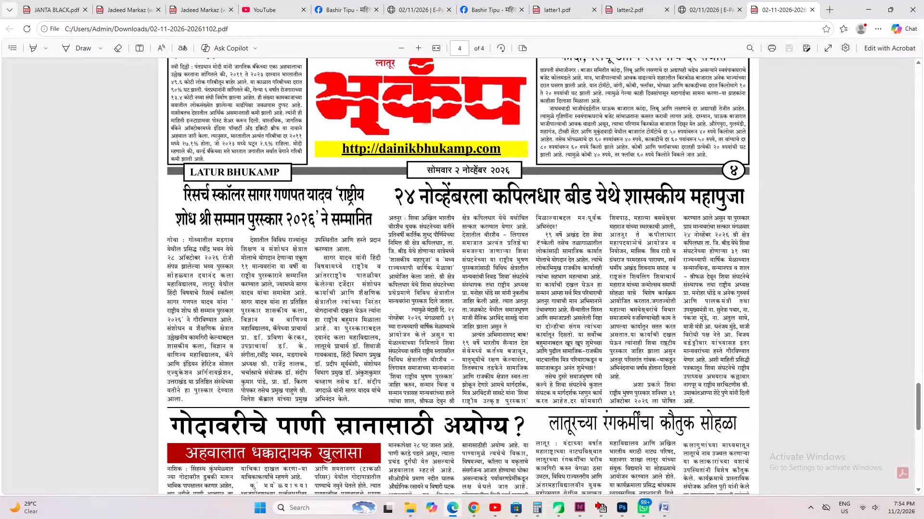
Copy the Godavari water headline "गोदावरीचे पाणी स्नानासाठी अयोग्य ?" from page 4 of the newspaper PDF.
{"action": "scroll", "coordinate": [347, 362], "scroll_direction": "down", "scroll_amount": 2}
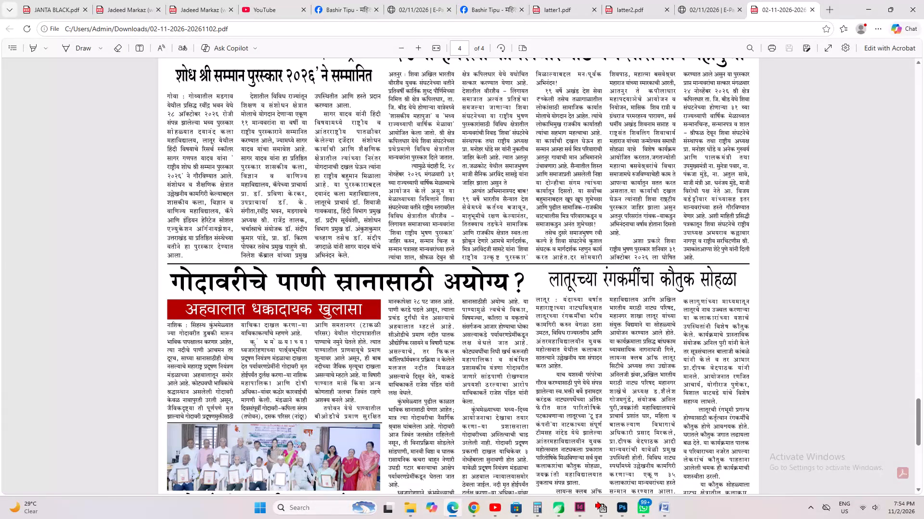
{"action": "scroll", "coordinate": [347, 362], "scroll_direction": "down", "scroll_amount": 1}
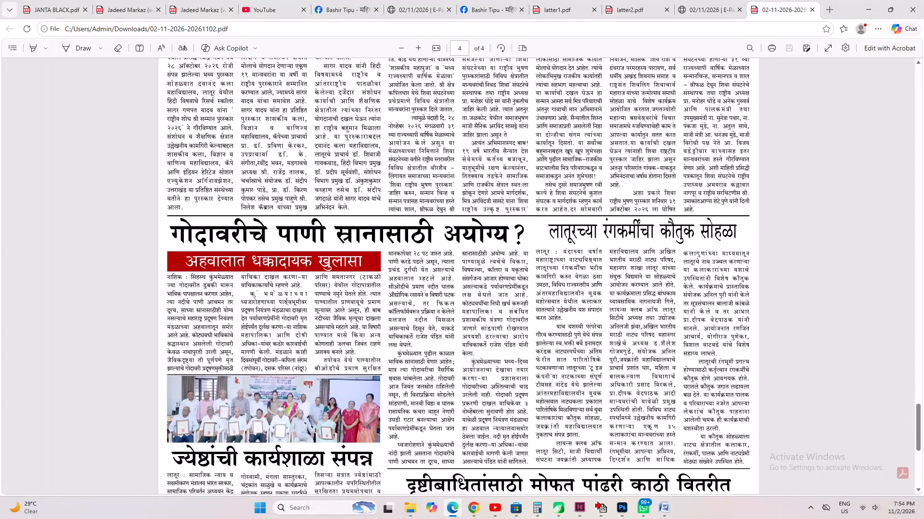
{"action": "left_click", "coordinate": [322, 327]}
{"action": "left_click_drag", "start_coordinate": [165, 229], "coordinate": [496, 229]}
{"action": "left_click", "coordinate": [473, 229]}
{"action": "left_click_drag", "start_coordinate": [529, 234], "coordinate": [392, 265]}
{"action": "left_click", "coordinate": [211, 228]}
{"action": "left_click_drag", "start_coordinate": [175, 232], "coordinate": [515, 238]}
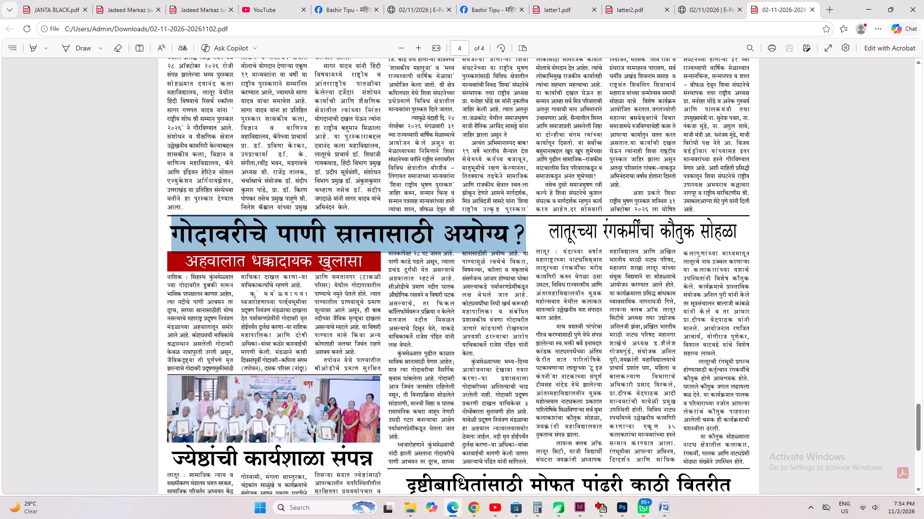
{"action": "key", "text": "ctrl+c"}
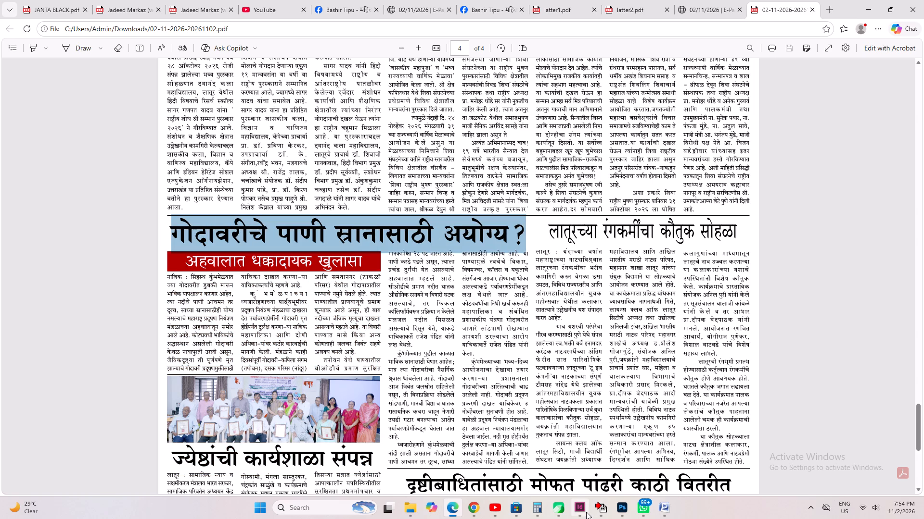
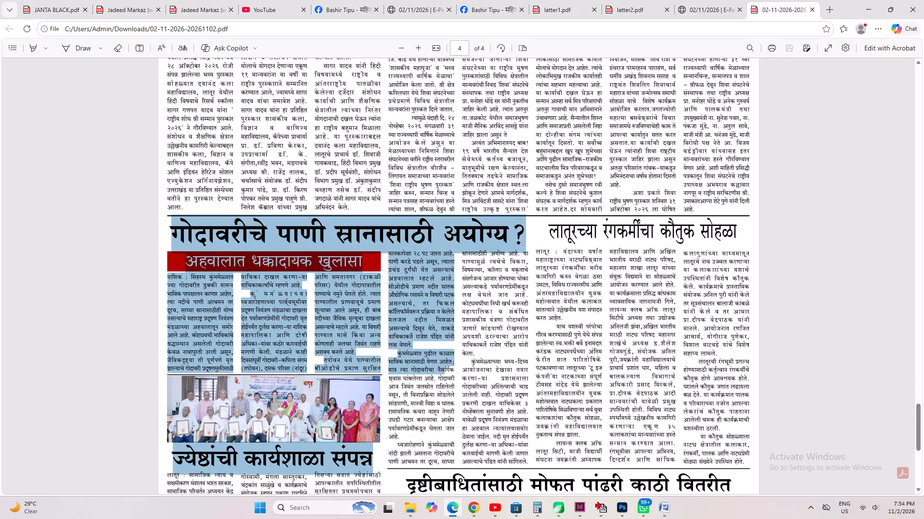
Copy the headline, subheading and opening body columns of the story गोदावरीचे पाणी स्नानासाठी अयोग्य? from page 4 of the PDF.
{"action": "left_click_drag", "start_coordinate": [439, 369], "coordinate": [267, 295]}
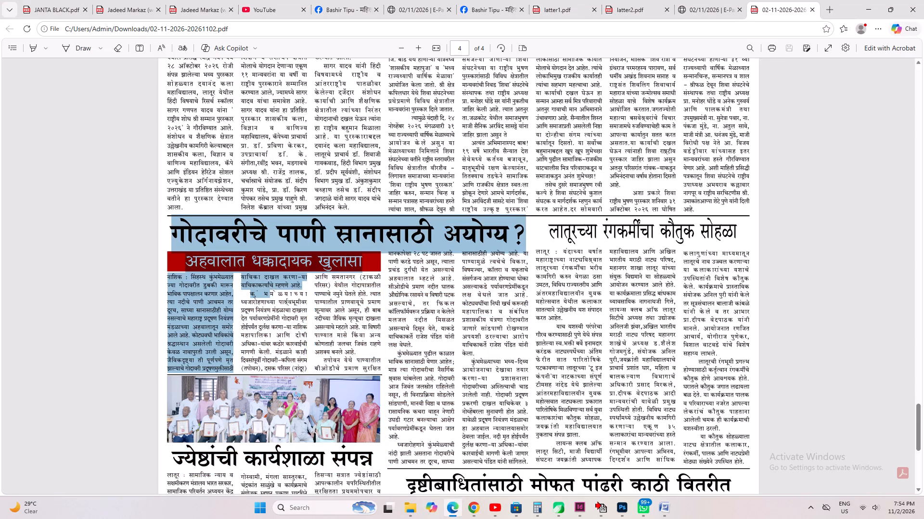
{"action": "left_click_drag", "start_coordinate": [267, 295], "coordinate": [356, 353]}
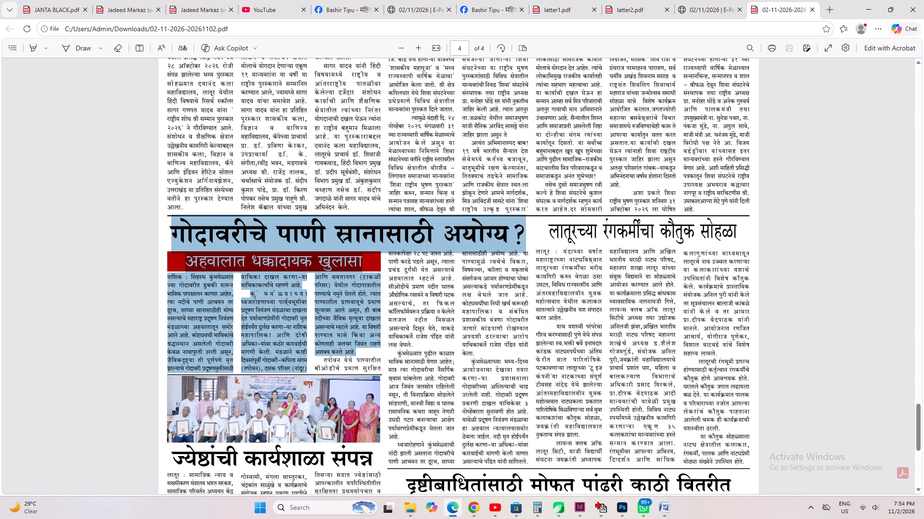
{"action": "right_click", "coordinate": [359, 328]}
{"action": "left_click", "coordinate": [398, 145]}
Switch to Word, paste the copied Godavari story into the blank document, and cut all of its text.
{"action": "left_click", "coordinate": [578, 511]}
{"action": "left_click", "coordinate": [660, 512]}
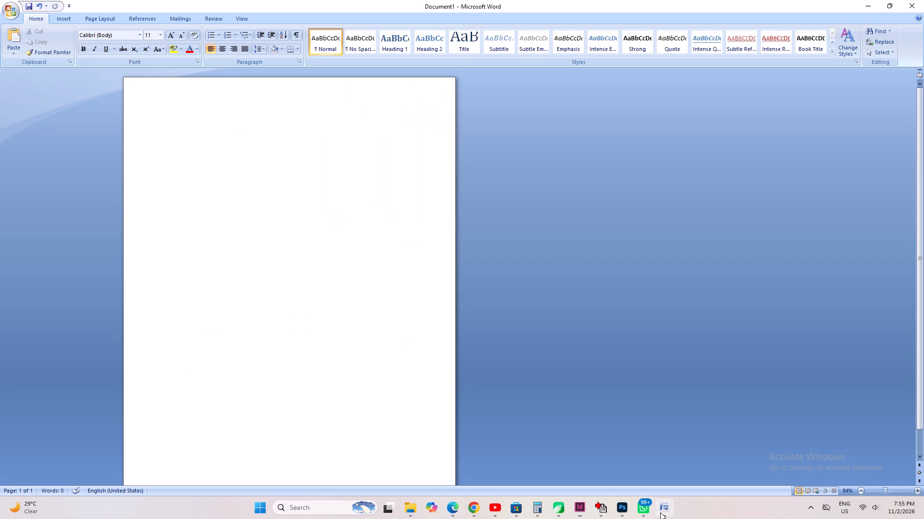
{"action": "key", "text": "ctrl+v"}
{"action": "key", "text": "ctrl+a"}
{"action": "key", "text": "ctrl+x"}
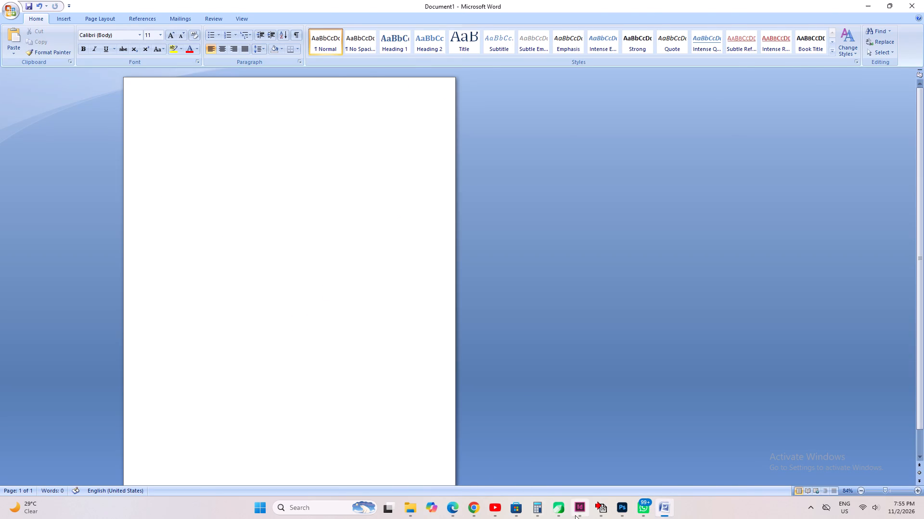
Switch to InDesign and draw a tall empty text frame on the pasteboard beside the outer three-column side of the newspaper page.
{"action": "left_click", "coordinate": [575, 515]}
{"action": "left_click", "coordinate": [164, 233]}
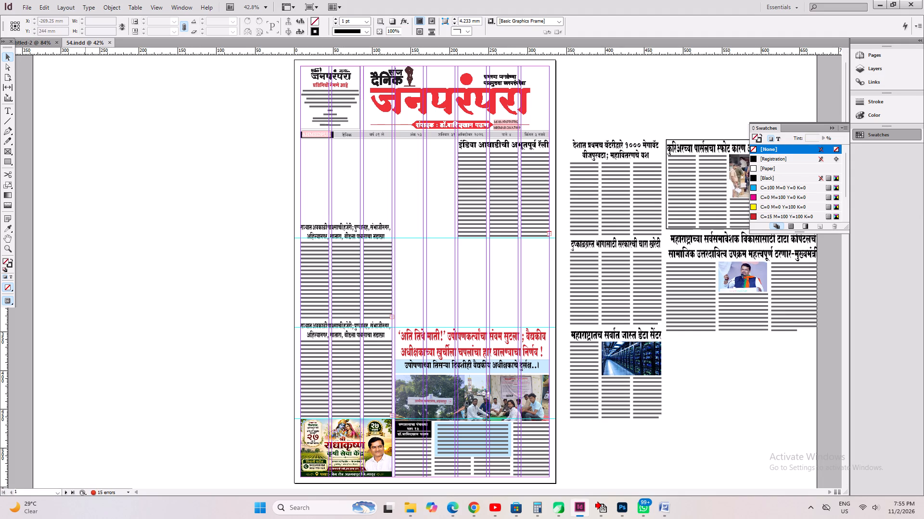
{"action": "left_click_drag", "start_coordinate": [4, 110], "coordinate": [9, 116]}
{"action": "left_click_drag", "start_coordinate": [121, 217], "coordinate": [229, 424]}
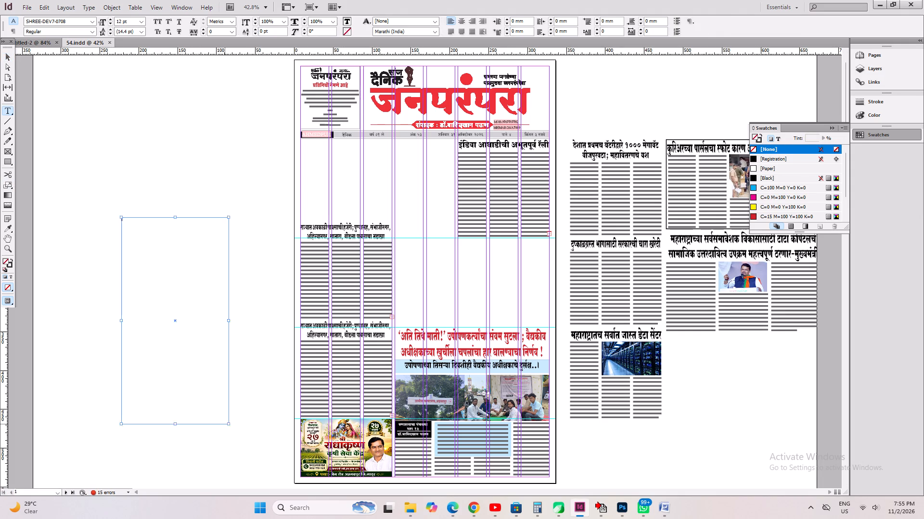
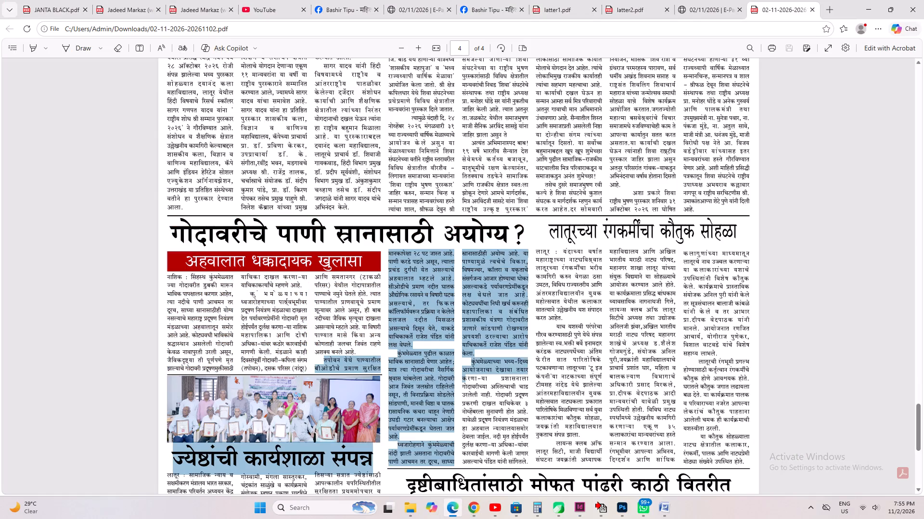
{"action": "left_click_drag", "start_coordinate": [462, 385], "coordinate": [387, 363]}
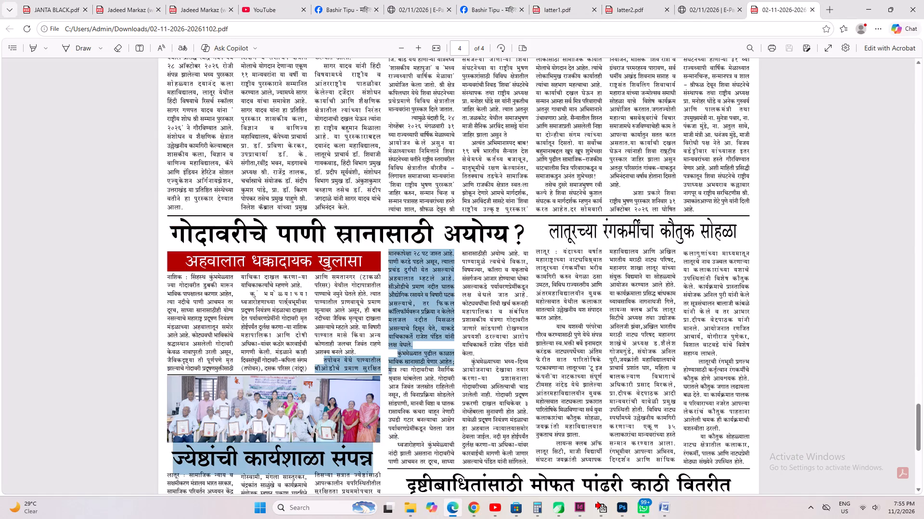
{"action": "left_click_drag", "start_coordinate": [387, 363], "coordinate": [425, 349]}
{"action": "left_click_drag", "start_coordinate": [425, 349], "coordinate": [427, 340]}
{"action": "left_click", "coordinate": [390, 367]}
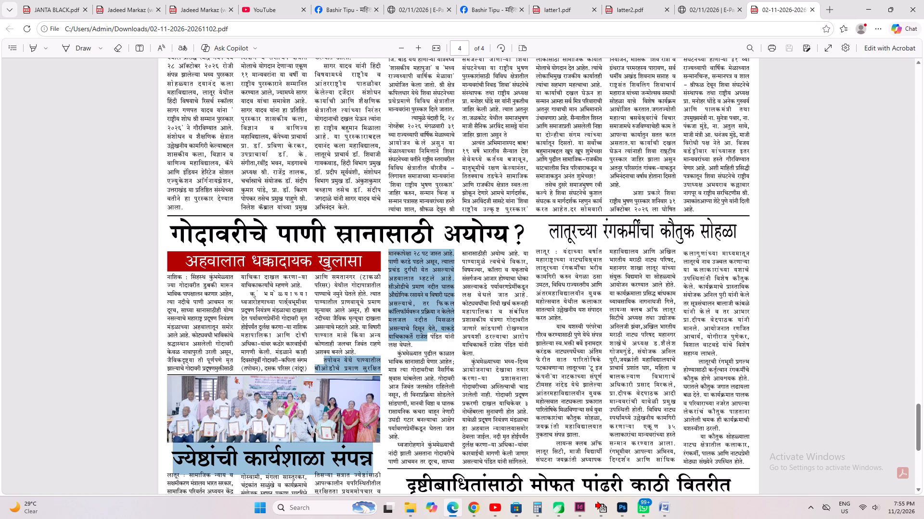
Carry the two lines starting "तपोवन येथे" in the PDF's Godavari water story through Word to the end of the pasteboard text in 54.indd, and save.
{"action": "left_click_drag", "start_coordinate": [321, 360], "coordinate": [379, 368]}
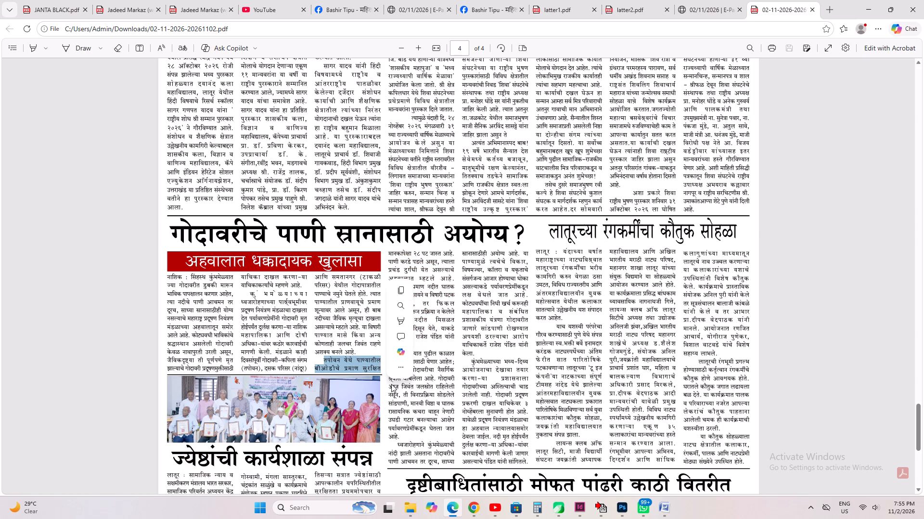
{"action": "key", "text": "ctrl+c"}
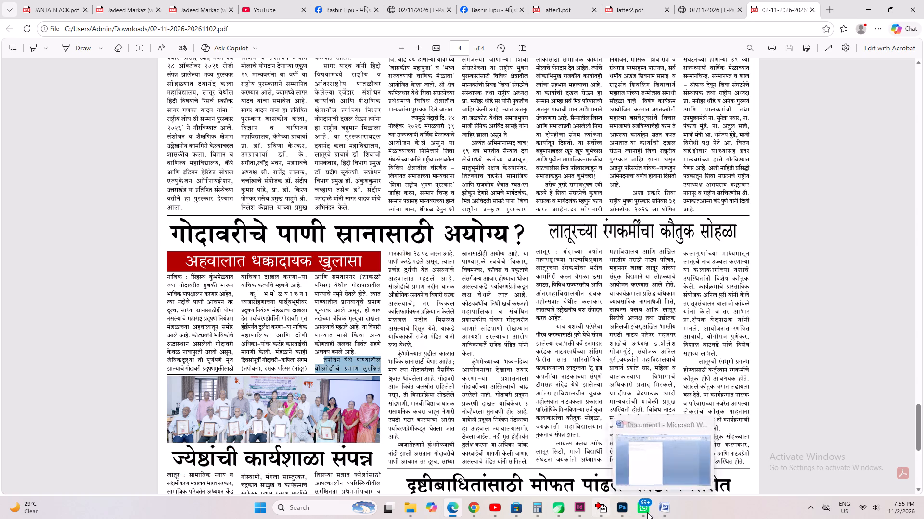
{"action": "left_click", "coordinate": [667, 508]}
{"action": "key", "text": "ctrl+v"}
{"action": "key", "text": "ctrl+a"}
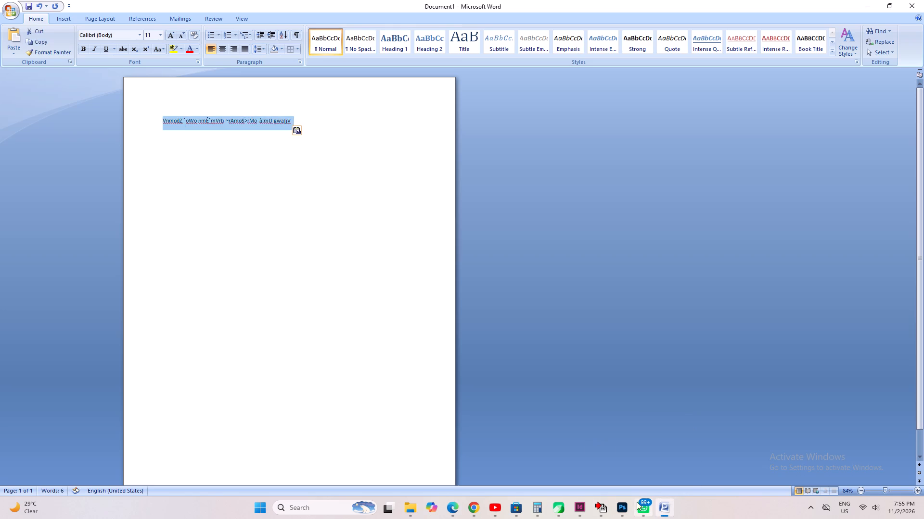
{"action": "key", "text": "ctrl+x"}
{"action": "left_click", "coordinate": [585, 500]}
{"action": "key", "text": "ctrl+v"}
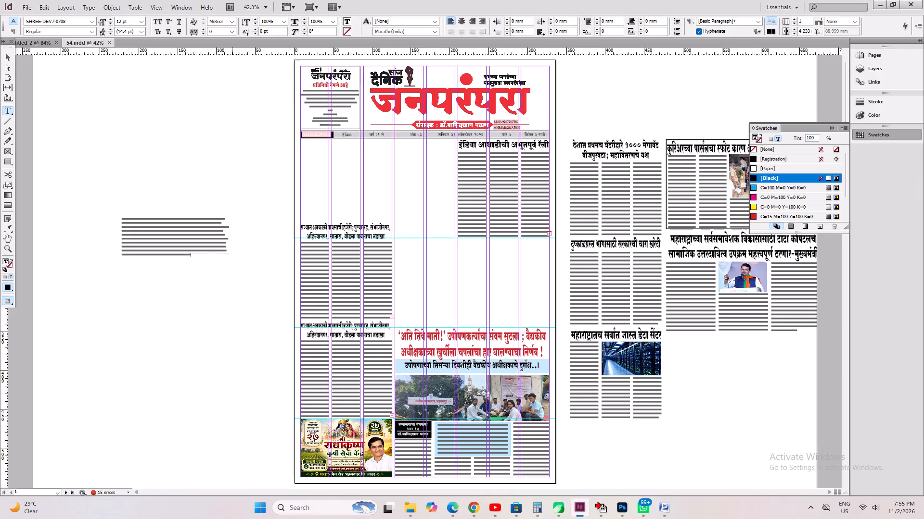
{"action": "key", "text": "ctrl+s"}
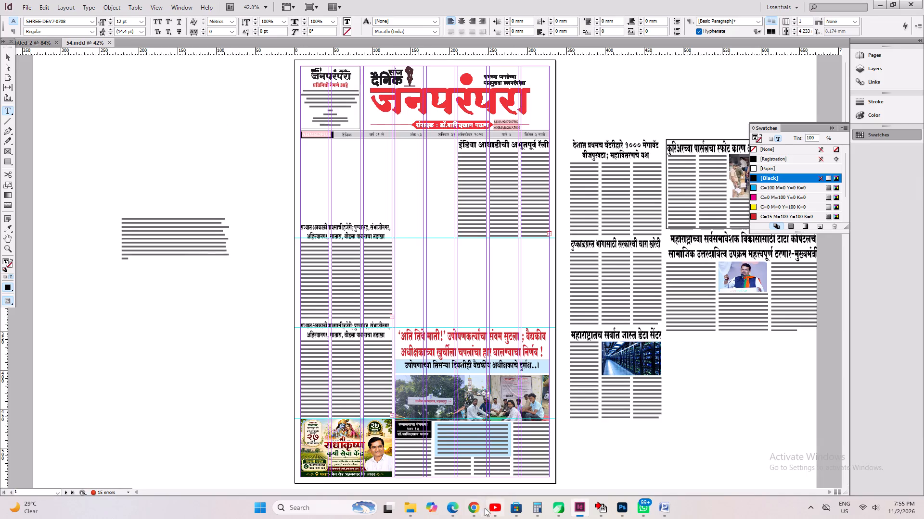
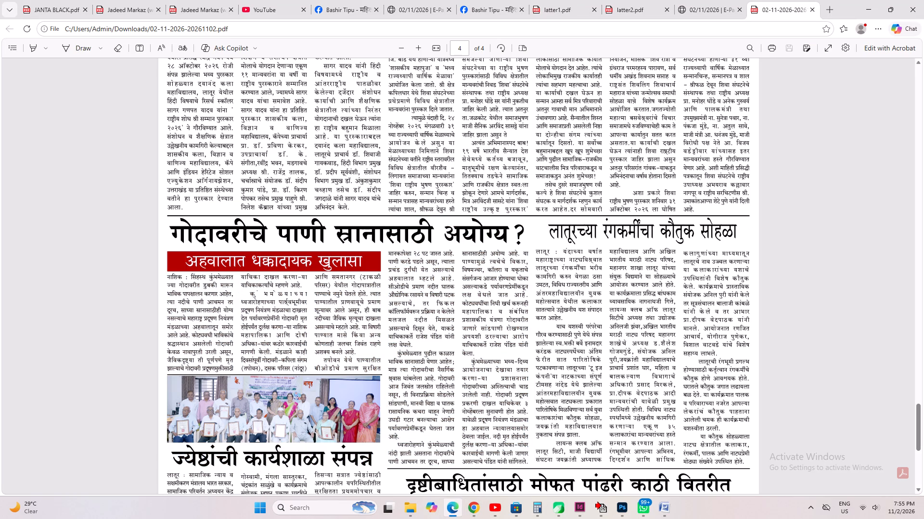
Copy the last two body-text columns of the Godavari water story on page 4 and switch to the blank Word document.
{"action": "left_click_drag", "start_coordinate": [387, 254], "coordinate": [523, 435]}
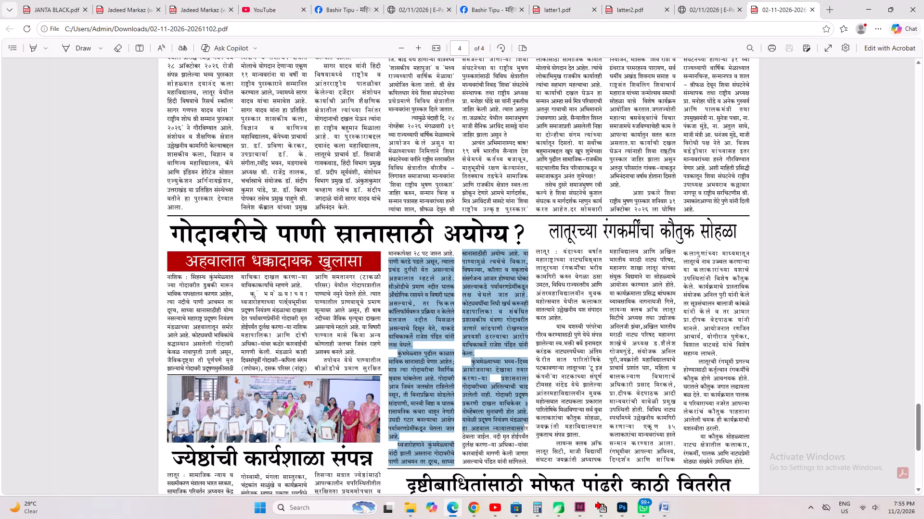
{"action": "left_click_drag", "start_coordinate": [523, 435], "coordinate": [529, 463]}
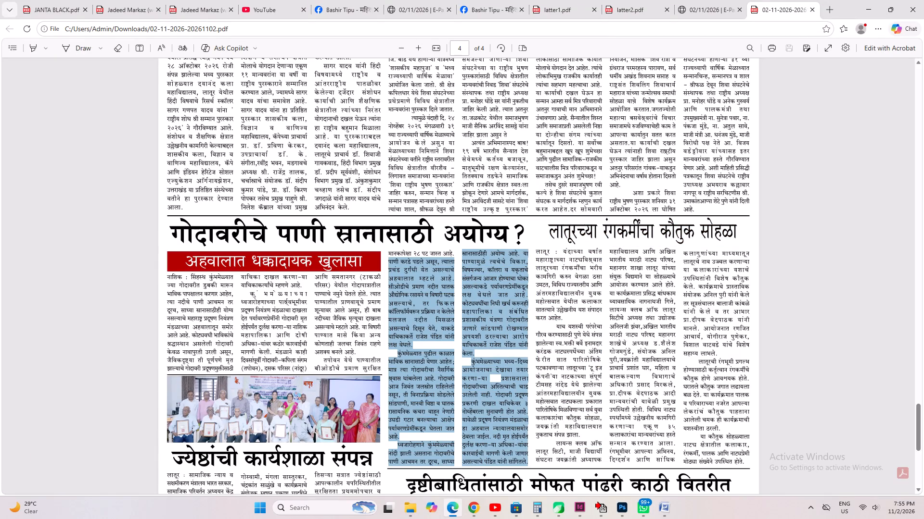
{"action": "left_click", "coordinate": [507, 438]}
{"action": "left_click_drag", "start_coordinate": [527, 460], "coordinate": [415, 335]}
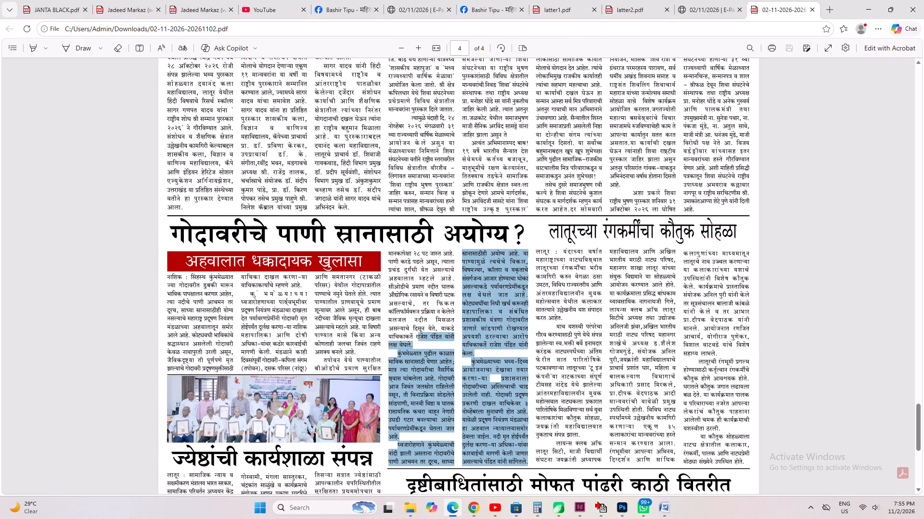
{"action": "left_click_drag", "start_coordinate": [415, 335], "coordinate": [386, 253]}
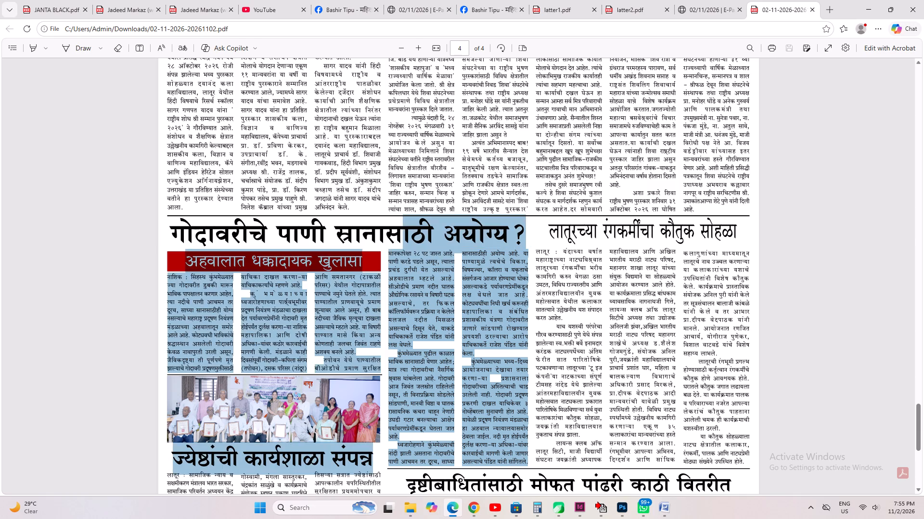
{"action": "left_click_drag", "start_coordinate": [386, 253], "coordinate": [387, 253]}
{"action": "left_click_drag", "start_coordinate": [387, 253], "coordinate": [388, 253]}
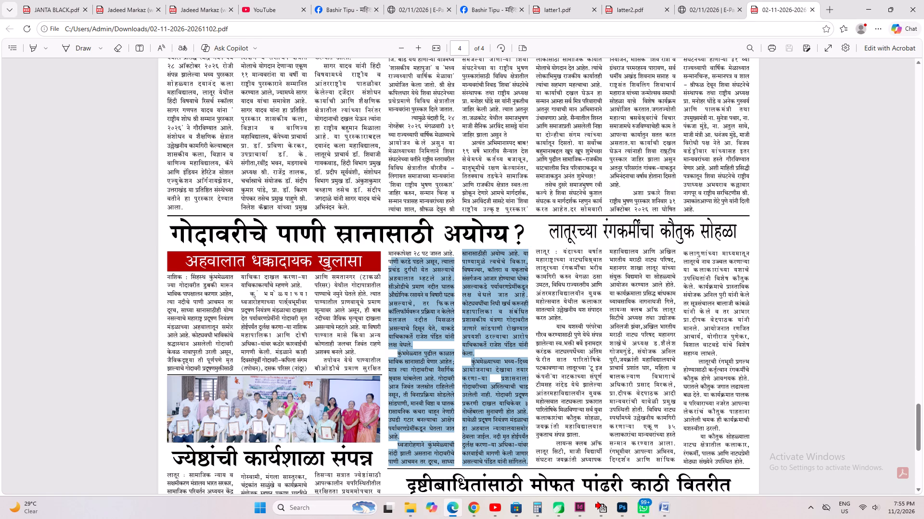
{"action": "left_click_drag", "start_coordinate": [388, 253], "coordinate": [394, 253]}
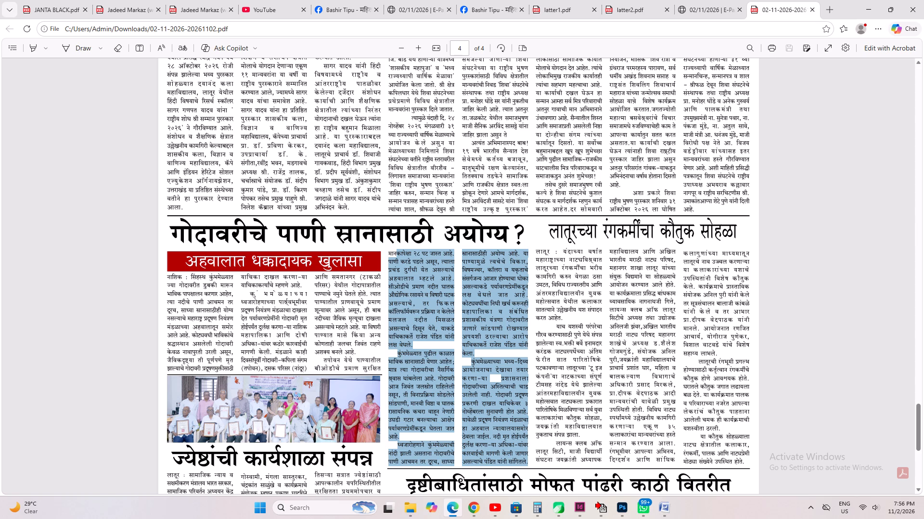
{"action": "key", "text": "ctrl+c"}
{"action": "left_click", "coordinate": [663, 507]}
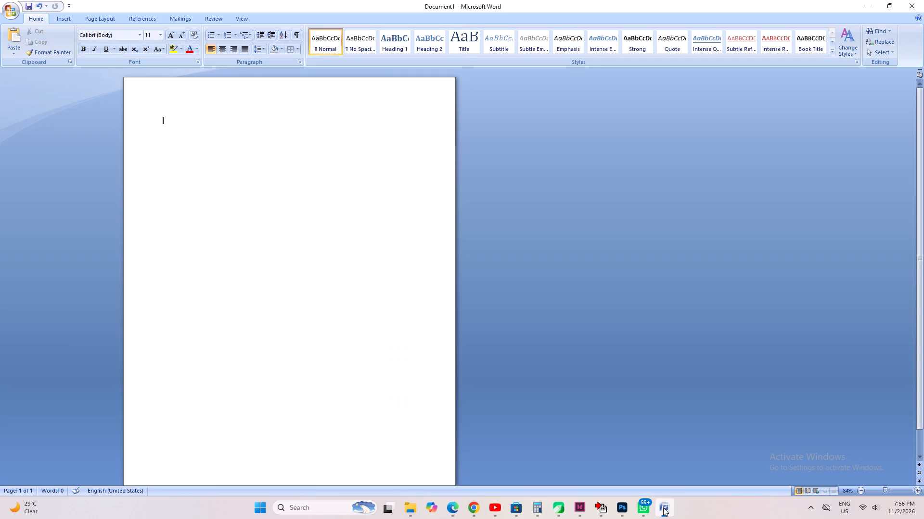
Paste the copied news text into the blank Word document, and cut all of it back out.
{"action": "key", "text": "ctrl+v"}
{"action": "key", "text": "ctrl+a"}
{"action": "key", "text": "ctrl+x"}
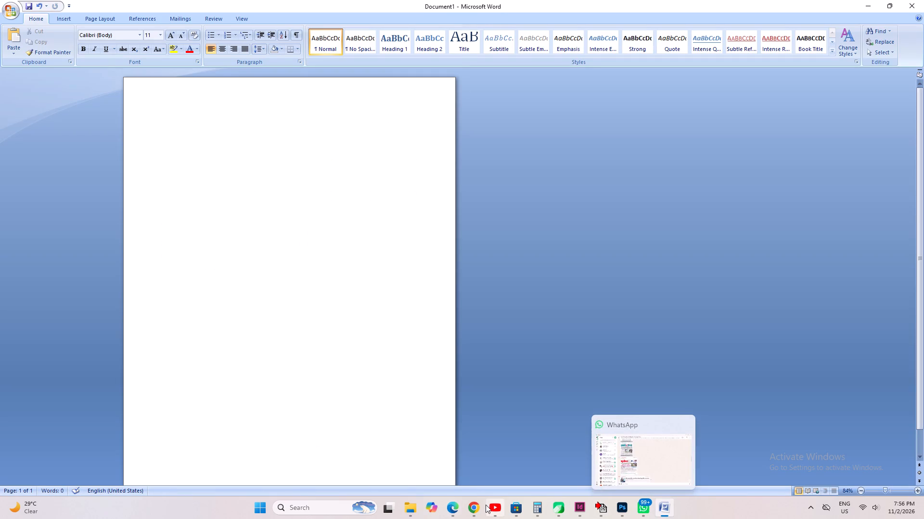
In InDesign, replace the pasteboard text frame's content with the cut Godavari story and justify the text.
{"action": "left_click", "coordinate": [578, 517]}
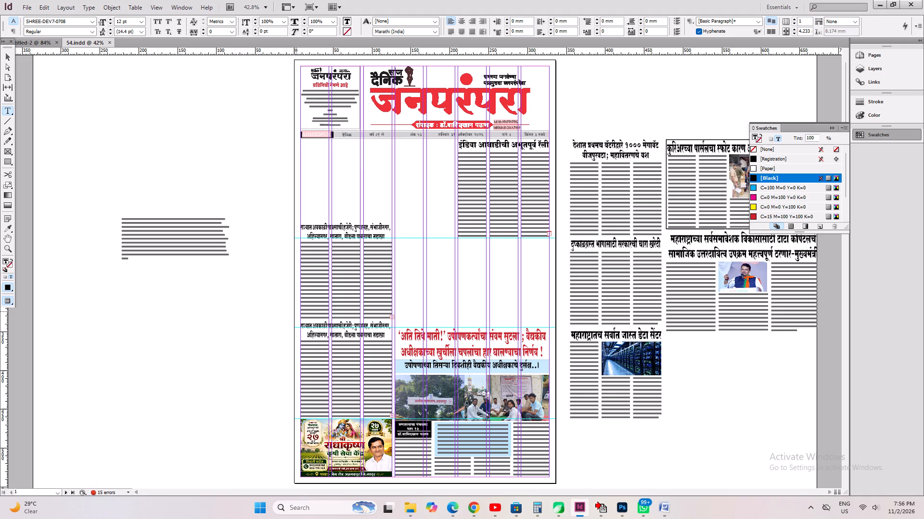
{"action": "key", "text": "ctrl+v"}
{"action": "key", "text": "ctrl+a"}
{"action": "key", "text": "ctrl+shift+j"}
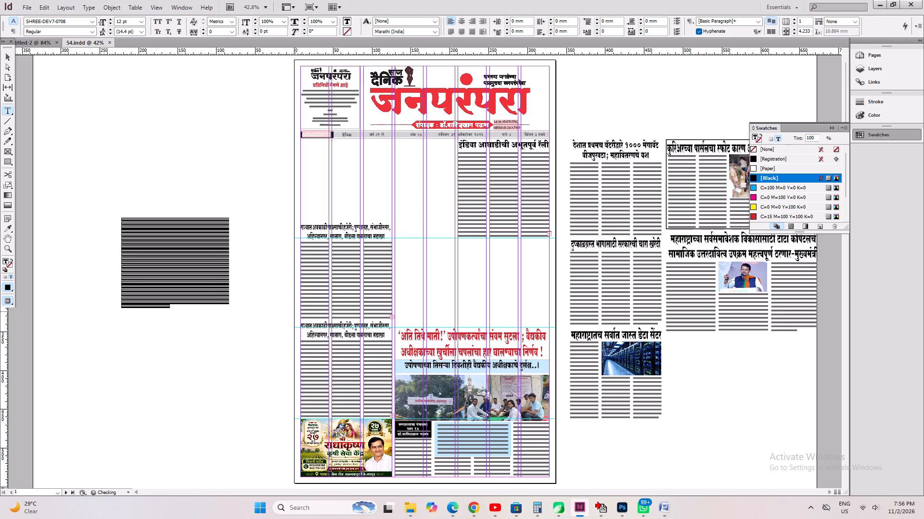
{"action": "key", "text": "ctrl+x"}
{"action": "key", "text": "ctrl+z"}
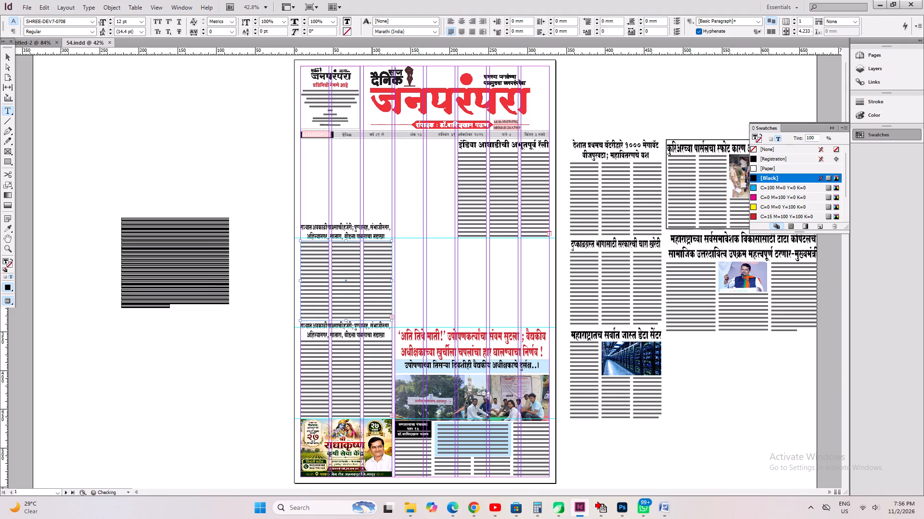
Cut the opening sentence "गोदावरीचे पाणी स्नानासाठी अयोग्य?" from the story on the pasteboard.
{"action": "key", "text": "ctrl+1"}
{"action": "left_click_drag", "start_coordinate": [377, 249], "coordinate": [384, 307], "text": "alt"}
{"action": "left_click", "coordinate": [303, 251]}
{"action": "key", "text": "ctrl+2"}
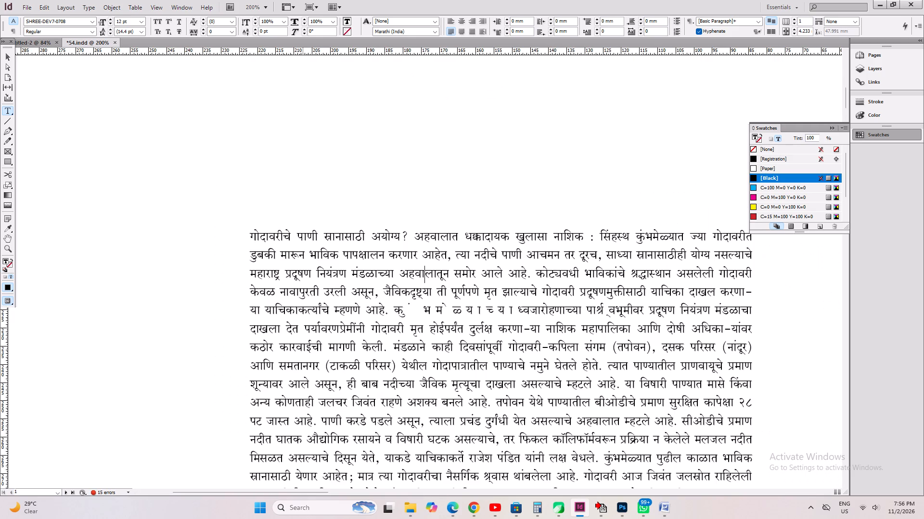
{"action": "left_click_drag", "start_coordinate": [411, 240], "coordinate": [400, 188]}
{"action": "key", "text": "ctrl+x"}
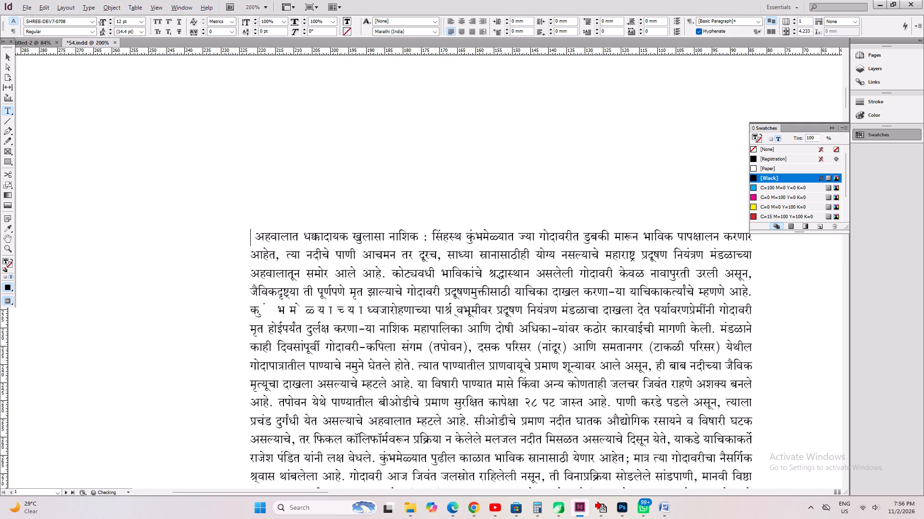
Replace the upper duplicated rain-story headline on page 1 with the cut "गोदावरीचे पाणी स्नानासाठी अयोग्य?" text, pasted without its formatting.
{"action": "left_click_drag", "start_coordinate": [541, 266], "coordinate": [110, 267], "text": "alt"}
{"action": "left_click_drag", "start_coordinate": [437, 286], "coordinate": [199, 285], "text": "alt"}
{"action": "left_click", "coordinate": [542, 303]}
{"action": "key", "text": "ctrl+a"}
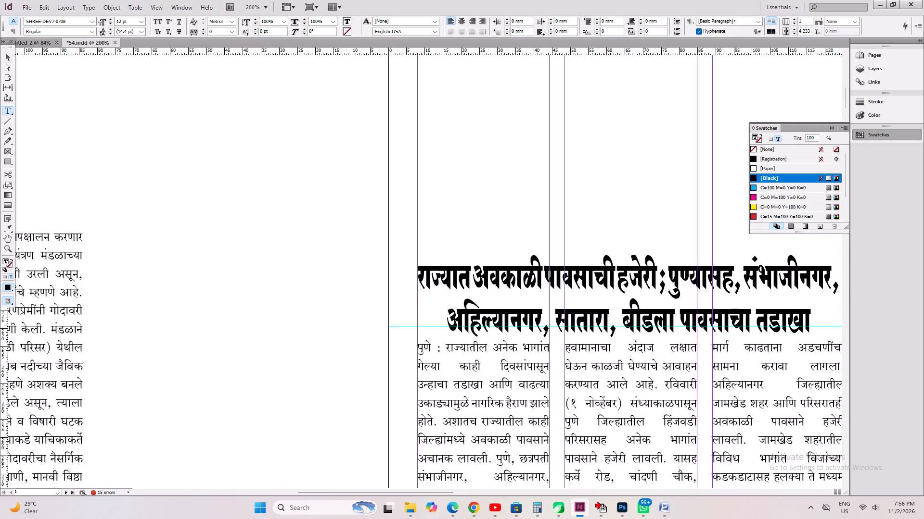
{"action": "left_click", "coordinate": [548, 285], "text": "ctrl"}
{"action": "left_click", "coordinate": [534, 269]}
{"action": "key", "text": "ctrl+a"}
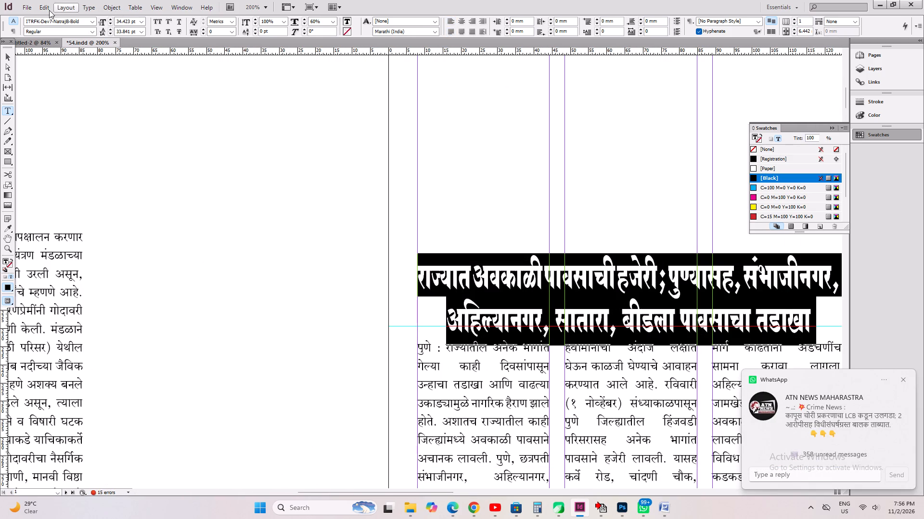
{"action": "left_click", "coordinate": [48, 10]}
{"action": "left_click", "coordinate": [79, 74]}
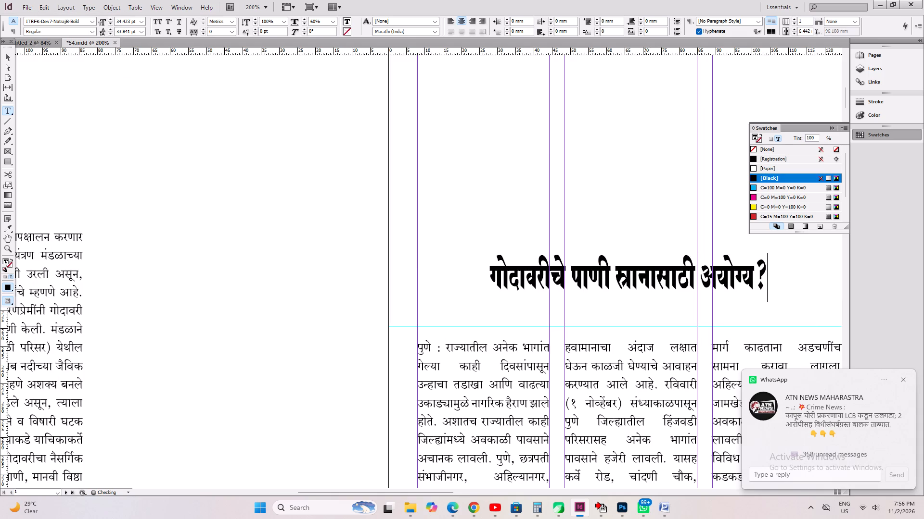
Fit the Godavari headline's text frame to its content.
{"action": "key", "text": "ctrl+a"}
{"action": "key", "text": "ctrl+2"}
{"action": "key", "text": "ctrl+1"}
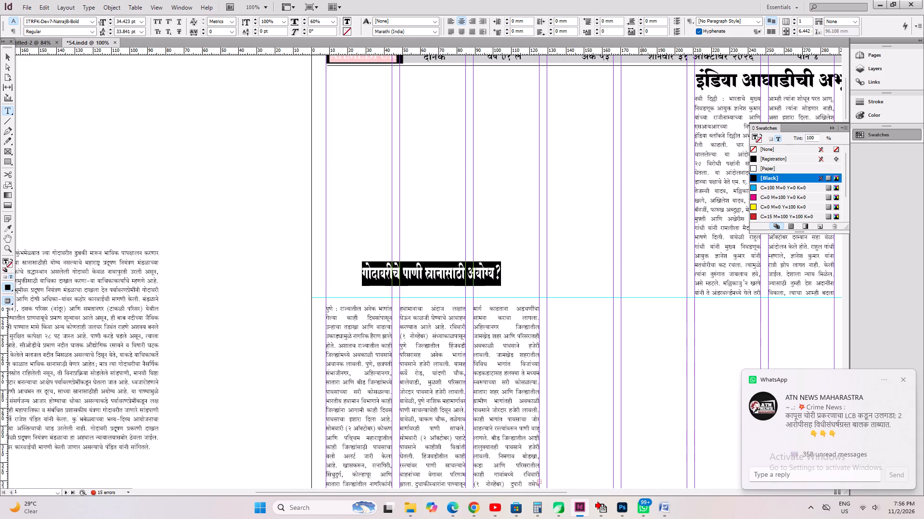
{"action": "key", "text": "ctrl+alt+c"}
Delete the empty text frame overlapping the Godavari headline and the story below it.
{"action": "left_click", "coordinate": [12, 61]}
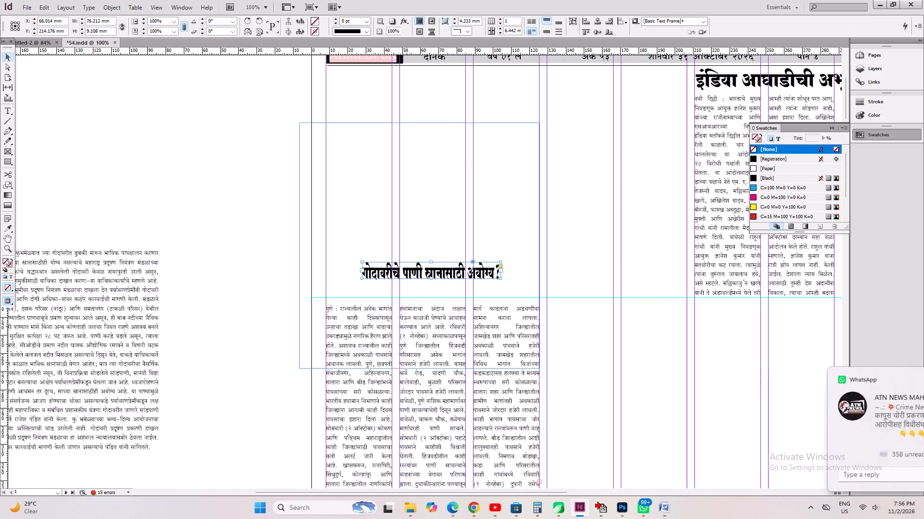
{"action": "left_click", "coordinate": [415, 205]}
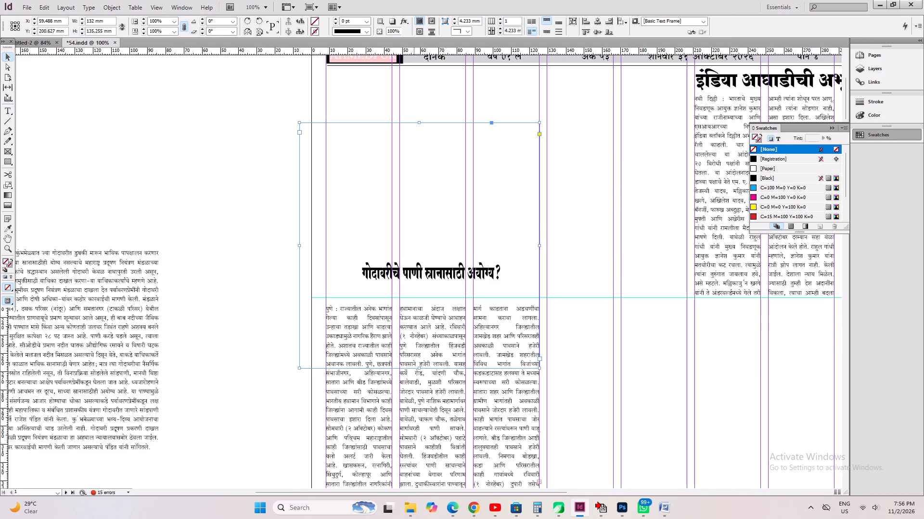
{"action": "key", "text": "Delete"}
Move the Godavari headline to the left margin directly above the story, and scale it across three columns, about 117 mm wide.
{"action": "left_click", "coordinate": [414, 277]}
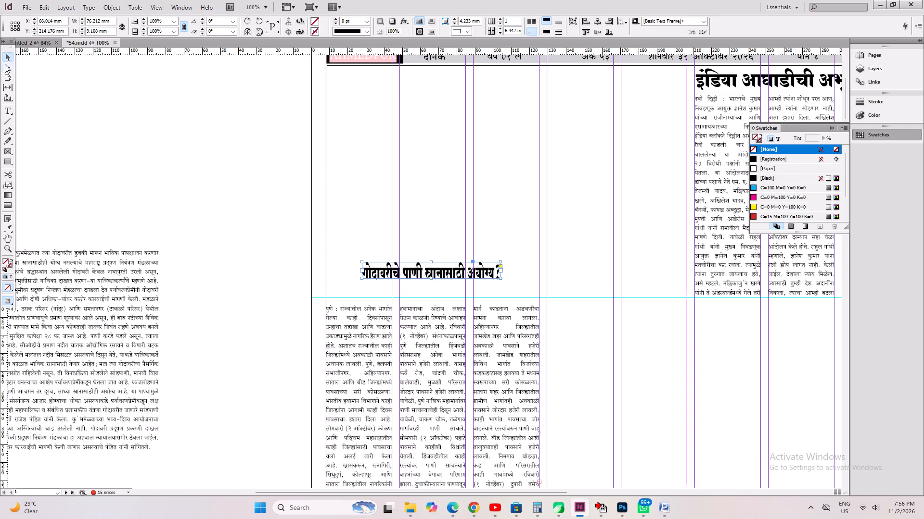
{"action": "left_click", "coordinate": [5, 62]}
{"action": "left_click_drag", "start_coordinate": [400, 272], "coordinate": [363, 294]}
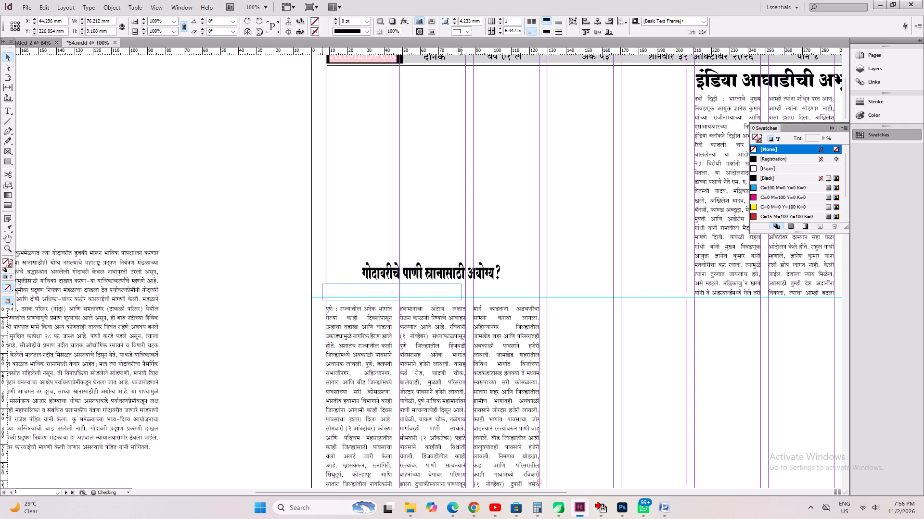
{"action": "left_click_drag", "start_coordinate": [363, 294], "coordinate": [365, 294]}
{"action": "key", "text": "ctrl+2"}
{"action": "key", "text": "space"}
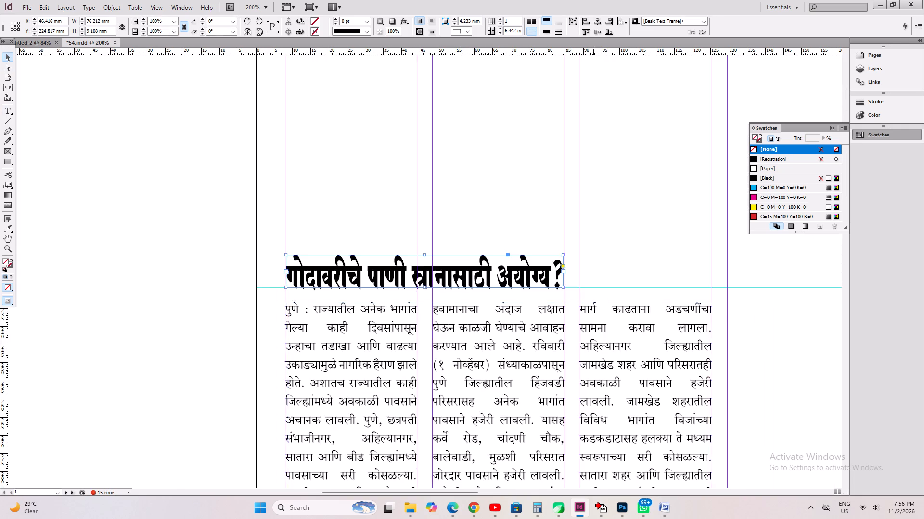
{"action": "left_click_drag", "start_coordinate": [577, 314], "coordinate": [426, 339]}
{"action": "left_click_drag", "start_coordinate": [413, 313], "coordinate": [563, 318], "text": "ctrl"}
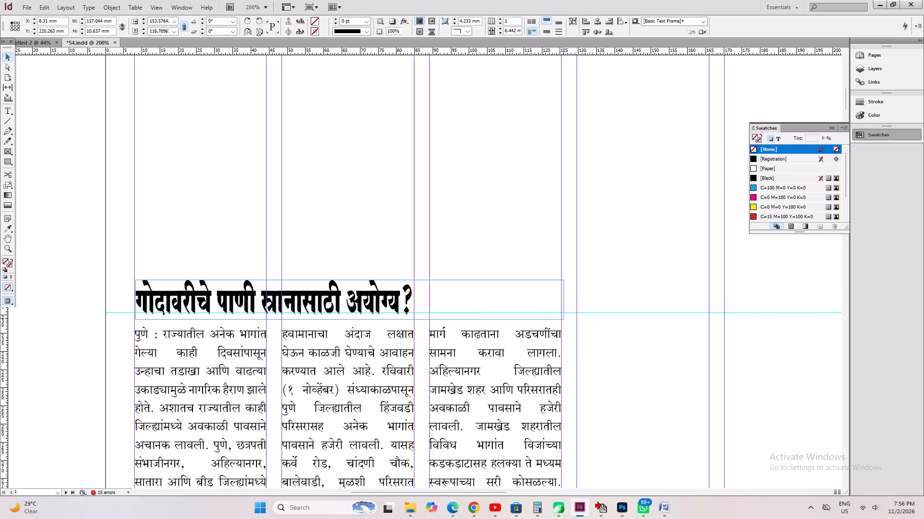
{"action": "left_click_drag", "start_coordinate": [563, 318], "coordinate": [562, 318], "text": "ctrl"}
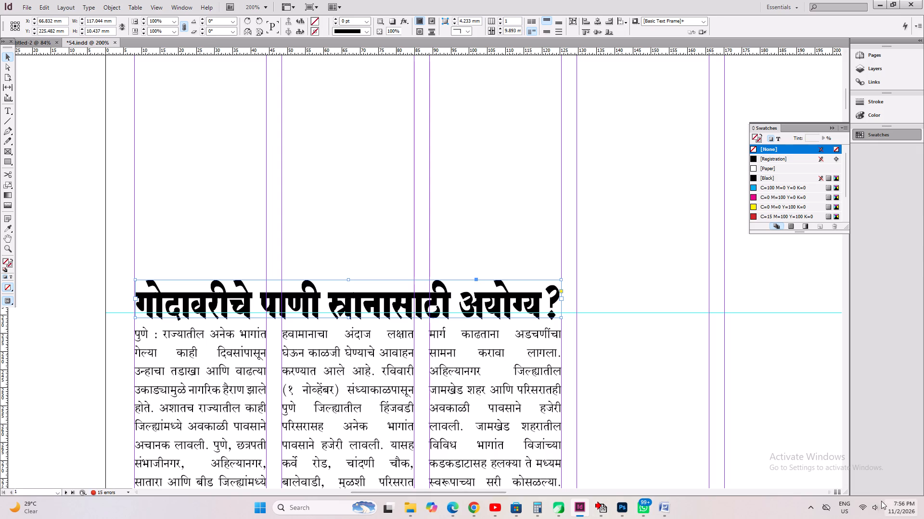
Show the hidden system tray icons.
{"action": "left_click", "coordinate": [813, 511]}
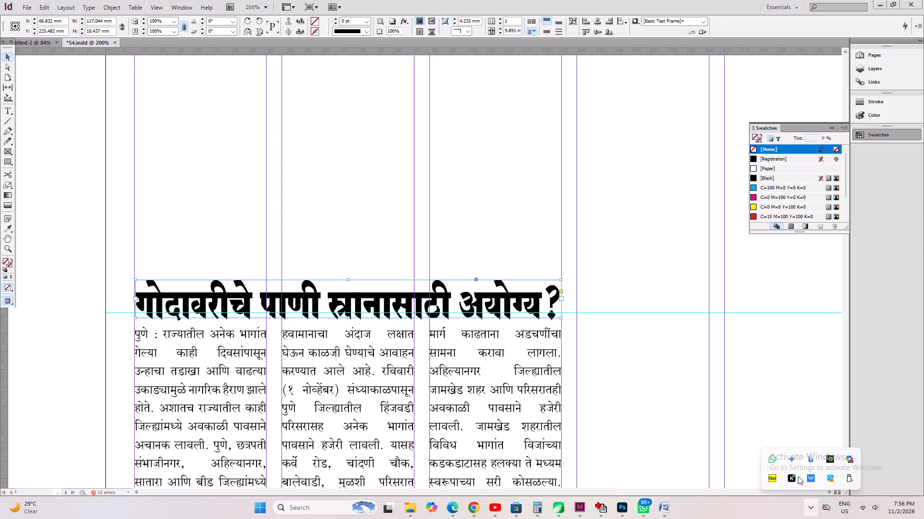
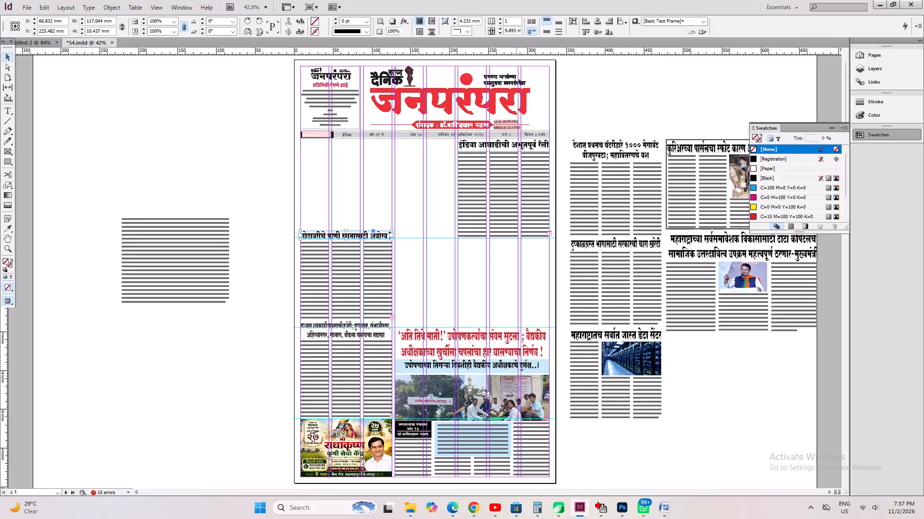
Fit the Godavari story's body text frame on the pasteboard to its content, viewing the layout at 100%.
{"action": "left_click", "coordinate": [159, 250]}
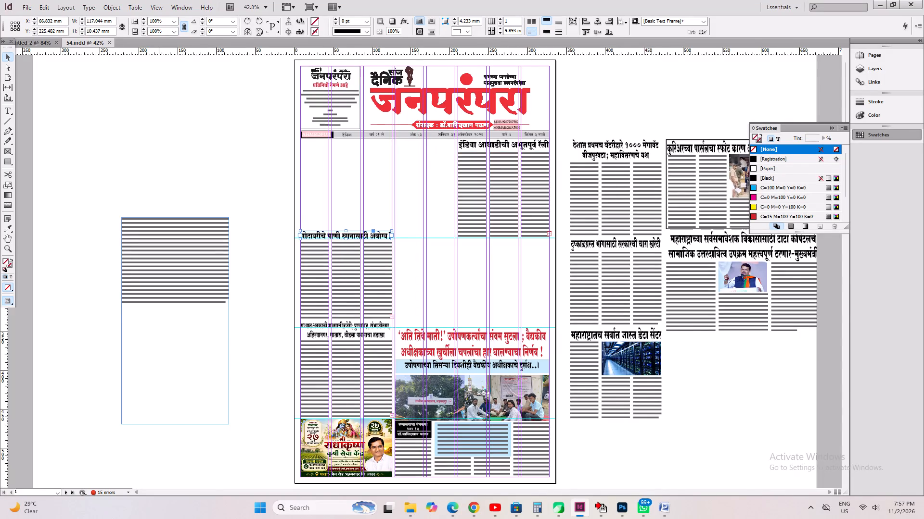
{"action": "key", "text": "ctrl+1"}
{"action": "key", "text": "ctrl+alt+c"}
{"action": "scroll", "coordinate": [427, 301], "scroll_direction": "up", "scroll_amount": 4}
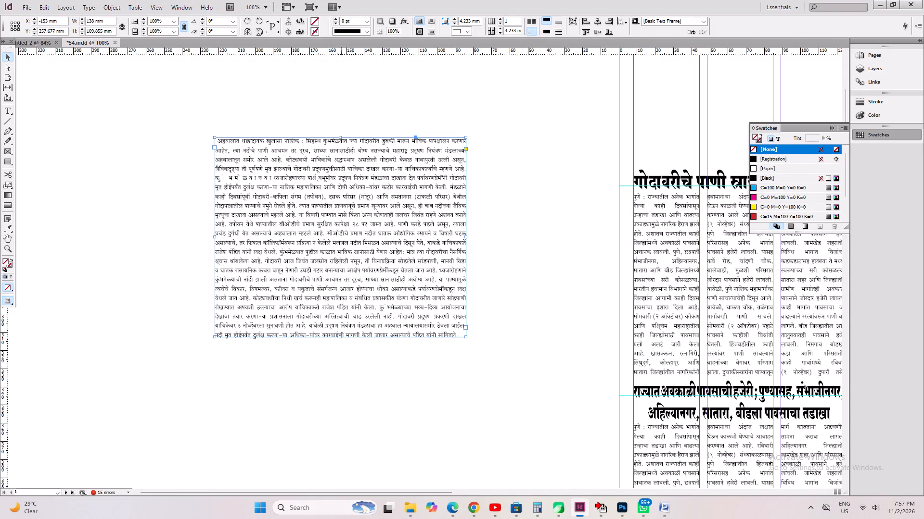
Switch to the Type tool for editing the Godavari story's body text on the pasteboard.
{"action": "left_click", "coordinate": [2, 112]}
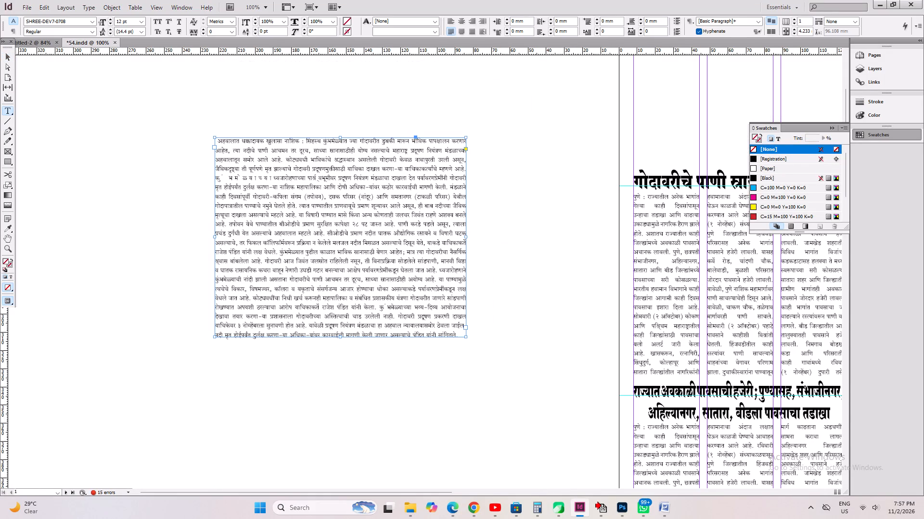
Delete the opening words "अहवालात धक्कादायक खुलासा" from the pasteboard Godavari story so it starts with "नाशिक :".
{"action": "left_click", "coordinate": [279, 146]}
{"action": "key", "text": "ctrl+2"}
{"action": "key", "text": "Right"}
{"action": "key", "text": "Right"}
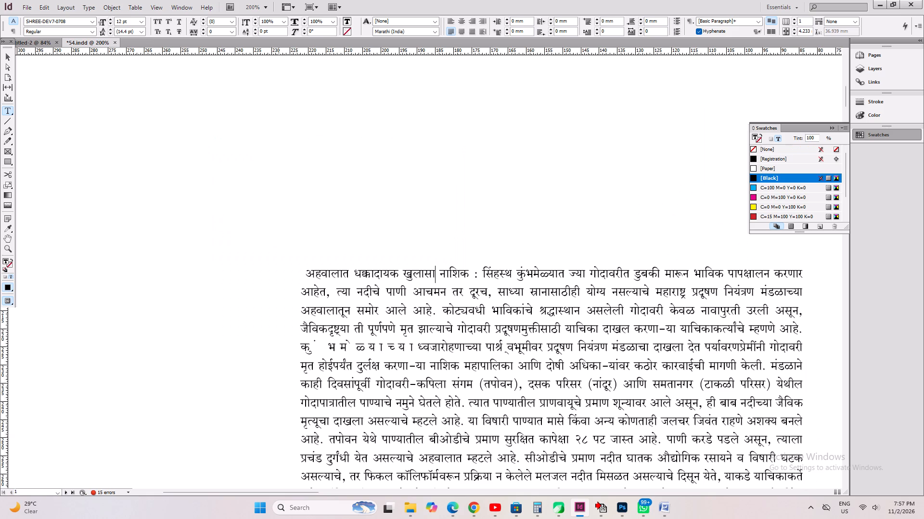
{"action": "key", "text": "Right"}
{"action": "key", "text": "shift+Home"}
{"action": "key", "text": "BackSpace"}
{"action": "key", "text": "BackSpace"}
{"action": "key", "text": "BackSpace"}
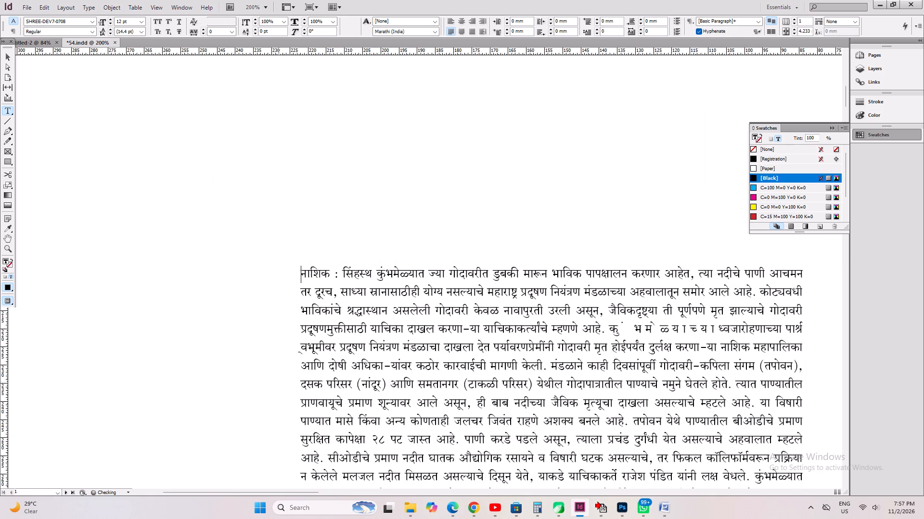
Move the entire pasteboard Godavari text into the three-column frame under the Godavari headline, replacing that frame's existing text.
{"action": "key", "text": "ctrl+a"}
{"action": "key", "text": "ctrl+0"}
{"action": "key", "text": "ctrl+x"}
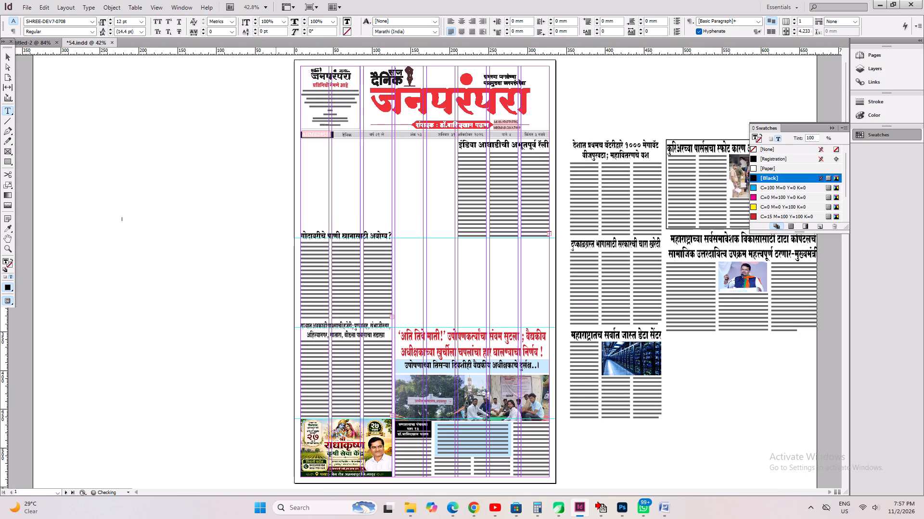
{"action": "left_click_drag", "start_coordinate": [334, 299], "coordinate": [317, 279], "text": "alt"}
{"action": "left_click", "coordinate": [326, 272]}
{"action": "key", "text": "ctrl+a"}
{"action": "key", "text": "ctrl+v"}
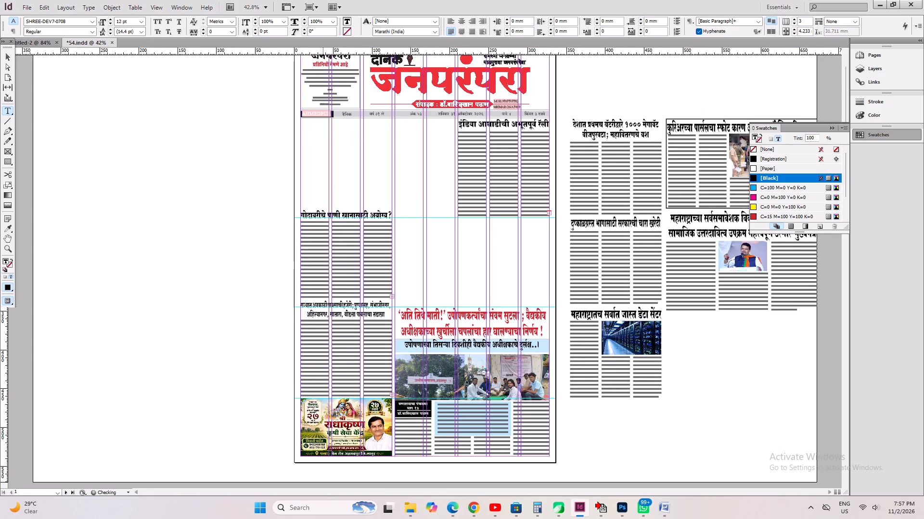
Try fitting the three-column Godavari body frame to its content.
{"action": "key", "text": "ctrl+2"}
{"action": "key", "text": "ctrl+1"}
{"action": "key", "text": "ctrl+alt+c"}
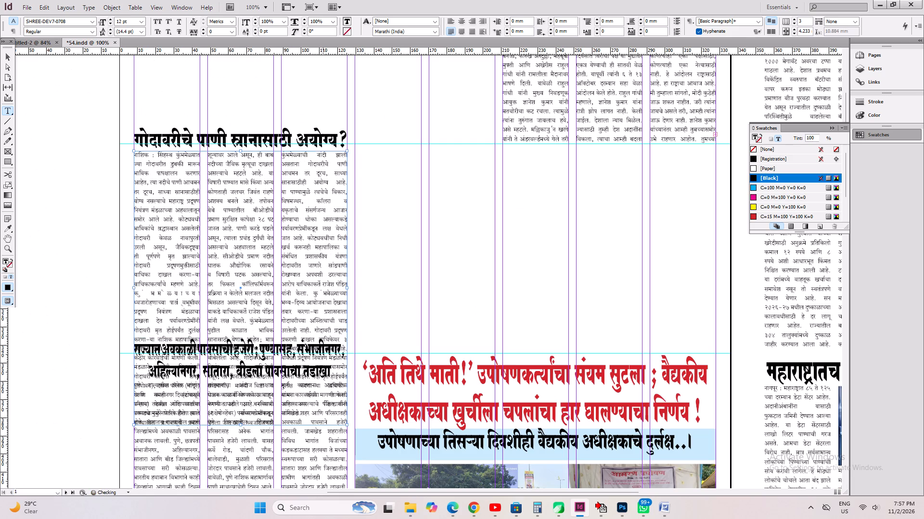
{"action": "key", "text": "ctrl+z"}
Save 54.indd with the whole page in view.
{"action": "key", "text": "ctrl+s"}
{"action": "key", "text": "ctrl+0"}
{"action": "key", "text": "ctrl+s"}
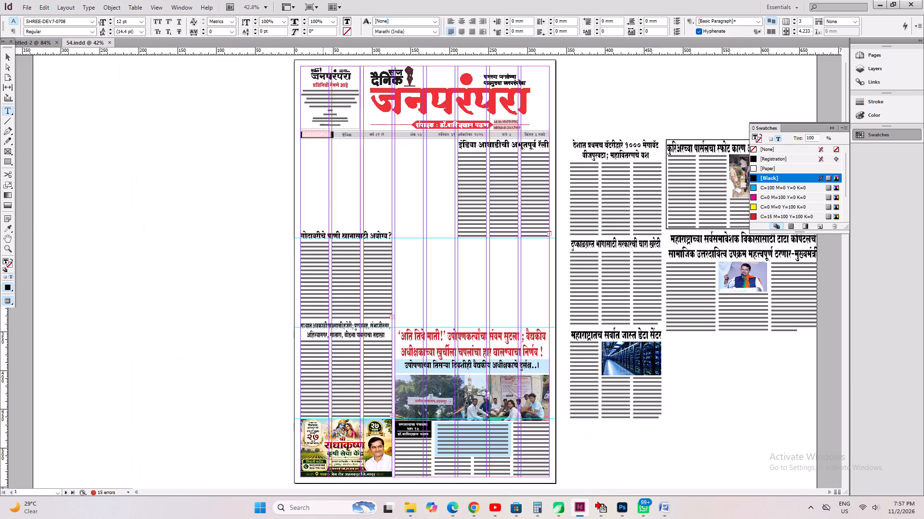
{"action": "key", "text": "ctrl+s"}
{"action": "key", "text": "ctrl+s"}
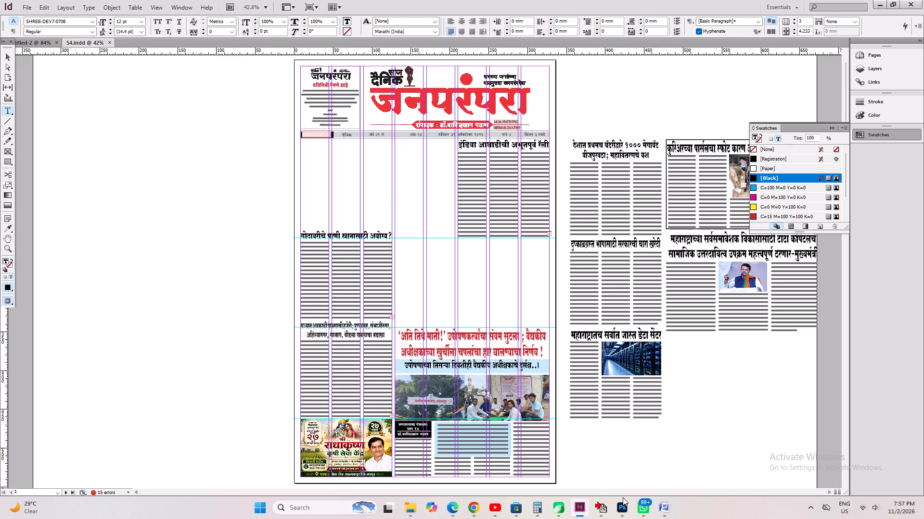
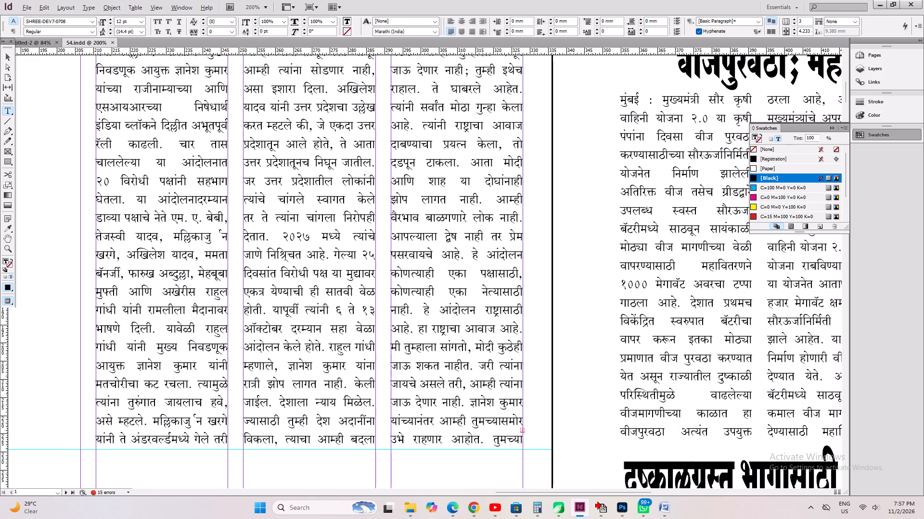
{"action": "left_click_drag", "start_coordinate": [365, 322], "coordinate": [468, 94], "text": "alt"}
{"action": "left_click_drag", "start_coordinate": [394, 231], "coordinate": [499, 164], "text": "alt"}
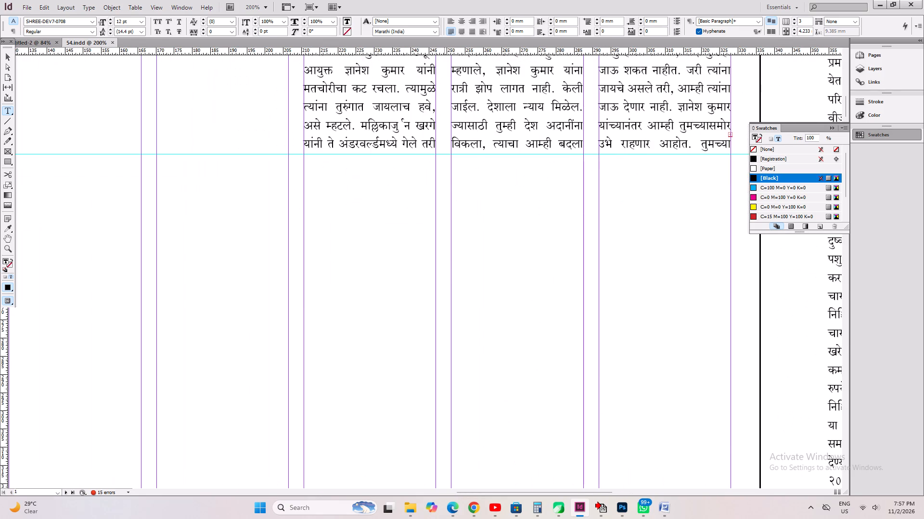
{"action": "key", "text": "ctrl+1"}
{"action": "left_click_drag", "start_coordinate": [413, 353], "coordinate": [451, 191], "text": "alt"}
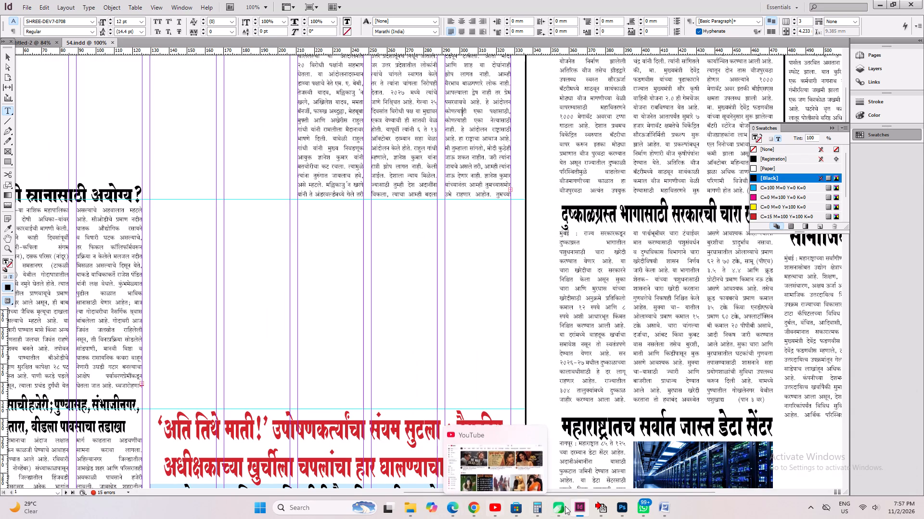
Switch to Photoshop.
{"action": "left_click", "coordinate": [617, 508]}
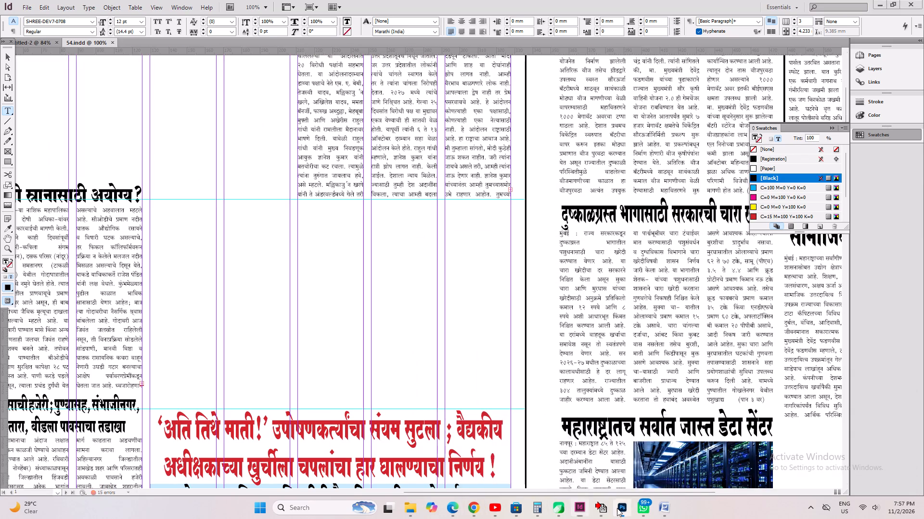
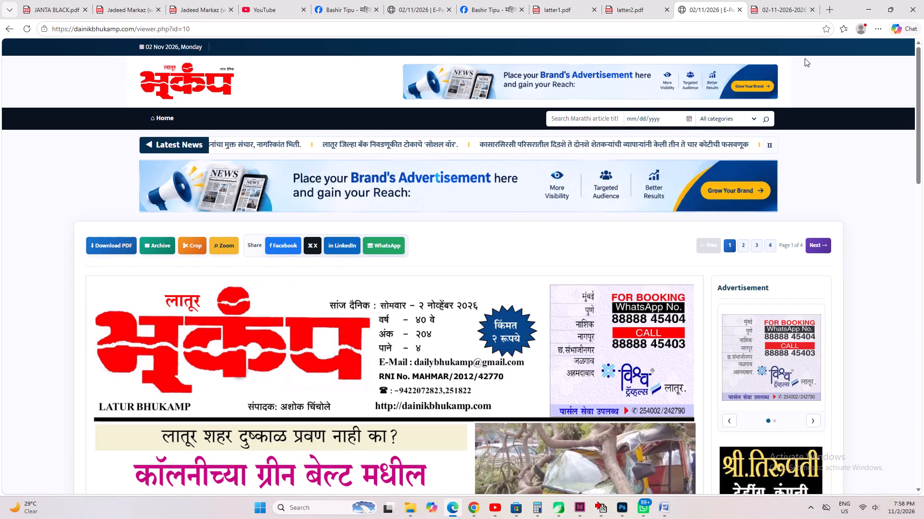
Look through pages 3 and 4 of the 02-11-2026 newspaper PDF in Edge for news stories.
{"action": "left_click", "coordinate": [793, 0]}
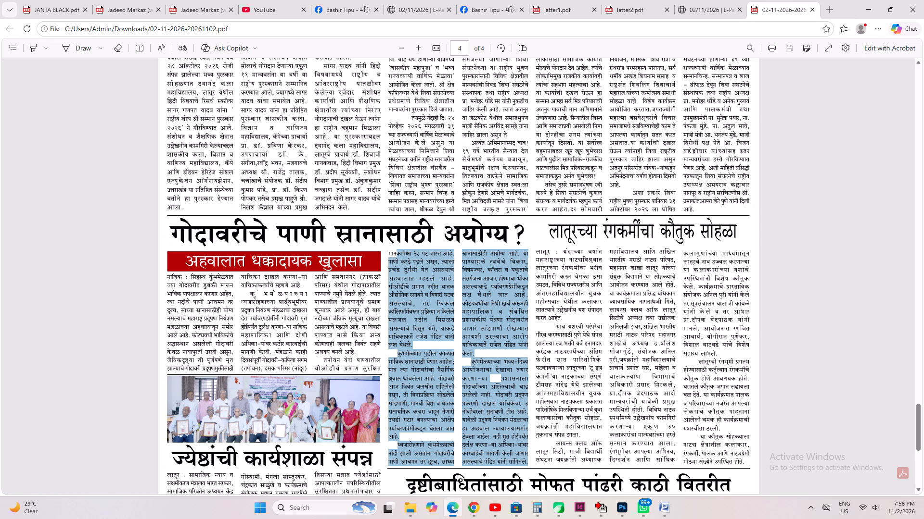
{"action": "scroll", "coordinate": [590, 256], "scroll_direction": "down", "scroll_amount": 8}
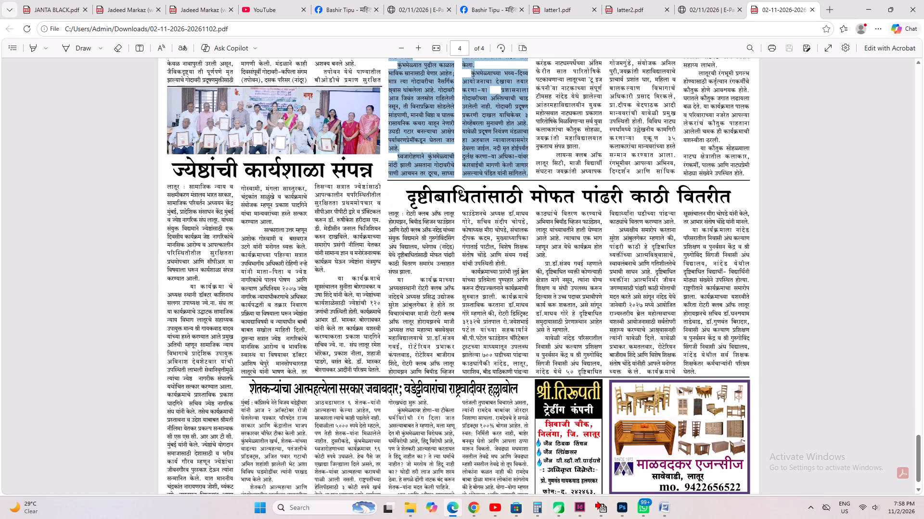
{"action": "scroll", "coordinate": [590, 256], "scroll_direction": "down", "scroll_amount": 2}
{"action": "scroll", "coordinate": [440, 287], "scroll_direction": "up", "scroll_amount": 4}
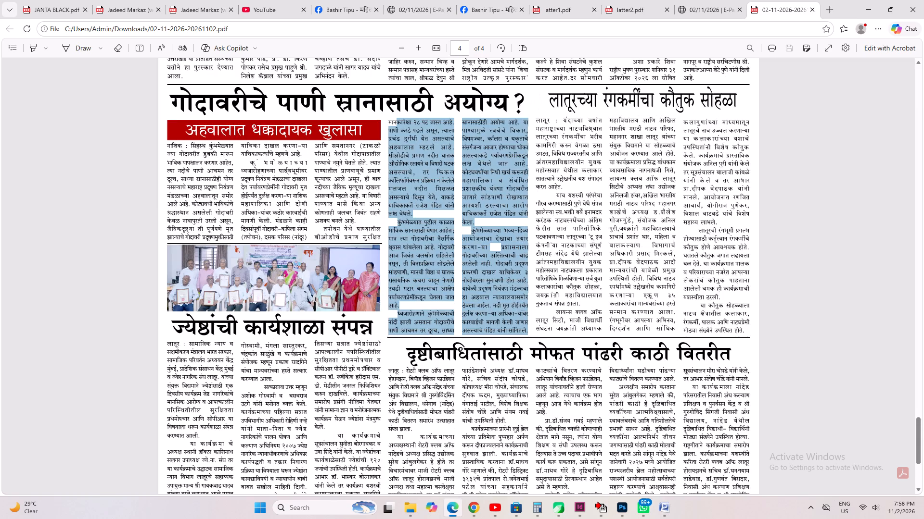
{"action": "scroll", "coordinate": [437, 280], "scroll_direction": "up", "scroll_amount": 8}
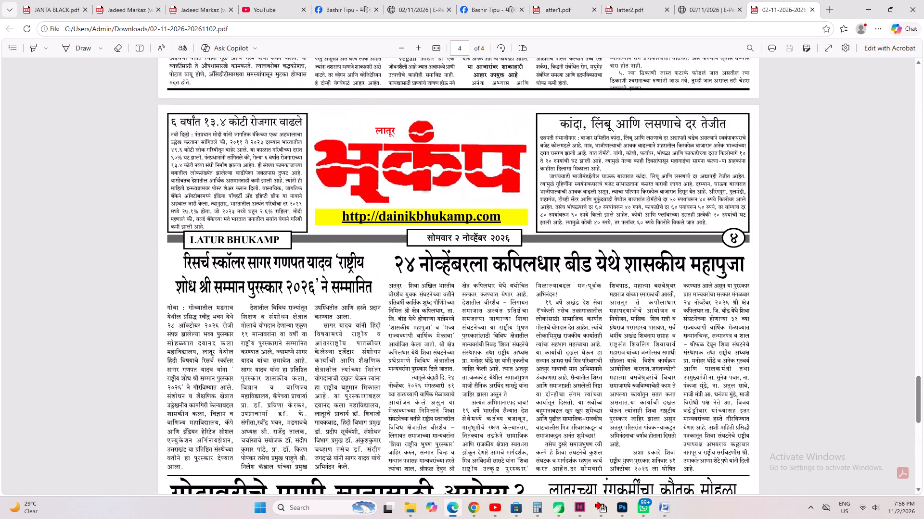
{"action": "scroll", "coordinate": [437, 280], "scroll_direction": "up", "scroll_amount": 14}
{"action": "scroll", "coordinate": [523, 412], "scroll_direction": "up", "scroll_amount": 1}
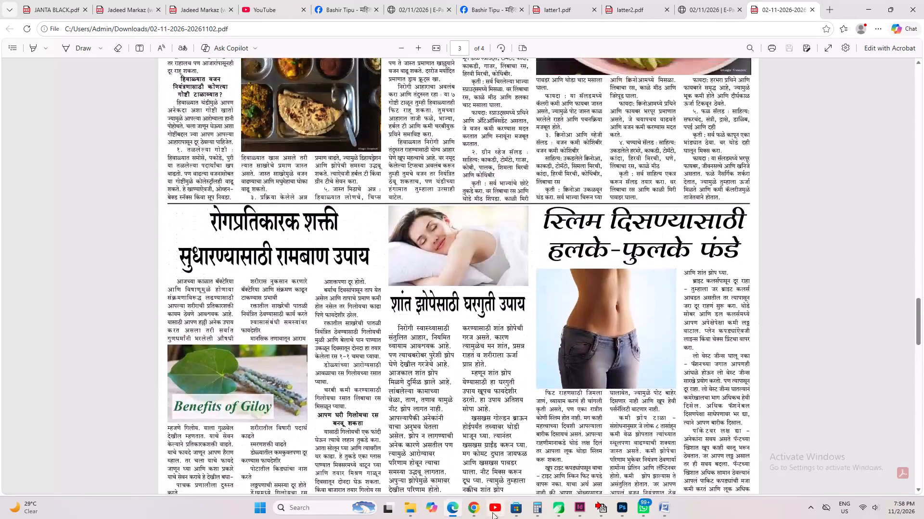
Switch to Chrome, search for sarthi samachar.com in a new tab and open the Sarathi Samachar website.
{"action": "left_click", "coordinate": [471, 511]}
{"action": "left_click", "coordinate": [471, 511]}
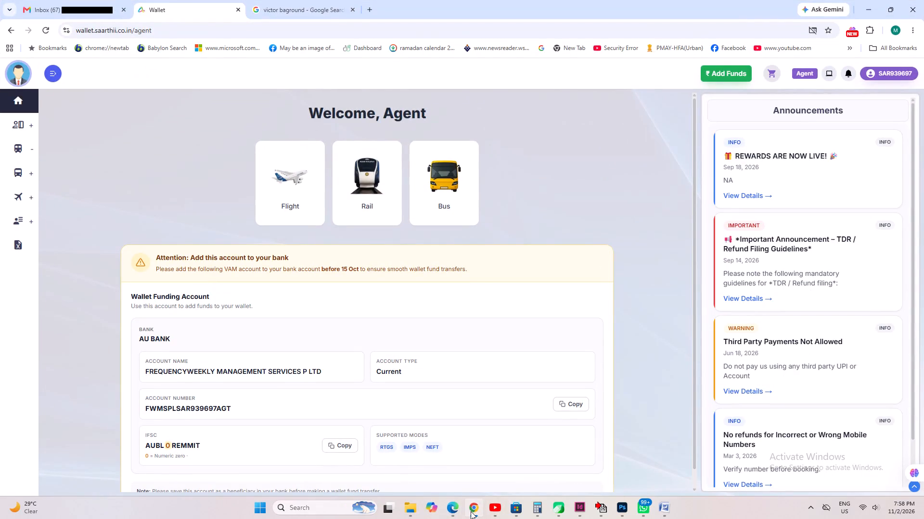
{"action": "left_click", "coordinate": [471, 511]}
{"action": "left_click", "coordinate": [373, 10]}
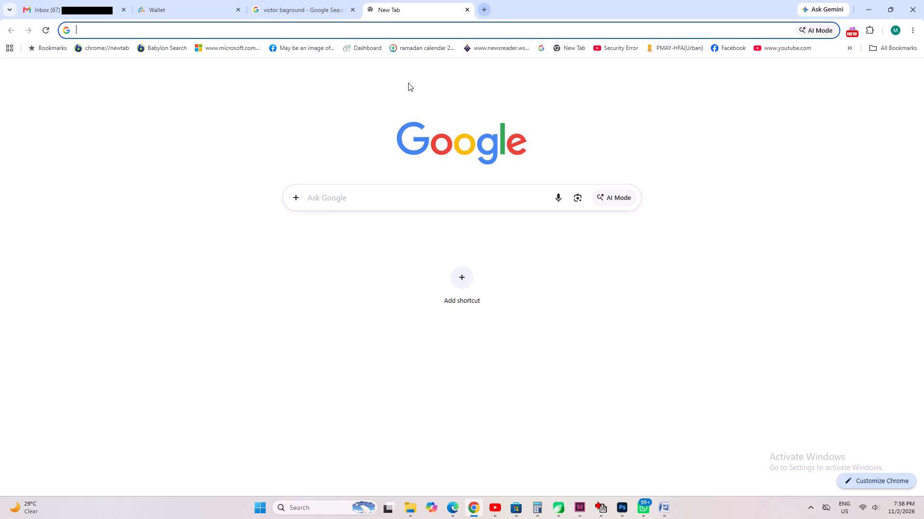
{"action": "type", "text": "sarthi"}
{"action": "left_click", "coordinate": [118, 64]}
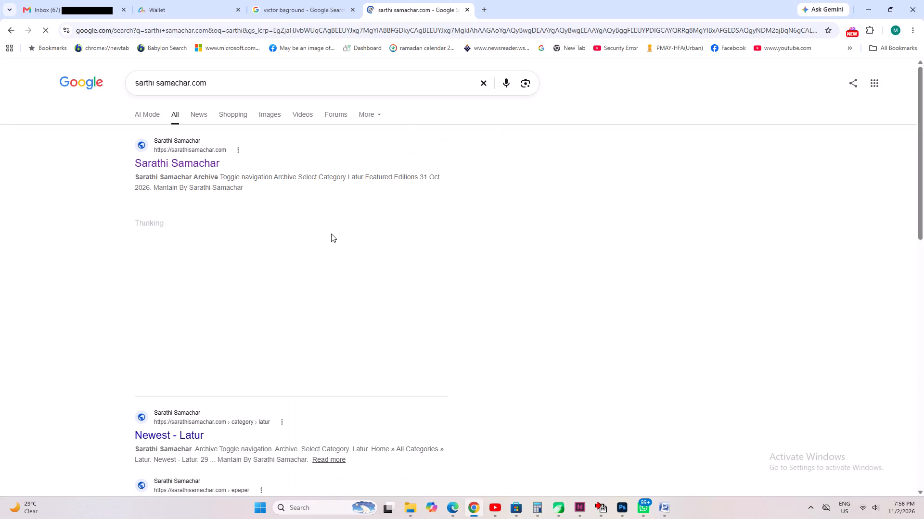
{"action": "left_click", "coordinate": [132, 164]}
{"action": "left_click", "coordinate": [177, 162]}
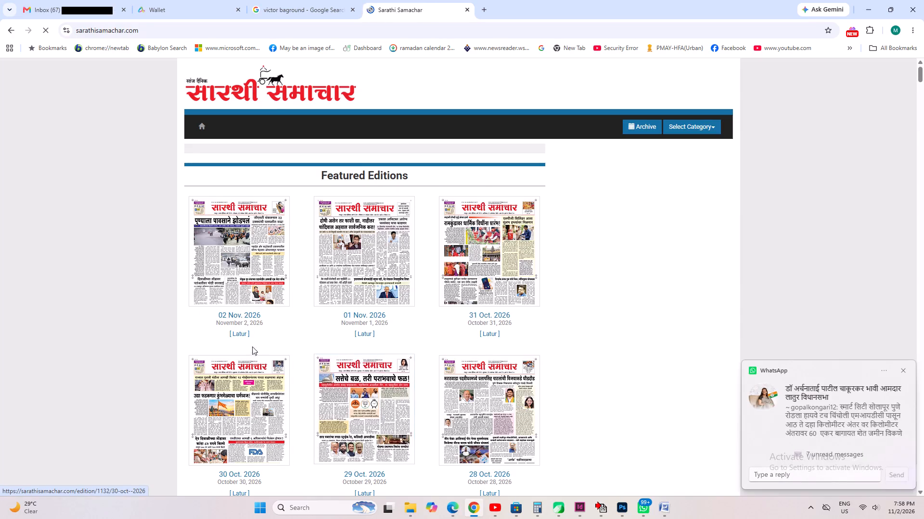
Open the 02 Nov. 2026 edition from the Latur category.
{"action": "left_click", "coordinate": [244, 335]}
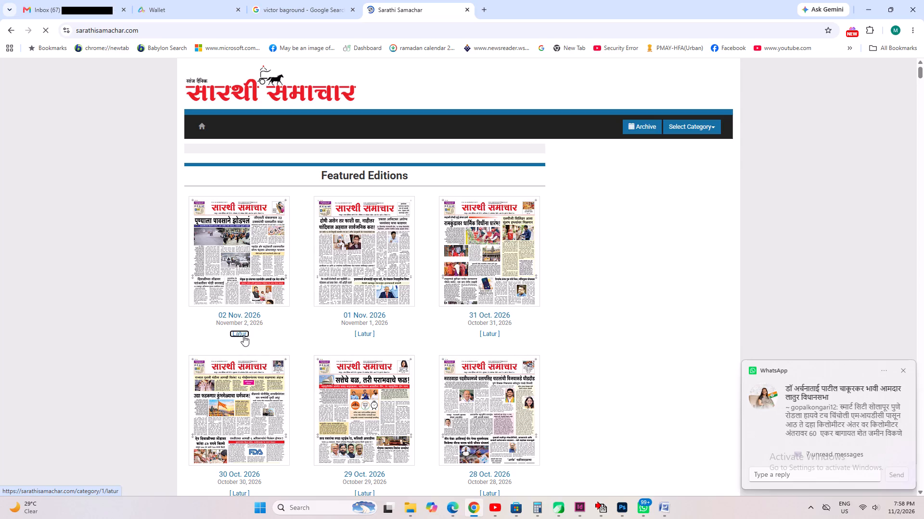
{"action": "left_click", "coordinate": [244, 335]}
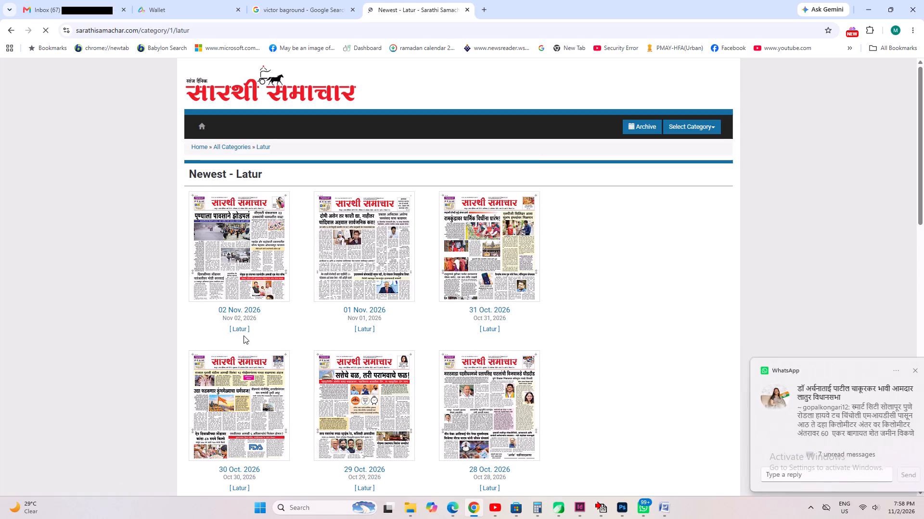
{"action": "left_click", "coordinate": [231, 265]}
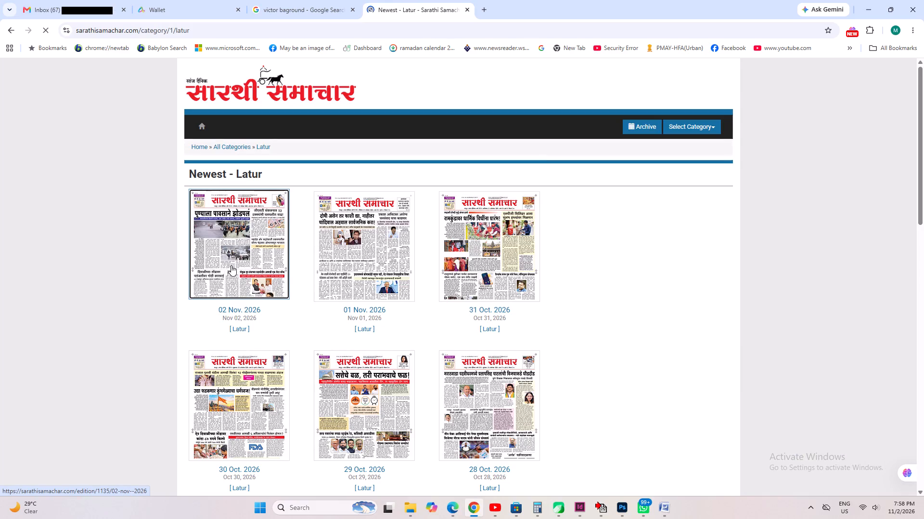
{"action": "left_click", "coordinate": [232, 305]}
{"action": "left_click", "coordinate": [231, 312]}
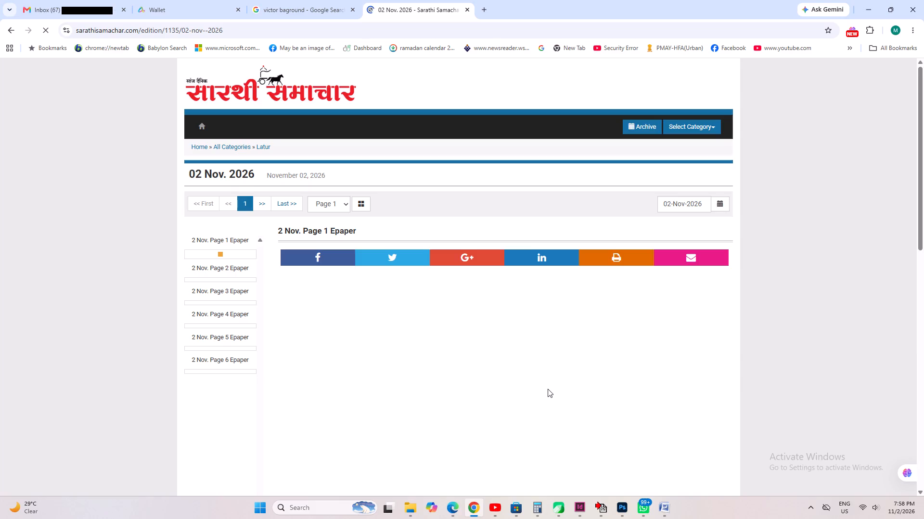
{"action": "scroll", "coordinate": [352, 182], "scroll_direction": "down", "scroll_amount": 2}
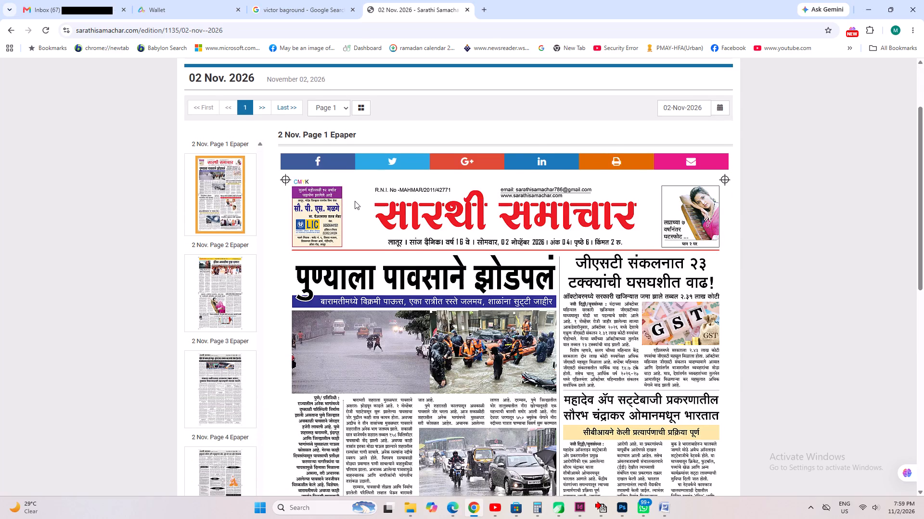
{"action": "scroll", "coordinate": [355, 201], "scroll_direction": "down", "scroll_amount": 6}
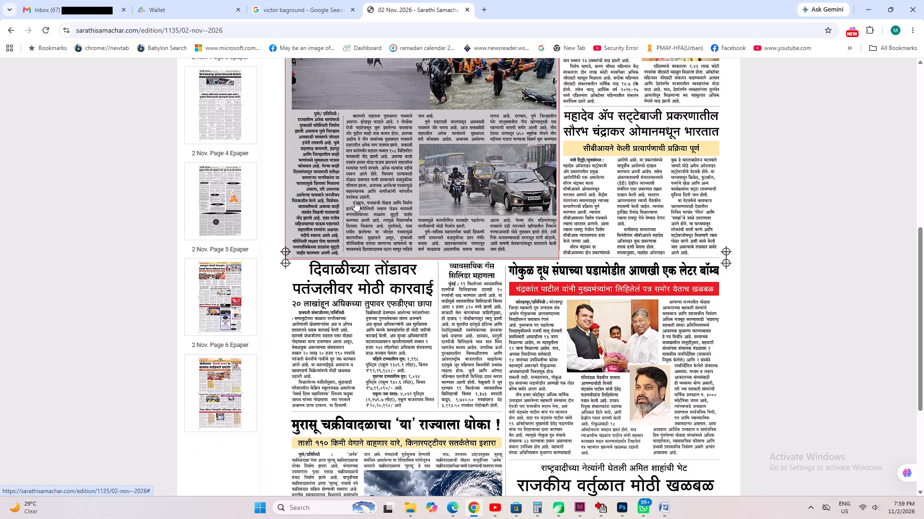
{"action": "scroll", "coordinate": [355, 201], "scroll_direction": "down", "scroll_amount": 2}
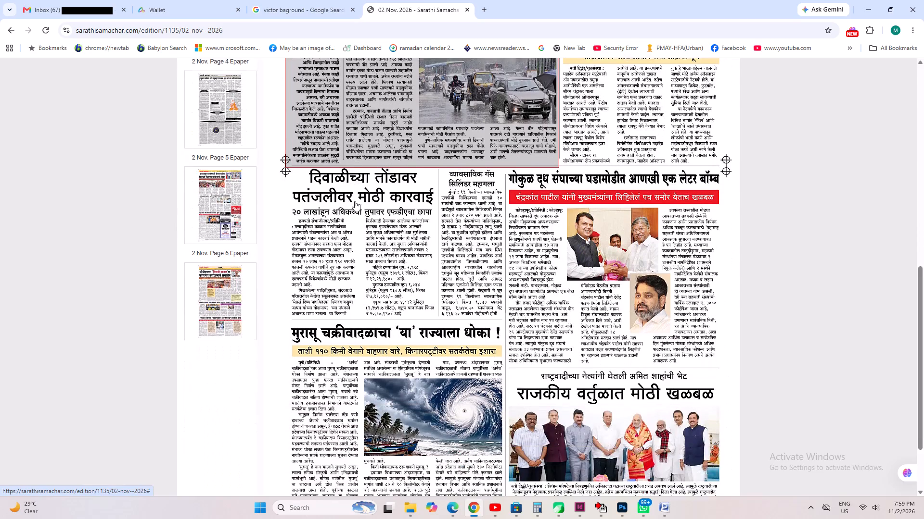
{"action": "scroll", "coordinate": [355, 201], "scroll_direction": "down", "scroll_amount": 4}
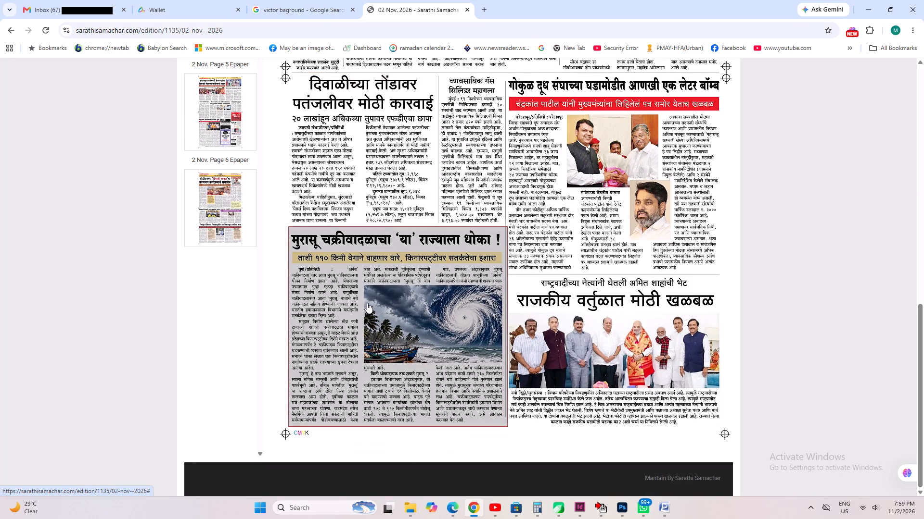
{"action": "left_click", "coordinate": [367, 303]}
{"action": "right_click", "coordinate": [387, 231]}
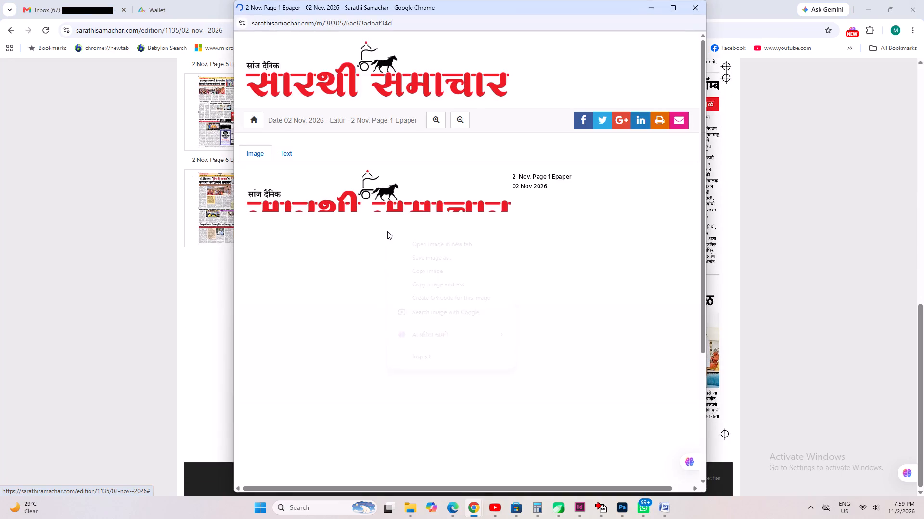
{"action": "right_click", "coordinate": [302, 279]}
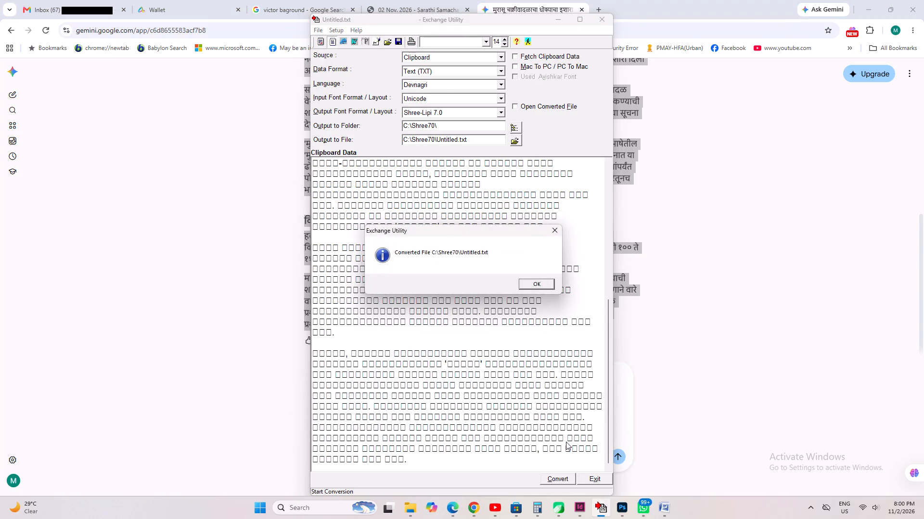
{"action": "left_click", "coordinate": [537, 277]}
{"action": "left_click", "coordinate": [540, 286]}
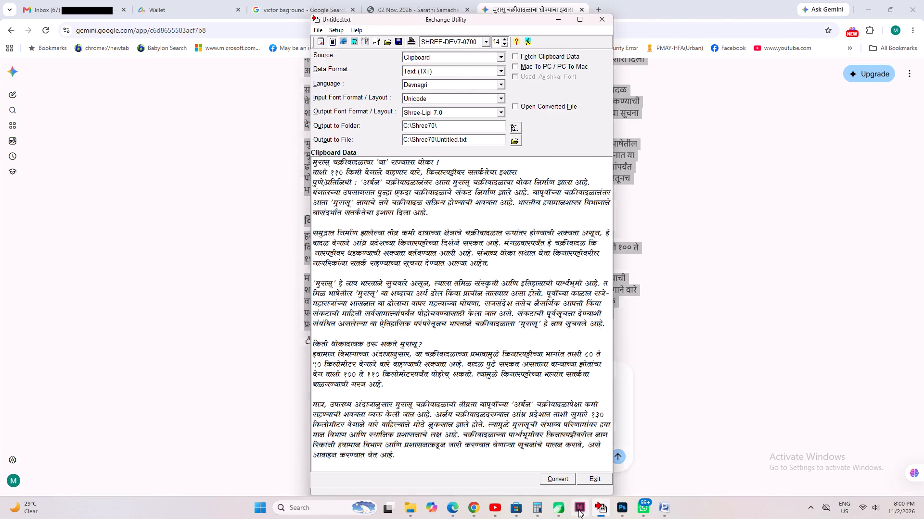
Switch to 54.indd in InDesign and paste the converted story into a new text frame on the pasteboard beside the masthead side of the page.
{"action": "left_click", "coordinate": [578, 509]}
{"action": "key", "text": "ctrl+0"}
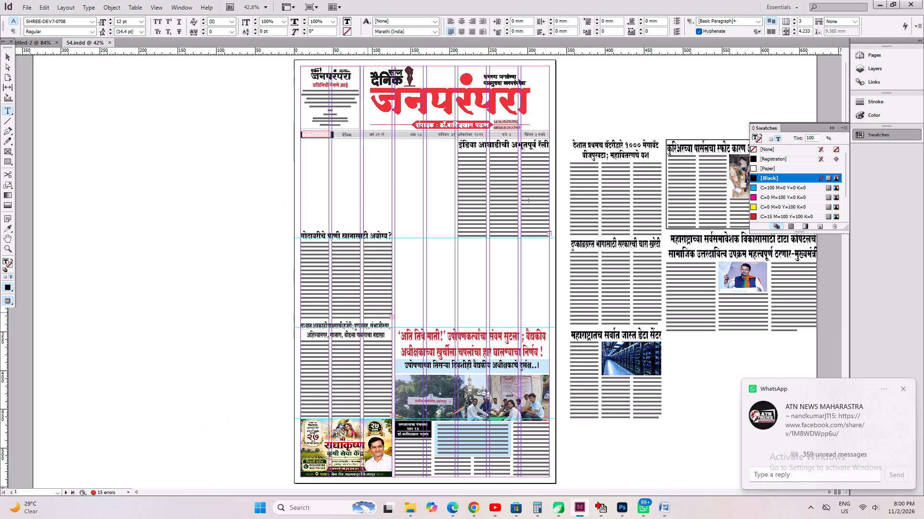
{"action": "left_click", "coordinate": [160, 152]}
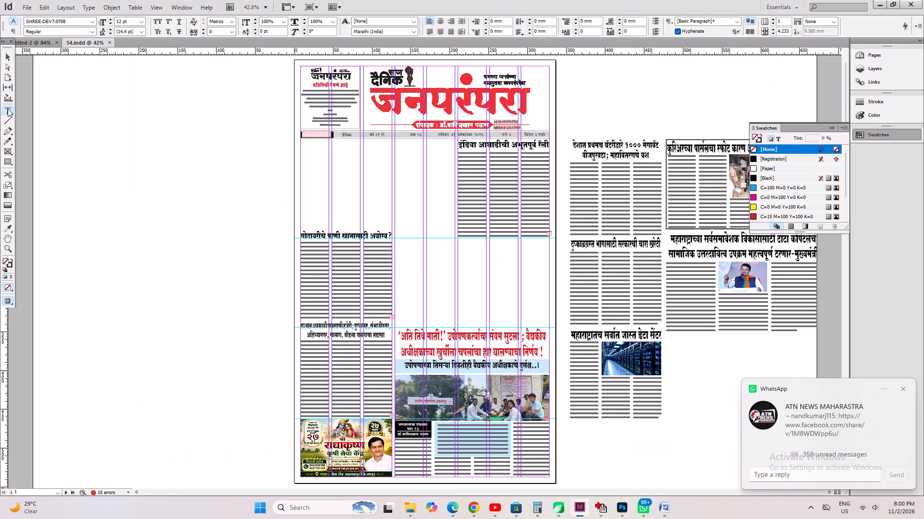
{"action": "left_click_drag", "start_coordinate": [8, 109], "coordinate": [19, 112]}
{"action": "left_click_drag", "start_coordinate": [171, 157], "coordinate": [244, 290]}
{"action": "key", "text": "ctrl+v"}
Cut the headline line from the pasted story and paste it into a new text frame about 115 by 58 mm below the AHMEDPUR date bar.
{"action": "key", "text": "ctrl+1"}
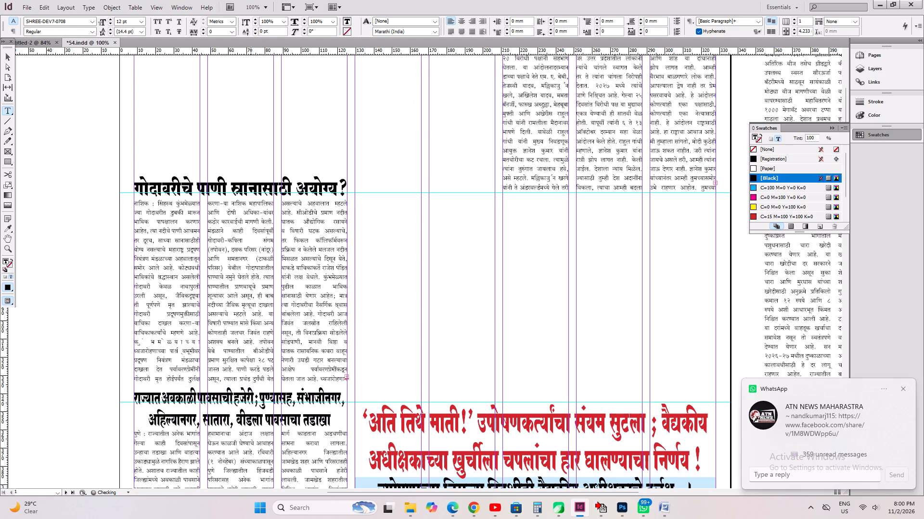
{"action": "left_click_drag", "start_coordinate": [320, 197], "coordinate": [671, 518], "text": "alt"}
{"action": "left_click_drag", "start_coordinate": [577, 393], "coordinate": [648, 425], "text": "alt"}
{"action": "left_click", "coordinate": [341, 375]}
{"action": "key", "text": "ctrl+2"}
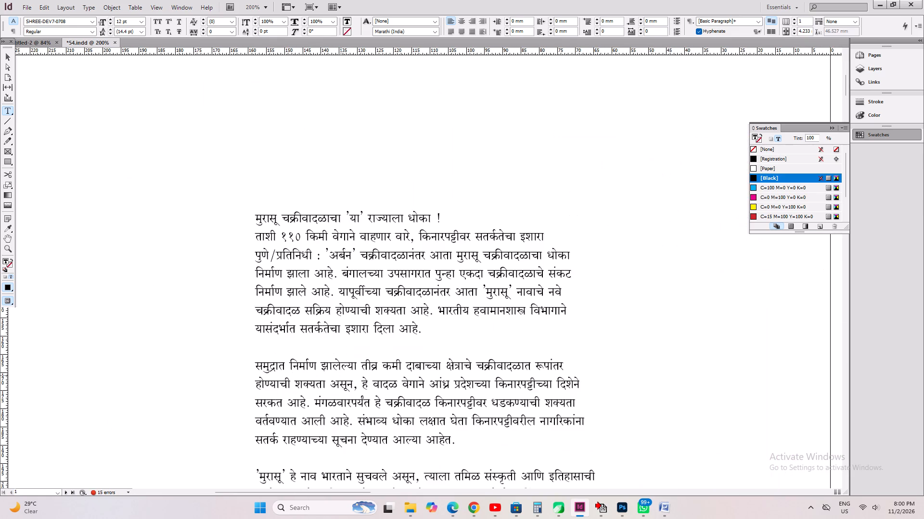
{"action": "left_click_drag", "start_coordinate": [389, 229], "coordinate": [397, 322], "text": "alt"}
{"action": "left_click_drag", "start_coordinate": [467, 316], "coordinate": [284, 280]}
{"action": "key", "text": "ctrl+x"}
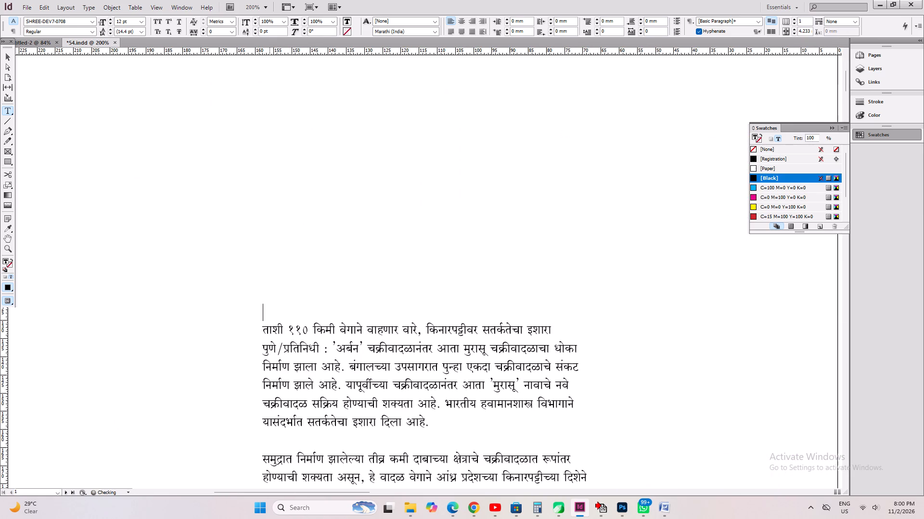
{"action": "left_click_drag", "start_coordinate": [553, 343], "coordinate": [316, 341], "text": "alt"}
{"action": "left_click_drag", "start_coordinate": [483, 369], "coordinate": [99, 358], "text": "alt"}
{"action": "left_click_drag", "start_coordinate": [304, 304], "coordinate": [244, 317], "text": "alt"}
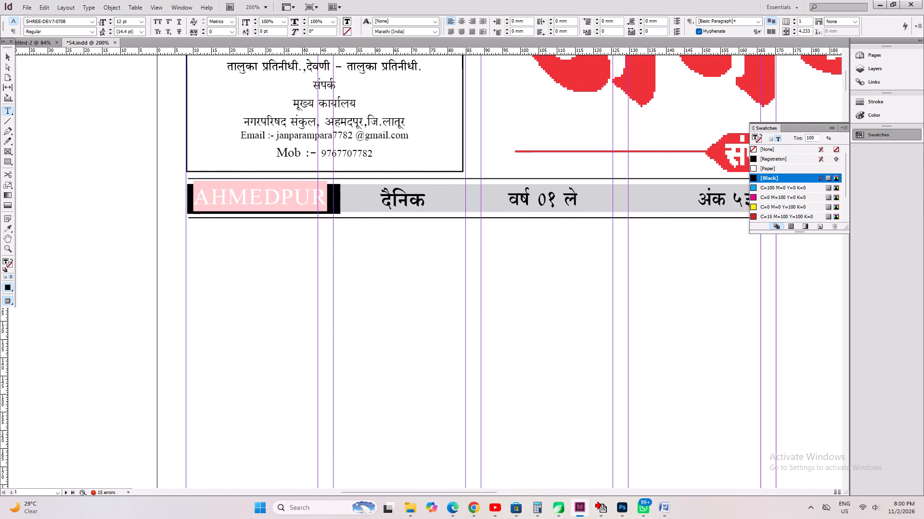
{"action": "left_click_drag", "start_coordinate": [244, 317], "coordinate": [244, 317], "text": "alt"}
{"action": "left_click_drag", "start_coordinate": [186, 229], "coordinate": [606, 439]}
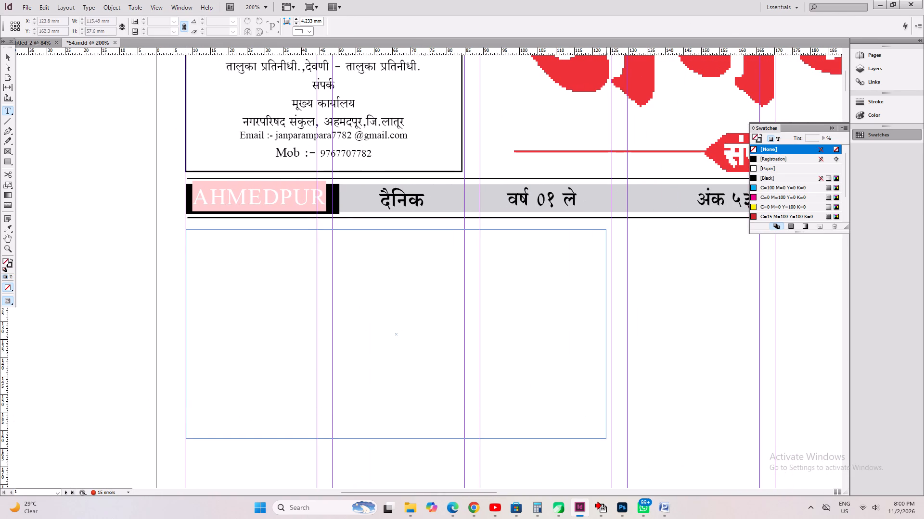
{"action": "left_click_drag", "start_coordinate": [606, 439], "coordinate": [611, 441]}
{"action": "key", "text": "ctrl+v"}
Apply the Godavari headline's text formatting to the whole cyclone headline with the Eyedropper.
{"action": "key", "text": "ctrl+a"}
{"action": "key", "text": "ctrl+0"}
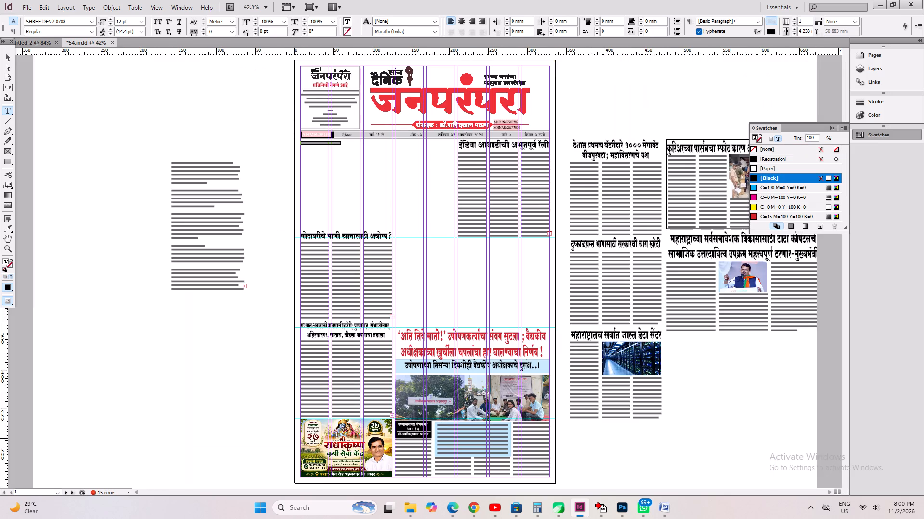
{"action": "key", "text": "ctrl+1"}
{"action": "scroll", "coordinate": [405, 384], "scroll_direction": "down", "scroll_amount": 4}
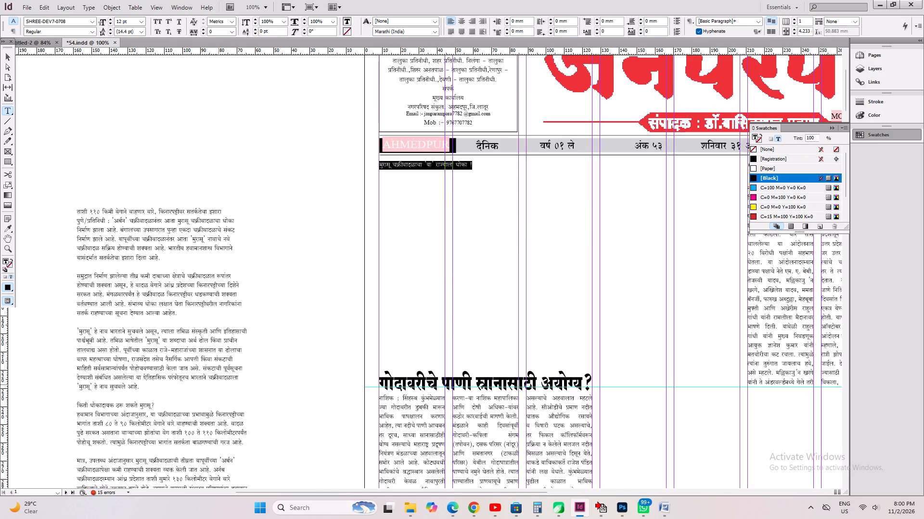
{"action": "left_click", "coordinate": [12, 229]}
{"action": "left_click", "coordinate": [394, 379]}
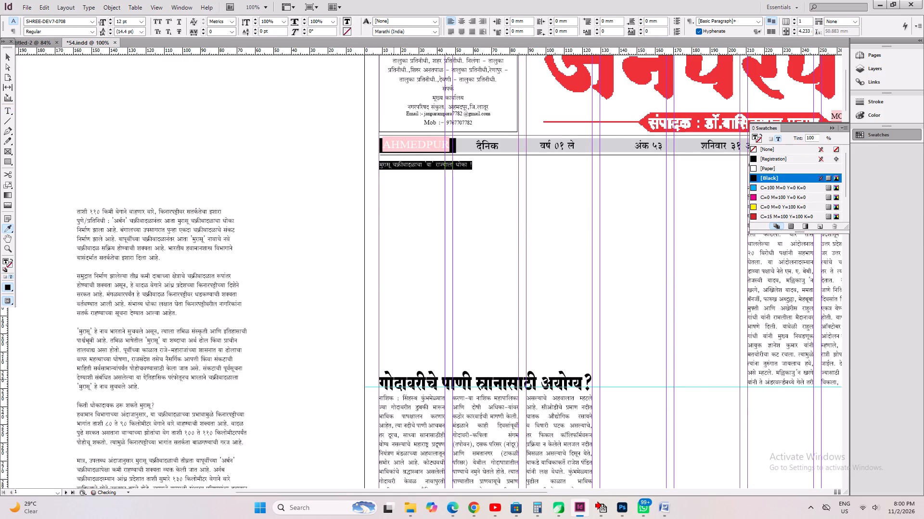
{"action": "key", "text": "ctrl+1"}
Replace the straight quote before या in the cyclone headline with an opening single quotation mark.
{"action": "left_click", "coordinate": [6, 108]}
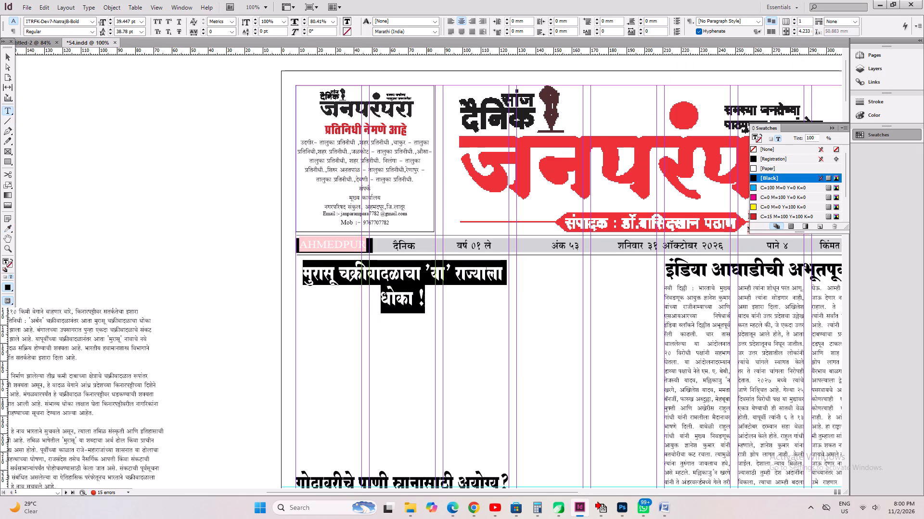
{"action": "left_click", "coordinate": [361, 275]}
{"action": "left_click", "coordinate": [456, 273]}
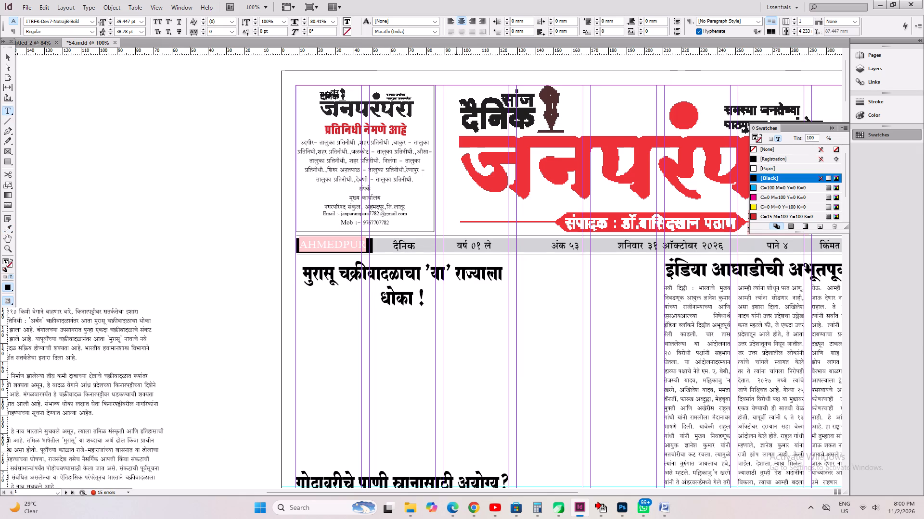
{"action": "key", "text": "Left"}
{"action": "key", "text": "Left"}
{"action": "key", "text": "Left"}
{"action": "key", "text": "Left"}
{"action": "key", "text": "Left"}
{"action": "key", "text": "shift+Right"}
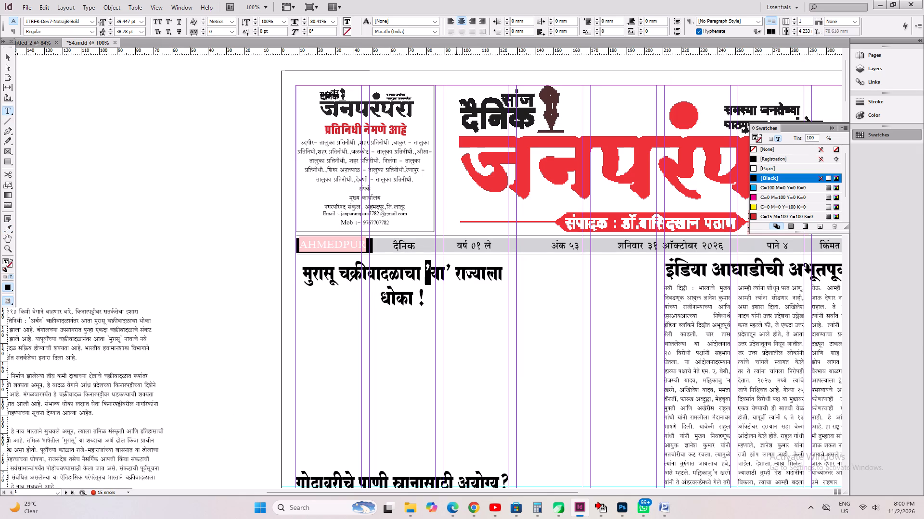
{"action": "key", "text": "shift+quotedbl"}
Justify the cyclone headline with its last line aligned left, reduce its font size to 33.447 pt to fit one line, and save.
{"action": "key", "text": "ctrl+a"}
{"action": "key", "text": "ctrl+shift+j"}
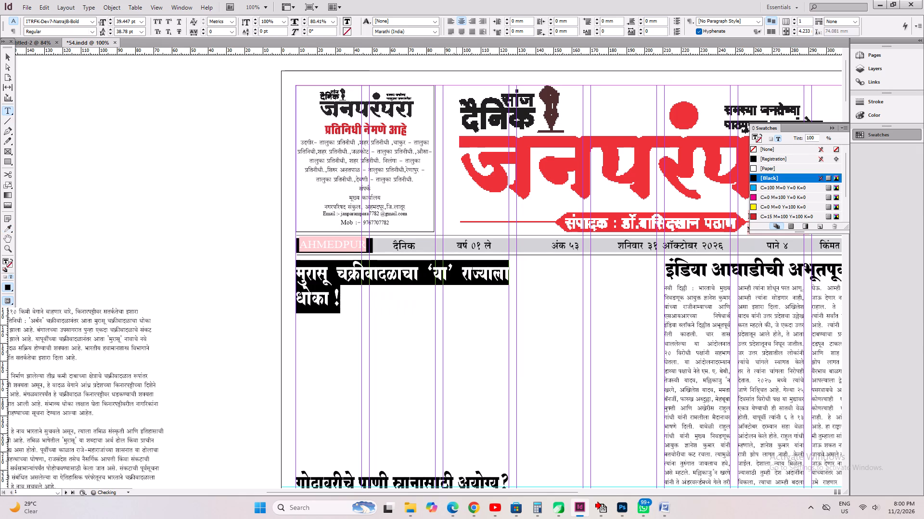
{"action": "key", "text": "ctrl+shift+comma"}
{"action": "key", "text": "ctrl+shift+comma"}
{"action": "key", "text": "ctrl+shift+comma"}
{"action": "key", "text": "ctrl+s"}
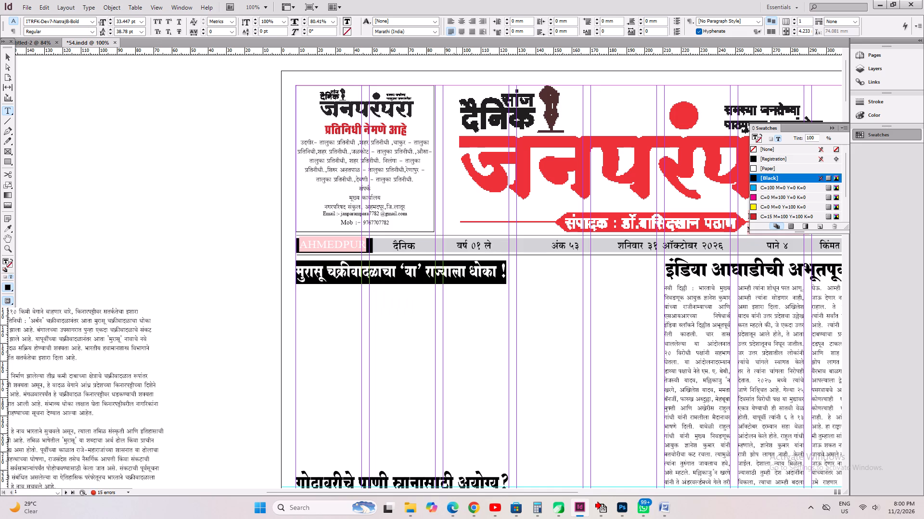
Fit the headline frame to its text, stretch frame and text vertically to about 13.1 mm high, and save.
{"action": "key", "text": "ctrl+alt+c"}
{"action": "key", "text": "ctrl+s"}
{"action": "key", "text": "ctrl+alt+c"}
{"action": "left_click", "coordinate": [8, 56]}
{"action": "left_click", "coordinate": [363, 275], "text": "ctrl"}
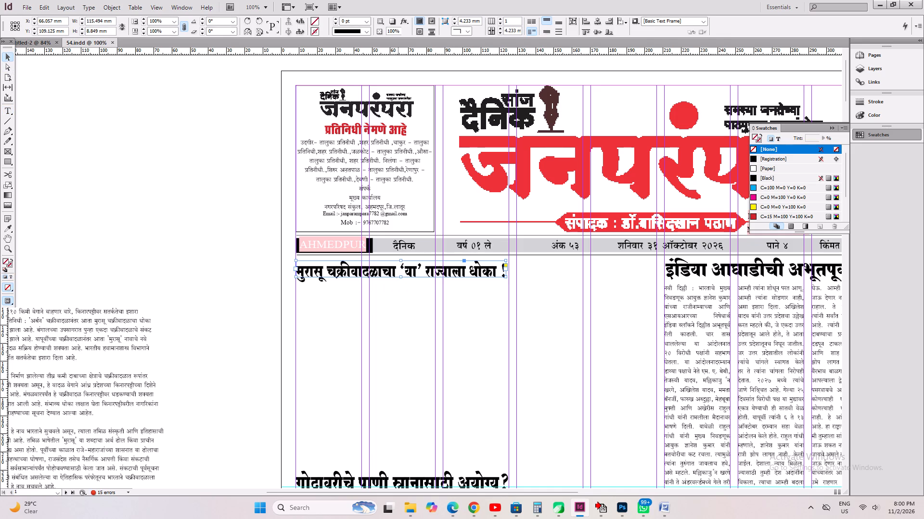
{"action": "left_click_drag", "start_coordinate": [401, 278], "coordinate": [400, 283], "text": "ctrl"}
{"action": "key", "text": "ctrl+s"}
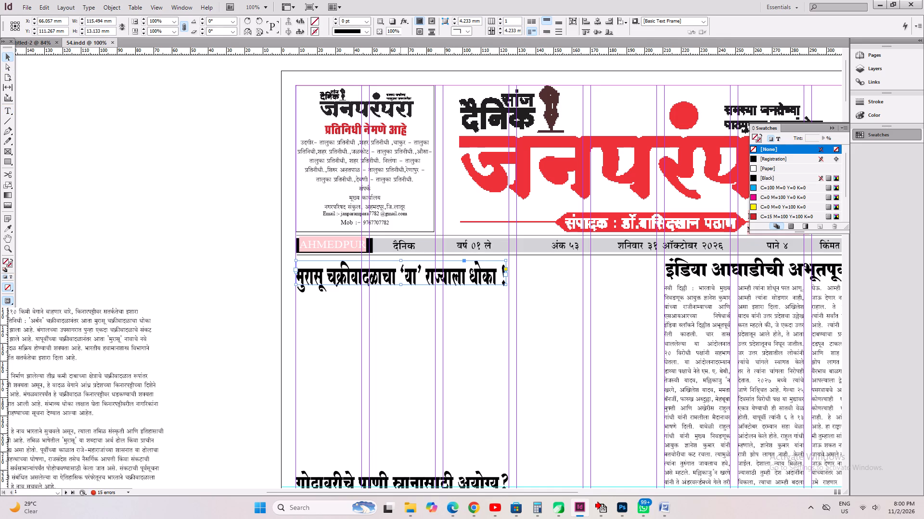
Nudge the cyclone headline up to a Y position of about 109.9 mm and save.
{"action": "key", "text": "Up"}
{"action": "key", "text": "Up"}
{"action": "key", "text": "Up"}
{"action": "key", "text": "Up"}
{"action": "key", "text": "ctrl+s"}
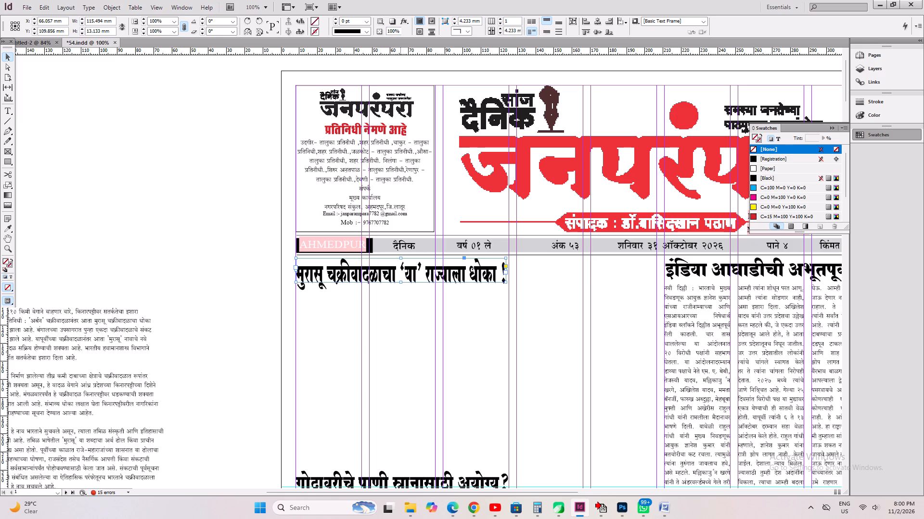
Delete the subheading ताशी ११० किमी वेगाने वाहणार वारे and the blank line above the cyclone body text on the pasteboard.
{"action": "key", "text": "space"}
{"action": "key", "text": "space"}
{"action": "key", "text": "space"}
{"action": "key", "text": "space"}
{"action": "key", "text": "space"}
{"action": "key", "text": "space"}
{"action": "key", "text": "space"}
{"action": "key", "text": "space"}
{"action": "key", "text": "space"}
{"action": "key", "text": "space"}
{"action": "key", "text": "space"}
{"action": "left_click_drag", "start_coordinate": [329, 377], "coordinate": [557, 261]}
{"action": "left_click", "coordinate": [258, 330]}
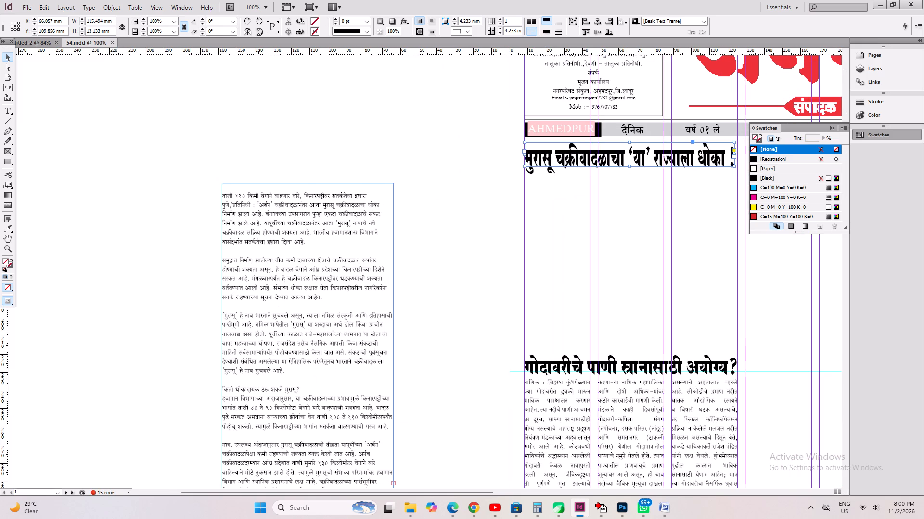
{"action": "left_click", "coordinate": [4, 110]}
{"action": "left_click_drag", "start_coordinate": [369, 197], "coordinate": [227, 152]}
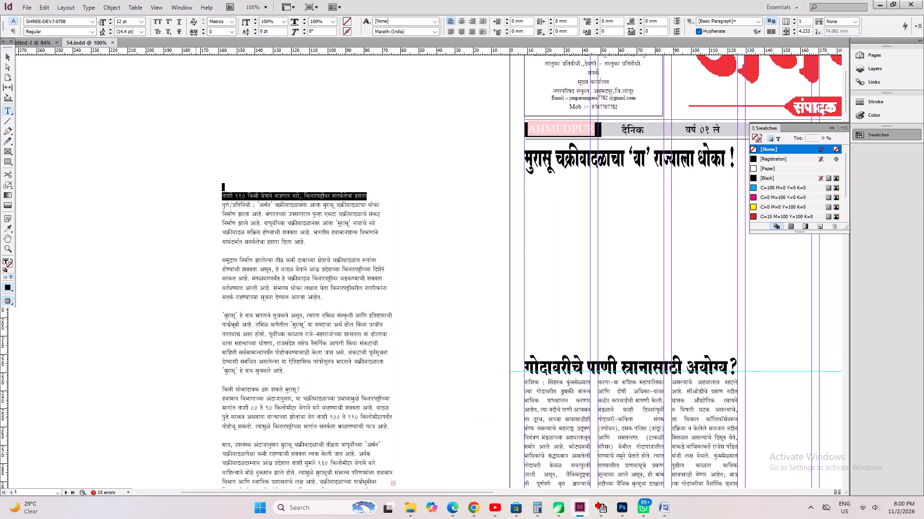
{"action": "key", "text": "BackSpace"}
{"action": "key", "text": "Down"}
{"action": "key", "text": "shift+Up"}
{"action": "key", "text": "shift+Up"}
{"action": "key", "text": "shift+Up"}
{"action": "key", "text": "shift+Up"}
{"action": "key", "text": "shift+Up"}
{"action": "key", "text": "shift+Up"}
{"action": "key", "text": "shift+Up"}
{"action": "key", "text": "shift+Up"}
{"action": "key", "text": "shift+Up"}
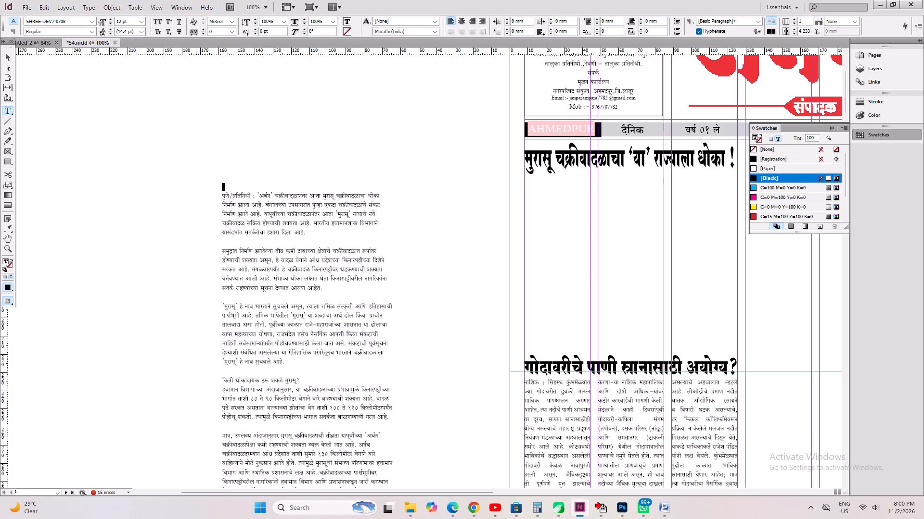
{"action": "key", "text": "BackSpace"}
Justify all of the cyclone story's body text with last lines aligned left.
{"action": "key", "text": "ctrl+a"}
{"action": "key", "text": "ctrl+shift+j"}
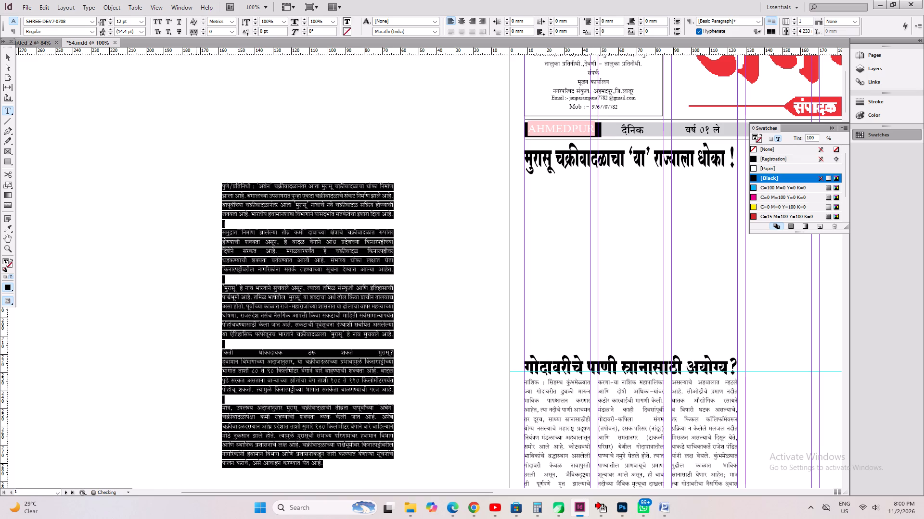
Join the second paragraph, beginning समुद्रात निर्माण, to the end of the first paragraph with a space between them.
{"action": "key", "text": "Left"}
{"action": "key", "text": "Down"}
{"action": "key", "text": "Down"}
{"action": "key", "text": "Down"}
{"action": "key", "text": "Down"}
{"action": "key", "text": "Down"}
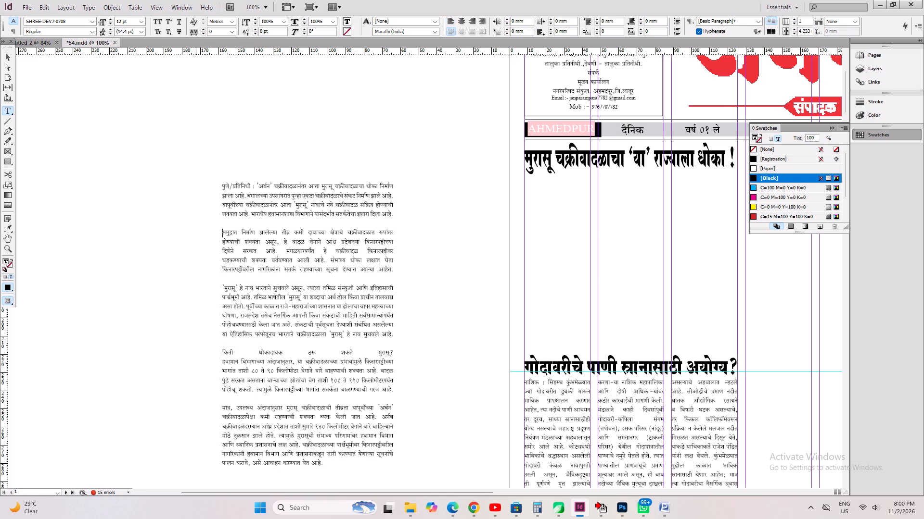
{"action": "key", "text": "BackSpace"}
{"action": "key", "text": "BackSpace"}
{"action": "key", "text": "space"}
Join the paragraph beginning 'मुरासू' हे नाव to the end of the preceding paragraph.
{"action": "key", "text": "Down"}
{"action": "key", "text": "Down"}
{"action": "key", "text": "Down"}
{"action": "key", "text": "Down"}
{"action": "key", "text": "Down"}
{"action": "key", "text": "Down"}
{"action": "key", "text": "Down"}
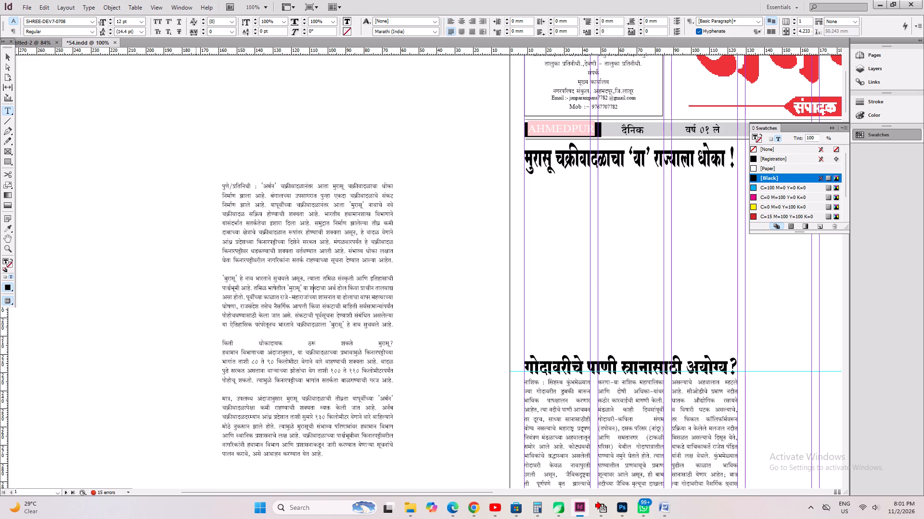
{"action": "key", "text": "Up"}
{"action": "key", "text": "Home"}
{"action": "key", "text": "BackSpace"}
{"action": "key", "text": "BackSpace"}
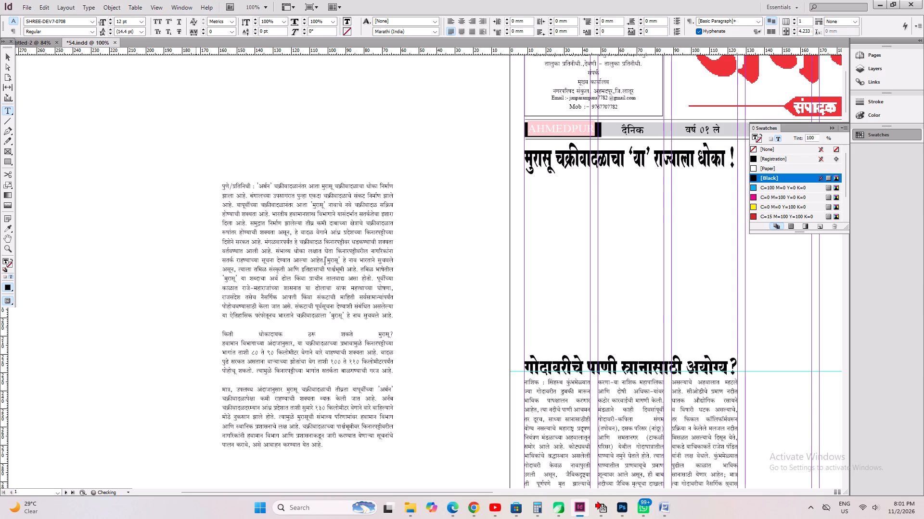
Remove the blank line above the subheading किती धोकादायक ठरू शकते मुरासू?
{"action": "key", "text": "Down"}
{"action": "key", "text": "Down"}
{"action": "key", "text": "Down"}
{"action": "key", "text": "Down"}
{"action": "key", "text": "Down"}
{"action": "key", "text": "Down"}
{"action": "key", "text": "Down"}
{"action": "key", "text": "Down"}
{"action": "key", "text": "Home"}
{"action": "key", "text": "BackSpace"}
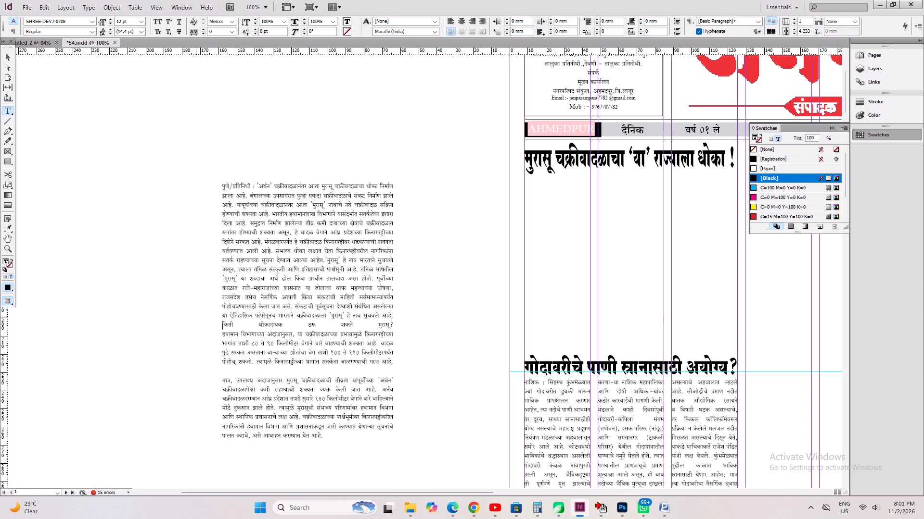
{"action": "key", "text": "Down"}
Join the paragraph beginning मात्र to the end of the preceding cyclone story paragraph and save the document.
{"action": "key", "text": "Down"}
{"action": "key", "text": "Down"}
{"action": "key", "text": "Down"}
{"action": "key", "text": "Down"}
{"action": "key", "text": "Down"}
{"action": "key", "text": "BackSpace"}
{"action": "key", "text": "BackSpace"}
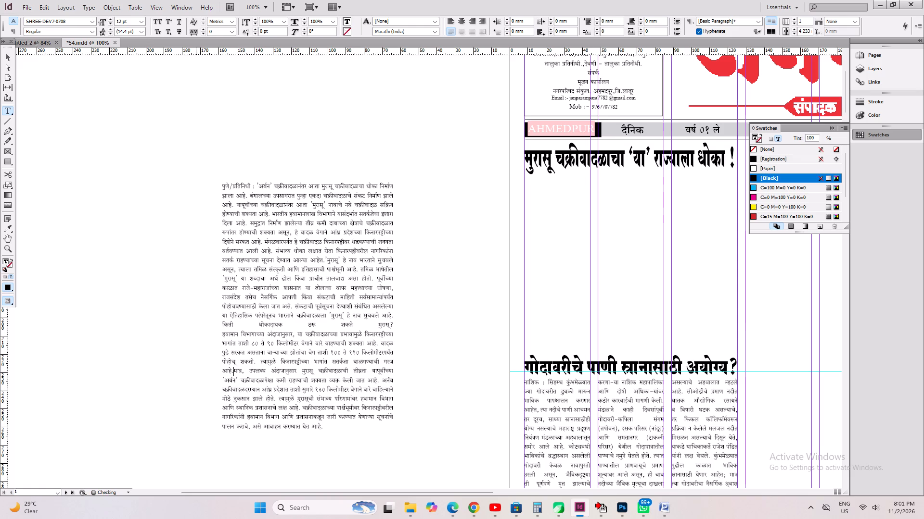
{"action": "key", "text": "ctrl+a"}
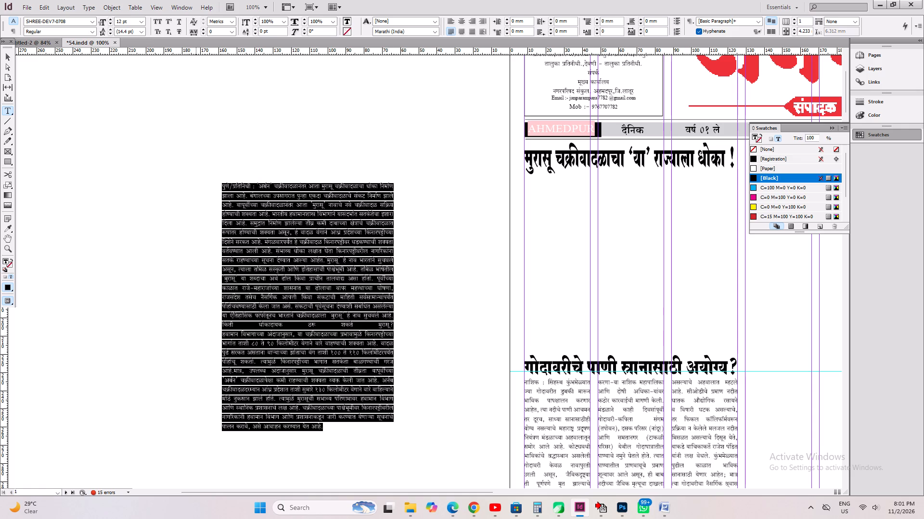
{"action": "key", "text": "ctrl+s"}
Fit the cyclone story's text frame to its content and place it on the page beneath the cyclone headline, against the page's first column.
{"action": "key", "text": "ctrl+0"}
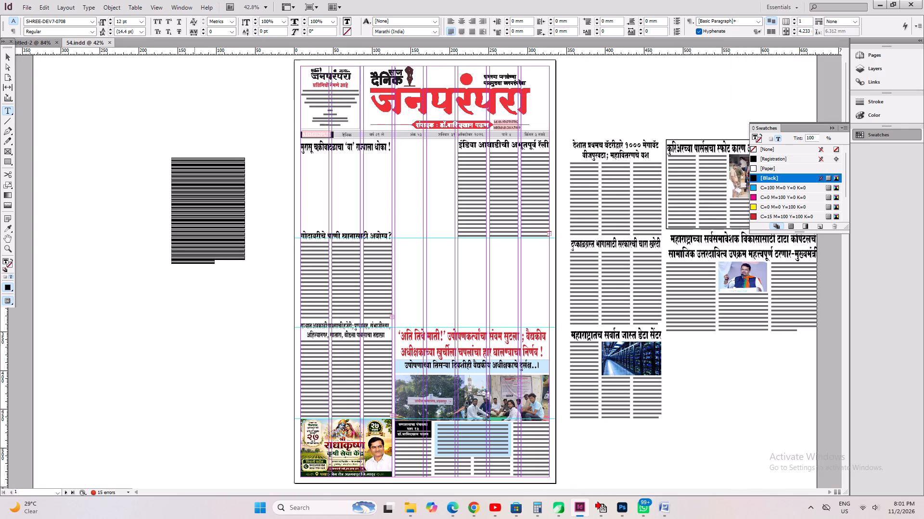
{"action": "key", "text": "ctrl+alt+c"}
{"action": "left_click", "coordinate": [8, 54]}
{"action": "left_click_drag", "start_coordinate": [232, 191], "coordinate": [363, 192]}
{"action": "key", "text": "ctrl+1"}
{"action": "scroll", "coordinate": [358, 193], "scroll_direction": "up", "scroll_amount": 2}
{"action": "left_click_drag", "start_coordinate": [360, 259], "coordinate": [356, 254]}
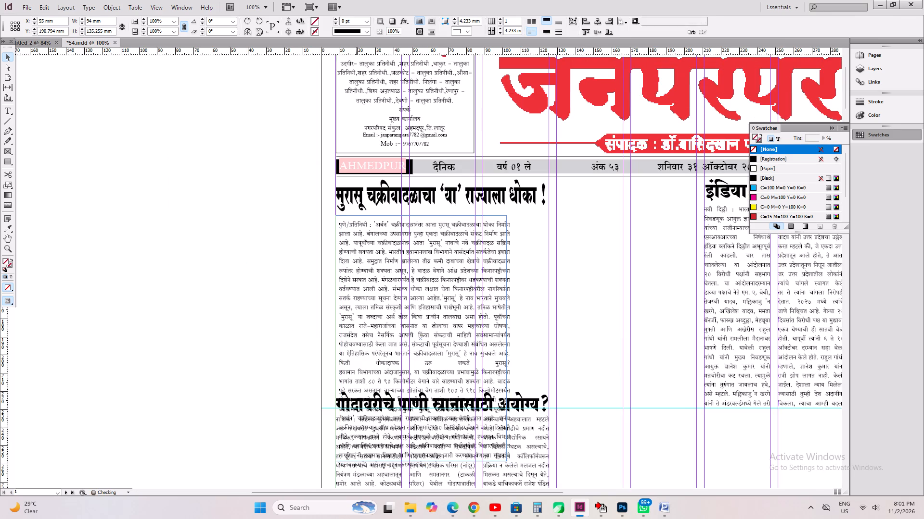
Widen the cyclone text frame to span the headline's three columns, about 117 mm wide, and fit its height to the text.
{"action": "key", "text": "space"}
{"action": "key", "text": "space"}
{"action": "key", "text": "space"}
{"action": "key", "text": "space"}
{"action": "key", "text": "space"}
{"action": "key", "text": "space"}
{"action": "key", "text": "space"}
{"action": "key", "text": "space"}
{"action": "key", "text": "space"}
{"action": "key", "text": "space"}
{"action": "key", "text": "space"}
{"action": "key", "text": "space"}
{"action": "key", "text": "space"}
{"action": "key", "text": "space"}
{"action": "key", "text": "space"}
{"action": "key", "text": "space"}
{"action": "key", "text": "space"}
{"action": "key", "text": "space"}
{"action": "left_click_drag", "start_coordinate": [507, 364], "coordinate": [396, 242]}
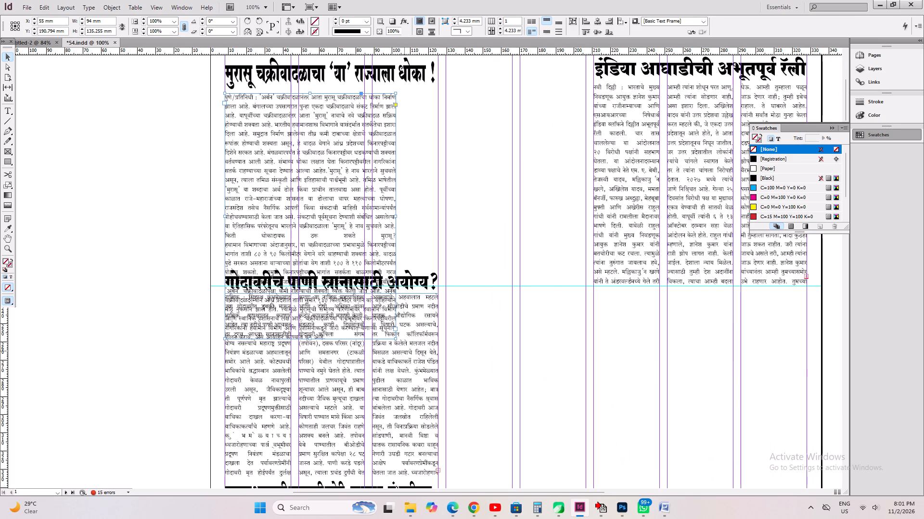
{"action": "left_click_drag", "start_coordinate": [397, 340], "coordinate": [439, 330]}
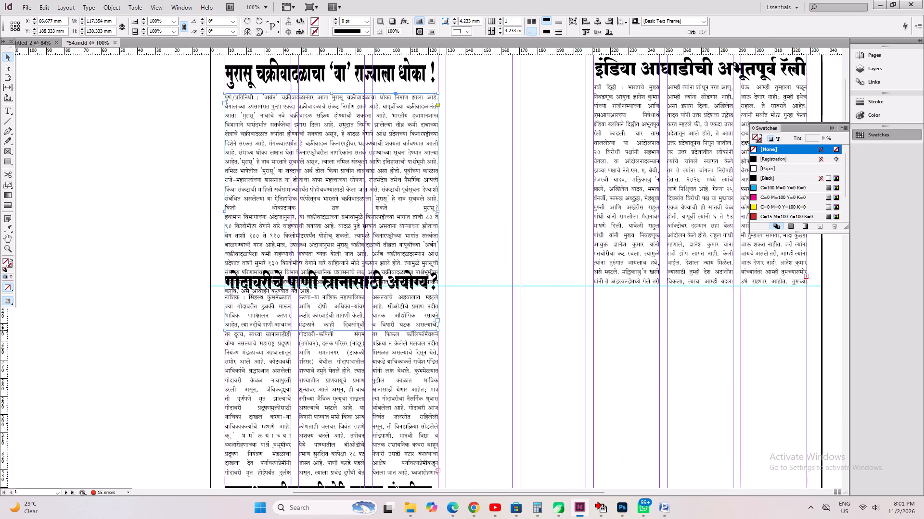
{"action": "key", "text": "ctrl+alt+c"}
Move the cyclone text up close beneath its headline, nudge headline and text together up about 1 mm, and save.
{"action": "scroll", "coordinate": [447, 314], "scroll_direction": "up", "scroll_amount": 3}
{"action": "left_click_drag", "start_coordinate": [369, 292], "coordinate": [369, 287], "text": "shift"}
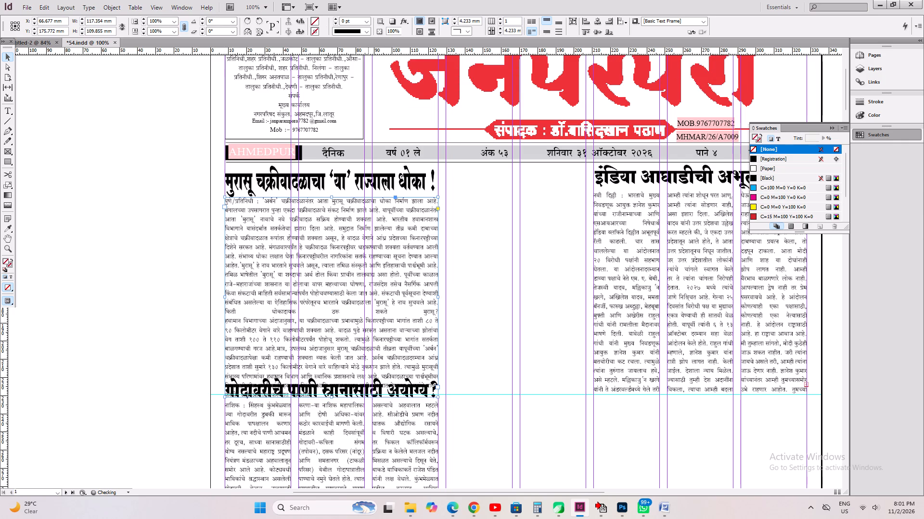
{"action": "left_click", "coordinate": [368, 189], "text": "shift"}
{"action": "key", "text": "Up"}
{"action": "key", "text": "Up"}
{"action": "key", "text": "Up"}
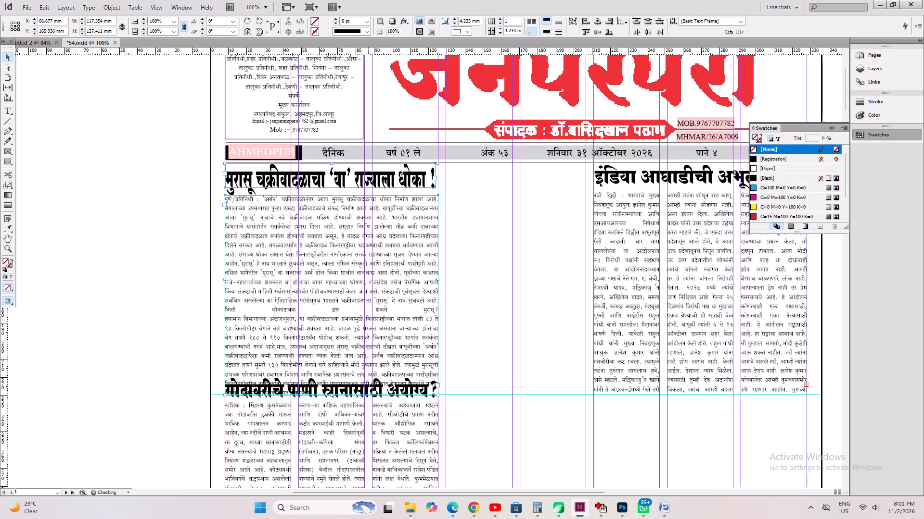
{"action": "key", "text": "ctrl+s"}
Split the cyclone text frame into 3 columns, set its height to about 100 mm so it ends above the Godavari headline, and save.
{"action": "left_click", "coordinate": [502, 245]}
{"action": "double_click", "coordinate": [418, 280]}
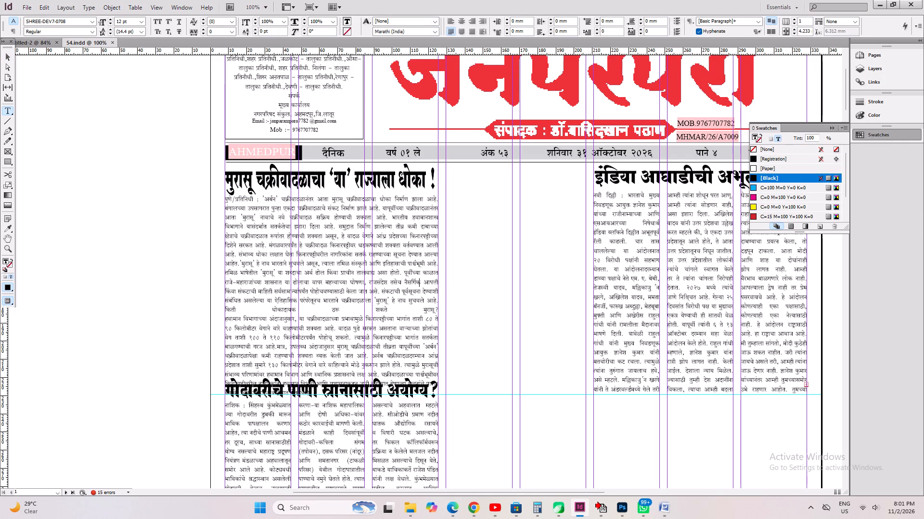
{"action": "left_click", "coordinate": [10, 64]}
{"action": "left_click", "coordinate": [9, 60]}
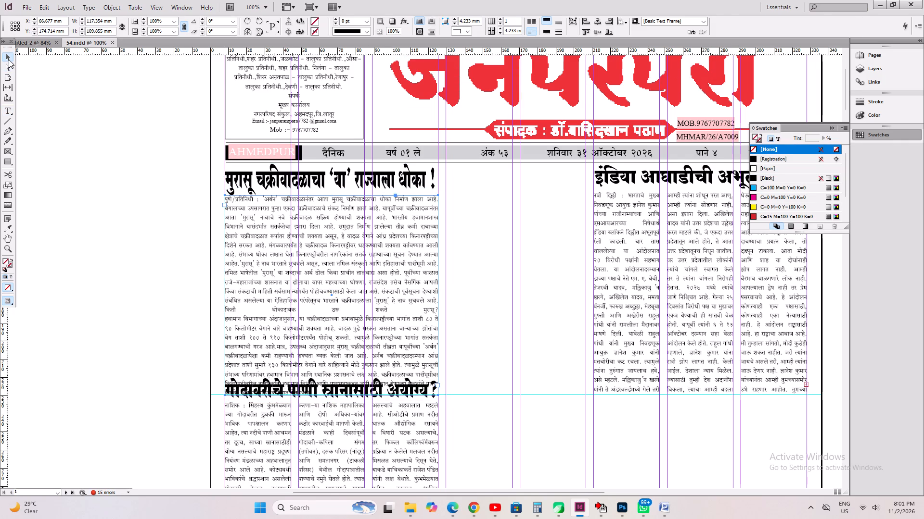
{"action": "left_click", "coordinate": [258, 257], "text": "ctrl"}
{"action": "left_click", "coordinate": [124, 264], "text": "ctrl"}
{"action": "left_click", "coordinate": [289, 265]}
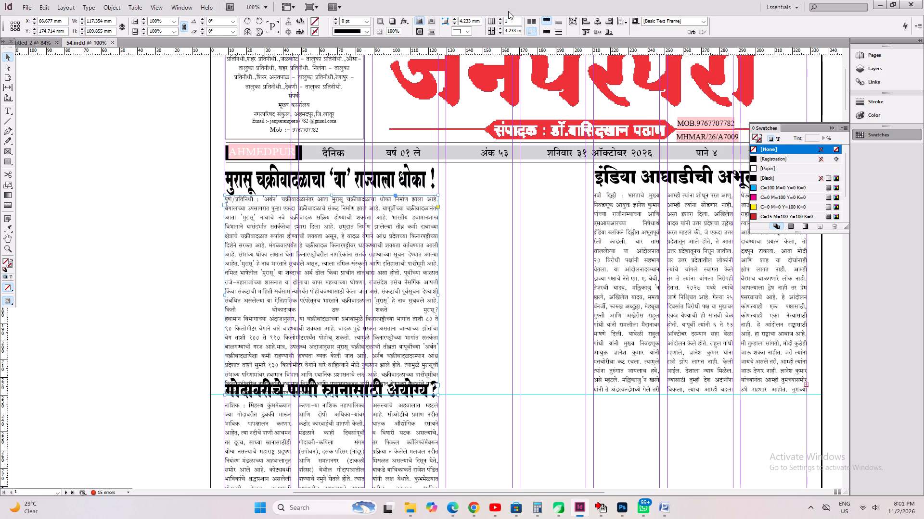
{"action": "double_click", "coordinate": [501, 19]}
{"action": "key", "text": "ctrl+alt+c"}
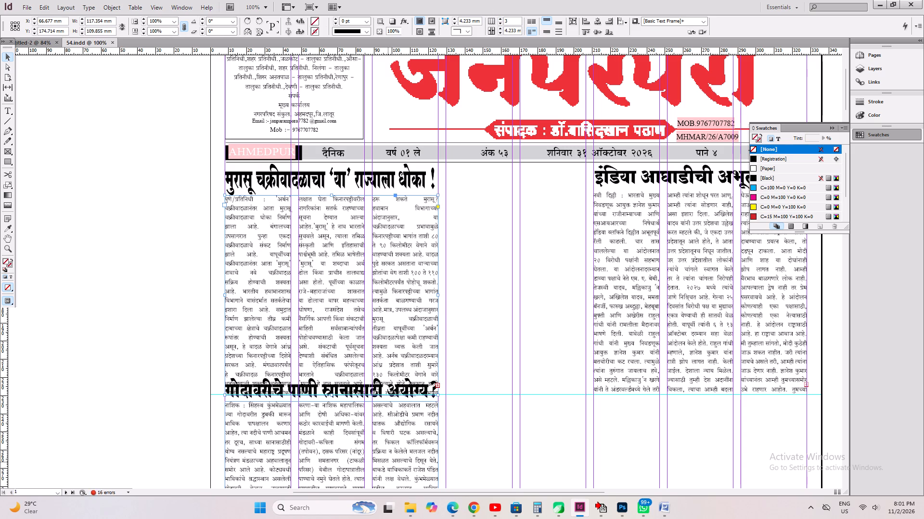
{"action": "left_click_drag", "start_coordinate": [332, 423], "coordinate": [338, 381]}
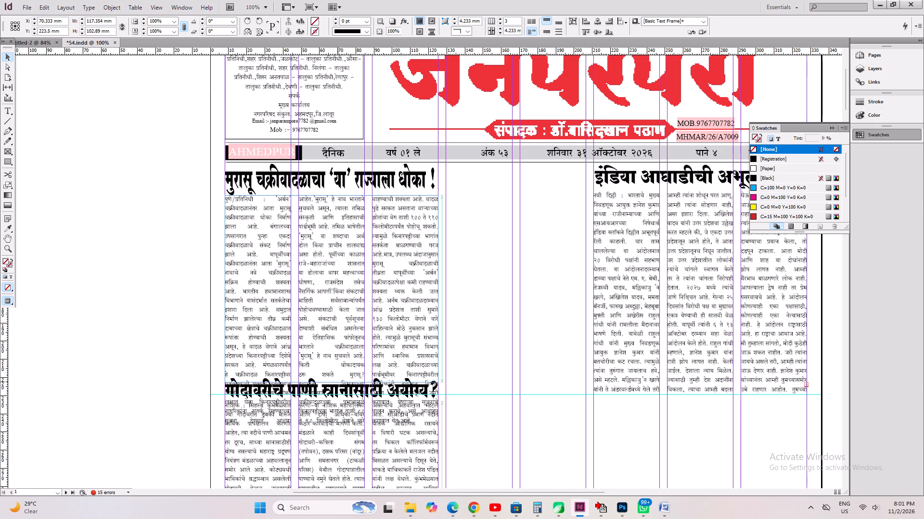
{"action": "left_click_drag", "start_coordinate": [338, 381], "coordinate": [338, 377]}
{"action": "key", "text": "ctrl+s"}
Delete the empty text frame on the pasteboard beside the page and save the document.
{"action": "key", "text": "ctrl+0"}
{"action": "key", "text": "ctrl+a"}
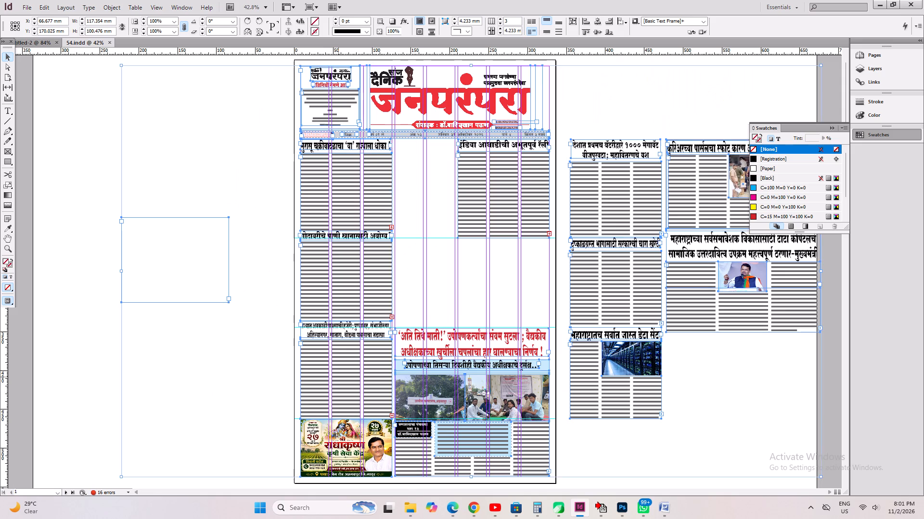
{"action": "key", "text": "ctrl+s"}
{"action": "left_click", "coordinate": [147, 403]}
{"action": "left_click_drag", "start_coordinate": [98, 410], "coordinate": [237, 224]}
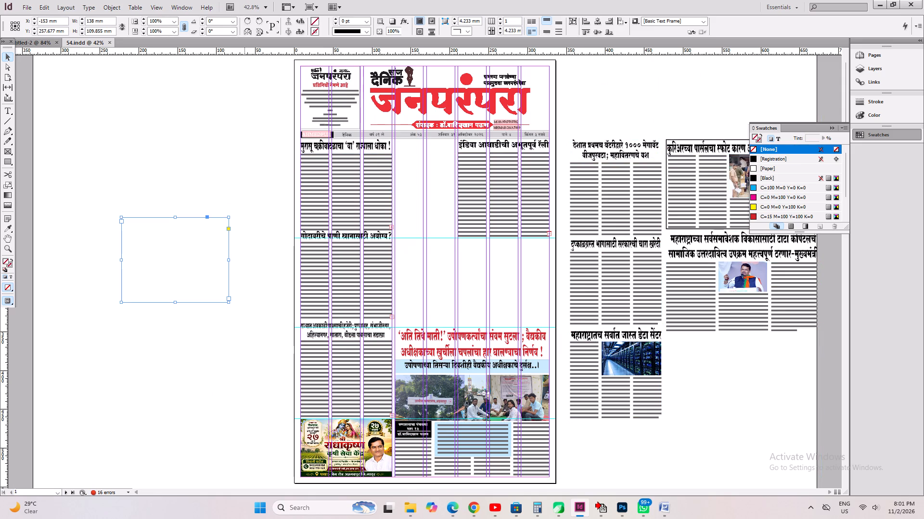
{"action": "key", "text": "Delete"}
{"action": "key", "text": "ctrl+a"}
{"action": "key", "text": "ctrl+s"}
{"action": "left_click", "coordinate": [244, 210]}
{"action": "key", "text": "ctrl+s"}
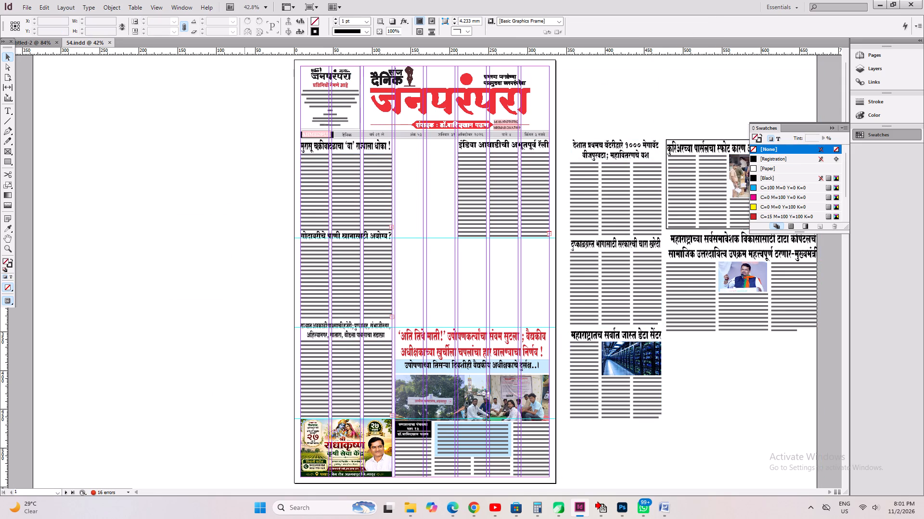
{"action": "key", "text": "ctrl+s"}
Move the इंडिया आघाडीची story with its headline beside the Godavari story, directly above the red headline, and save.
{"action": "left_click", "coordinate": [449, 297]}
{"action": "left_click_drag", "start_coordinate": [554, 294], "coordinate": [500, 122]}
{"action": "left_click", "coordinate": [534, 288]}
{"action": "left_click_drag", "start_coordinate": [540, 296], "coordinate": [493, 151]}
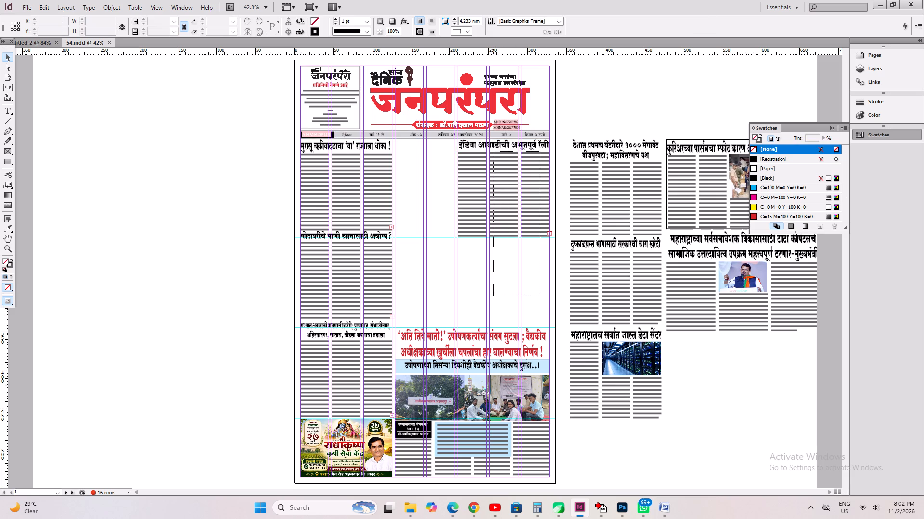
{"action": "left_click_drag", "start_coordinate": [493, 151], "coordinate": [492, 147]}
{"action": "left_click_drag", "start_coordinate": [504, 210], "coordinate": [435, 296], "text": "shift"}
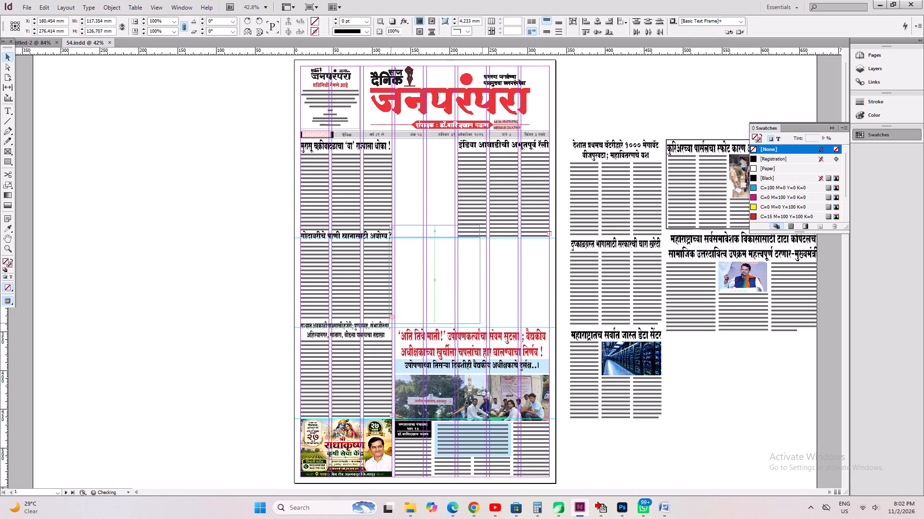
{"action": "left_click_drag", "start_coordinate": [435, 296], "coordinate": [441, 298], "text": "shift"}
{"action": "key", "text": "ctrl+1"}
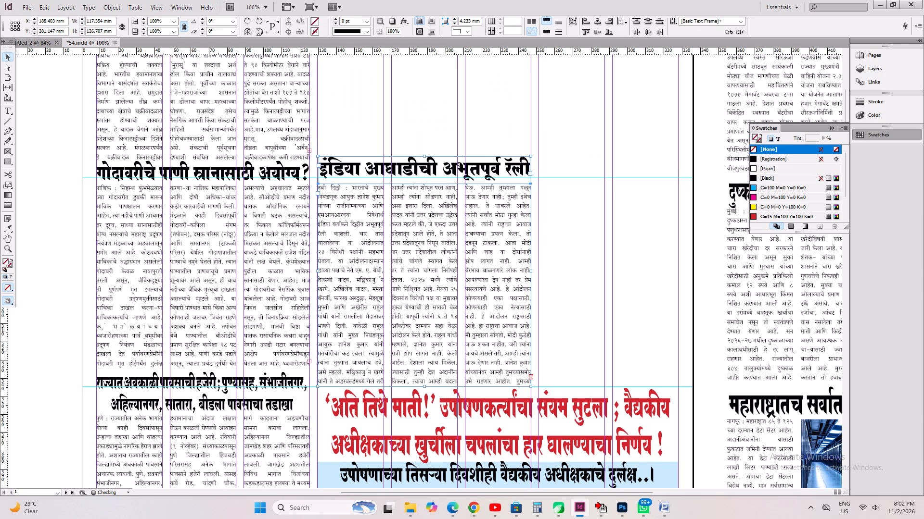
{"action": "key", "text": "Right"}
{"action": "key", "text": "Down"}
{"action": "key", "text": "Left"}
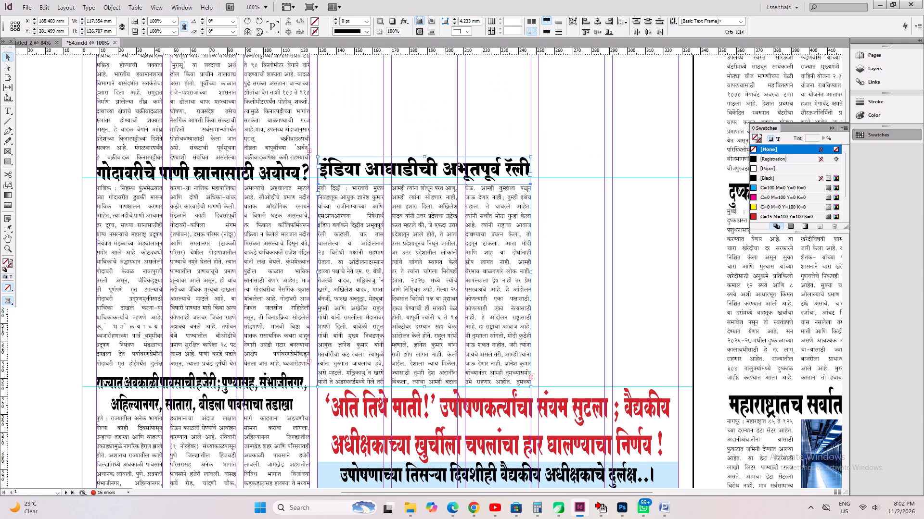
{"action": "key", "text": "Left"}
{"action": "key", "text": "Right"}
{"action": "key", "text": "ctrl+s"}
{"action": "key", "text": "ctrl+0"}
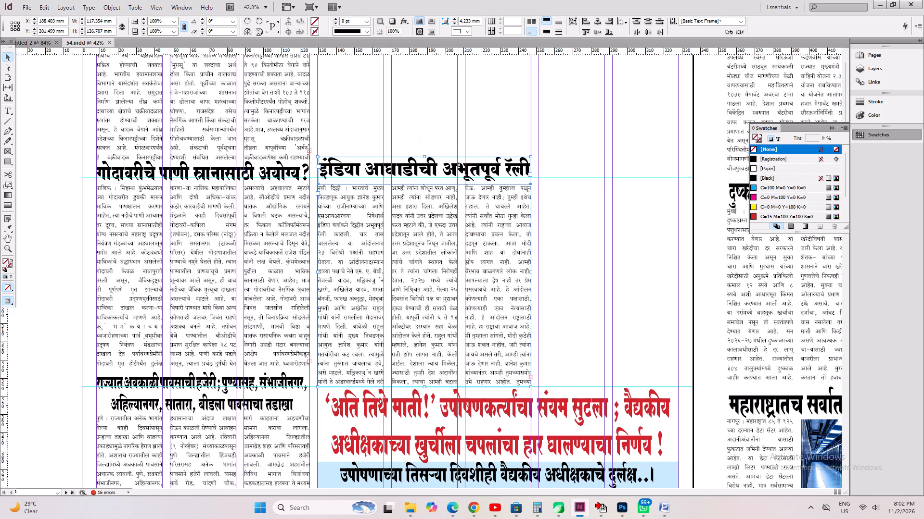
{"action": "key", "text": "ctrl+a"}
{"action": "key", "text": "ctrl+s"}
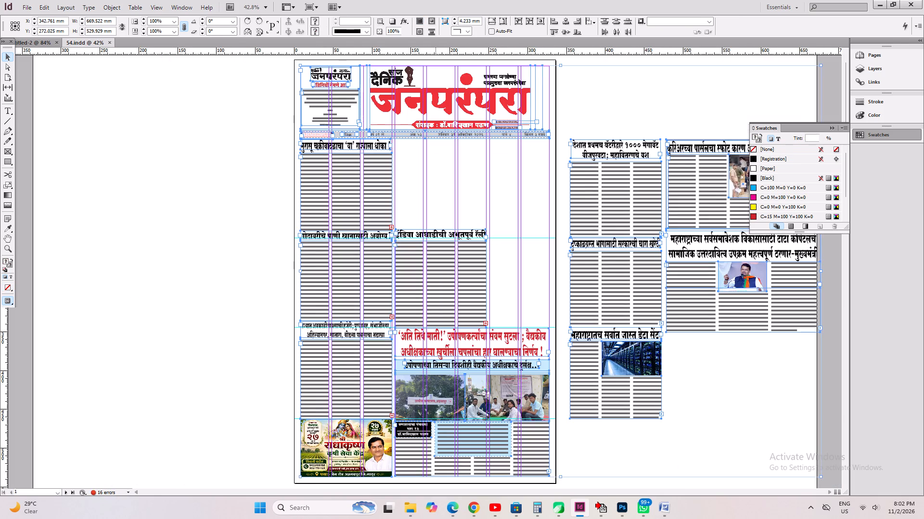
Shift the इंडिया आघाडीची headline and text across to the page's last three columns at the same height, and save.
{"action": "left_click_drag", "start_coordinate": [436, 292], "coordinate": [515, 306], "text": "shift"}
{"action": "key", "text": "ctrl+z"}
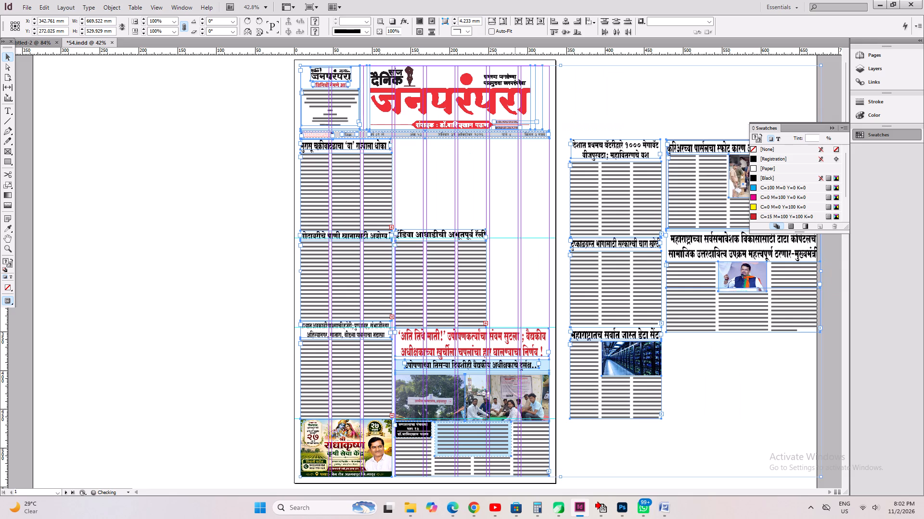
{"action": "left_click", "coordinate": [214, 313]}
{"action": "left_click_drag", "start_coordinate": [430, 202], "coordinate": [470, 270]}
{"action": "left_click_drag", "start_coordinate": [452, 280], "coordinate": [515, 287], "text": "shift"}
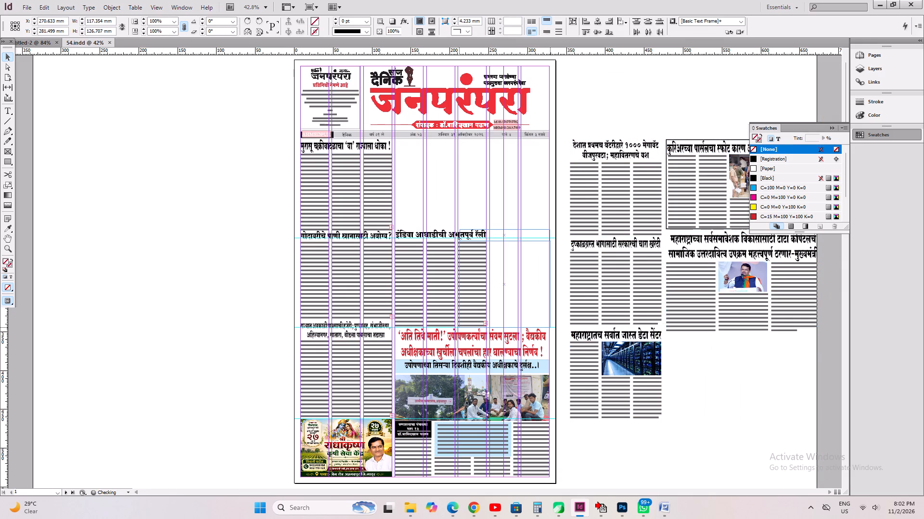
{"action": "left_click_drag", "start_coordinate": [515, 287], "coordinate": [514, 288], "text": "shift"}
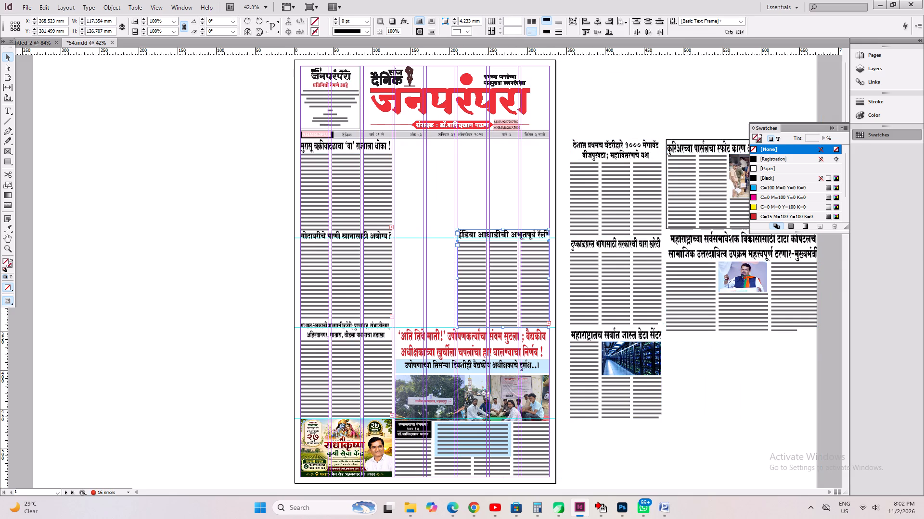
{"action": "key", "text": "ctrl+s"}
{"action": "left_click", "coordinate": [667, 439]}
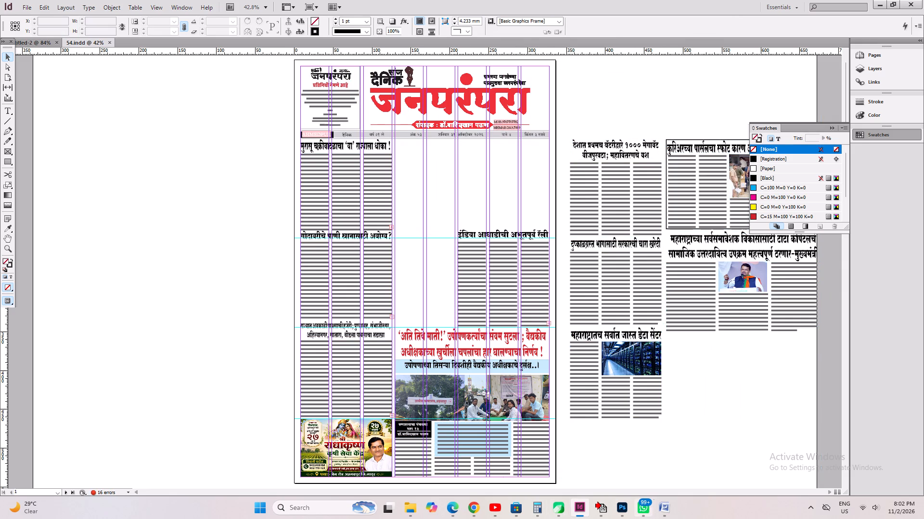
Duplicate the light-blue text box from the bottom story onto the pasteboard and turn off the copy's text wrap.
{"action": "left_click", "coordinate": [509, 453], "text": "ctrl"}
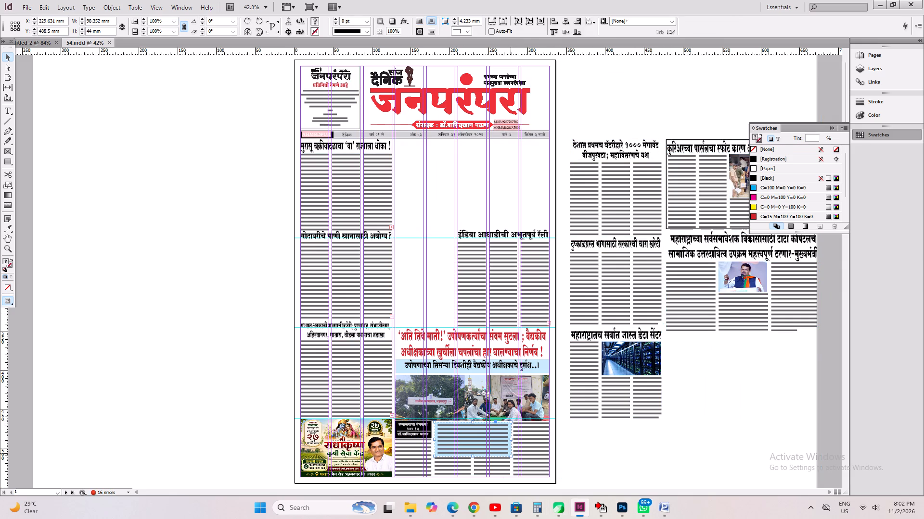
{"action": "left_click_drag", "start_coordinate": [511, 453], "coordinate": [262, 312]}
{"action": "key", "text": "ctrl+alt+w"}
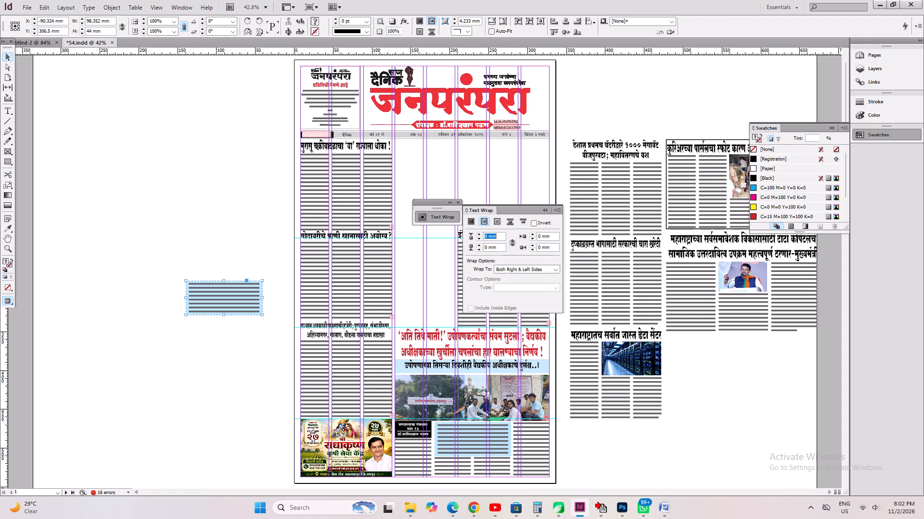
{"action": "left_click", "coordinate": [475, 221]}
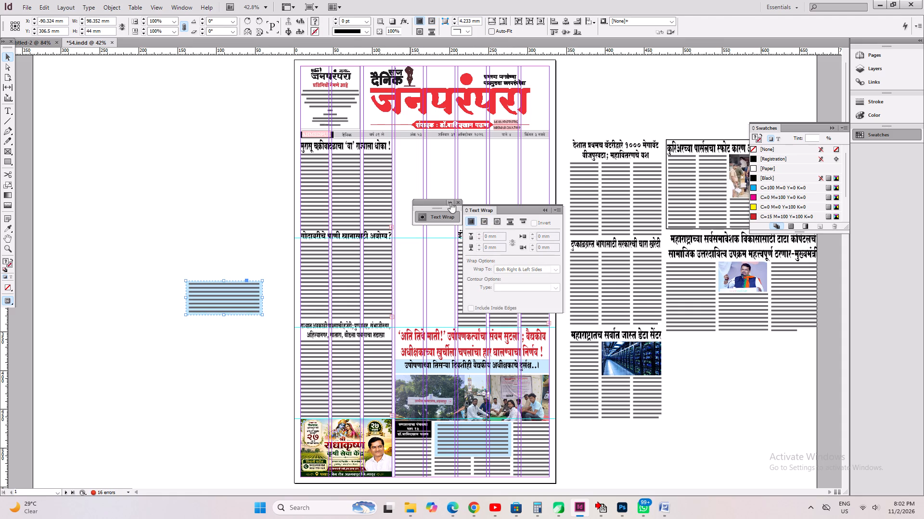
{"action": "left_click", "coordinate": [458, 201]}
{"action": "left_click", "coordinate": [145, 381]}
{"action": "left_click", "coordinate": [227, 287]}
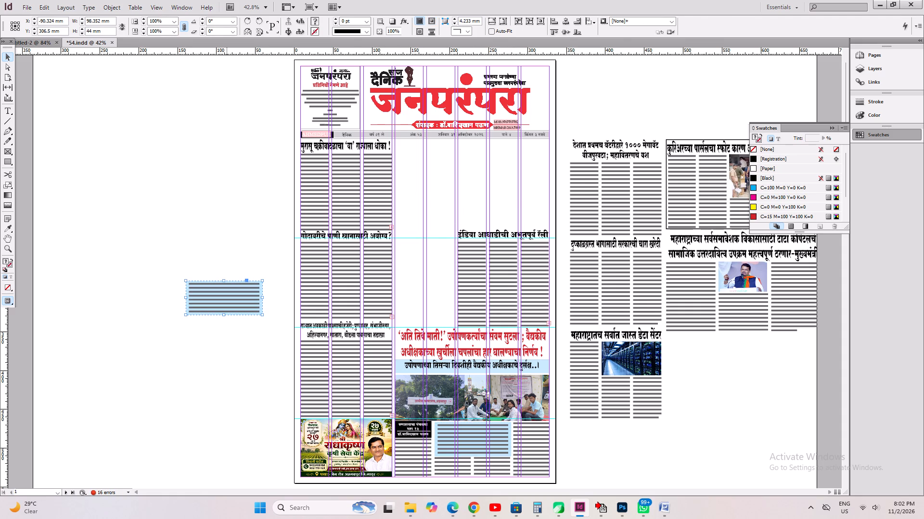
Ungroup the copied light-blue box and move its text frame off the background to above it on the pasteboard.
{"action": "key", "text": "ctrl+shift+g"}
{"action": "left_click_drag", "start_coordinate": [188, 392], "coordinate": [195, 377]}
{"action": "left_click", "coordinate": [215, 318]}
{"action": "left_click_drag", "start_coordinate": [211, 296], "coordinate": [207, 170]}
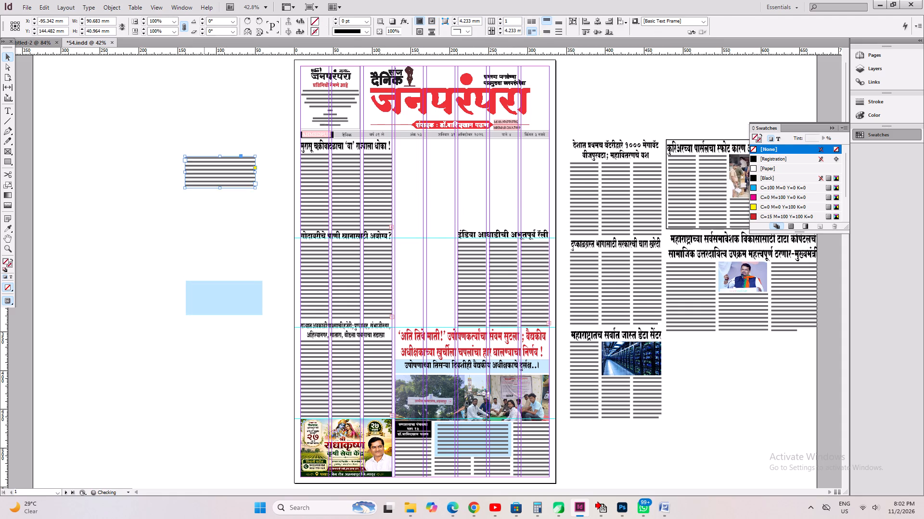
Move the light-blue box into the gap beside the इंडिया आघाडीची story and narrow it to the two empty columns, about 77 mm wide.
{"action": "left_click_drag", "start_coordinate": [204, 293], "coordinate": [413, 241]}
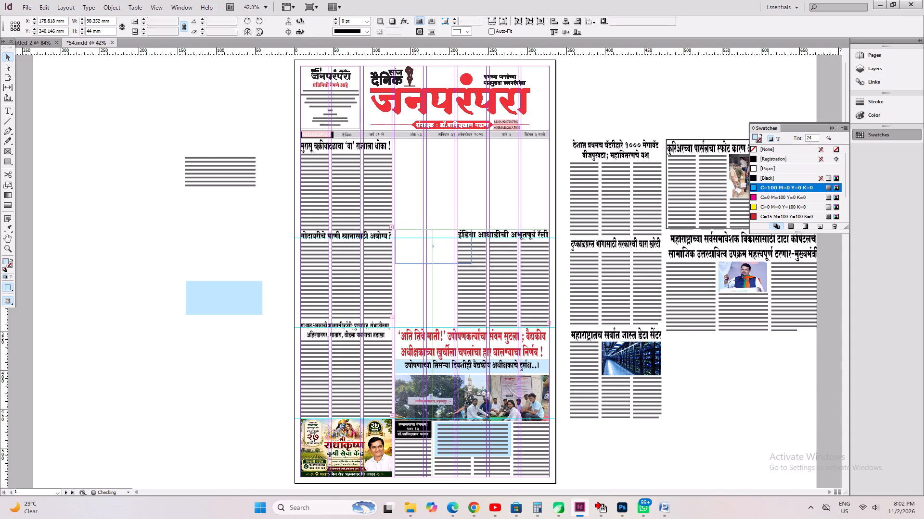
{"action": "key", "text": "ctrl+2"}
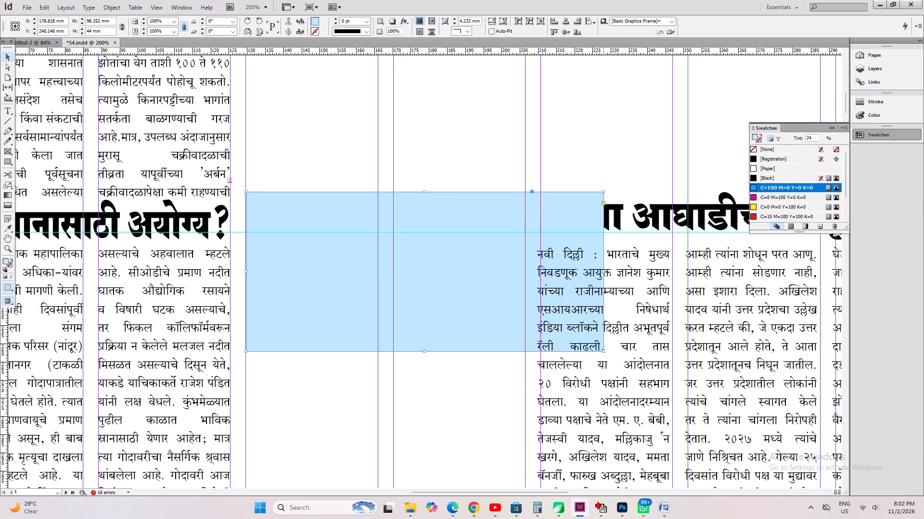
{"action": "left_click_drag", "start_coordinate": [603, 270], "coordinate": [524, 344]}
{"action": "key", "text": "ctrl+alt+c"}
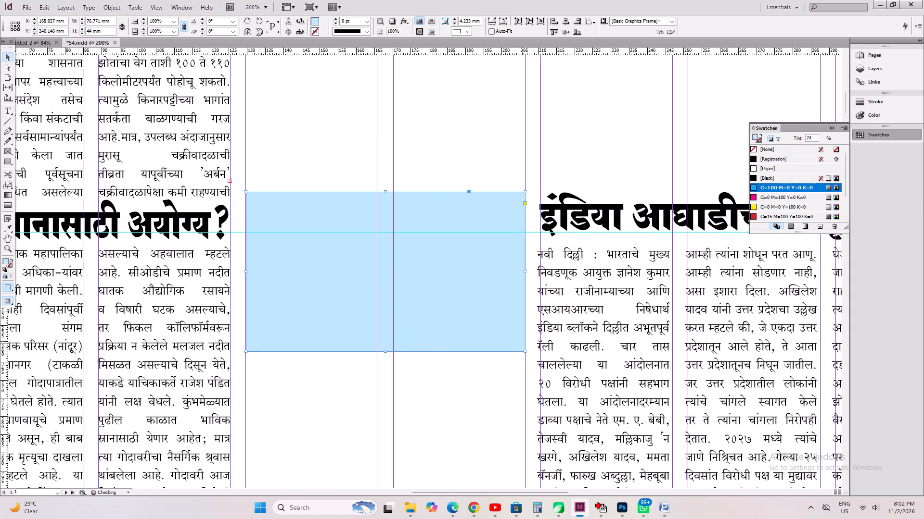
Extend the light-blue box down to just above the red headline, about 126 mm tall, and save the document.
{"action": "scroll", "coordinate": [515, 330], "scroll_direction": "down", "scroll_amount": 4}
{"action": "left_click_drag", "start_coordinate": [386, 280], "coordinate": [385, 478]}
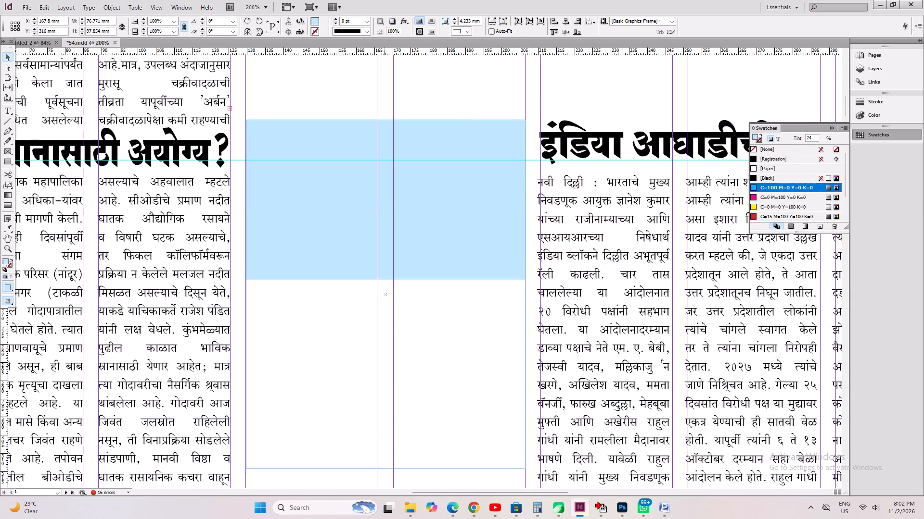
{"action": "left_click_drag", "start_coordinate": [385, 478], "coordinate": [392, 297]}
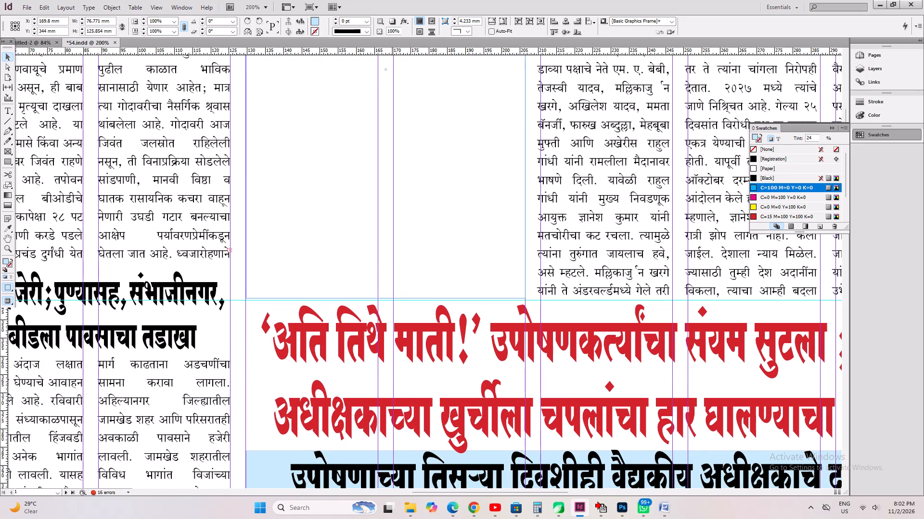
{"action": "left_click_drag", "start_coordinate": [392, 297], "coordinate": [392, 299]}
{"action": "key", "text": "ctrl+s"}
{"action": "key", "text": "ctrl+0"}
{"action": "key", "text": "ctrl+a"}
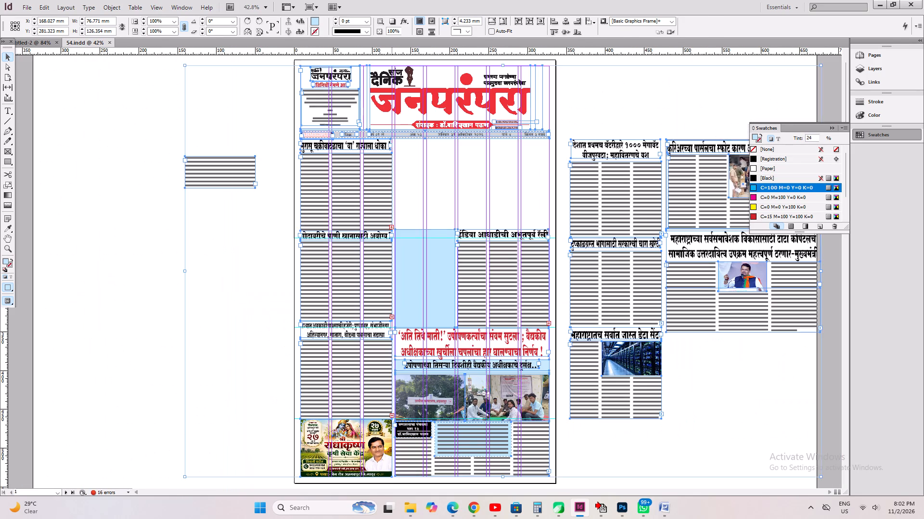
{"action": "key", "text": "ctrl+s"}
{"action": "left_click", "coordinate": [149, 390]}
{"action": "key", "text": "ctrl+a"}
{"action": "key", "text": "ctrl+s"}
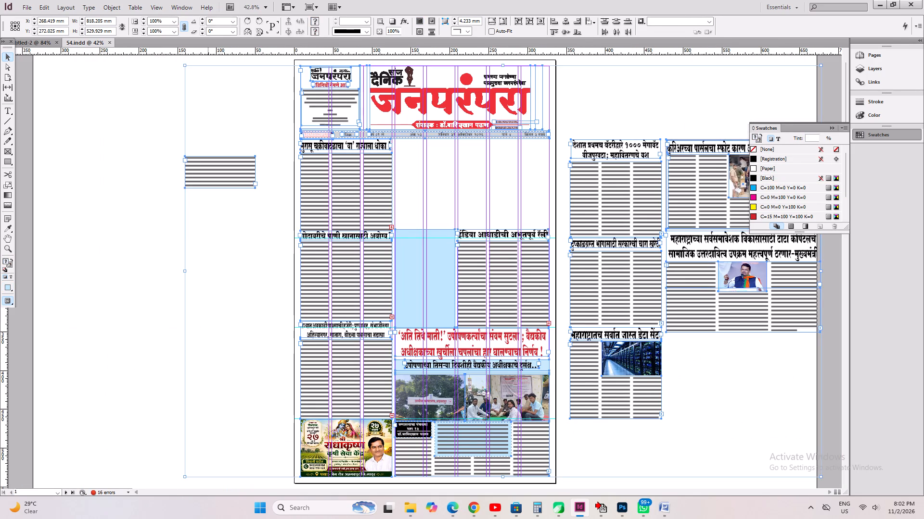
Delete the leftover copied text frame from the pasteboard and save the document.
{"action": "left_click", "coordinate": [208, 177]}
{"action": "left_click", "coordinate": [226, 262]}
{"action": "left_click", "coordinate": [223, 173]}
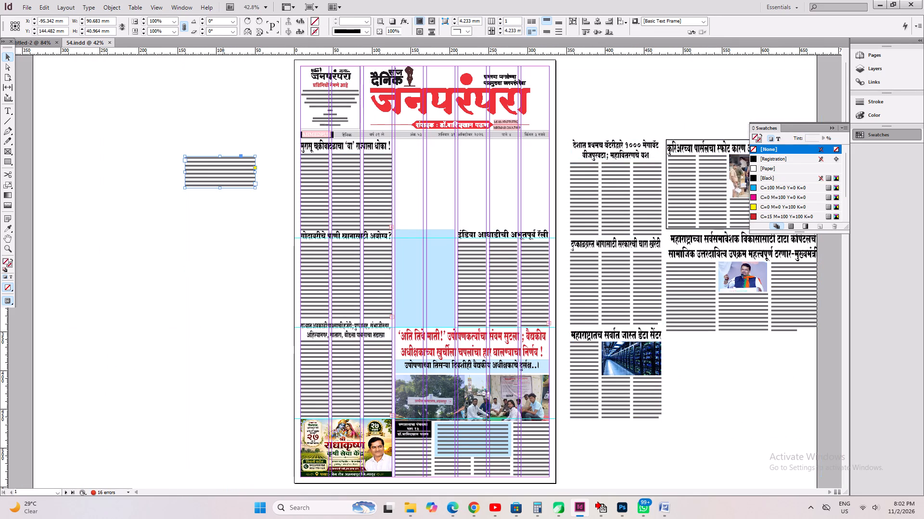
{"action": "key", "text": "Delete"}
{"action": "key", "text": "ctrl+a"}
{"action": "key", "text": "ctrl+s"}
{"action": "left_click", "coordinate": [205, 292]}
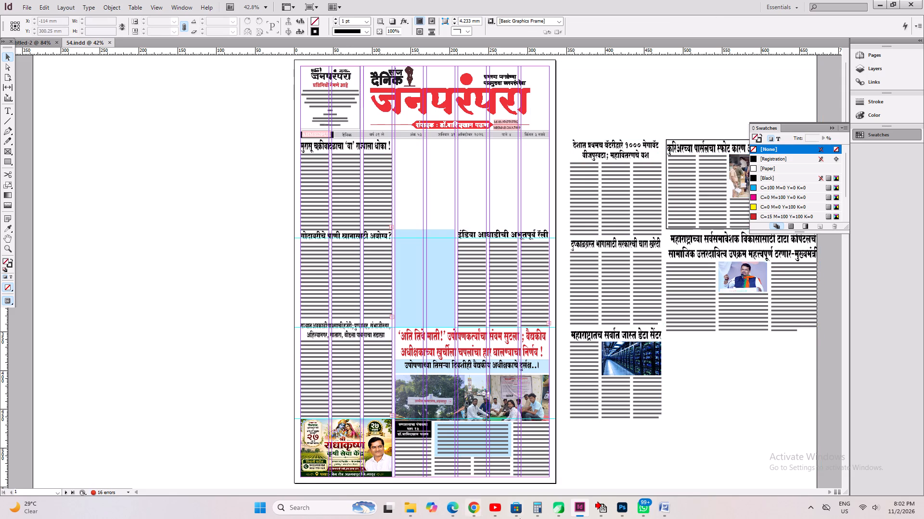
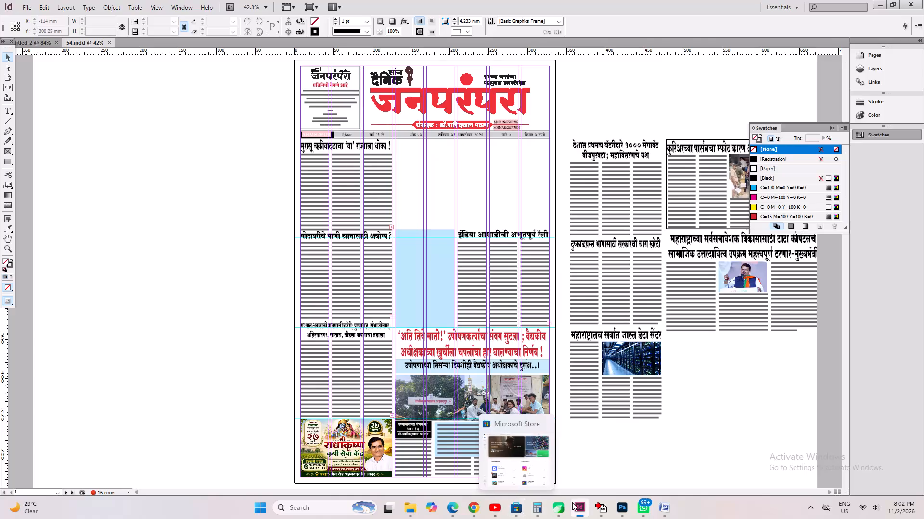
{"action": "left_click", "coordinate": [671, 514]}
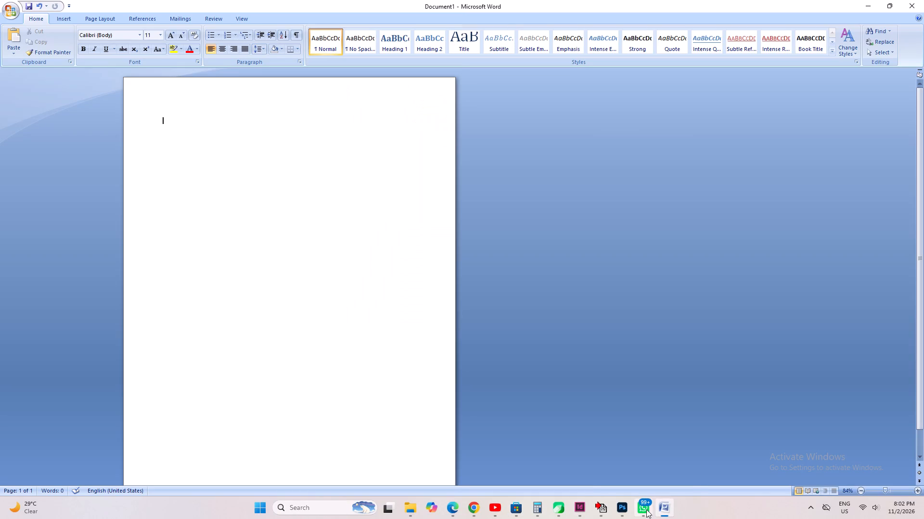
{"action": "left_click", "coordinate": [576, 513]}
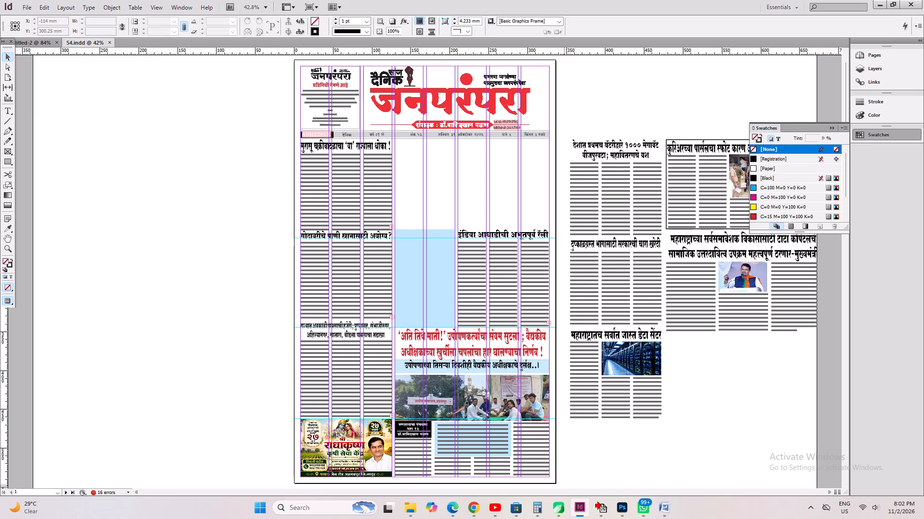
{"action": "key", "text": "ctrl+a"}
{"action": "key", "text": "ctrl+s"}
{"action": "left_click", "coordinate": [754, 399]}
{"action": "key", "text": "ctrl+a"}
{"action": "key", "text": "ctrl+s"}
{"action": "left_click", "coordinate": [754, 399]}
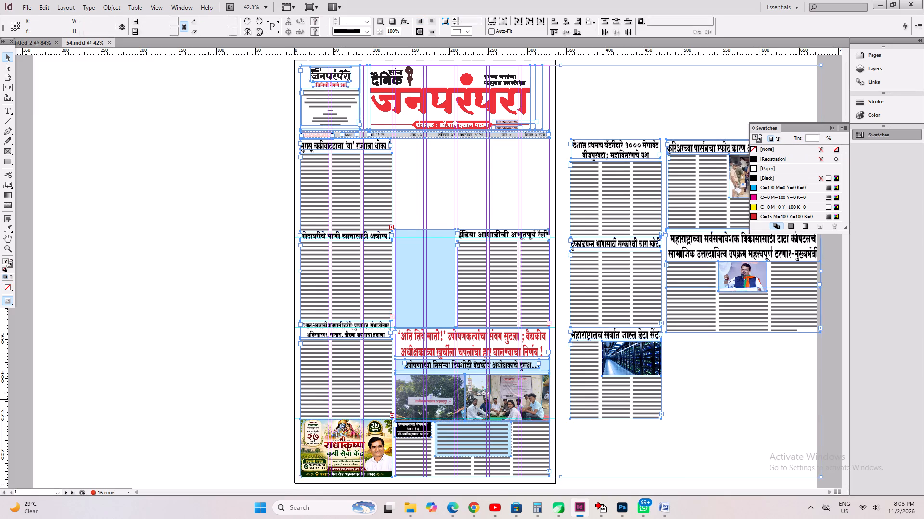
{"action": "key", "text": "ctrl+a"}
{"action": "key", "text": "ctrl+s"}
{"action": "key", "text": "ctrl+a"}
{"action": "key", "text": "ctrl+s"}
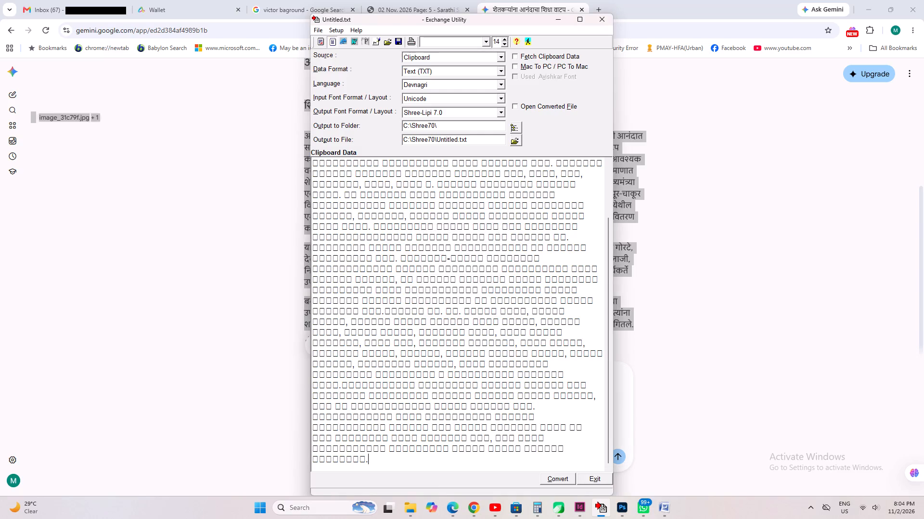
{"action": "left_click", "coordinate": [541, 481]}
{"action": "left_click", "coordinate": [489, 286]}
{"action": "left_click", "coordinate": [522, 283]}
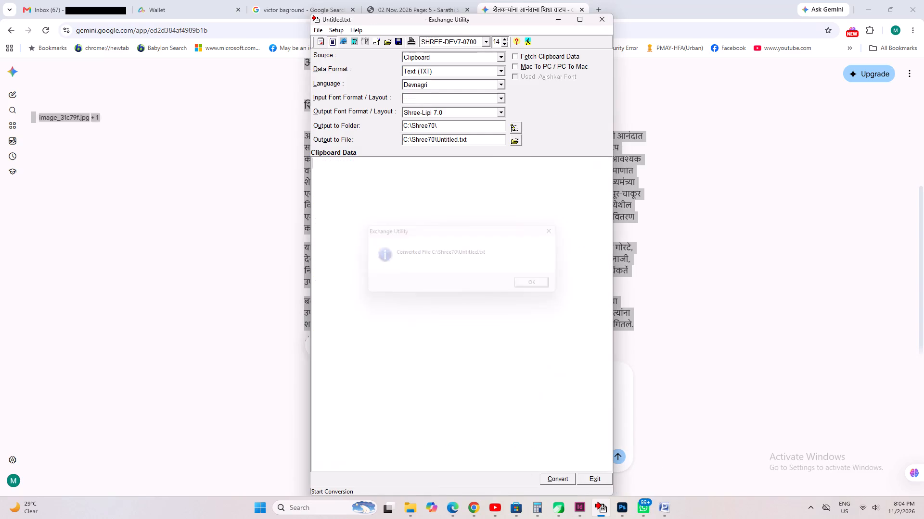
Switch to 54.indd in InDesign and delete the leftover text frame on the pasteboard beside page 4.
{"action": "left_click", "coordinate": [573, 508]}
{"action": "left_click", "coordinate": [211, 272]}
{"action": "scroll", "coordinate": [215, 274], "scroll_direction": "down", "scroll_amount": 3}
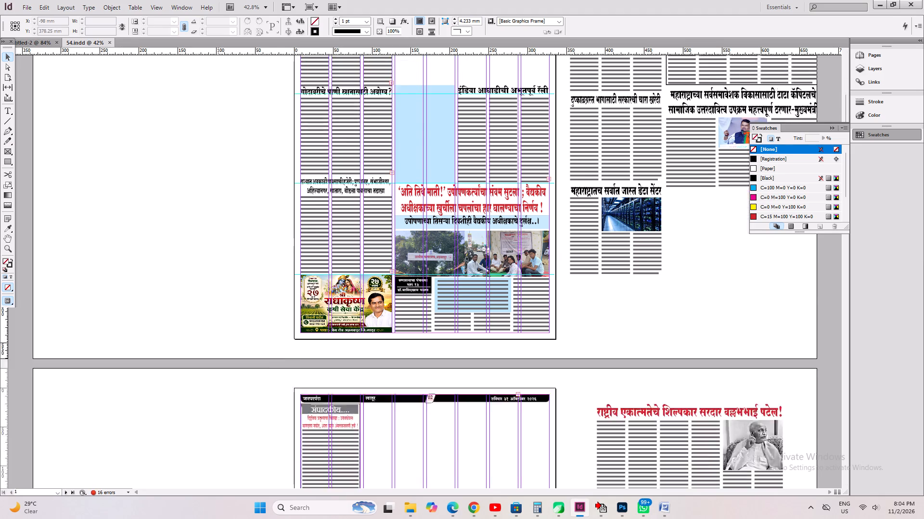
{"action": "scroll", "coordinate": [219, 284], "scroll_direction": "down", "scroll_amount": 20}
{"action": "scroll", "coordinate": [219, 284], "scroll_direction": "down", "scroll_amount": 19}
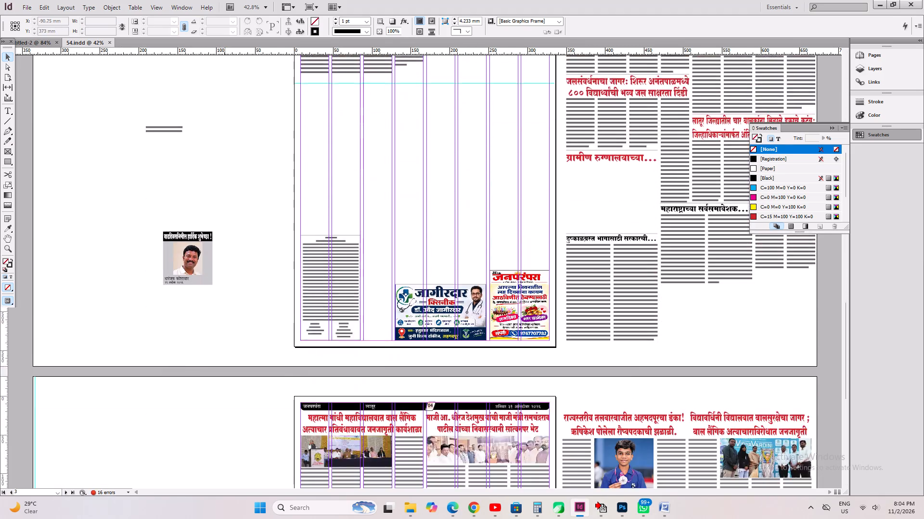
{"action": "scroll", "coordinate": [225, 287], "scroll_direction": "down", "scroll_amount": 20}
{"action": "scroll", "coordinate": [226, 282], "scroll_direction": "down", "scroll_amount": 3}
{"action": "left_click", "coordinate": [174, 256]}
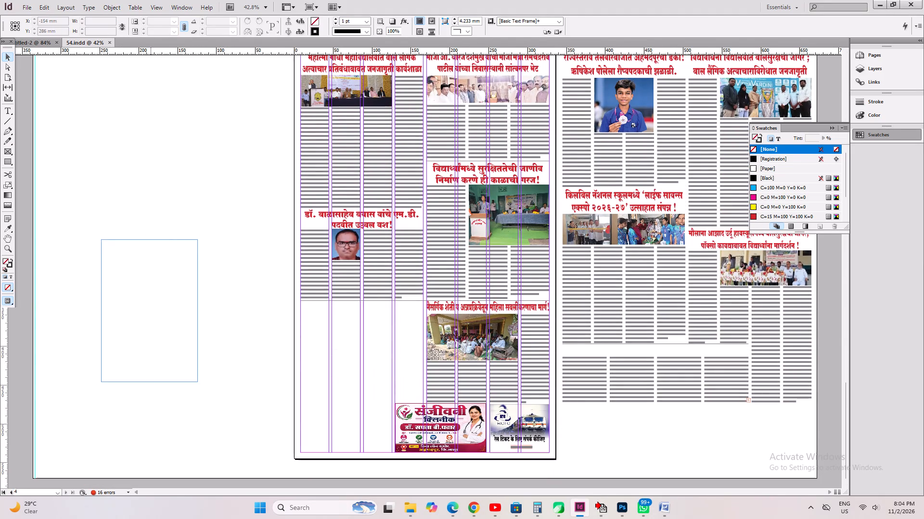
{"action": "left_click_drag", "start_coordinate": [238, 188], "coordinate": [112, 337]}
{"action": "key", "text": "Delete"}
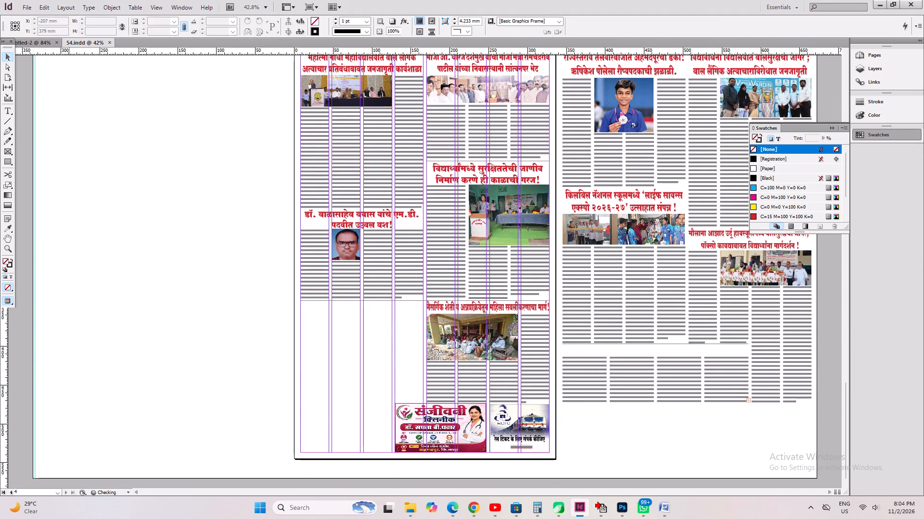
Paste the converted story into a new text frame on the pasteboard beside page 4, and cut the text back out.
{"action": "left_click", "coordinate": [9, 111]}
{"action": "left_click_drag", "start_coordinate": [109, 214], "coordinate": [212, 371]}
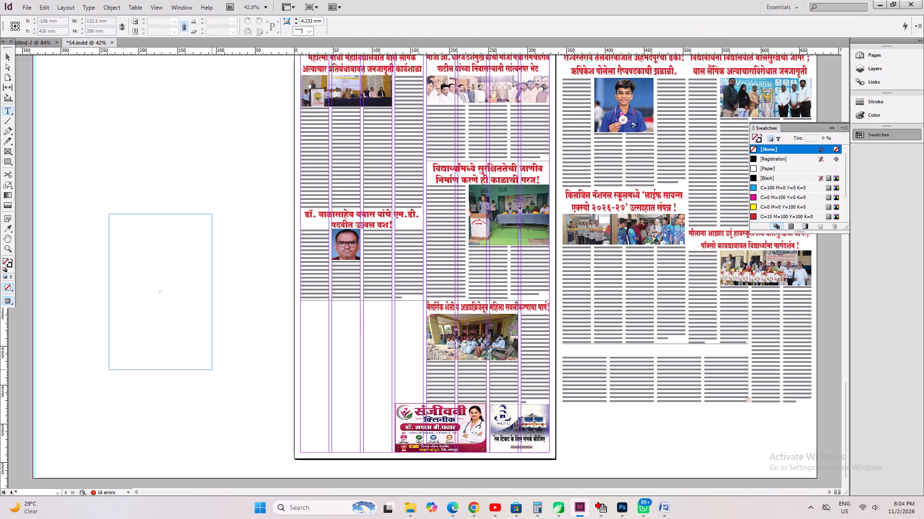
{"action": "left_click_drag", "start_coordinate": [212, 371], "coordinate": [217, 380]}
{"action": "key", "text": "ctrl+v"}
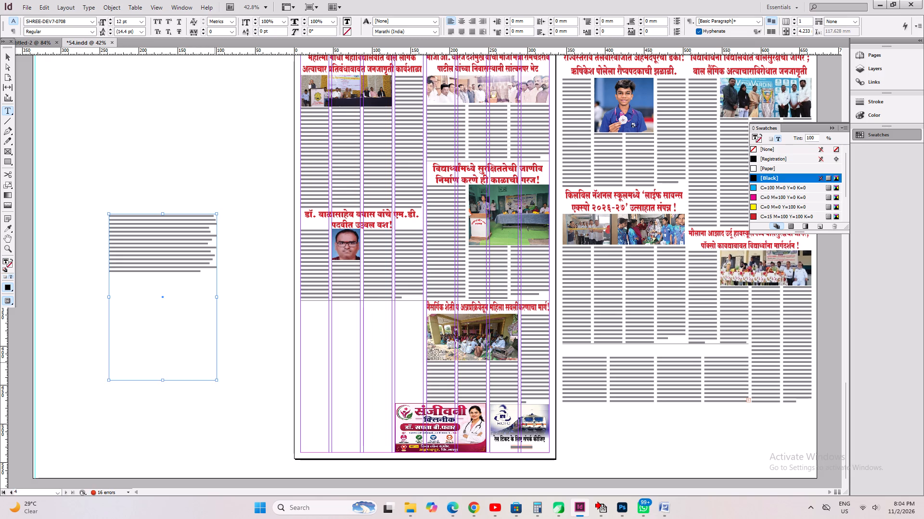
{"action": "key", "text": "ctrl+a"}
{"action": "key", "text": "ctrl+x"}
Paste the story into a new text frame, about 125 by 244 mm, on the pasteboard beside page 3.
{"action": "scroll", "coordinate": [334, 341], "scroll_direction": "up", "scroll_amount": 14}
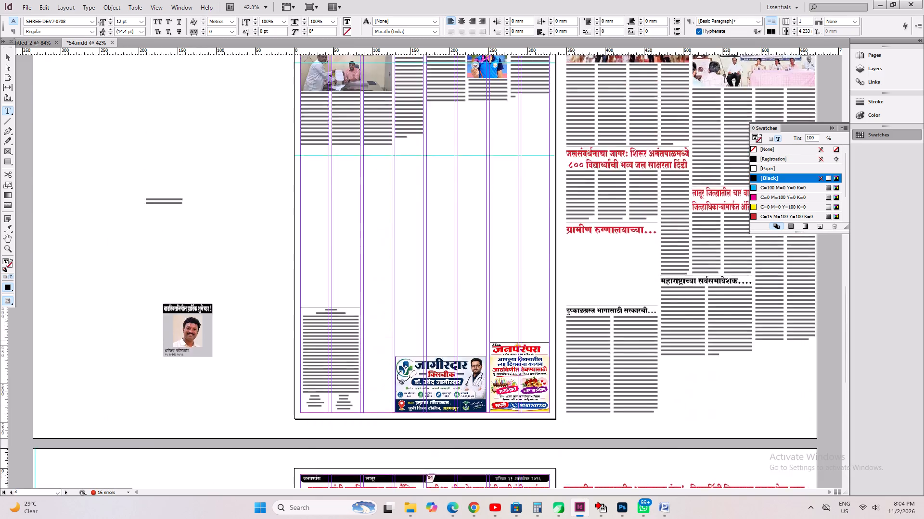
{"action": "scroll", "coordinate": [334, 341], "scroll_direction": "up", "scroll_amount": 1}
{"action": "left_click_drag", "start_coordinate": [137, 72], "coordinate": [234, 261]}
{"action": "key", "text": "ctrl+v"}
{"action": "scroll", "coordinate": [172, 109], "scroll_direction": "up", "scroll_amount": 3}
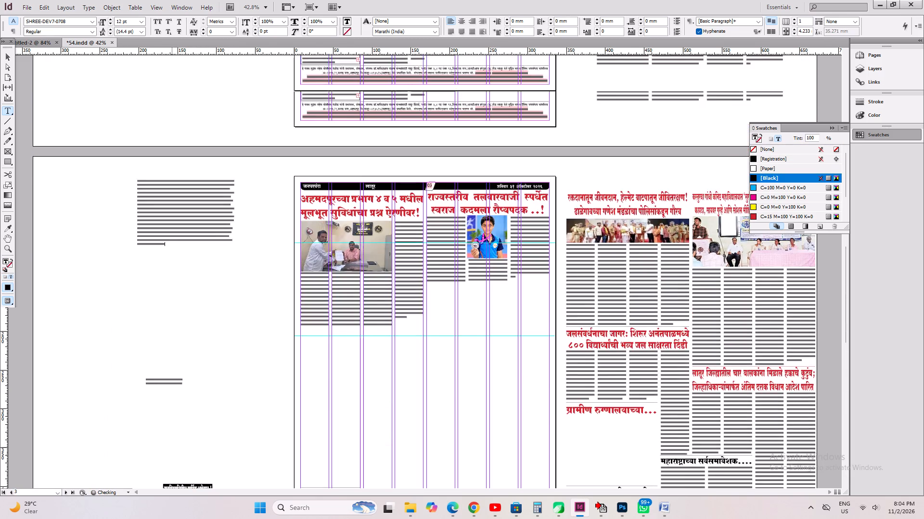
Move the अहमदपुरात शेतकरी headline out of the story into a new frame, about 158 by 111 mm, below page 3's तलवारबाजी story.
{"action": "key", "text": "ctrl+2"}
{"action": "left_click_drag", "start_coordinate": [418, 210], "coordinate": [337, 435], "text": "alt"}
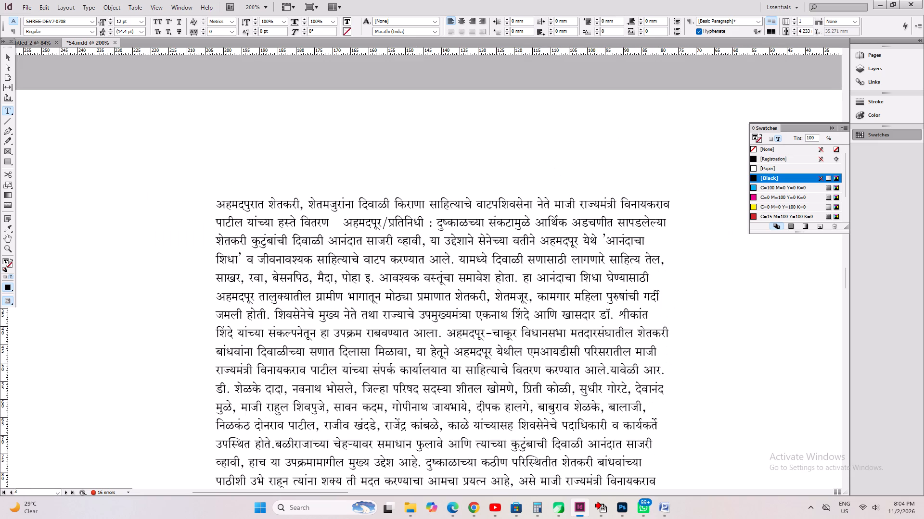
{"action": "left_click_drag", "start_coordinate": [333, 224], "coordinate": [271, 160]}
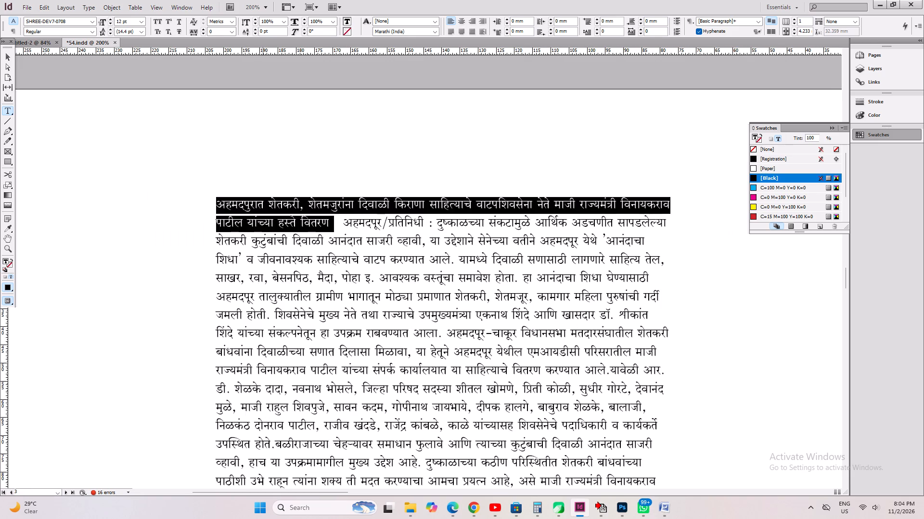
{"action": "key", "text": "ctrl+x"}
{"action": "key", "text": "ctrl+1"}
{"action": "left_click_drag", "start_coordinate": [689, 430], "coordinate": [194, 100], "text": "alt"}
{"action": "left_click_drag", "start_coordinate": [356, 277], "coordinate": [261, 173], "text": "alt"}
{"action": "left_click_drag", "start_coordinate": [244, 213], "coordinate": [124, 323], "text": "alt"}
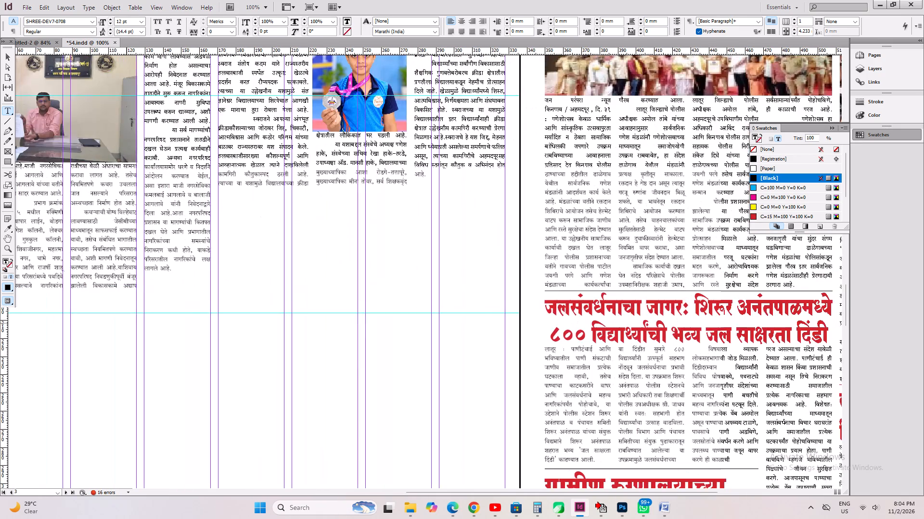
{"action": "left_click_drag", "start_coordinate": [218, 197], "coordinate": [495, 371]}
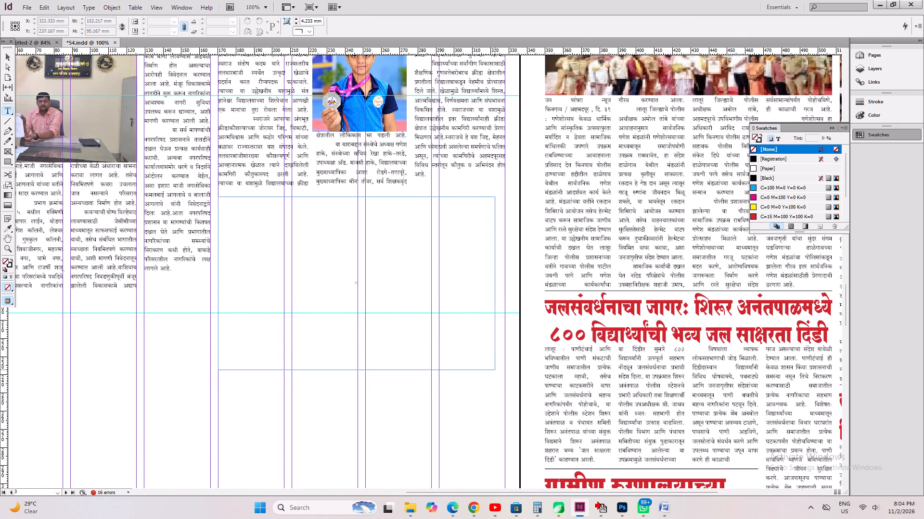
{"action": "left_click_drag", "start_coordinate": [495, 371], "coordinate": [503, 398]}
{"action": "key", "text": "ctrl+v"}
Copy the formatting of the जलसंवर्धनाचा जागर headline onto the whole अहमदपुरात शेतकरी headline.
{"action": "key", "text": "ctrl+a"}
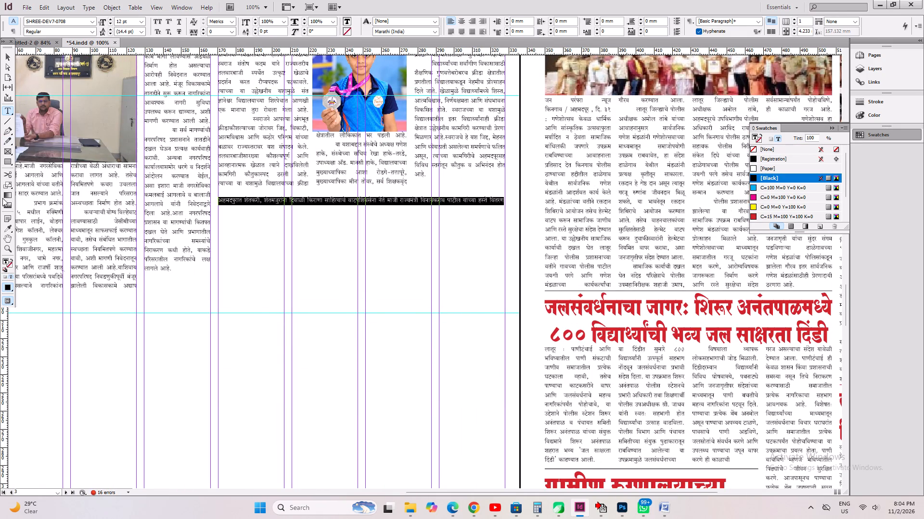
{"action": "left_click", "coordinate": [5, 225]}
{"action": "left_click", "coordinate": [582, 302]}
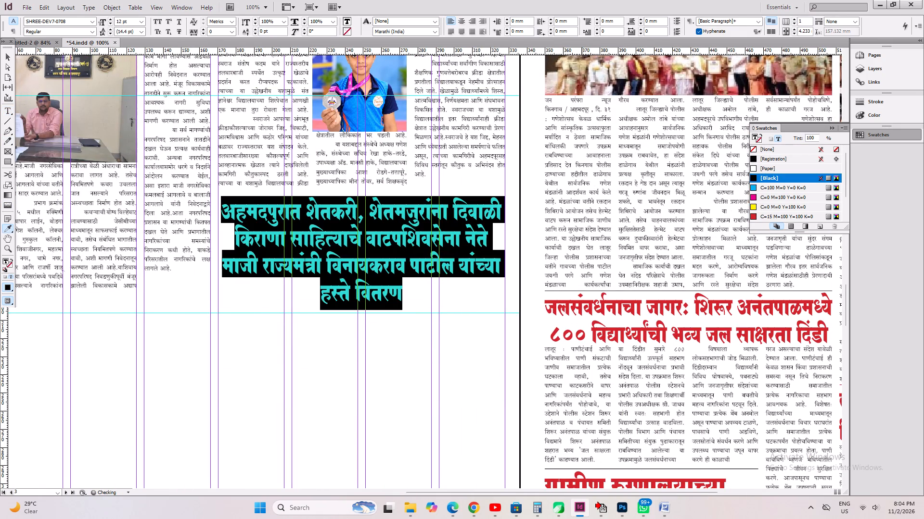
{"action": "left_click", "coordinate": [10, 107]}
{"action": "left_click", "coordinate": [434, 255]}
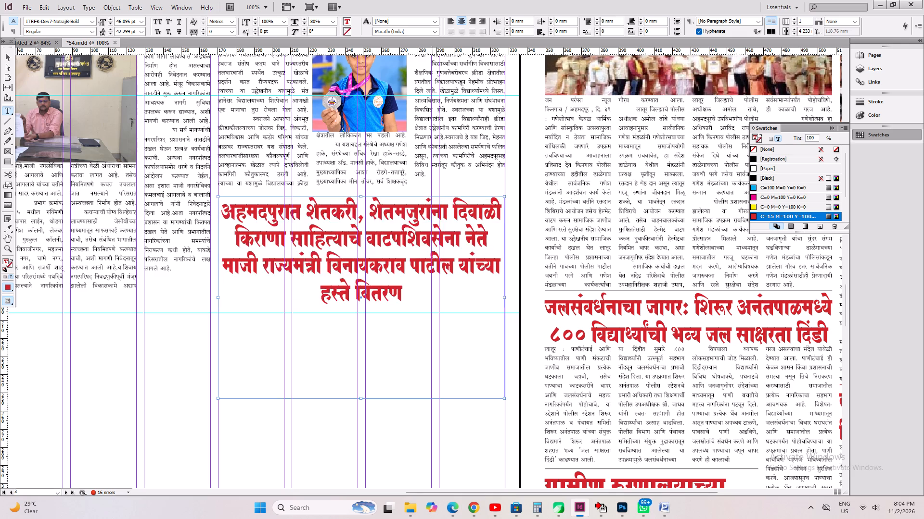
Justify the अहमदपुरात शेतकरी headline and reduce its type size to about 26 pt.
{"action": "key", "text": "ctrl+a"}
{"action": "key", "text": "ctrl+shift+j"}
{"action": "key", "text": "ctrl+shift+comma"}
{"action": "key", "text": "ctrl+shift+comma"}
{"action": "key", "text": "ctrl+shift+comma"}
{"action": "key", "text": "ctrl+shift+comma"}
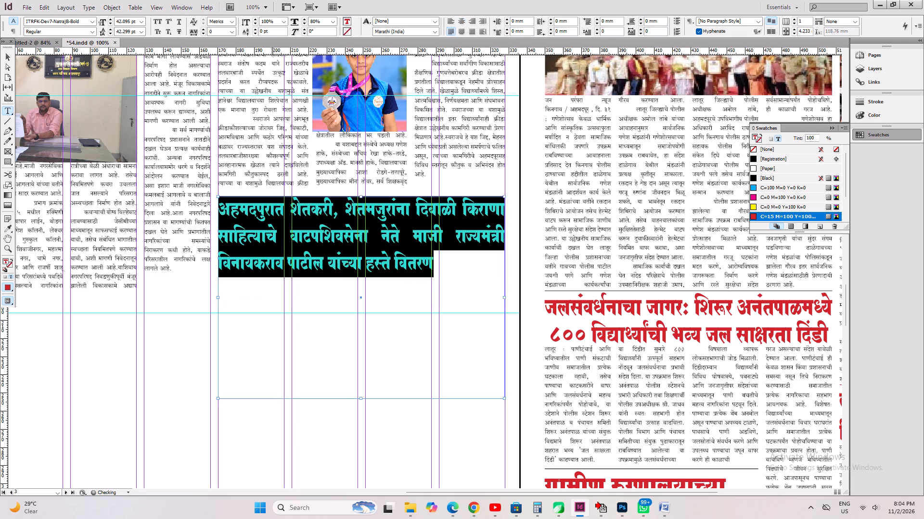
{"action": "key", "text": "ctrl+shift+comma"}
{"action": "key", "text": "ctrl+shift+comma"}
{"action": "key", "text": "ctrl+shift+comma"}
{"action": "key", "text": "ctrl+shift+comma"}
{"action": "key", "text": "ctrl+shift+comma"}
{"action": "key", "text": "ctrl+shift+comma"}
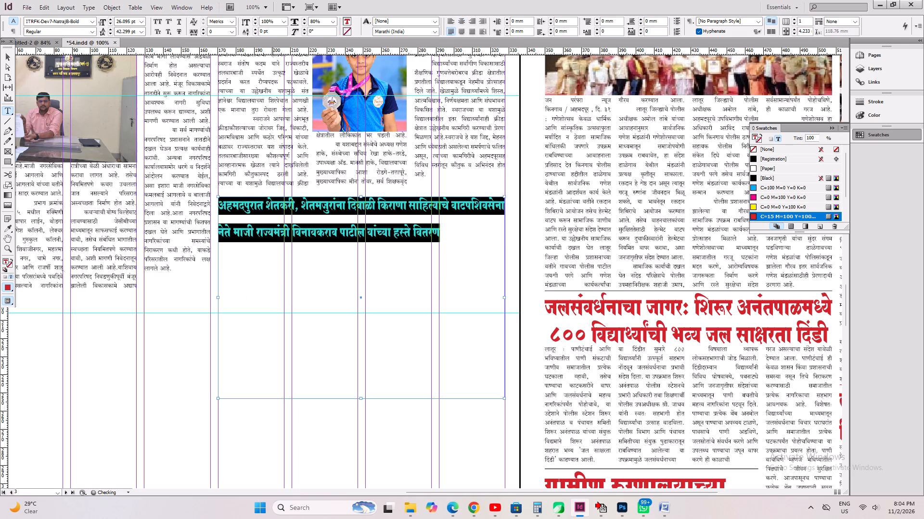
Set the headline's horizontal scale to 60%.
{"action": "left_click_drag", "start_coordinate": [323, 24], "coordinate": [73, 24]}
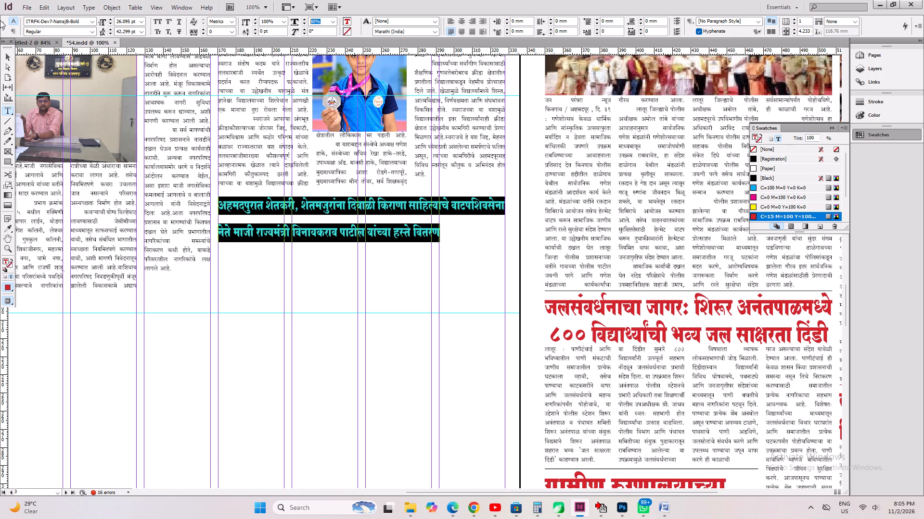
{"action": "type", "text": "60"}
{"action": "key", "text": "Return"}
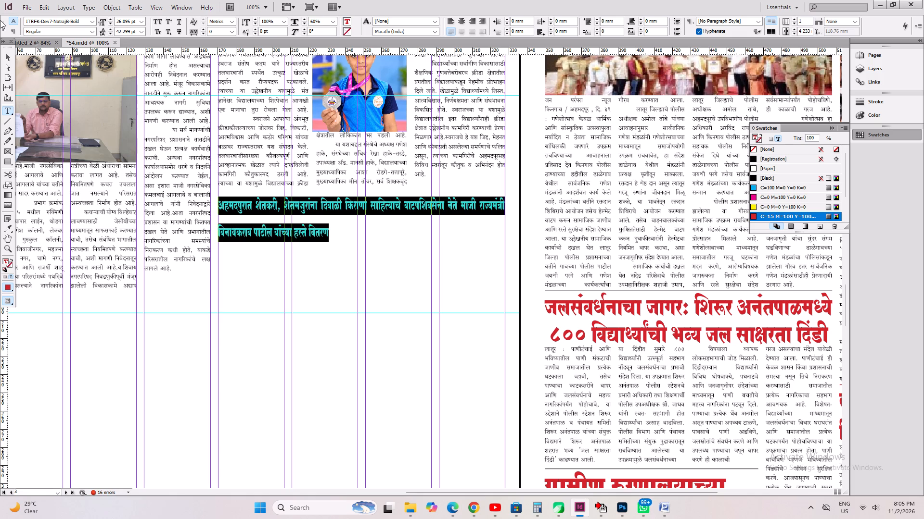
Centre the headline, enlarge it to about 34 pt and tighten its leading to about 36 pt.
{"action": "key", "text": "ctrl+shift+c"}
{"action": "key", "text": "ctrl+shift+period"}
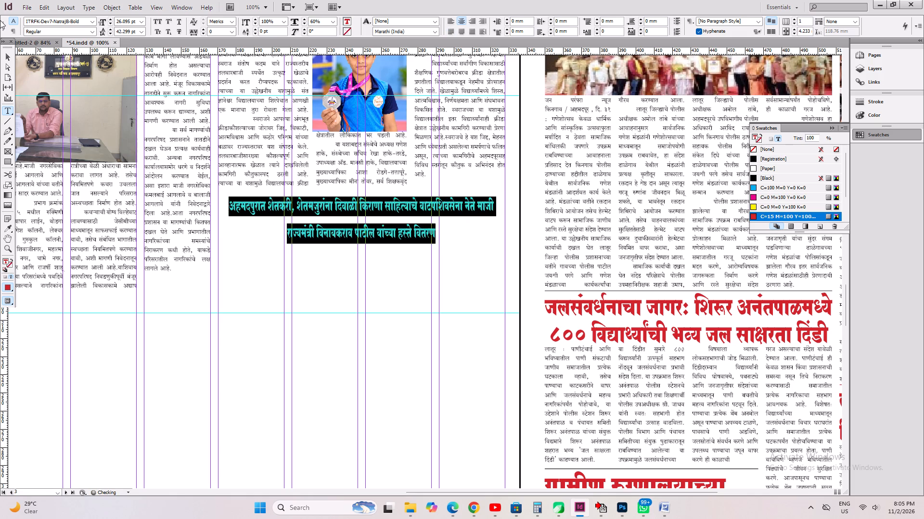
{"action": "key", "text": "ctrl+shift+period"}
{"action": "key", "text": "ctrl+shift+period"}
{"action": "key", "text": "ctrl+shift+period"}
{"action": "key", "text": "ctrl+shift+period"}
{"action": "key", "text": "ctrl+shift+comma"}
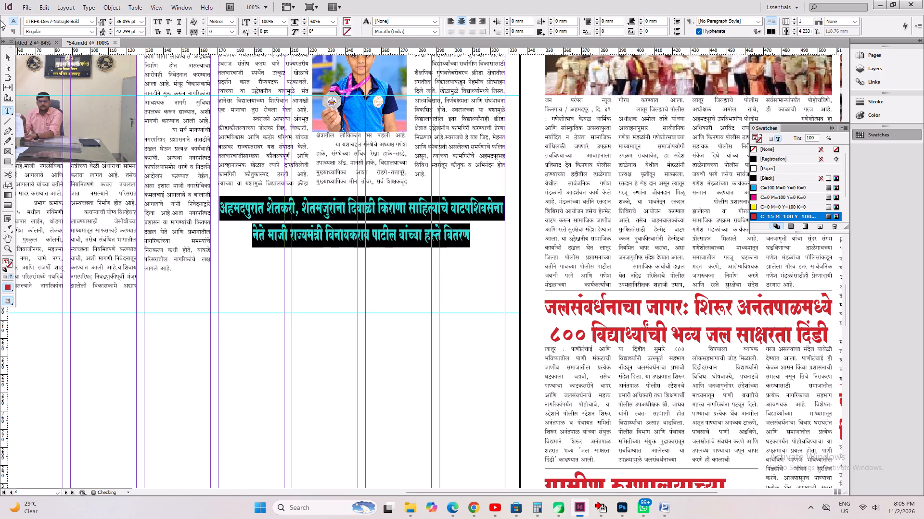
{"action": "key", "text": "alt+Up"}
{"action": "key", "text": "alt+Up"}
{"action": "key", "text": "alt+Up"}
{"action": "key", "text": "ctrl+z"}
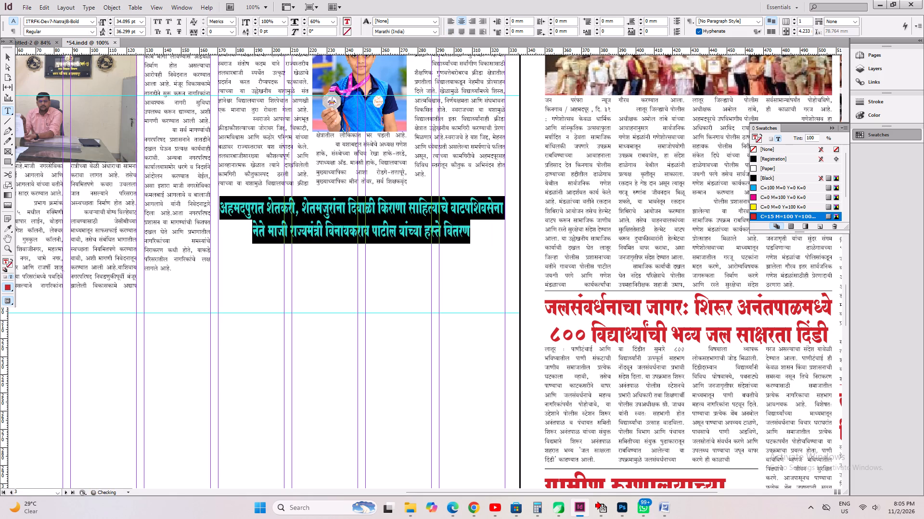
Break the headline after वाटप so that शिवसेना starts the second line.
{"action": "key", "text": "Left"}
{"action": "key", "text": "Right"}
{"action": "key", "text": "Right"}
{"action": "key", "text": "Right"}
{"action": "key", "text": "Right"}
{"action": "key", "text": "Right"}
{"action": "key", "text": "Right"}
{"action": "key", "text": "Right"}
{"action": "key", "text": "Right"}
{"action": "key", "text": "Right"}
{"action": "key", "text": "Right"}
{"action": "key", "text": "Right"}
{"action": "key", "text": "Right"}
{"action": "key", "text": "Right"}
{"action": "key", "text": "Right"}
{"action": "key", "text": "Right"}
{"action": "key", "text": "Right"}
{"action": "key", "text": "Right"}
{"action": "key", "text": "Right"}
{"action": "key", "text": "Right"}
{"action": "key", "text": "Right"}
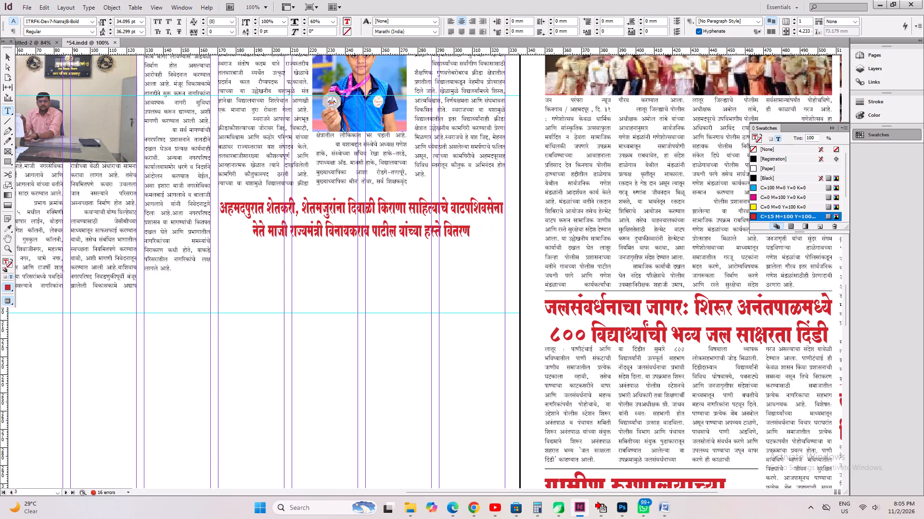
{"action": "key", "text": "Right"}
{"action": "key", "text": "Right"}
{"action": "key", "text": "Right"}
{"action": "key", "text": "Right"}
{"action": "key", "text": "Right"}
{"action": "key", "text": "space"}
{"action": "key", "text": "Return"}
Enlarge the two-line headline to about 38 pt, loosen its leading, and save the document.
{"action": "key", "text": "ctrl+a"}
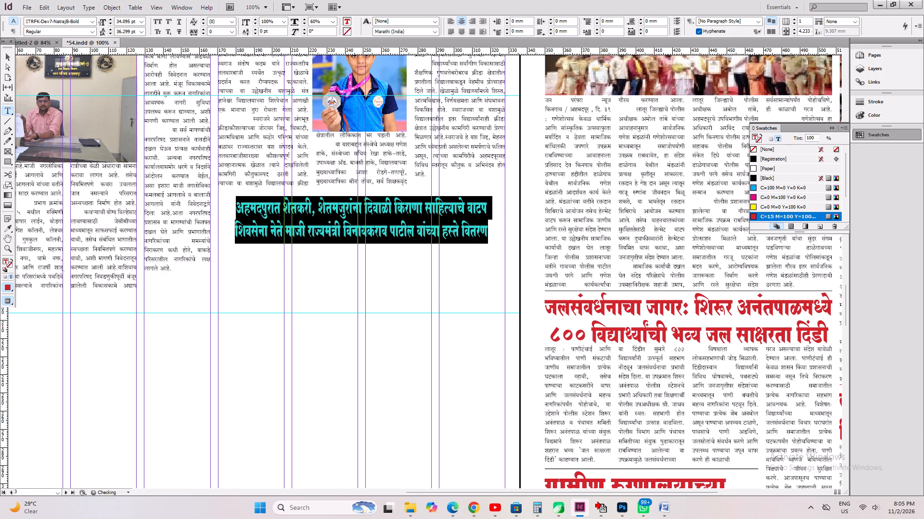
{"action": "key", "text": "ctrl+shift+period"}
{"action": "key", "text": "ctrl+shift+period"}
{"action": "key", "text": "ctrl+shift+period"}
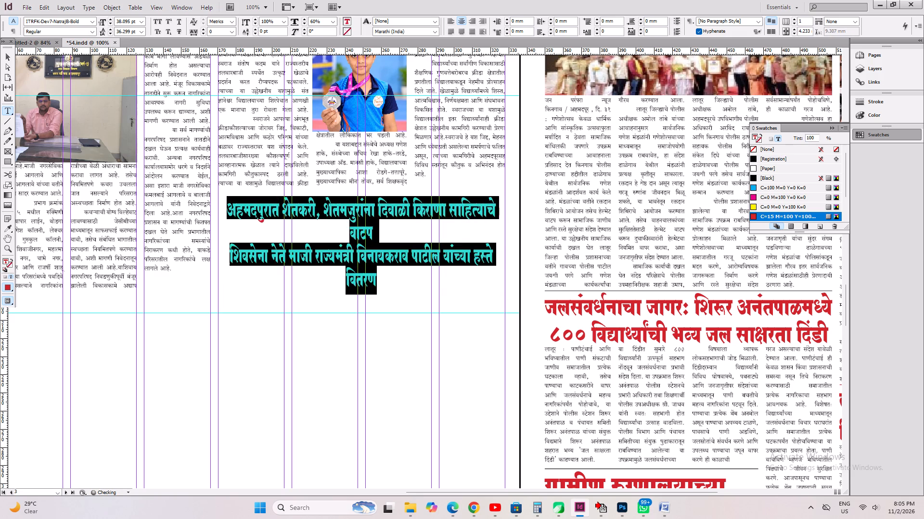
{"action": "key", "text": "ctrl+shift+comma"}
{"action": "key", "text": "ctrl+s"}
{"action": "key", "text": "alt+Down"}
{"action": "key", "text": "alt+Down"}
{"action": "key", "text": "alt+Down"}
{"action": "key", "text": "alt+Down"}
{"action": "key", "text": "alt+Up"}
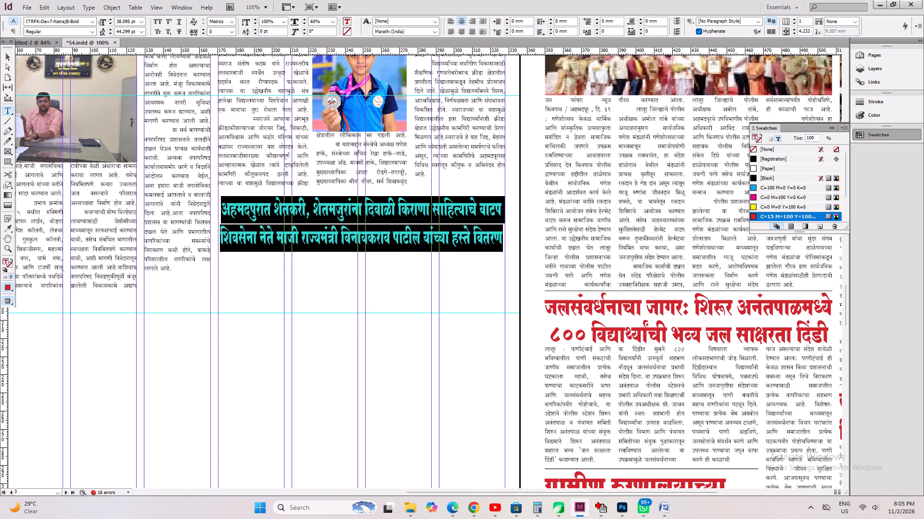
{"action": "key", "text": "alt+Up"}
{"action": "key", "text": "ctrl+z"}
{"action": "key", "text": "ctrl+s"}
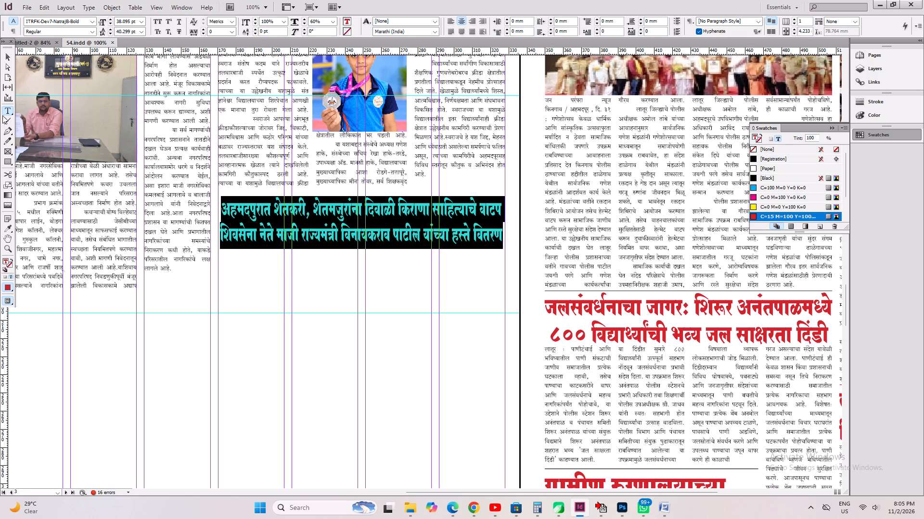
Draw a horizontal rule about 158 mm long just above the अहमदपुरात शेतकरी headline.
{"action": "left_click", "coordinate": [13, 124]}
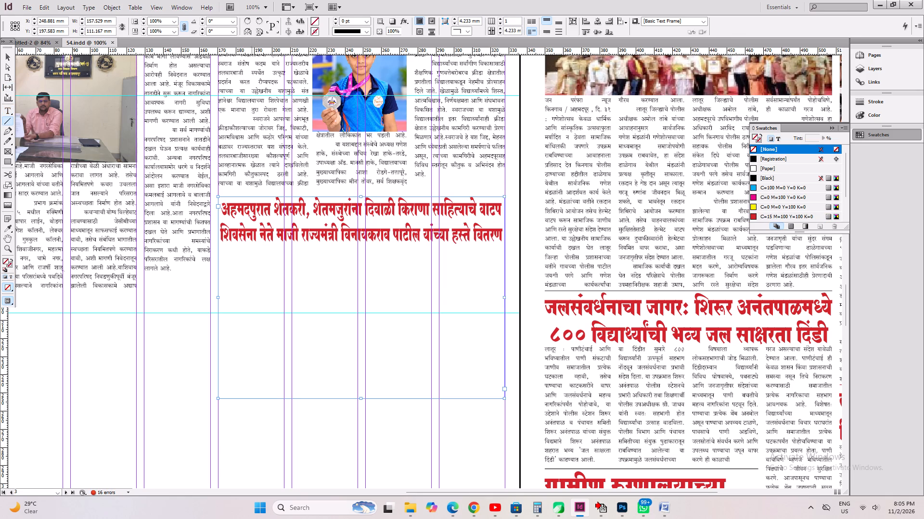
{"action": "left_click_drag", "start_coordinate": [218, 191], "coordinate": [509, 238], "text": "shift"}
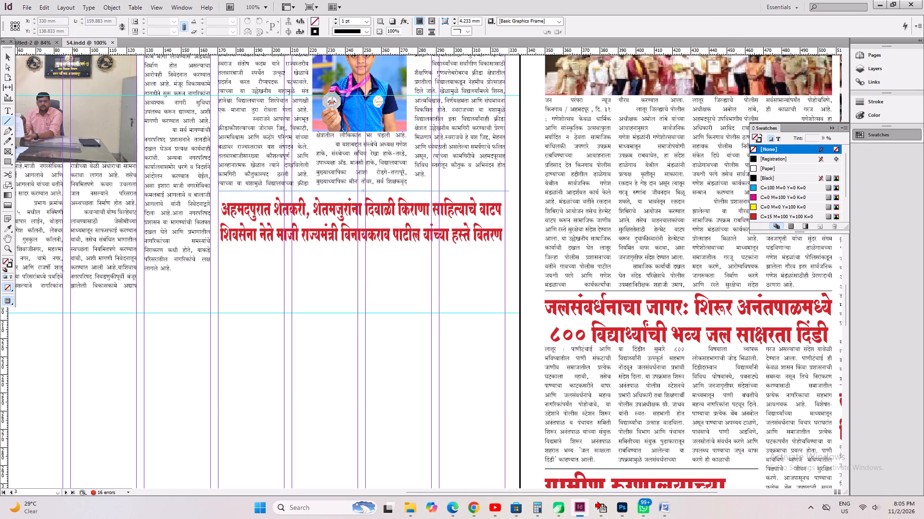
{"action": "left_click_drag", "start_coordinate": [509, 238], "coordinate": [508, 243], "text": "shift"}
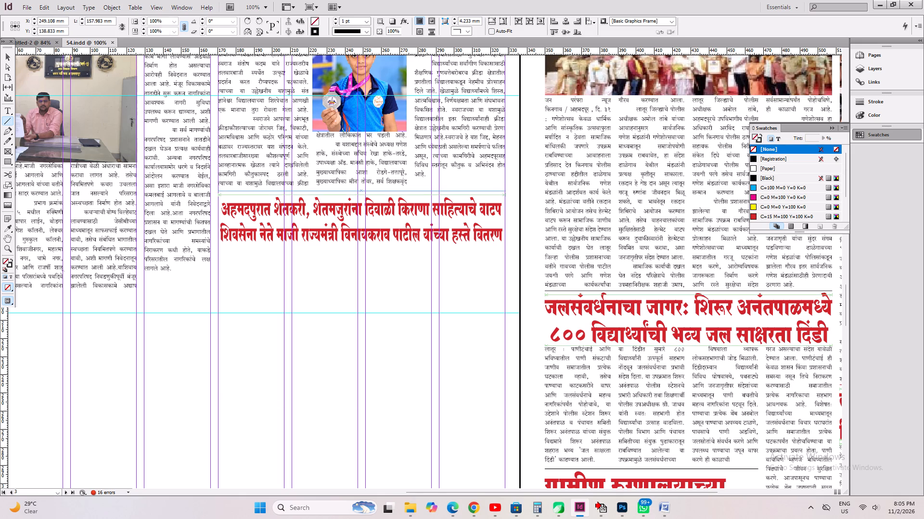
Nudge the headline frame slightly up towards the rule, fit the frame to its content, and save the document.
{"action": "left_click", "coordinate": [6, 60]}
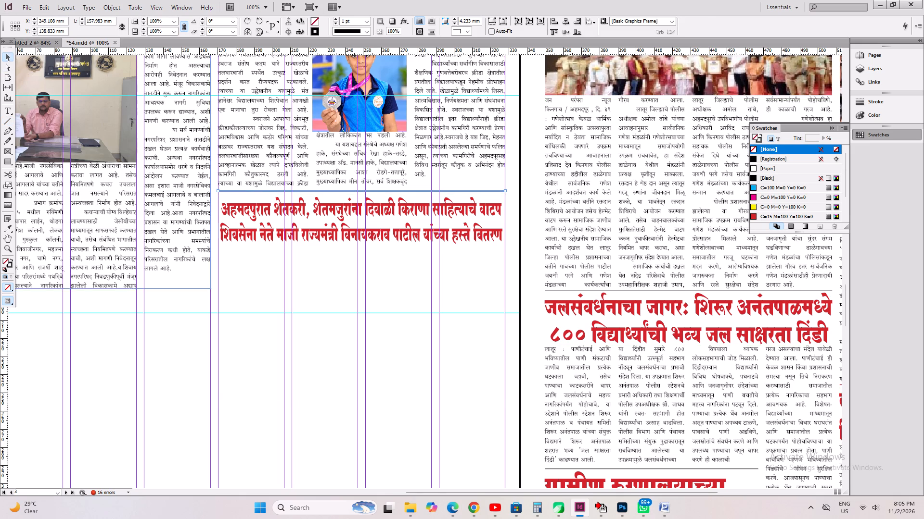
{"action": "left_click", "coordinate": [319, 240]}
{"action": "key", "text": "Up"}
{"action": "key", "text": "Up"}
{"action": "key", "text": "Up"}
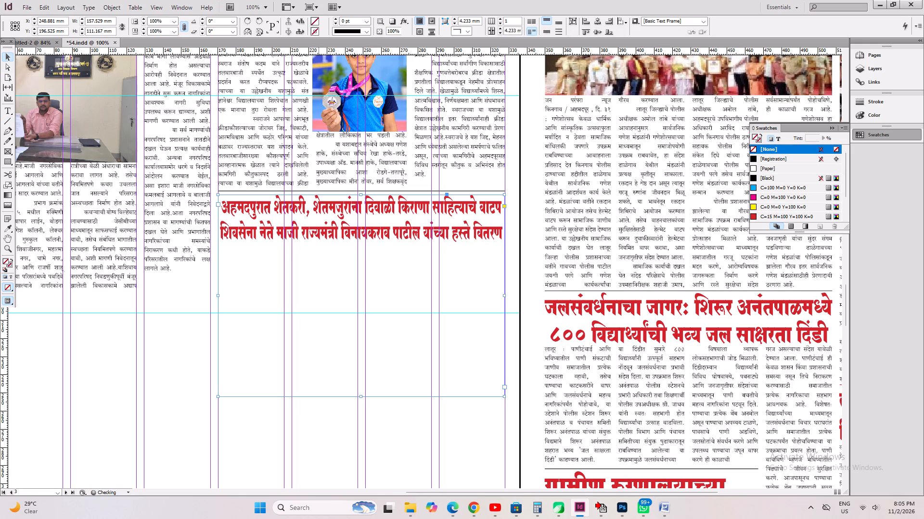
{"action": "key", "text": "Up"}
{"action": "key", "text": "ctrl+alt+c"}
{"action": "key", "text": "ctrl+s"}
{"action": "key", "text": "ctrl+0"}
{"action": "key", "text": "ctrl+s"}
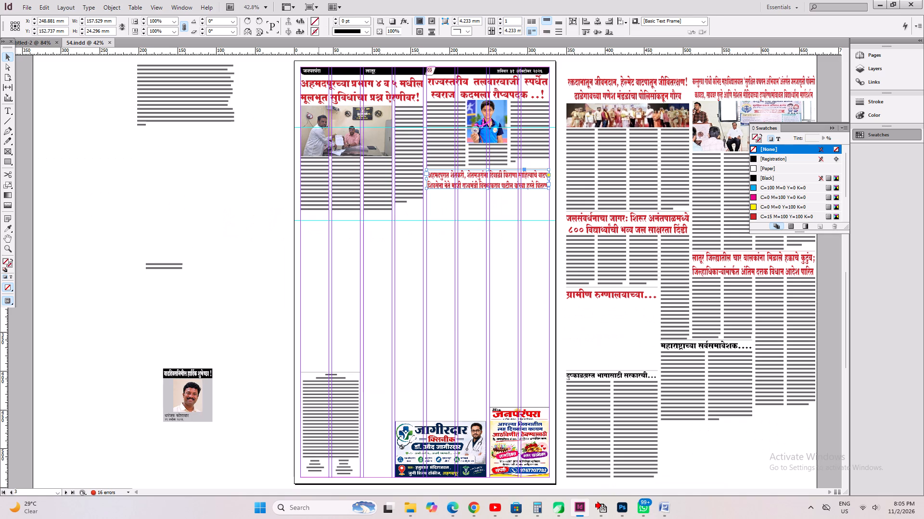
{"action": "key", "text": "ctrl+s"}
Move the अहमदपूर story's text frame from the pasteboard to just below its two-line headline on page 3.
{"action": "left_click_drag", "start_coordinate": [222, 95], "coordinate": [574, 267]}
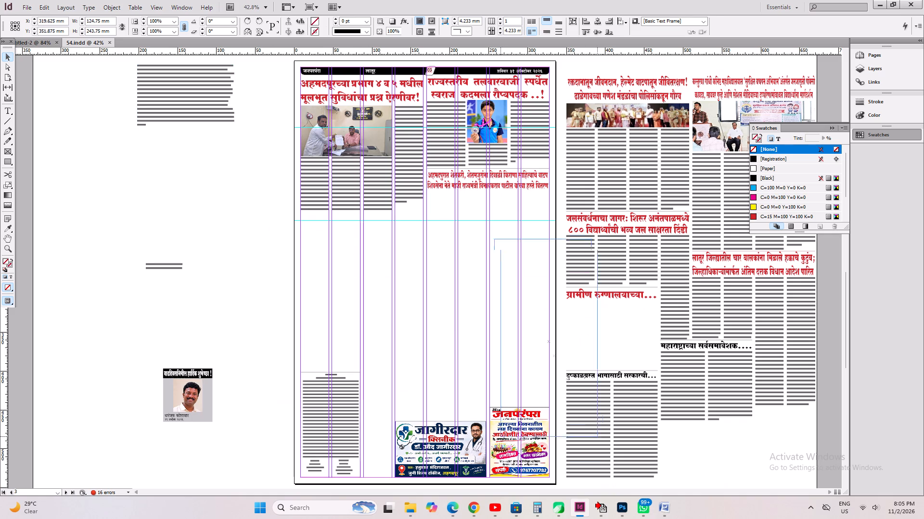
{"action": "left_click_drag", "start_coordinate": [574, 267], "coordinate": [512, 228]}
{"action": "key", "text": "ctrl+1"}
{"action": "scroll", "coordinate": [434, 216], "scroll_direction": "up", "scroll_amount": 1}
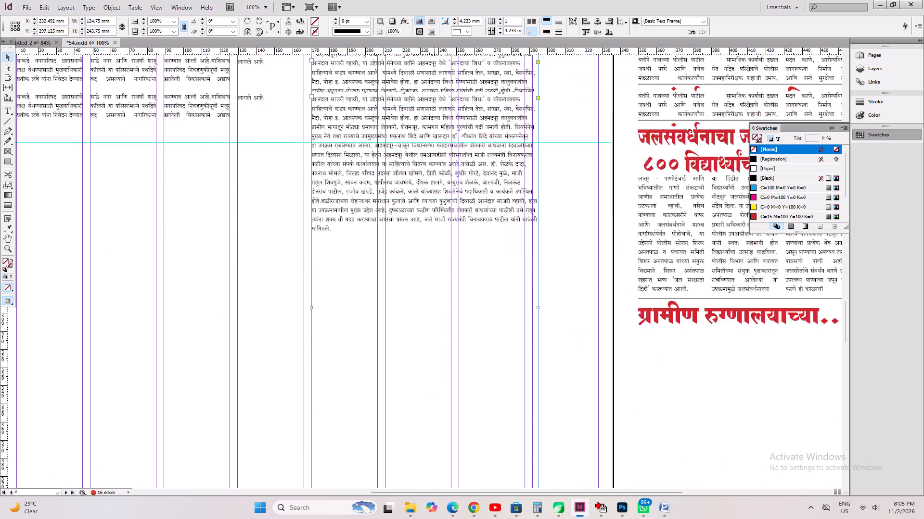
{"action": "scroll", "coordinate": [434, 216], "scroll_direction": "up", "scroll_amount": 4}
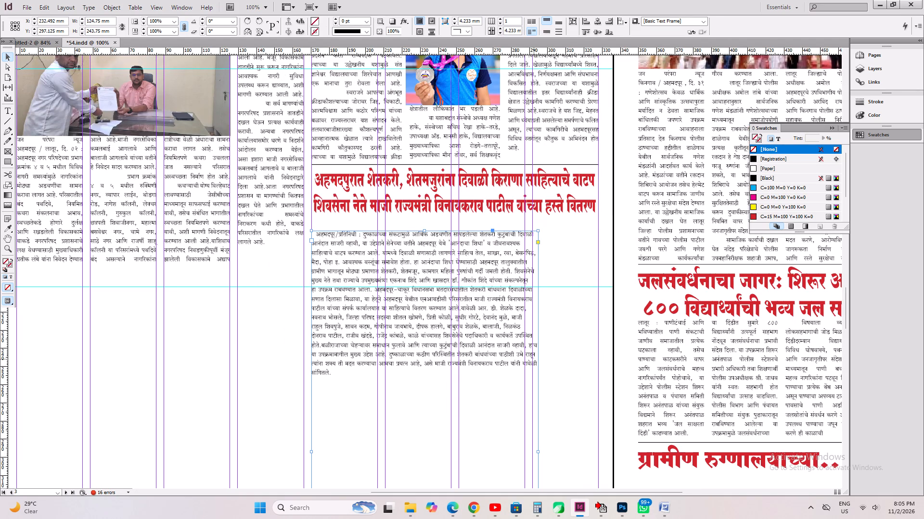
Widen the story frame to about 158 mm to match the headline, justify its text, and fit the frame to its content.
{"action": "key", "text": "ctrl+alt+c"}
{"action": "left_click_drag", "start_coordinate": [539, 376], "coordinate": [600, 420]}
{"action": "key", "text": "ctrl+alt+c"}
{"action": "key", "text": "ctrl+shift+j"}
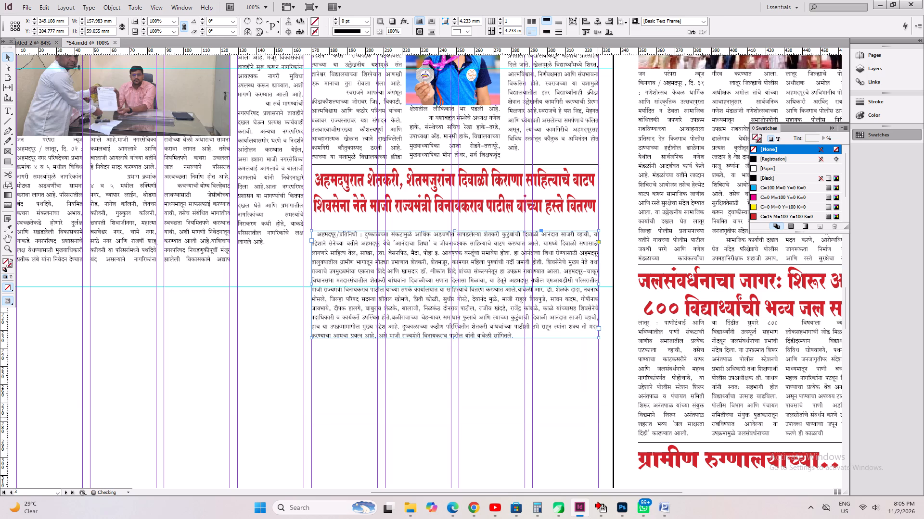
{"action": "key", "text": "ctrl+alt+c"}
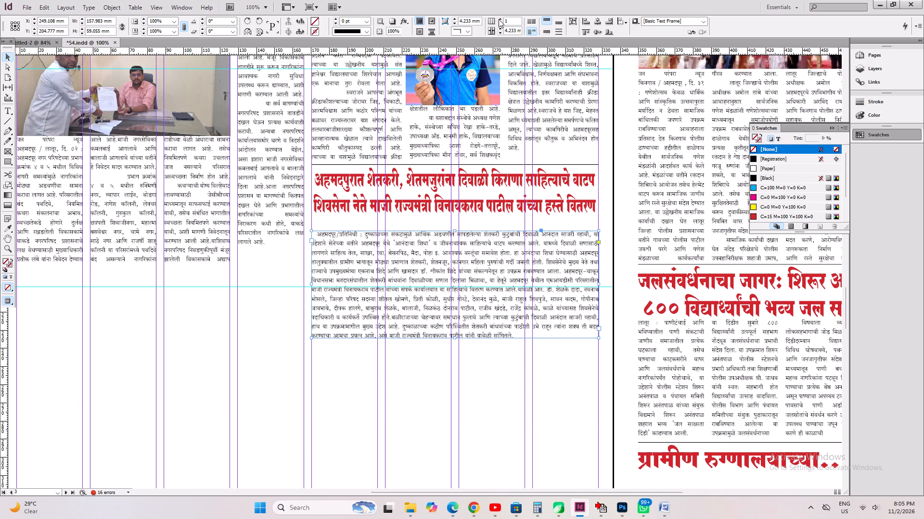
Set the story frame to 3 columns, fit it, move it about 80 mm down to leave photo space, and save.
{"action": "double_click", "coordinate": [499, 19]}
{"action": "key", "text": "ctrl+alt+c"}
{"action": "left_click_drag", "start_coordinate": [475, 315], "coordinate": [499, 455], "text": "shift"}
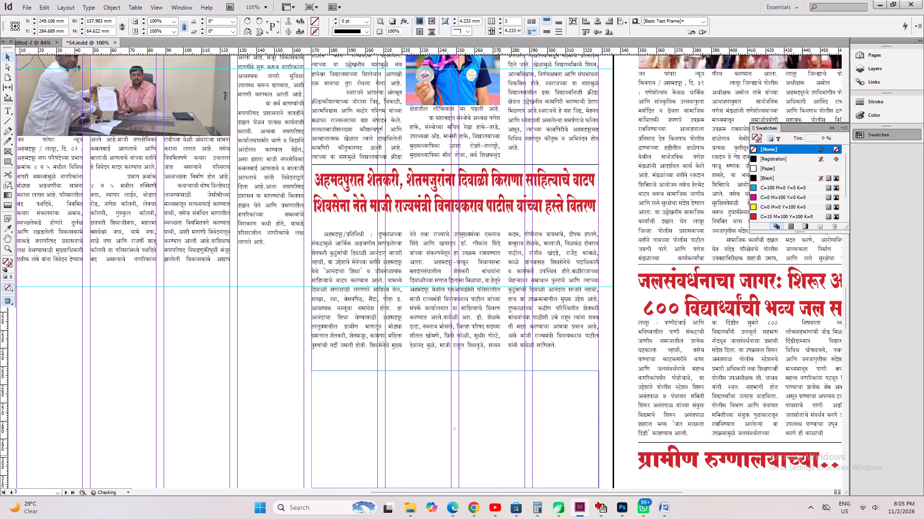
{"action": "key", "text": "ctrl+s"}
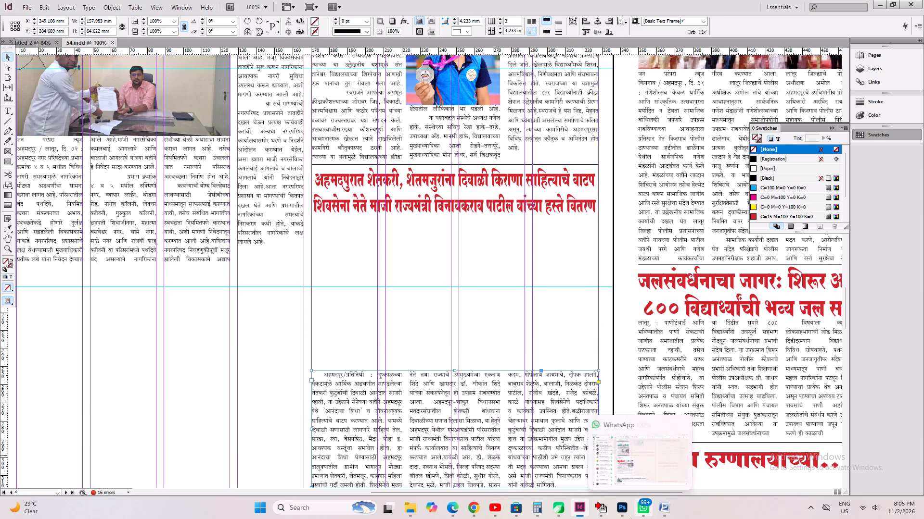
Switch to the 2 Nov. Page 5 epaper window in Chrome and capture a screen snip of the story's two photos.
{"action": "left_click", "coordinate": [473, 511]}
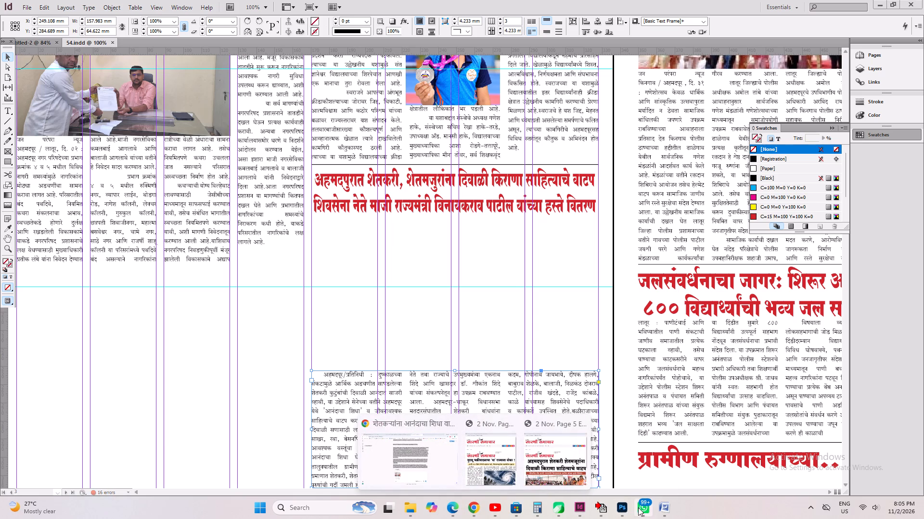
{"action": "left_click", "coordinate": [545, 468]}
{"action": "scroll", "coordinate": [448, 305], "scroll_direction": "down", "scroll_amount": 3}
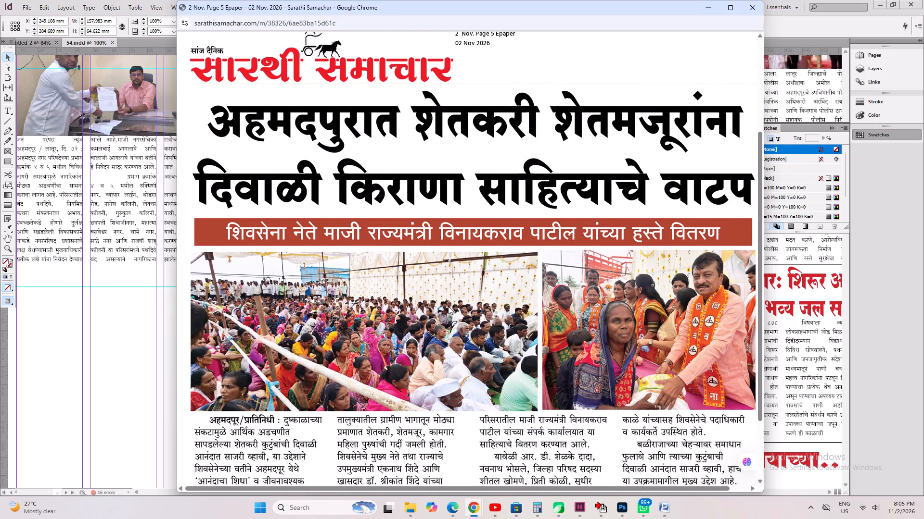
{"action": "key", "text": "ctrl+minus"}
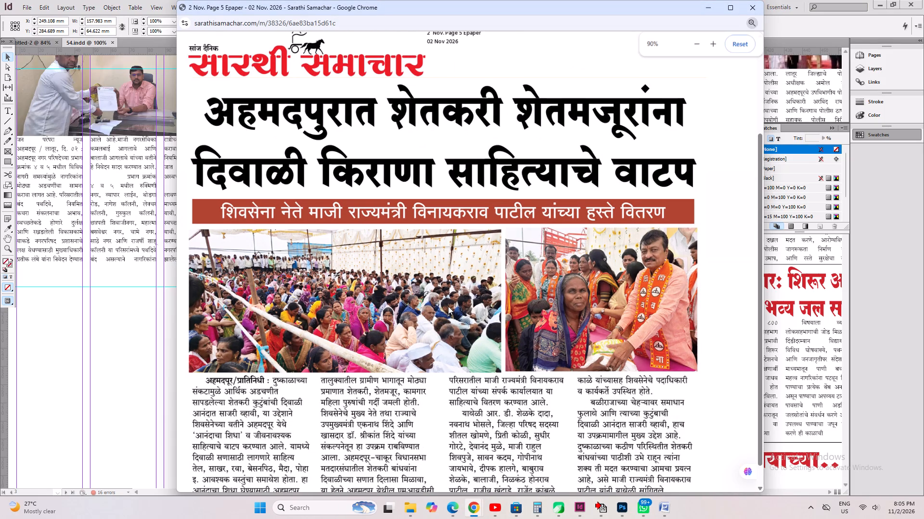
{"action": "key", "text": "shift+super+s"}
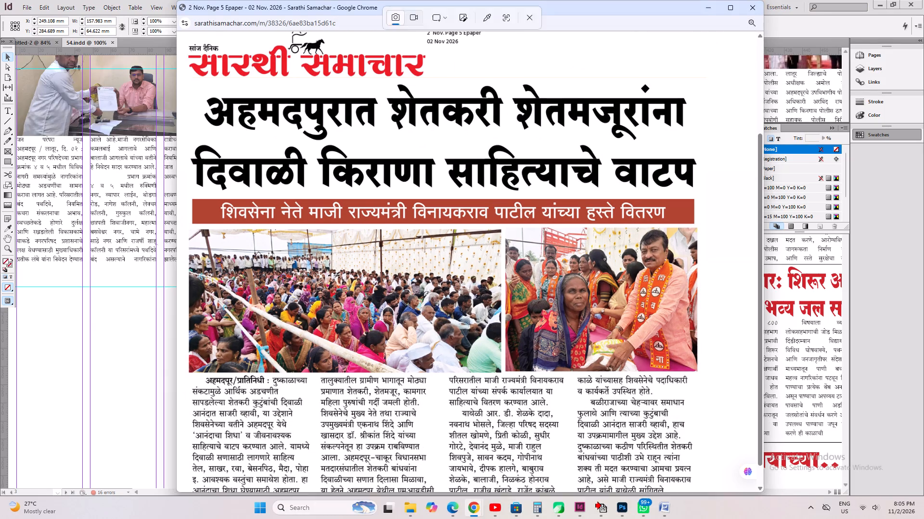
{"action": "left_click_drag", "start_coordinate": [185, 229], "coordinate": [701, 376]}
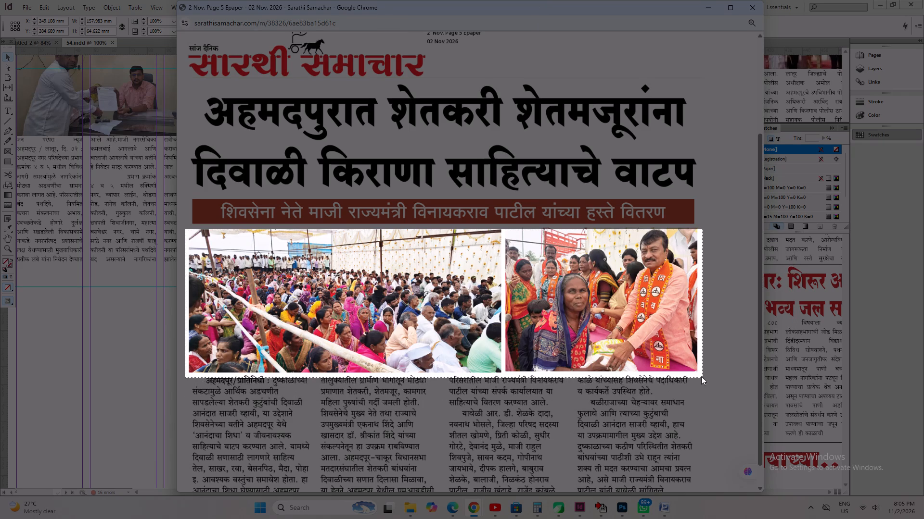
{"action": "left_click_drag", "start_coordinate": [701, 376], "coordinate": [697, 372]}
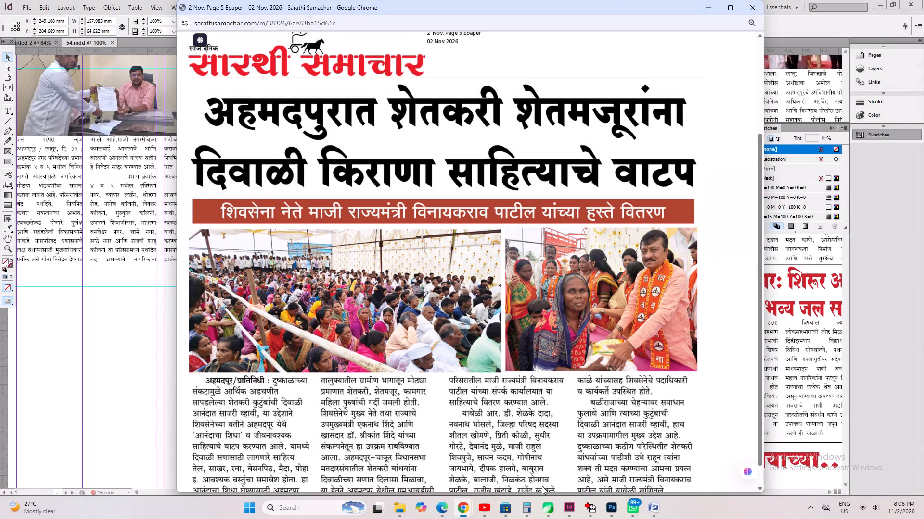
Paste the photo snip into 54.indd and scale it to about 158 by 45 mm, positioned directly beneath the headline.
{"action": "left_click", "coordinate": [582, 511]}
{"action": "left_click", "coordinate": [221, 331]}
{"action": "right_click", "coordinate": [220, 330]}
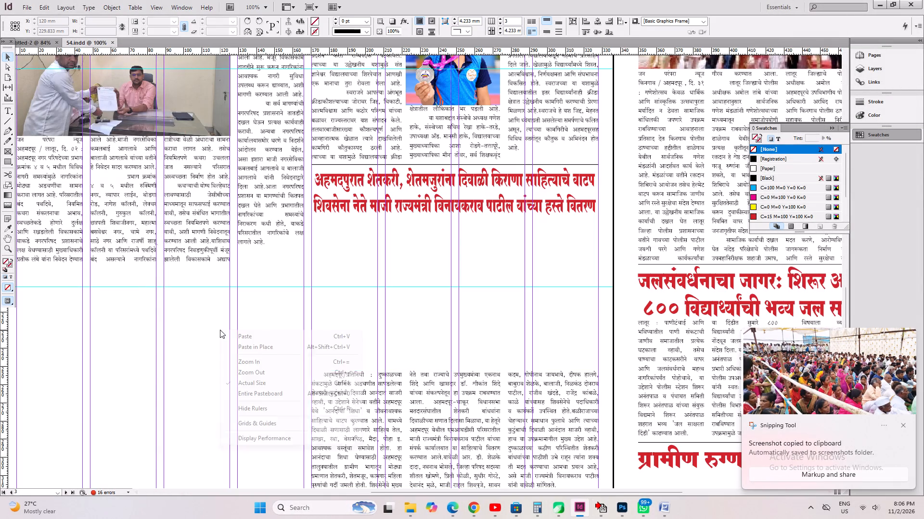
{"action": "left_click", "coordinate": [233, 336]}
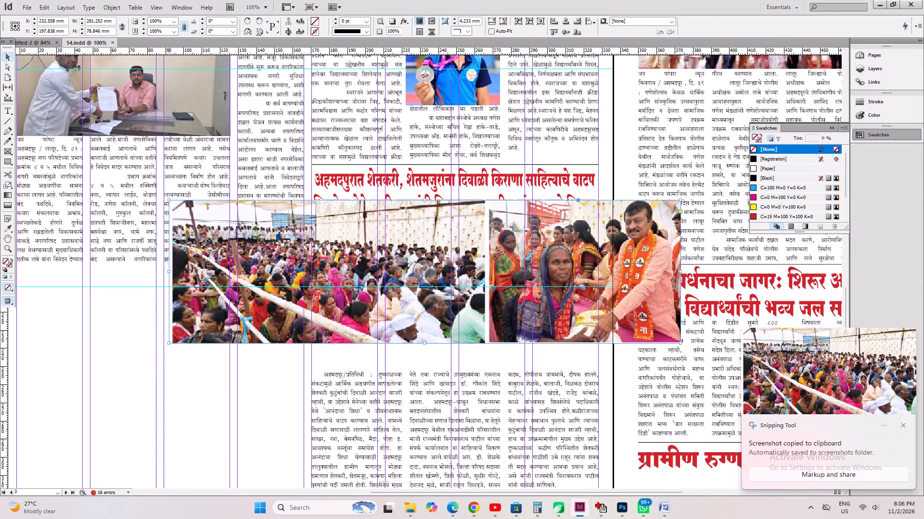
{"action": "left_click_drag", "start_coordinate": [169, 273], "coordinate": [173, 275]}
{"action": "left_click_drag", "start_coordinate": [174, 273], "coordinate": [352, 308], "text": "ctrl+shift"}
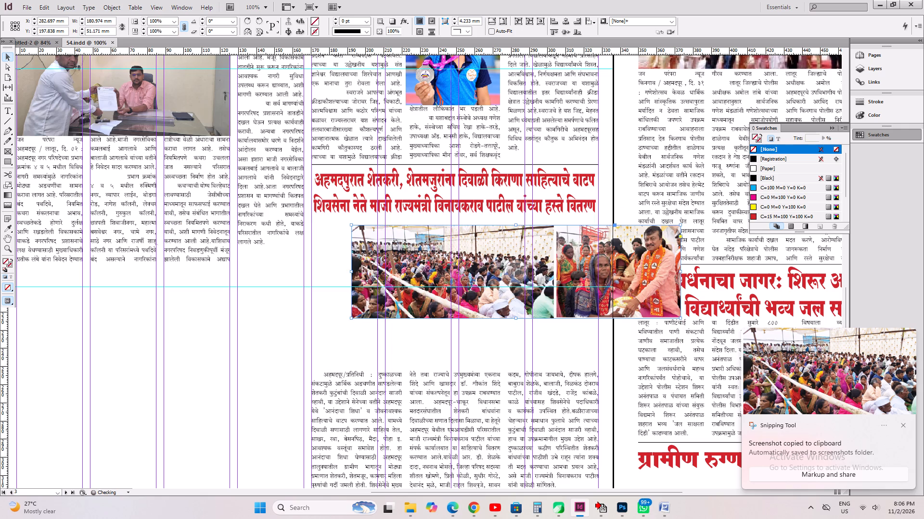
{"action": "left_click_drag", "start_coordinate": [462, 295], "coordinate": [424, 287]}
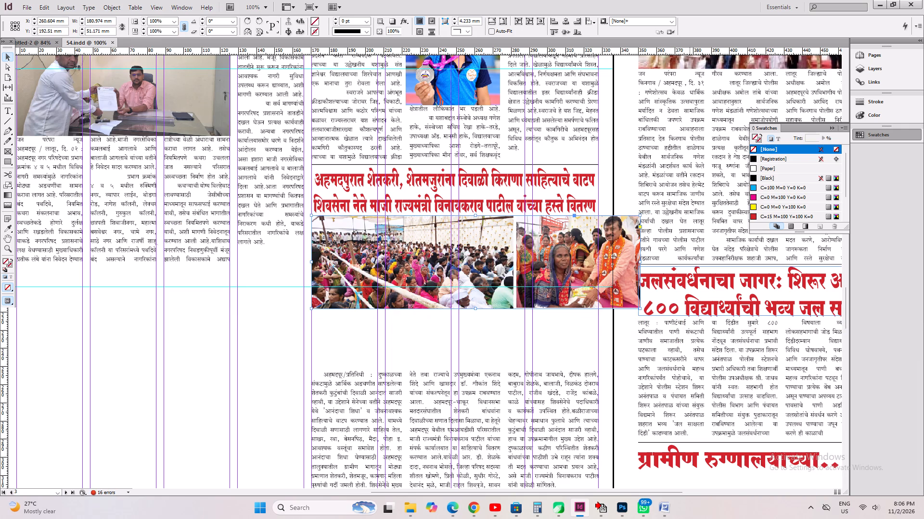
{"action": "left_click_drag", "start_coordinate": [641, 263], "coordinate": [600, 273], "text": "ctrl+shift"}
{"action": "left_click", "coordinate": [515, 263], "text": "shift"}
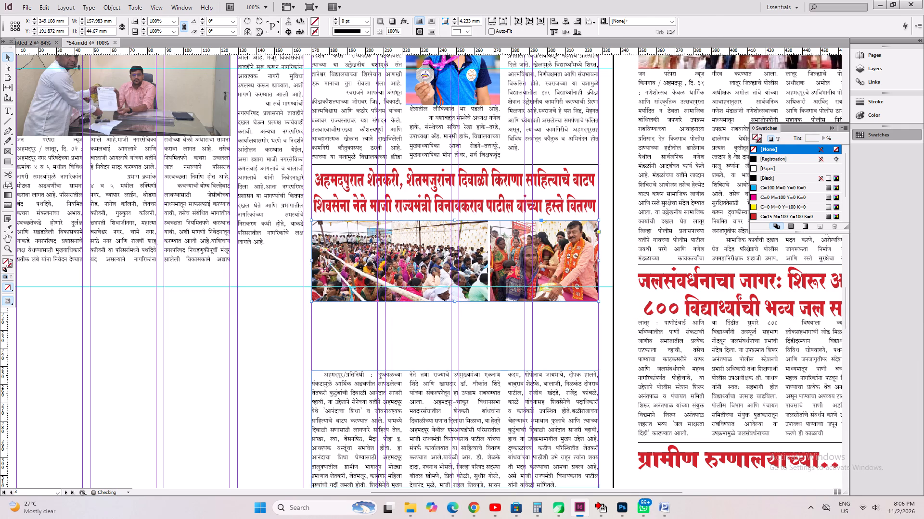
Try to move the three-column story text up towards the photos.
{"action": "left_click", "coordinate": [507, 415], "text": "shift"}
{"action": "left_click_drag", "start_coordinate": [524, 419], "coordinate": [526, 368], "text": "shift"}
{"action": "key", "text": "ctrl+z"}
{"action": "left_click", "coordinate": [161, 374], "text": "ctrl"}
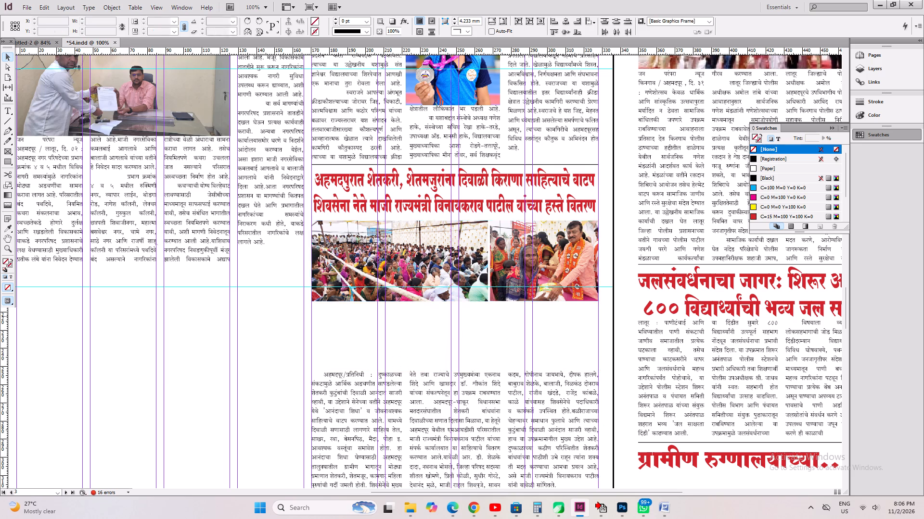
Tighten the photo strip against the headline and move the three-column story text up to just beneath it.
{"action": "left_click", "coordinate": [351, 296]}
{"action": "left_click", "coordinate": [471, 272], "text": "shift"}
{"action": "left_click", "coordinate": [472, 414]}
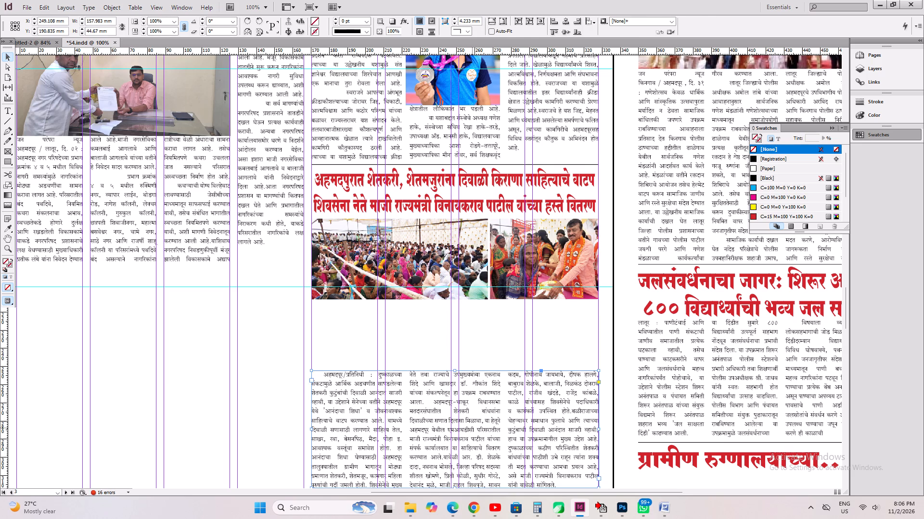
{"action": "left_click_drag", "start_coordinate": [473, 428], "coordinate": [476, 361]}
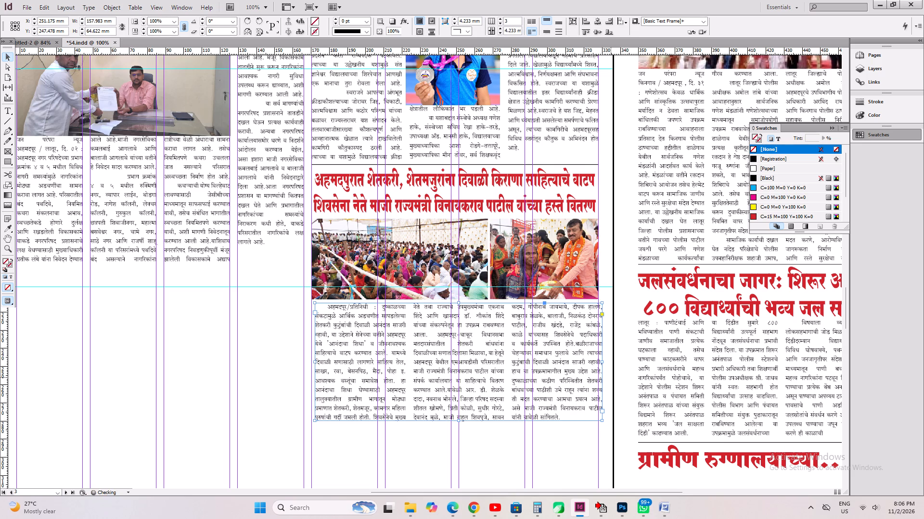
Align both sides of the story frame with the page columns at about 158 mm wide, fit it to its content, and save.
{"action": "left_click_drag", "start_coordinate": [603, 362], "coordinate": [598, 376]}
{"action": "key", "text": "ctrl+alt+c"}
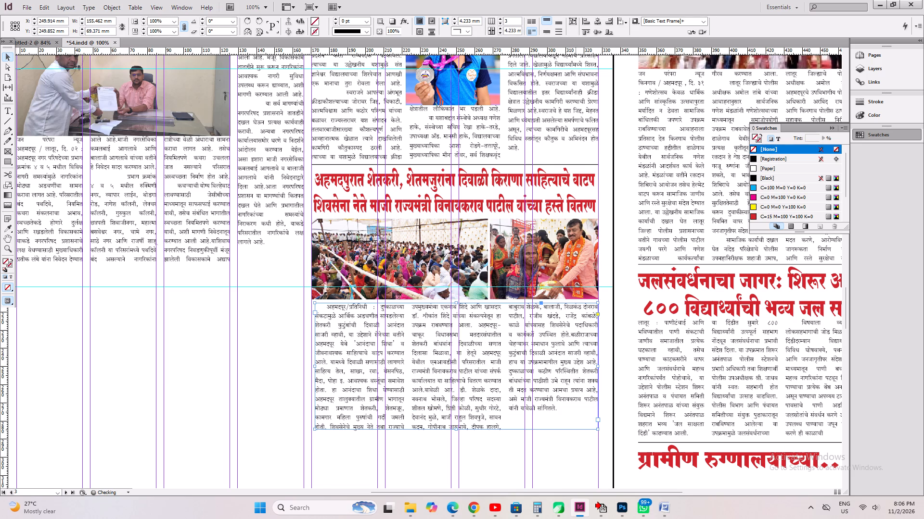
{"action": "left_click", "coordinate": [475, 451]}
{"action": "left_click", "coordinate": [472, 399]}
{"action": "left_click_drag", "start_coordinate": [317, 366], "coordinate": [310, 380]}
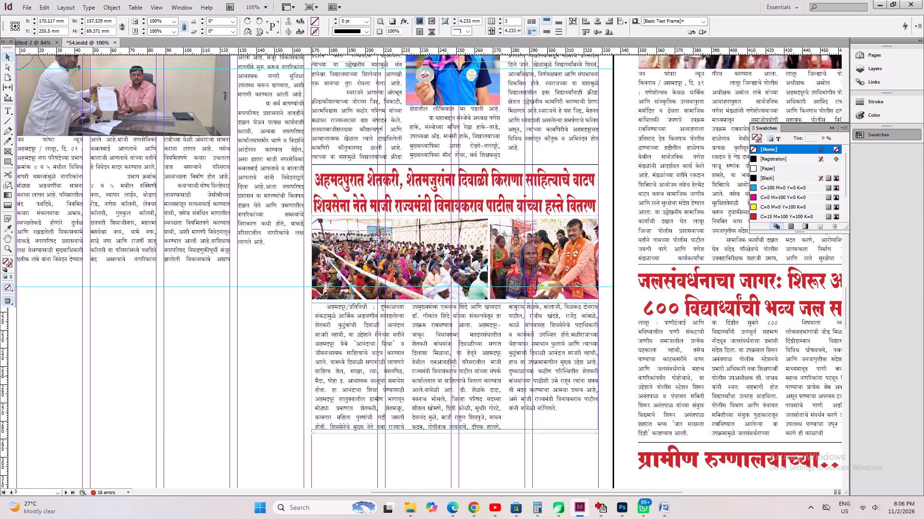
{"action": "left_click_drag", "start_coordinate": [310, 380], "coordinate": [312, 386]}
{"action": "key", "text": "ctrl+alt+c"}
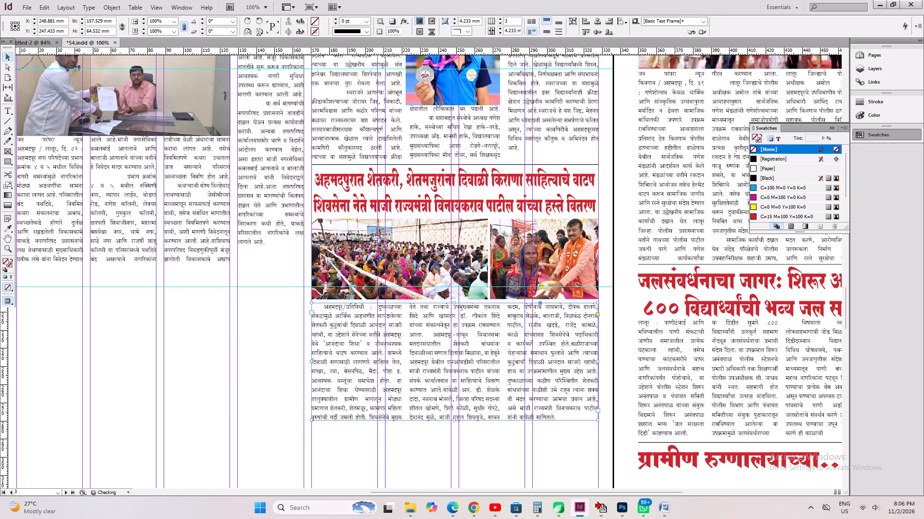
{"action": "left_click", "coordinate": [385, 446]}
{"action": "key", "text": "ctrl+s"}
{"action": "key", "text": "ctrl+0"}
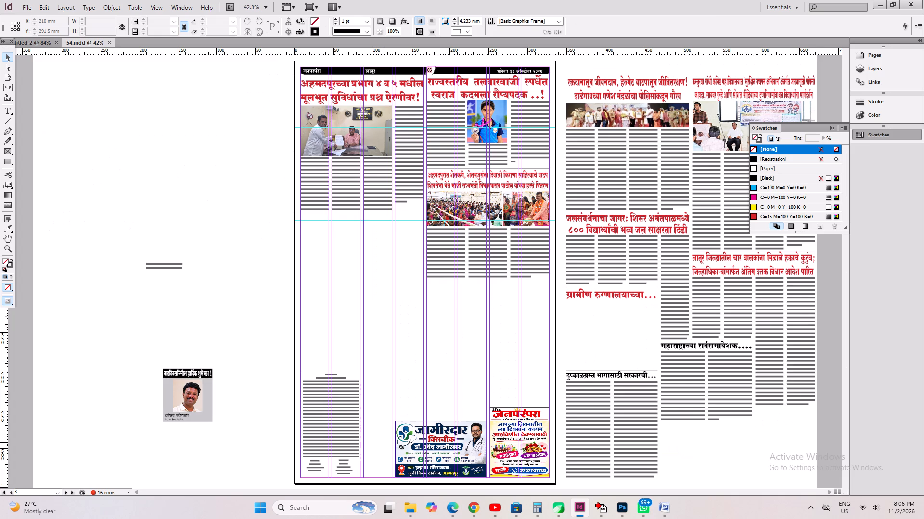
{"action": "key", "text": "ctrl+s"}
Nudge the headline, photo strip and story text together slightly up towards the rule, and save the document.
{"action": "left_click", "coordinate": [468, 311]}
{"action": "key", "text": "ctrl+1"}
{"action": "scroll", "coordinate": [575, 379], "scroll_direction": "up", "scroll_amount": 1}
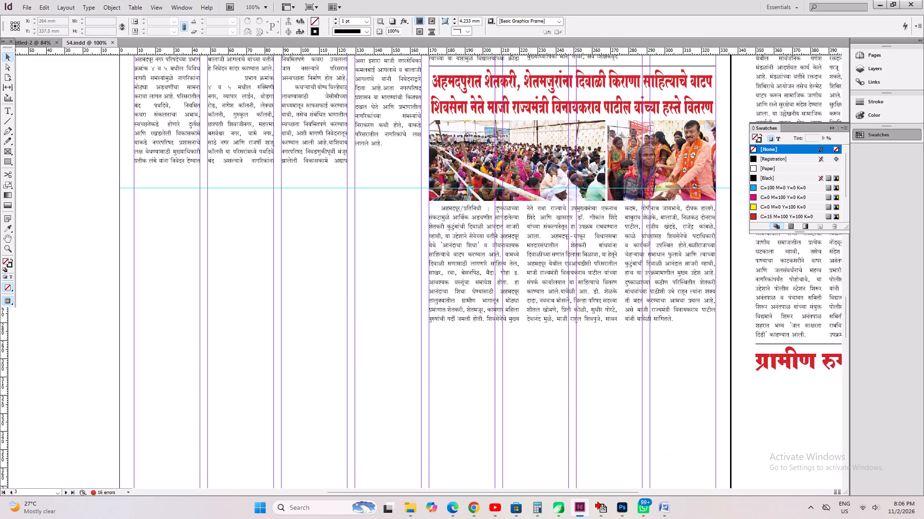
{"action": "left_click_drag", "start_coordinate": [603, 406], "coordinate": [541, 99]}
{"action": "key", "text": "Up"}
{"action": "key", "text": "ctrl+s"}
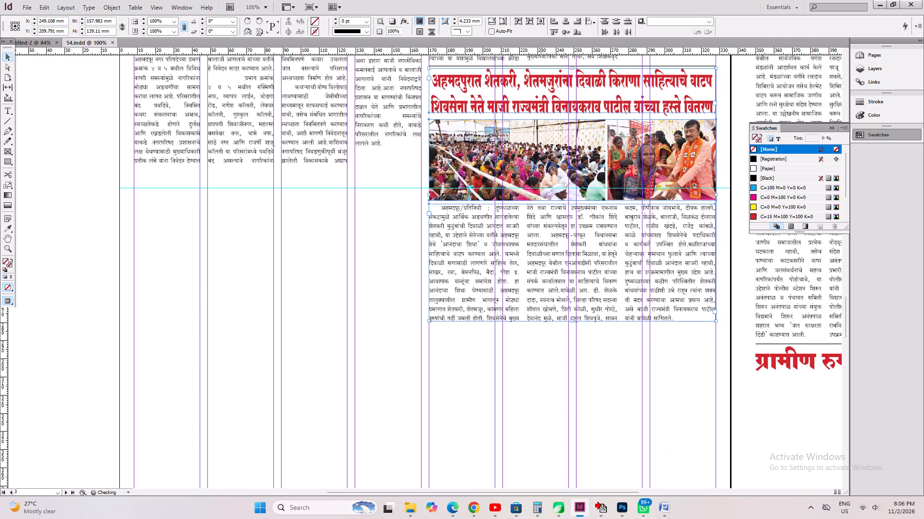
{"action": "key", "text": "ctrl+s"}
{"action": "key", "text": "ctrl+0"}
{"action": "key", "text": "ctrl+s"}
{"action": "left_click", "coordinate": [482, 508]}
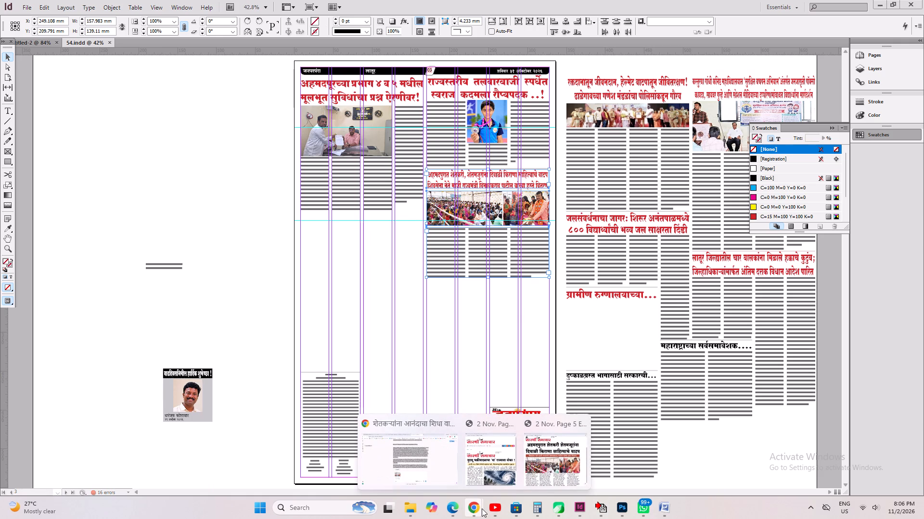
{"action": "key", "text": "Escape"}
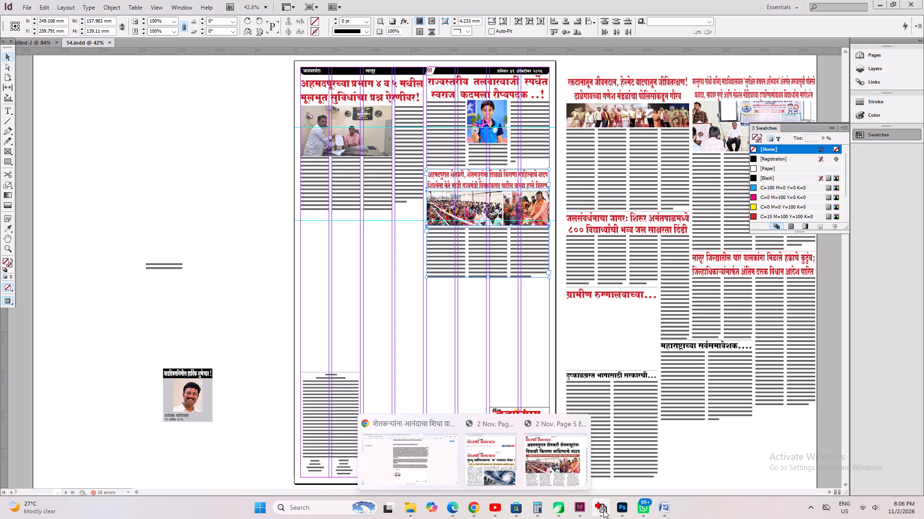
{"action": "left_click", "coordinate": [479, 508]}
{"action": "left_click", "coordinate": [552, 455]}
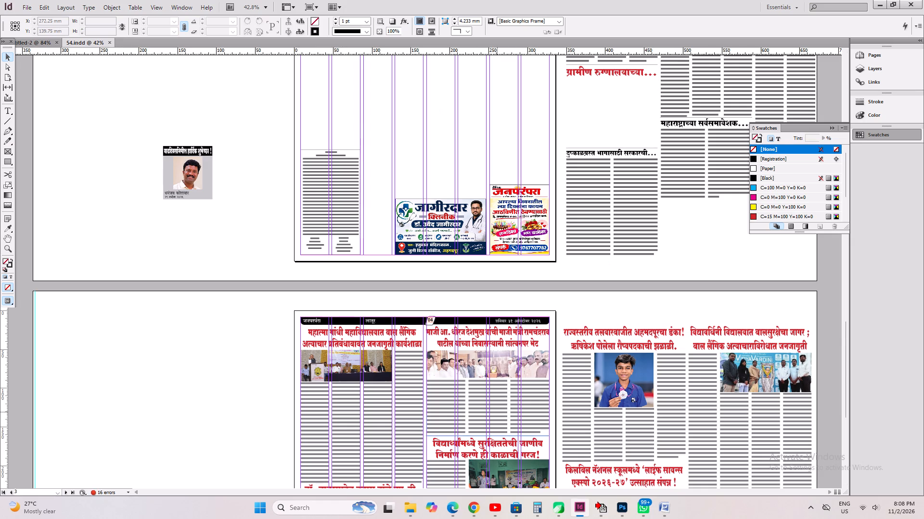
Draw a text frame about 130 by 231 mm on the pasteboard beside page 4 and paste the converted bank election story into it.
{"action": "scroll", "coordinate": [457, 394], "scroll_direction": "down", "scroll_amount": 19}
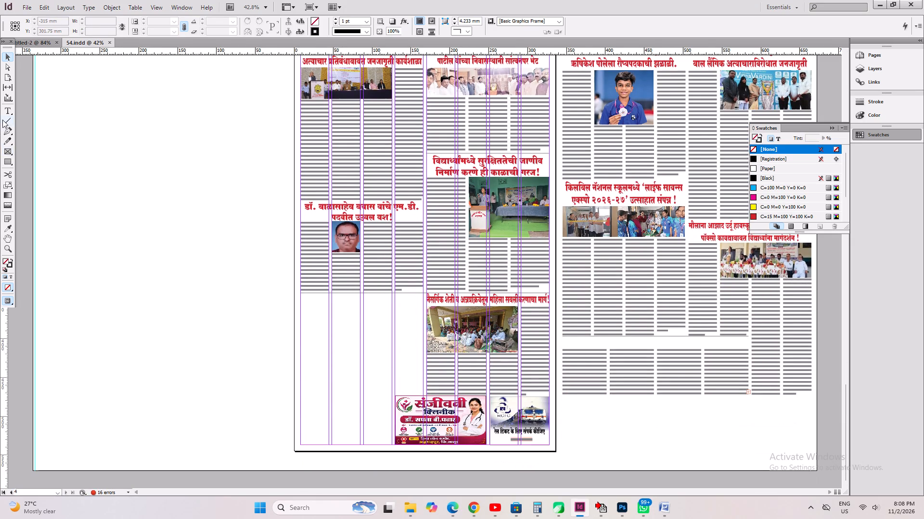
{"action": "left_click", "coordinate": [3, 109]}
{"action": "left_click_drag", "start_coordinate": [114, 228], "coordinate": [186, 372]}
{"action": "left_click_drag", "start_coordinate": [220, 424], "coordinate": [115, 242]}
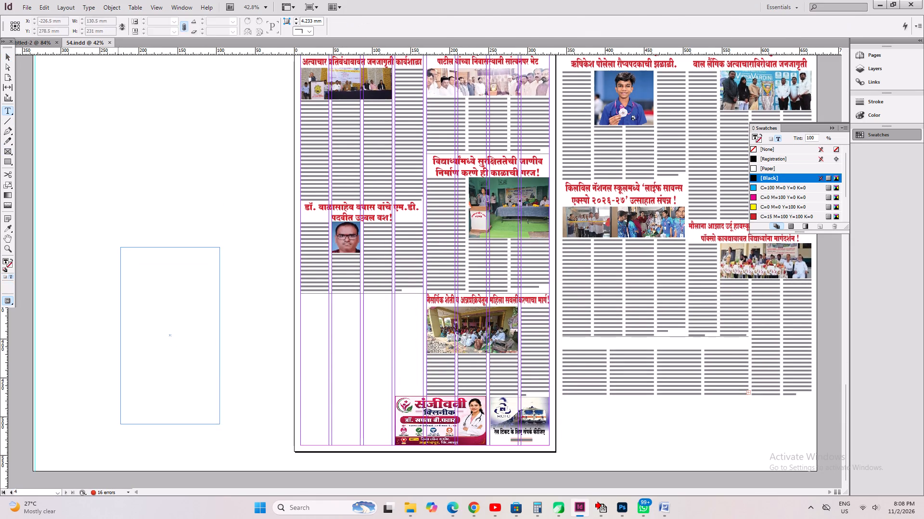
{"action": "left_click_drag", "start_coordinate": [115, 242], "coordinate": [115, 240]}
{"action": "key", "text": "ctrl+v"}
{"action": "key", "text": "ctrl+1"}
Add a space after डाव in the pasted story's first line and delete the opening headline जिल्हा बँकेच्या निवडणुकीत काँग्रेसकडून रडीचा डाव.
{"action": "left_click", "coordinate": [280, 240], "text": "alt"}
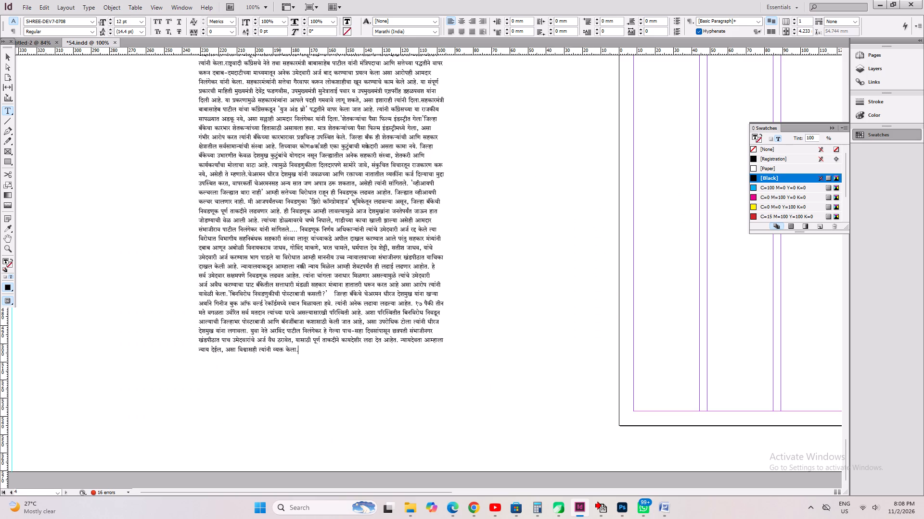
{"action": "left_click_drag", "start_coordinate": [281, 199], "coordinate": [282, 428], "text": "alt"}
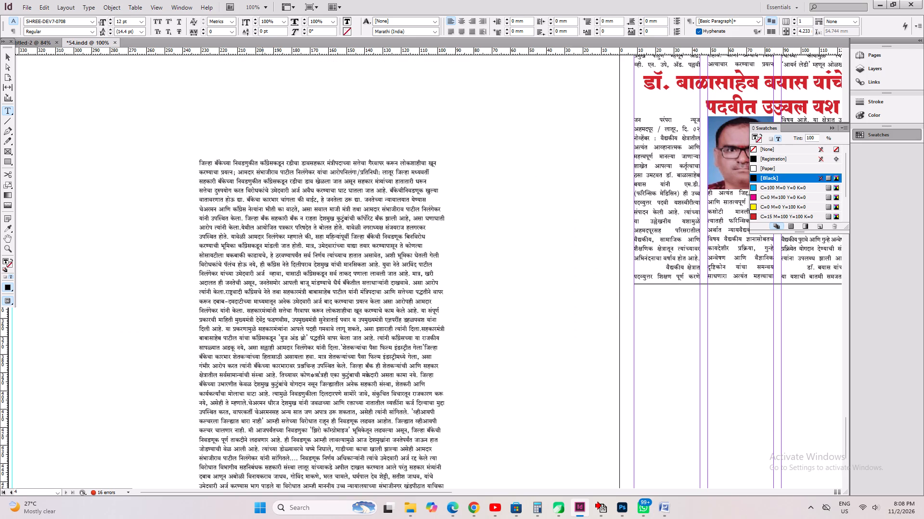
{"action": "left_click", "coordinate": [278, 164]}
{"action": "key", "text": "ctrl+2"}
{"action": "left_click", "coordinate": [475, 284]}
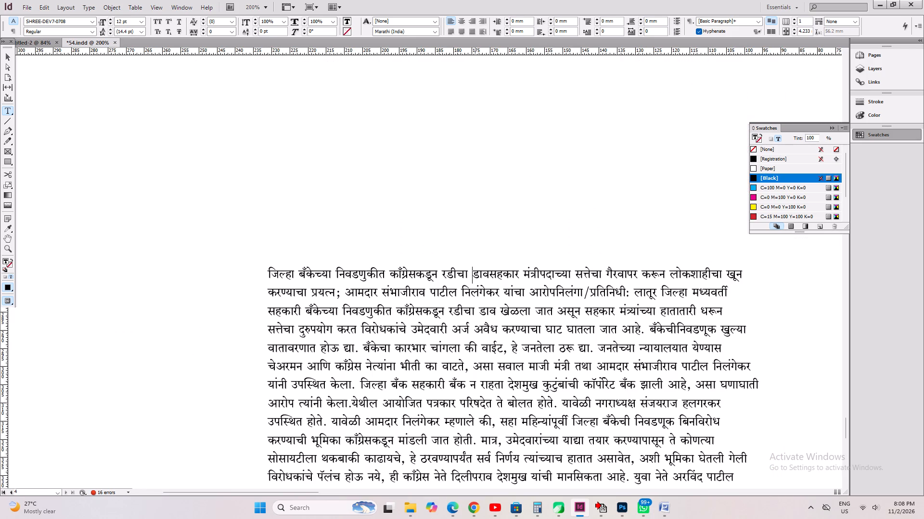
{"action": "left_click", "coordinate": [490, 276]}
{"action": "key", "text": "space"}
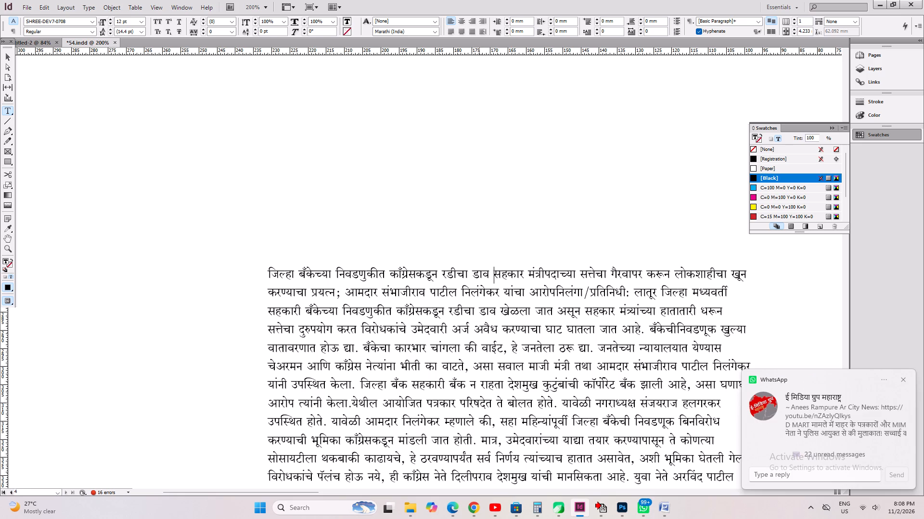
{"action": "left_click_drag", "start_coordinate": [489, 274], "coordinate": [43, 133]}
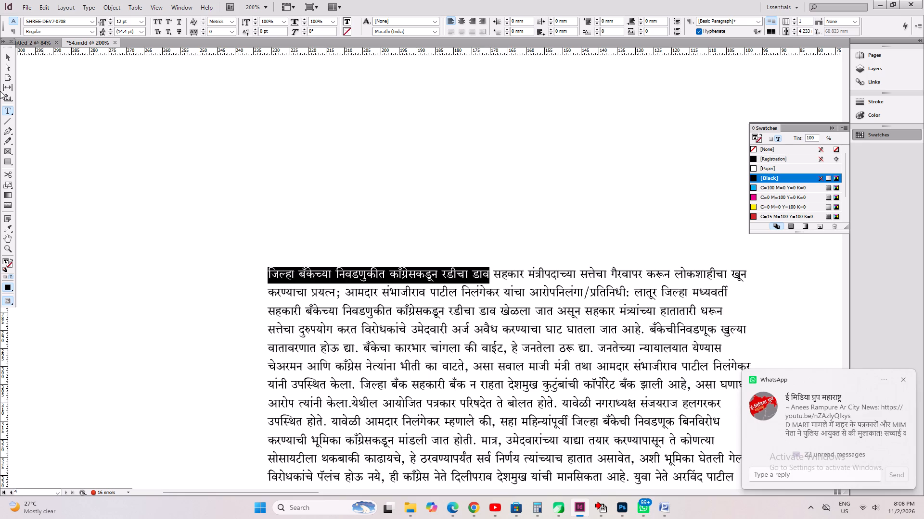
{"action": "key", "text": "BackSpace"}
Cut the subheading running from सहकार मंत्रीपदाच्या सत्तेचा गैरवापर through यांचा आरोप, leaving the story to start at निलंगा/प्रतिनिधी.
{"action": "key", "text": "shift+Right"}
{"action": "key", "text": "shift+Right"}
{"action": "key", "text": "shift+Right"}
{"action": "key", "text": "shift+Right"}
{"action": "key", "text": "shift+Right"}
{"action": "key", "text": "shift+Right"}
{"action": "key", "text": "shift+Right"}
{"action": "key", "text": "shift+Right"}
{"action": "key", "text": "shift+Right"}
{"action": "key", "text": "shift+Right"}
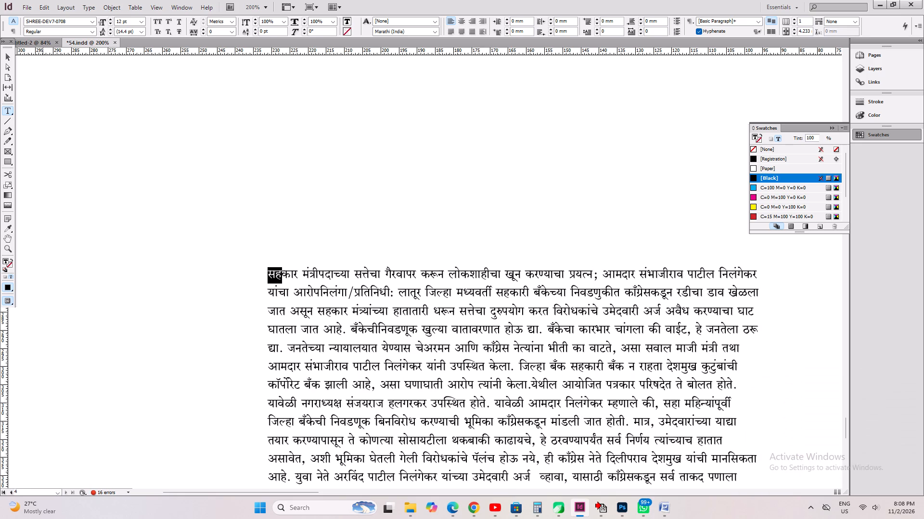
{"action": "key", "text": "shift+End"}
{"action": "key", "text": "shift+Left"}
{"action": "key", "text": "shift+Left"}
{"action": "key", "text": "shift+Left"}
{"action": "key", "text": "shift+Left"}
{"action": "key", "text": "shift+Left"}
{"action": "key", "text": "shift+Left"}
{"action": "key", "text": "shift+Left"}
{"action": "key", "text": "shift+Left"}
{"action": "key", "text": "shift+Left"}
{"action": "key", "text": "shift+Left"}
{"action": "key", "text": "shift+Left"}
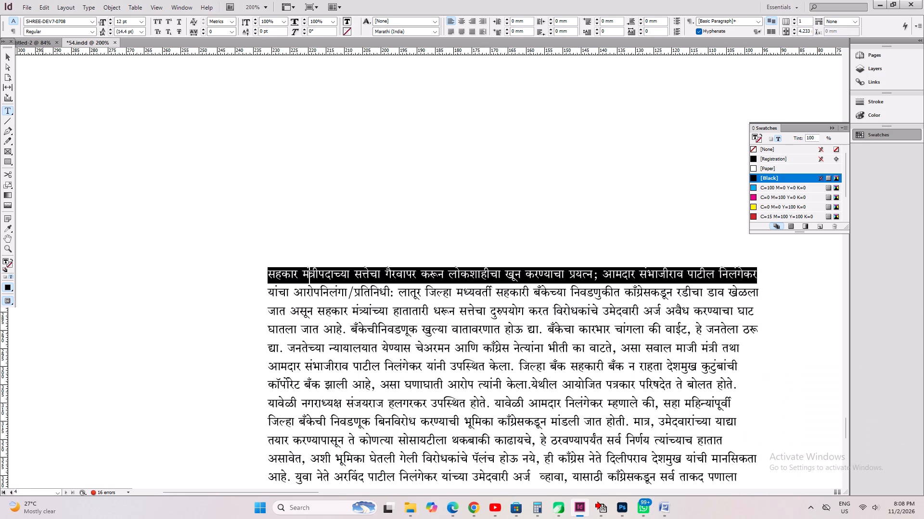
{"action": "key", "text": "shift+Right"}
{"action": "key", "text": "shift+Right"}
{"action": "key", "text": "shift+Right"}
{"action": "key", "text": "shift+Right"}
{"action": "key", "text": "shift+Right"}
{"action": "key", "text": "shift+Right"}
{"action": "key", "text": "shift+Right"}
{"action": "key", "text": "shift+Right"}
{"action": "key", "text": "shift+Right"}
{"action": "key", "text": "shift+Right"}
{"action": "key", "text": "shift+Right"}
{"action": "key", "text": "shift+Right"}
{"action": "key", "text": "shift+Right"}
{"action": "key", "text": "shift+Right"}
{"action": "key", "text": "shift+Right"}
{"action": "key", "text": "shift+Right"}
{"action": "key", "text": "shift+Right"}
{"action": "key", "text": "shift+Right"}
{"action": "key", "text": "shift+Right"}
{"action": "key", "text": "shift+Right"}
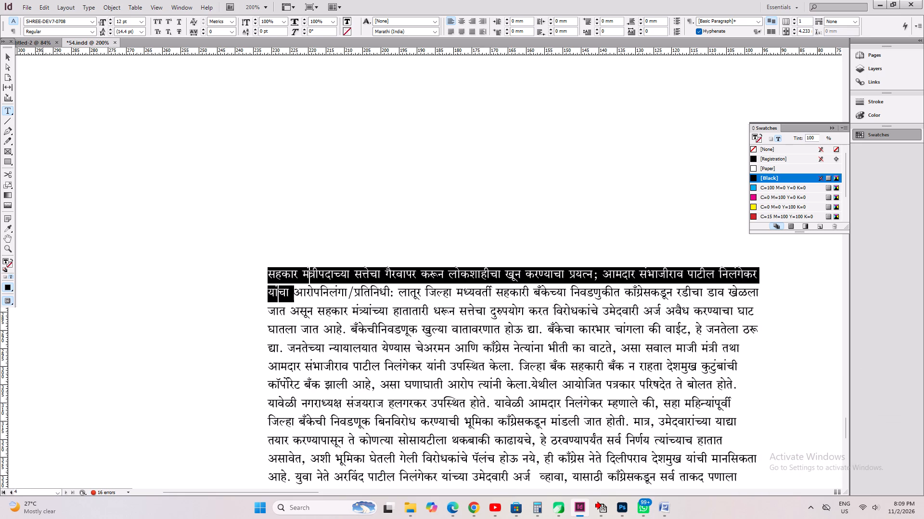
{"action": "key", "text": "shift+Right"}
{"action": "key", "text": "ctrl+x"}
Draw a text frame about 160 by 78 mm in the empty area below the M.D. degree story on page 4.
{"action": "key", "text": "ctrl+1"}
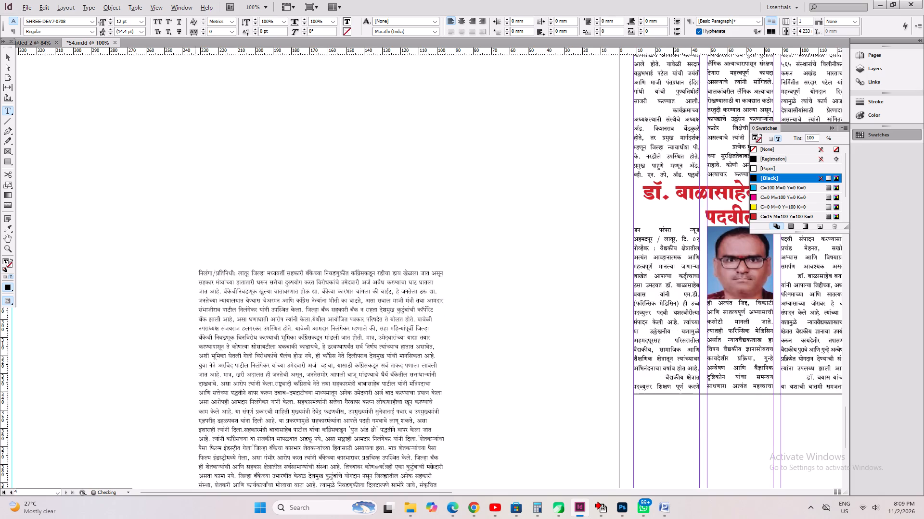
{"action": "left_click_drag", "start_coordinate": [176, 240], "coordinate": [0, 4], "text": "alt"}
{"action": "left_click_drag", "start_coordinate": [427, 205], "coordinate": [179, 234], "text": "alt"}
{"action": "left_click_drag", "start_coordinate": [208, 198], "coordinate": [244, 210]}
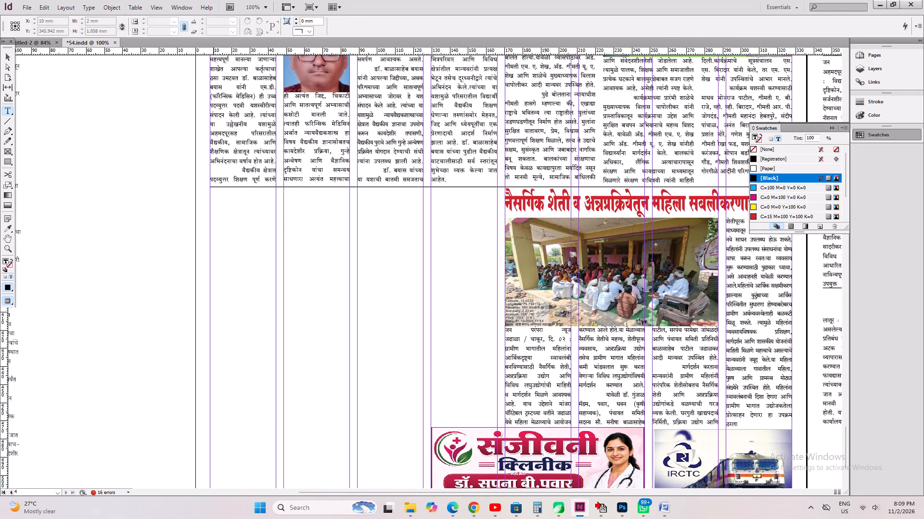
{"action": "left_click_drag", "start_coordinate": [244, 210], "coordinate": [501, 340]}
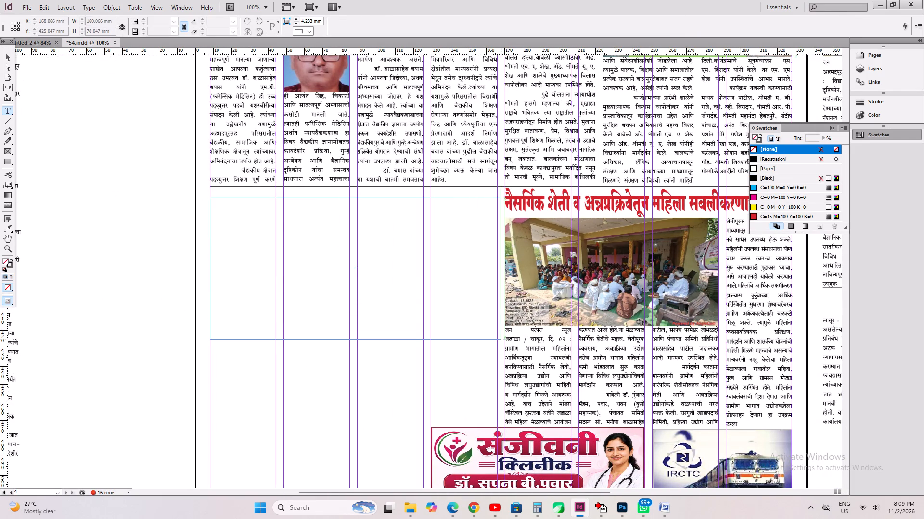
On page 4 in InDesign, draw a text frame about 160 by 78 mm beside the नैसर्गिक शेती story and paste the सहकार मंत्रीपदाच्या subheading.
{"action": "left_click_drag", "start_coordinate": [501, 340], "coordinate": [499, 340]}
{"action": "key", "text": "ctrl+v"}
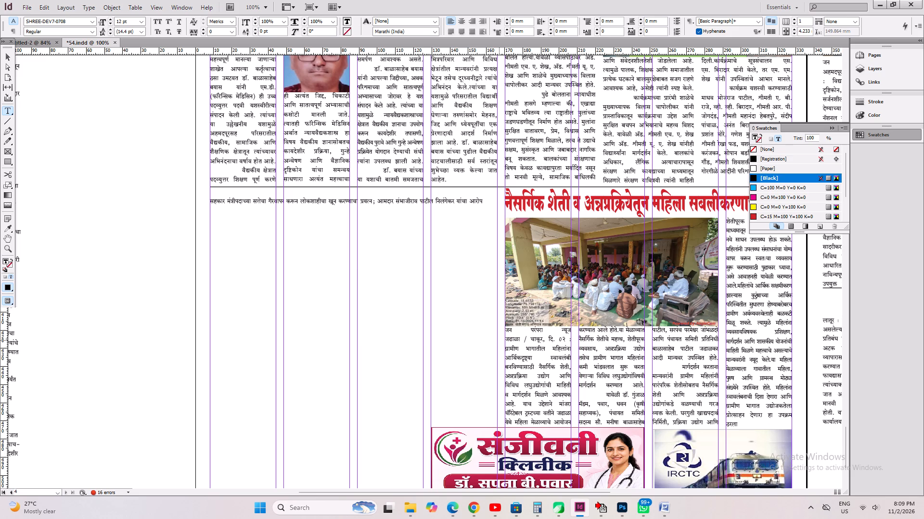
Give the pasted सहकार मंत्रीपदाच्या subheading the red headline formatting sampled from the नैसर्गिक शेती headline.
{"action": "key", "text": "ctrl+a"}
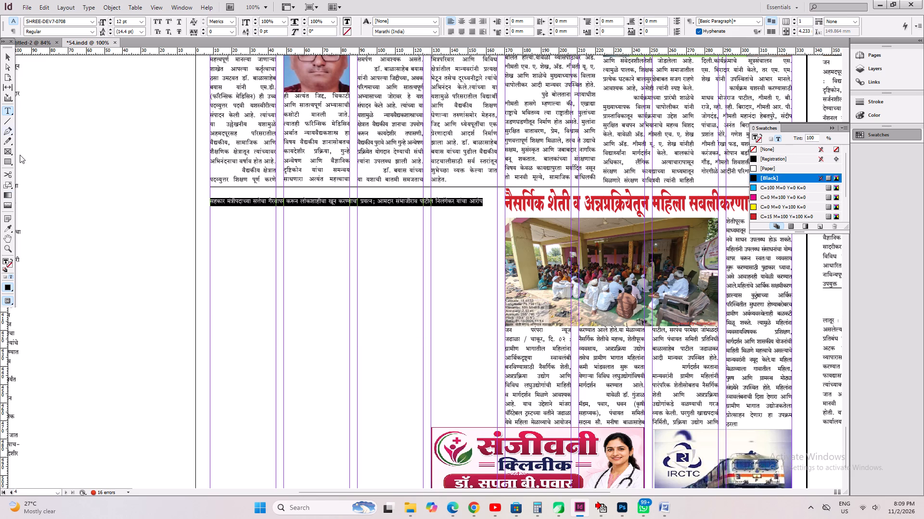
{"action": "left_click", "coordinate": [8, 226]}
{"action": "left_click", "coordinate": [577, 196]}
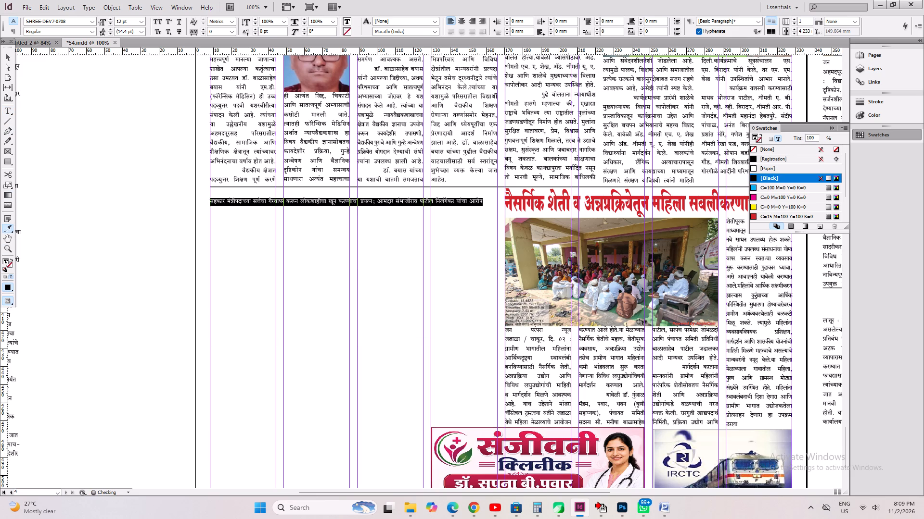
{"action": "left_click", "coordinate": [12, 103]}
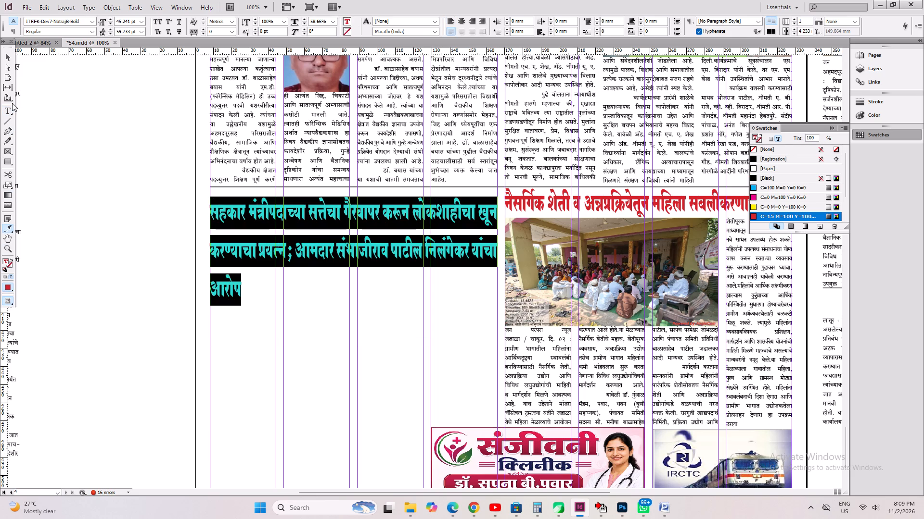
{"action": "left_click", "coordinate": [0, 115]}
{"action": "left_click", "coordinate": [333, 261]}
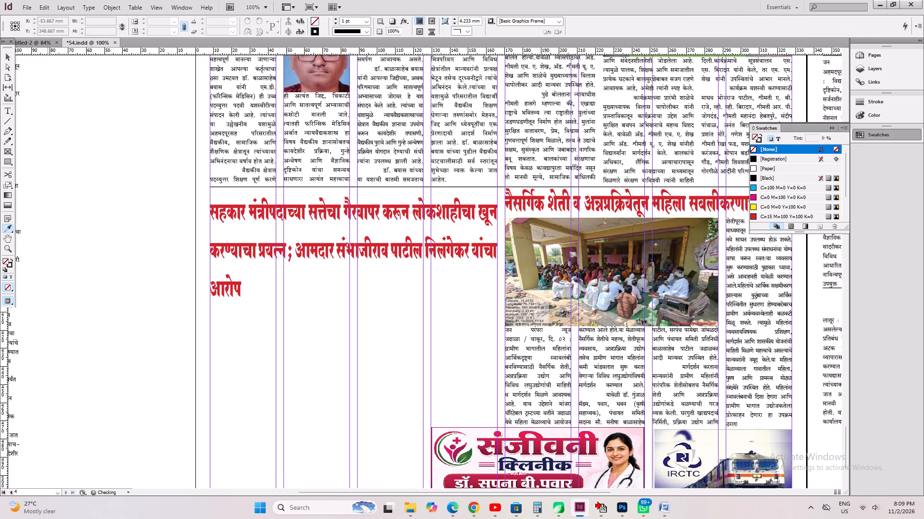
In the headline's second line, abbreviate the word आमदार to आ.
{"action": "left_click", "coordinate": [10, 112]}
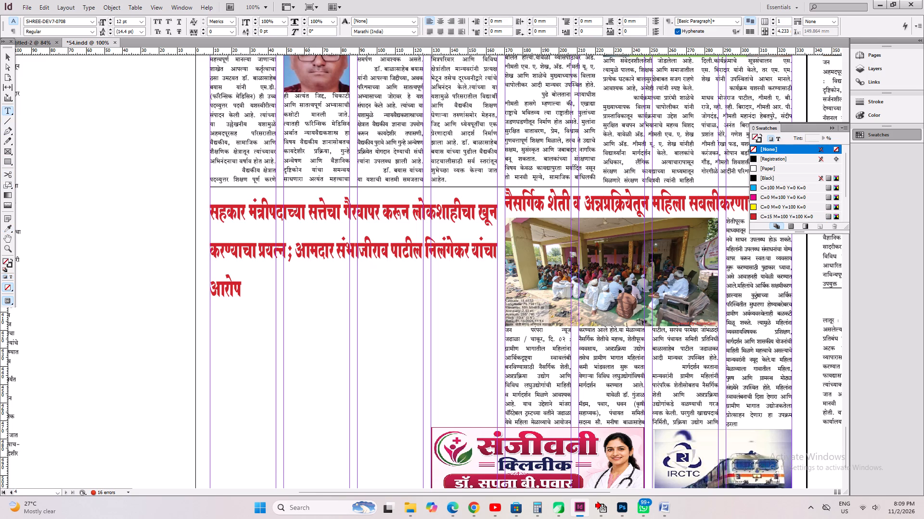
{"action": "left_click", "coordinate": [315, 251]}
{"action": "key", "text": "Right"}
{"action": "key", "text": "Right"}
{"action": "key", "text": "Right"}
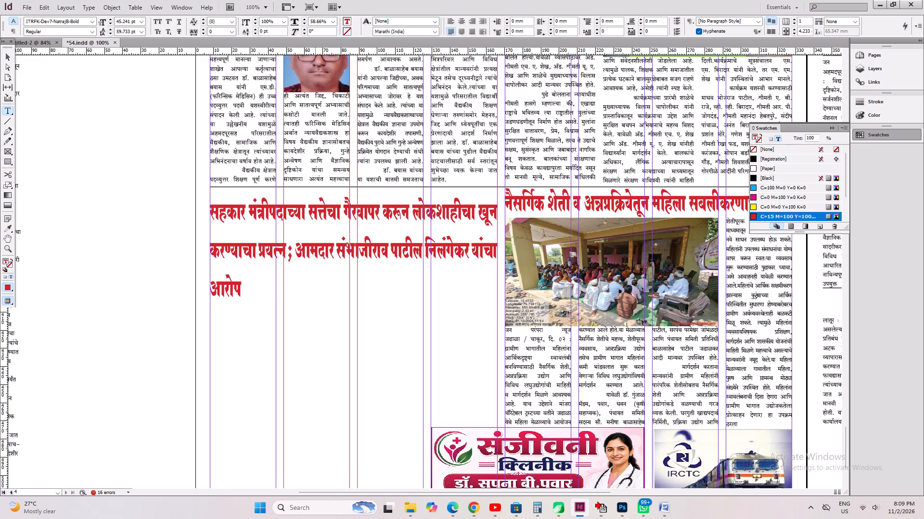
{"action": "key", "text": "shift+Left"}
{"action": "key", "text": "shift+Left"}
{"action": "key", "text": "shift+Left"}
{"action": "key", "text": "shift+Left"}
{"action": "key", "text": "period"}
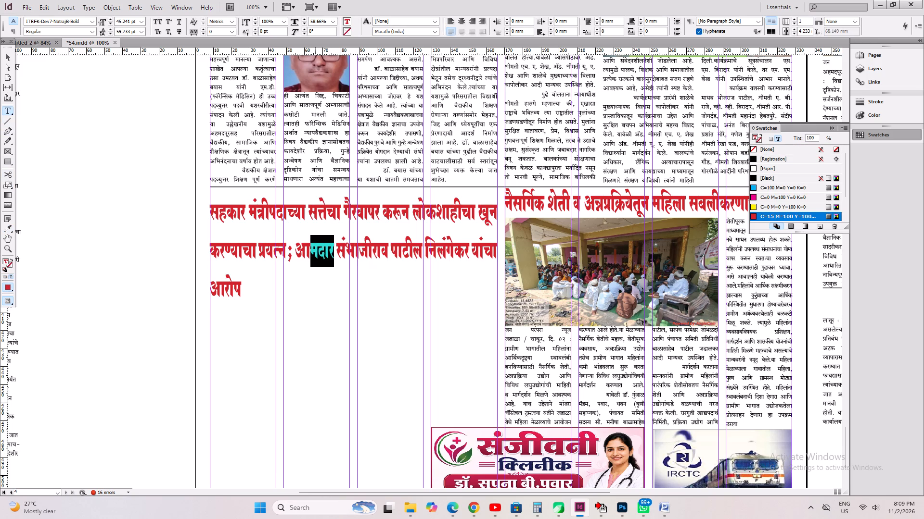
Set the whole headline to 43.241 pt with 49.733 pt leading.
{"action": "key", "text": "ctrl+a"}
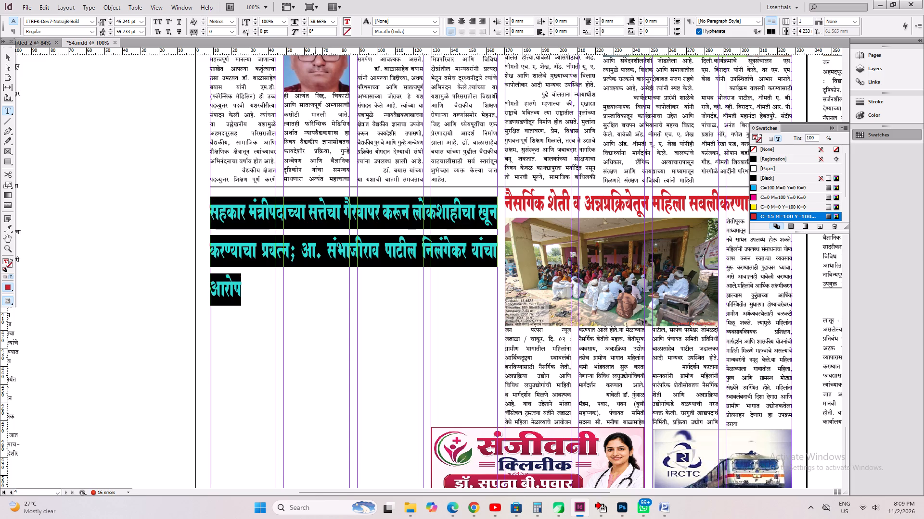
{"action": "key", "text": "ctrl+shift+comma"}
{"action": "key", "text": "alt+Up"}
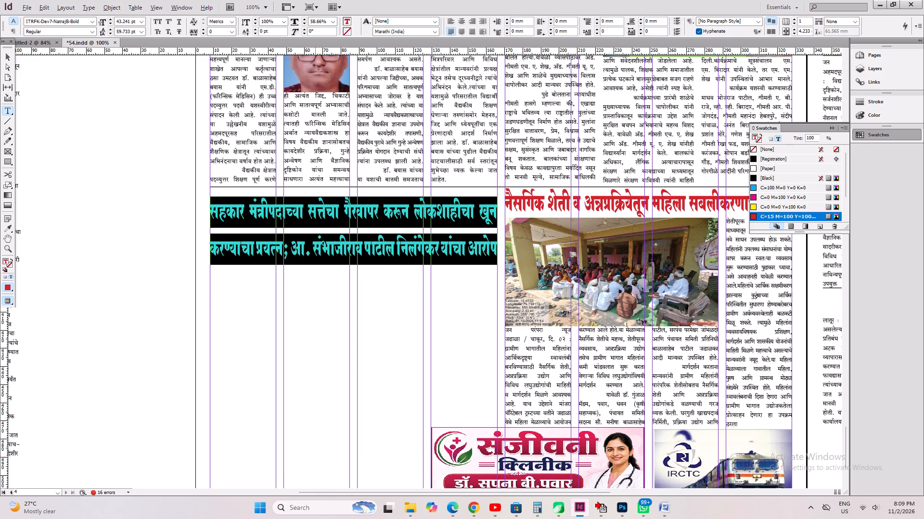
{"action": "key", "text": "alt+Up"}
{"action": "key", "text": "alt+Up"}
{"action": "key", "text": "alt+Up"}
{"action": "key", "text": "alt+Up"}
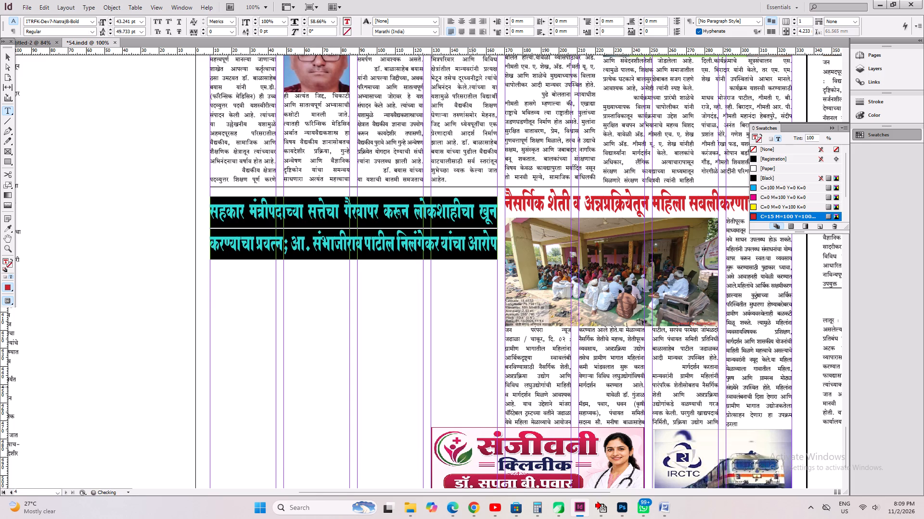
{"action": "key", "text": "ctrl+z"}
Break the headline after खून, centre its first line, and save the document.
{"action": "left_click", "coordinate": [356, 214]}
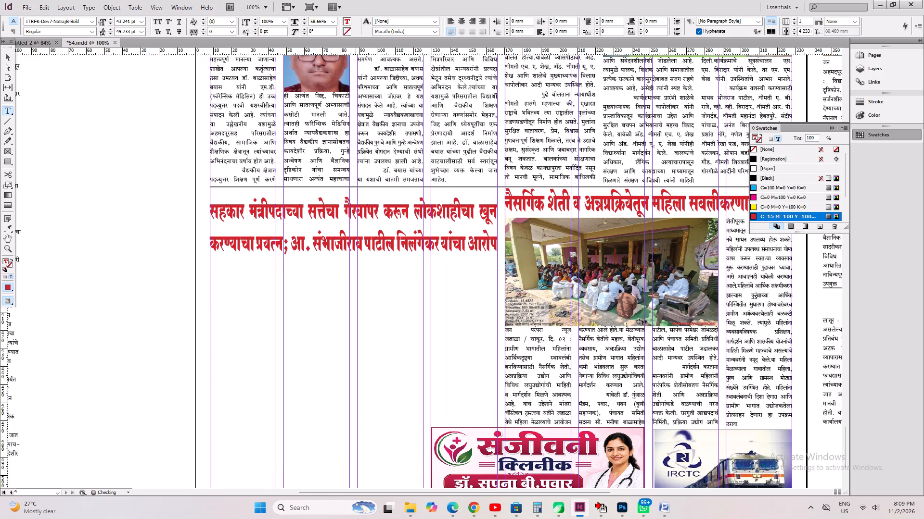
{"action": "key", "text": "End"}
{"action": "key", "text": "Return"}
{"action": "key", "text": "Up"}
{"action": "key", "text": "shift+Down"}
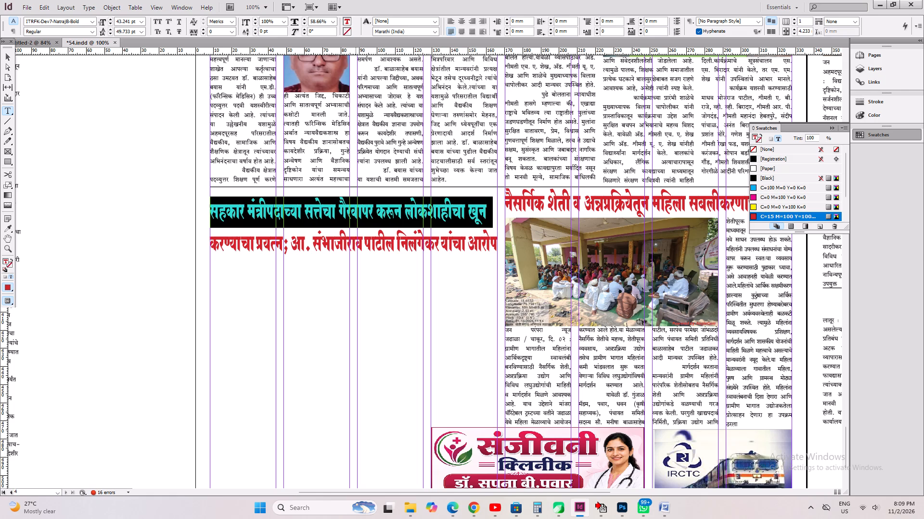
{"action": "key", "text": "ctrl+shift+c"}
{"action": "key", "text": "ctrl+a"}
{"action": "key", "text": "ctrl+s"}
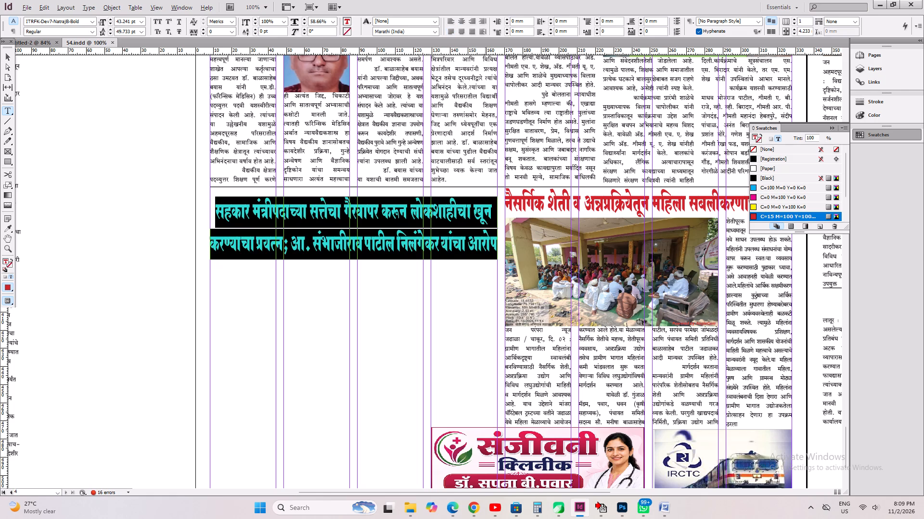
Tighten the leading of both headline lines to 47.733 pt.
{"action": "key", "text": "alt+Up"}
{"action": "key", "text": "alt+Up"}
{"action": "key", "text": "alt+Down"}
{"action": "key", "text": "ctrl+z"}
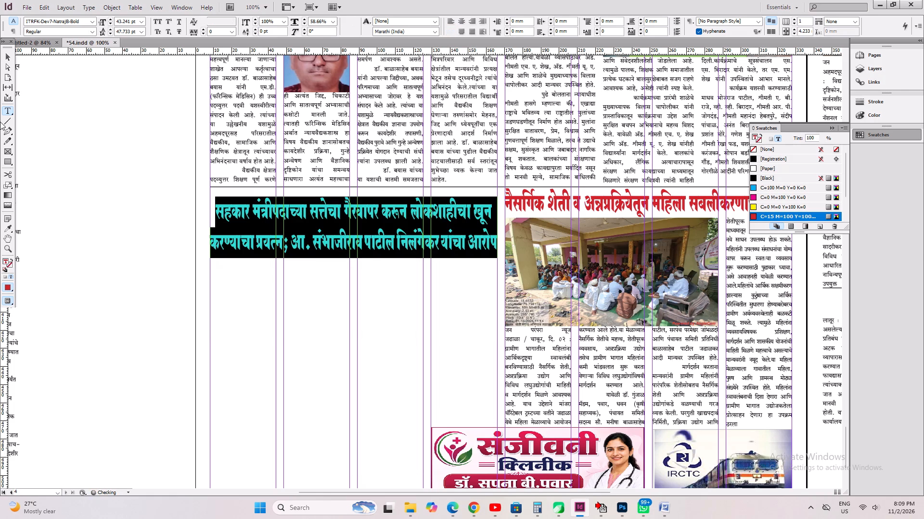
Move the headline frame up to just below the rule and fit the frame to its text.
{"action": "key", "text": "alt+c"}
{"action": "left_click", "coordinate": [5, 54]}
{"action": "left_click_drag", "start_coordinate": [250, 208], "coordinate": [250, 200]}
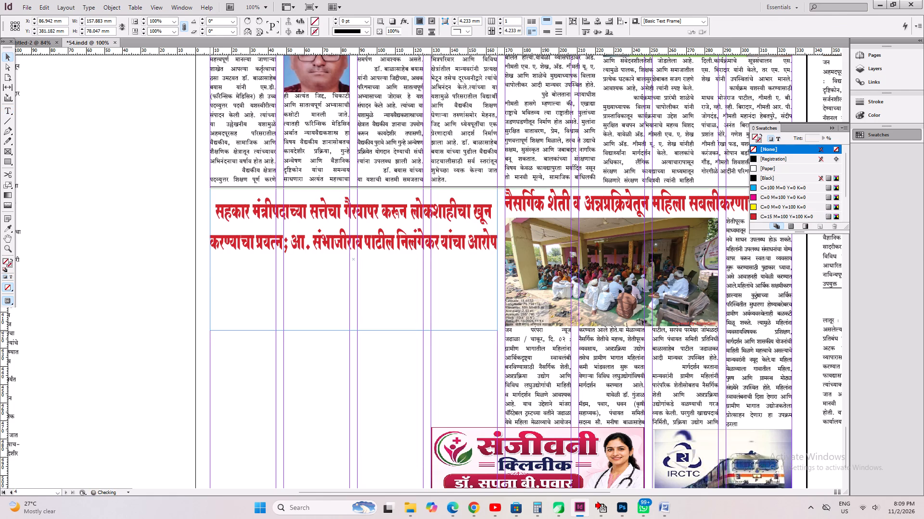
{"action": "left_click_drag", "start_coordinate": [250, 200], "coordinate": [250, 203]}
{"action": "left_click", "coordinate": [250, 203], "text": "shift"}
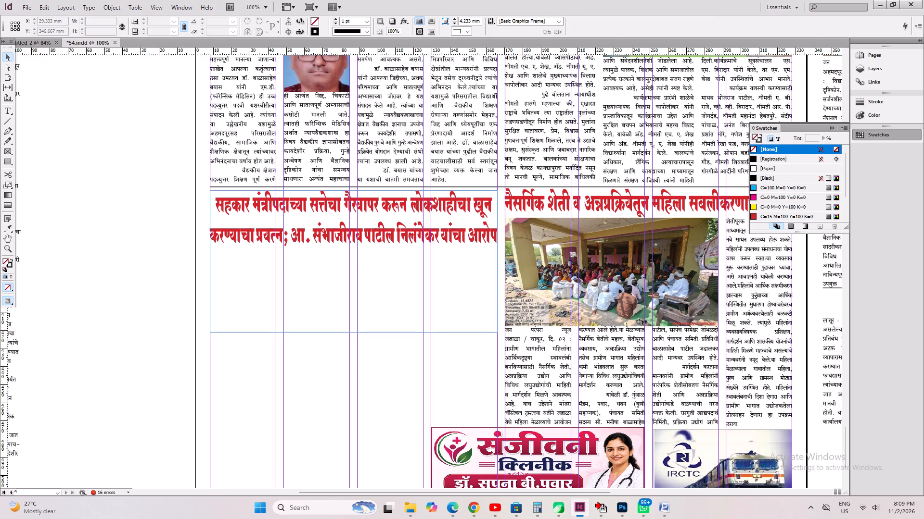
{"action": "key", "text": "ctrl+alt+c"}
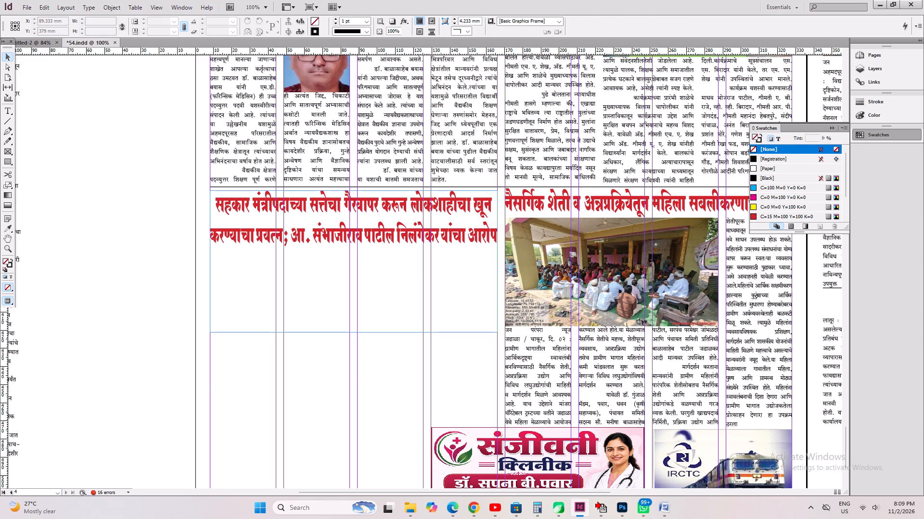
Shorten the bank story's headline frame from its bottom edge to about 34.4 mm high and save the document.
{"action": "left_click", "coordinate": [358, 256]}
{"action": "left_click_drag", "start_coordinate": [354, 332], "coordinate": [365, 259]}
{"action": "left_click_drag", "start_coordinate": [354, 260], "coordinate": [355, 253]}
{"action": "key", "text": "ctrl+s"}
{"action": "key", "text": "ctrl+0"}
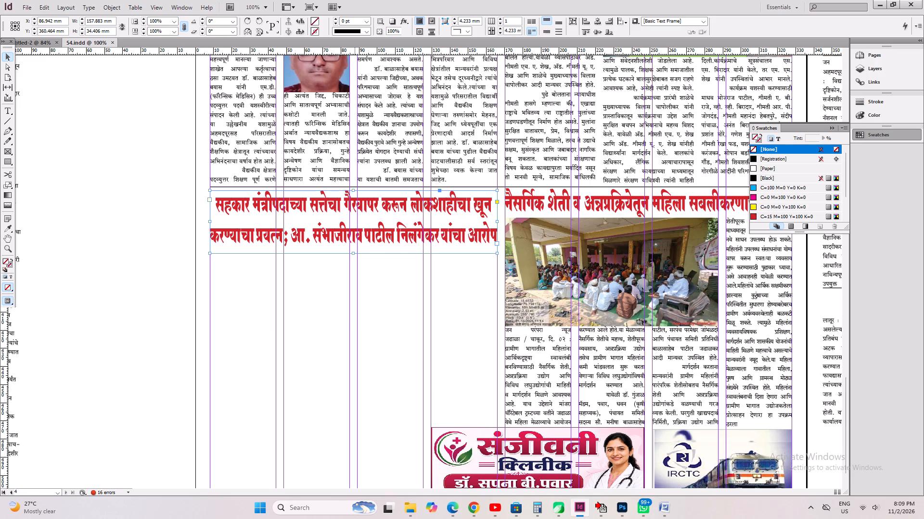
{"action": "key", "text": "ctrl+s"}
In the bank story on the pasteboard, replace /प्रतिनिधी after निलंगा with an empty pair of brackets ().
{"action": "left_click", "coordinate": [132, 298]}
{"action": "key", "text": "ctrl+1"}
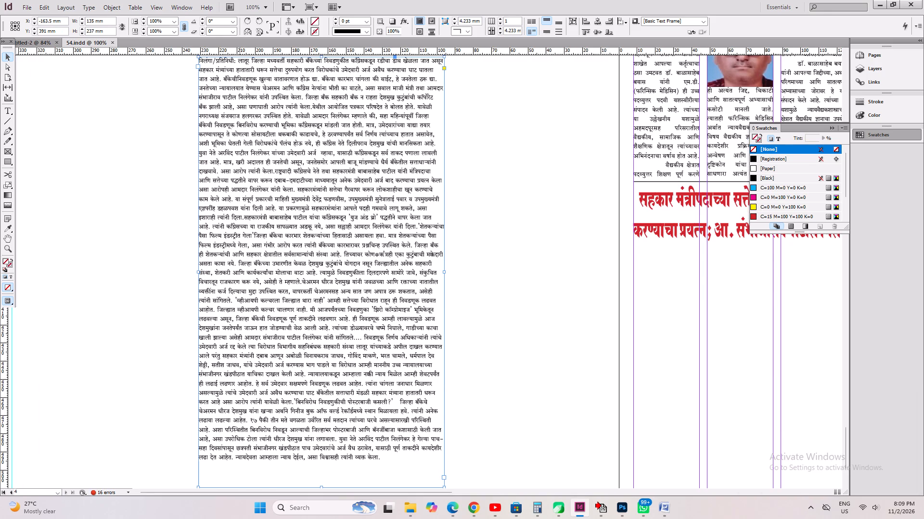
{"action": "left_click", "coordinate": [268, 208]}
{"action": "scroll", "coordinate": [264, 208], "scroll_direction": "up", "scroll_amount": 5}
{"action": "left_click", "coordinate": [4, 109]}
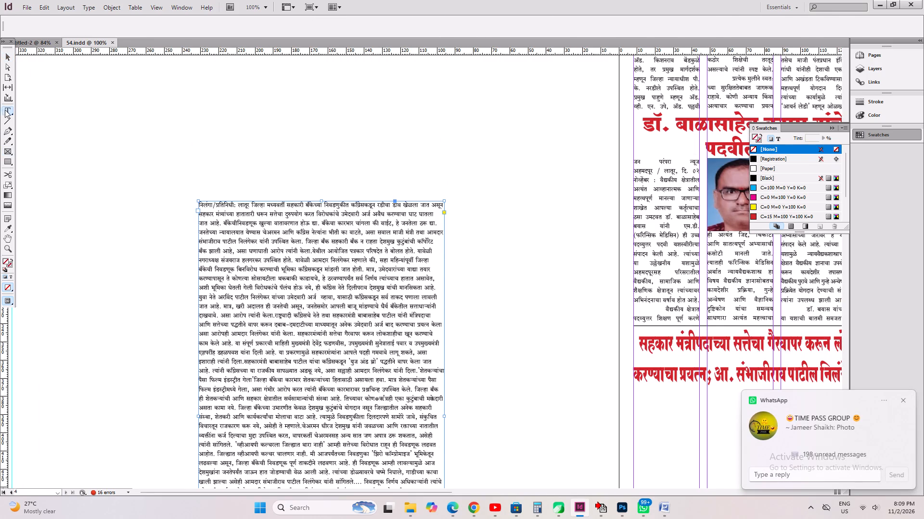
{"action": "left_click", "coordinate": [221, 203]}
{"action": "key", "text": "ctrl+2"}
{"action": "key", "text": "Right"}
{"action": "key", "text": "Right"}
{"action": "key", "text": "Right"}
{"action": "key", "text": "Right"}
{"action": "key", "text": "Right"}
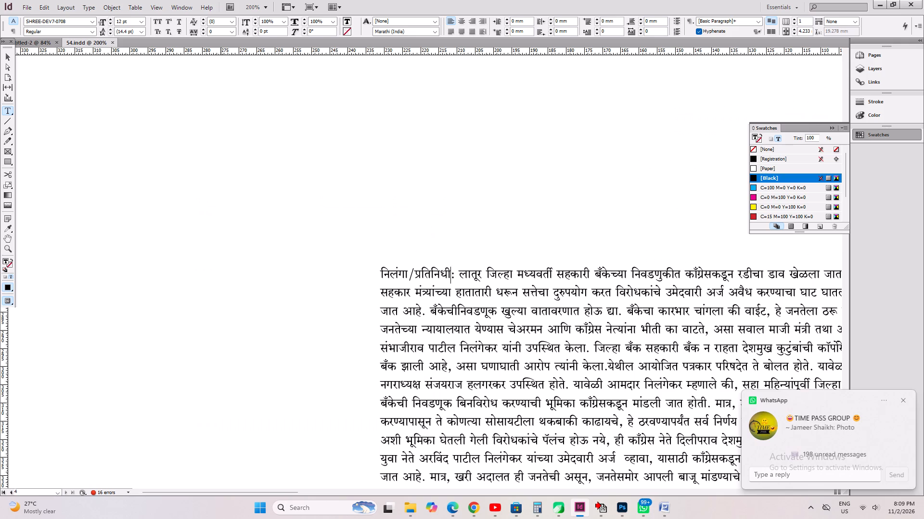
{"action": "key", "text": "shift+Left"}
{"action": "key", "text": "shift+Left"}
{"action": "key", "text": "shift+Left"}
{"action": "key", "text": "shift+Left"}
{"action": "key", "text": "shift+Left"}
{"action": "key", "text": "shift+Left"}
{"action": "key", "text": "shift+Left"}
{"action": "key", "text": "shift+Left"}
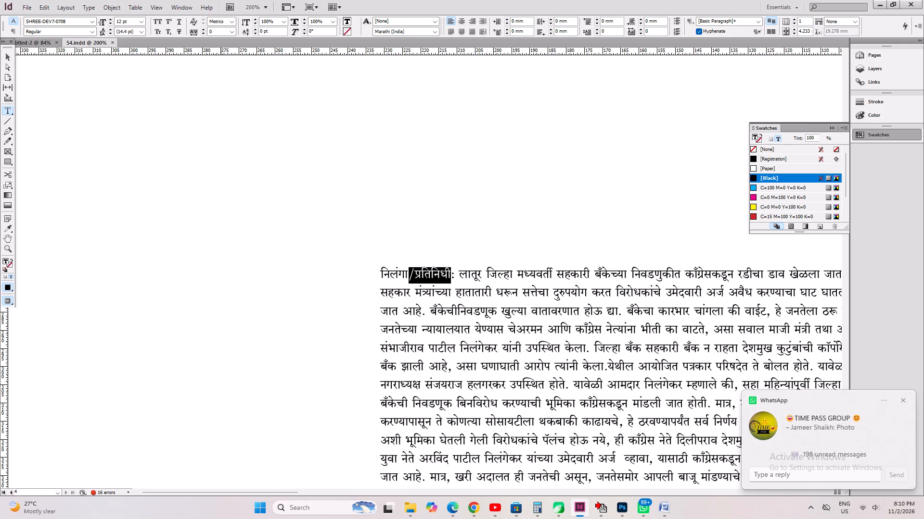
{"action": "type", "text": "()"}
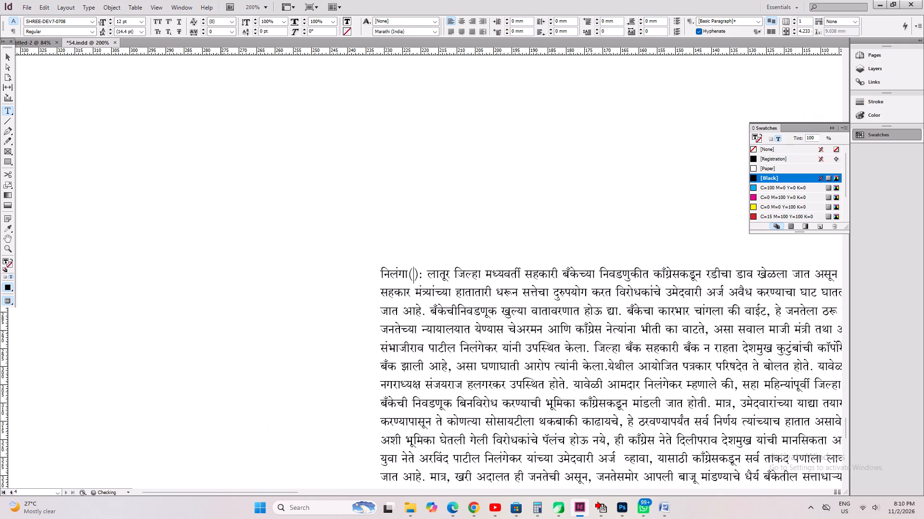
Enter a single quote mark between the brackets after निलंगा.
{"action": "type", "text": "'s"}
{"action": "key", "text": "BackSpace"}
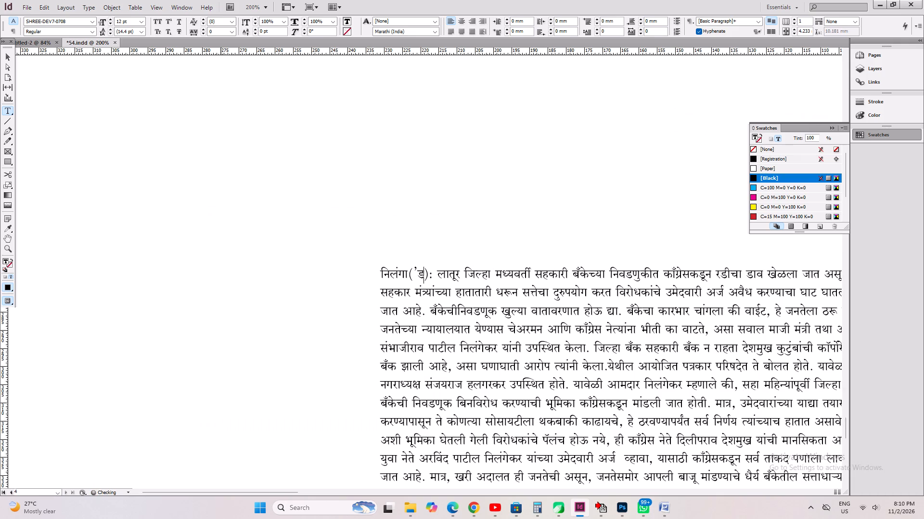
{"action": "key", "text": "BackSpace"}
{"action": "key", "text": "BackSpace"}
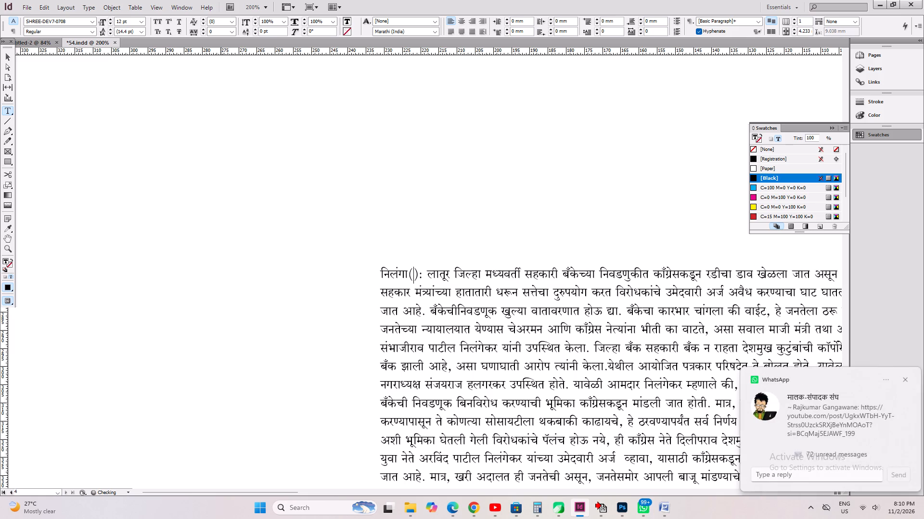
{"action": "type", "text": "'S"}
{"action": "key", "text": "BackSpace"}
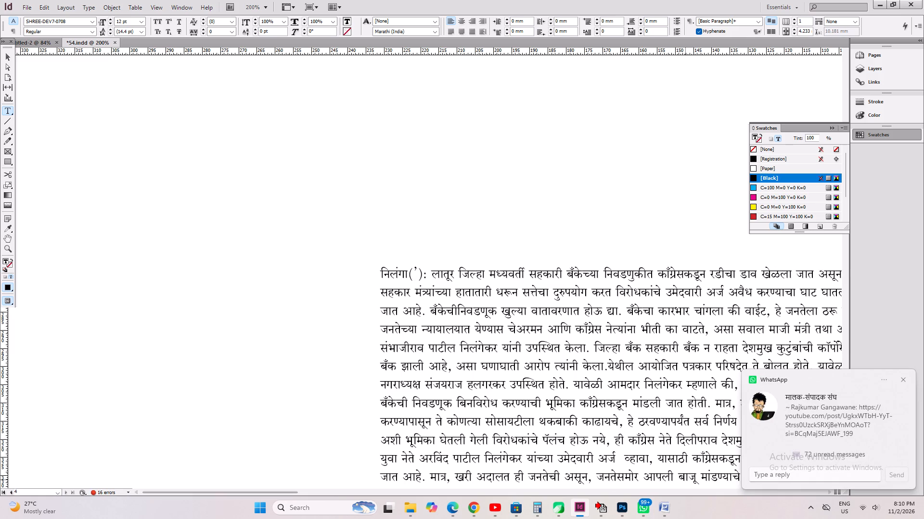
Open the Shree-Lipi keyboard handler and turn off its Is Application 64 bit option.
{"action": "left_click", "coordinate": [901, 383]}
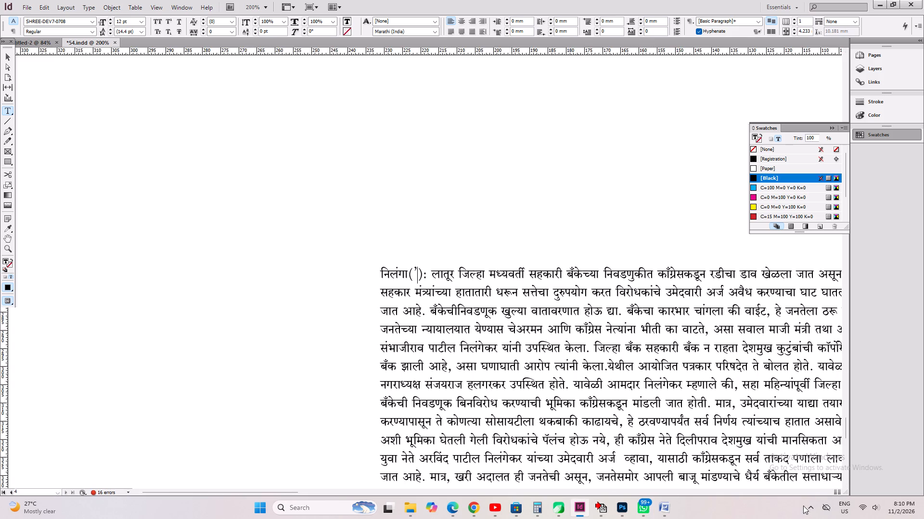
{"action": "left_click", "coordinate": [811, 508]}
{"action": "double_click", "coordinate": [770, 476]}
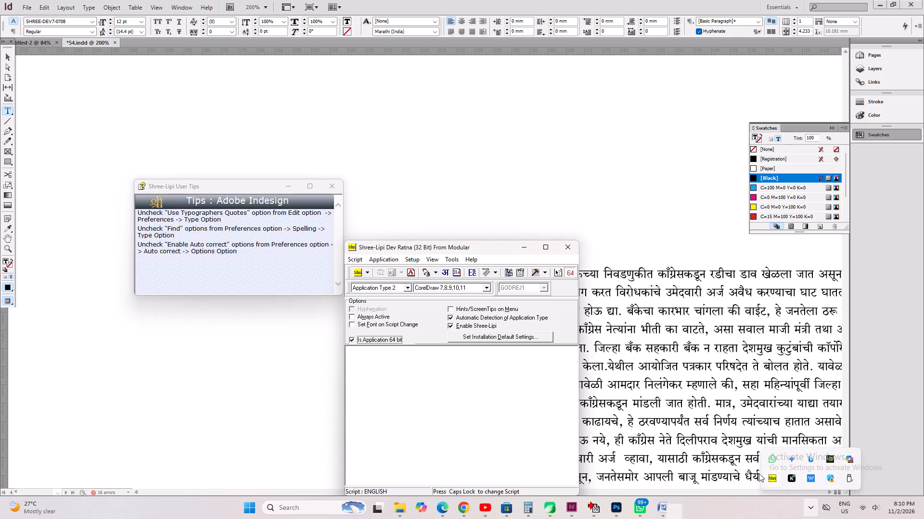
{"action": "left_click", "coordinate": [403, 337]}
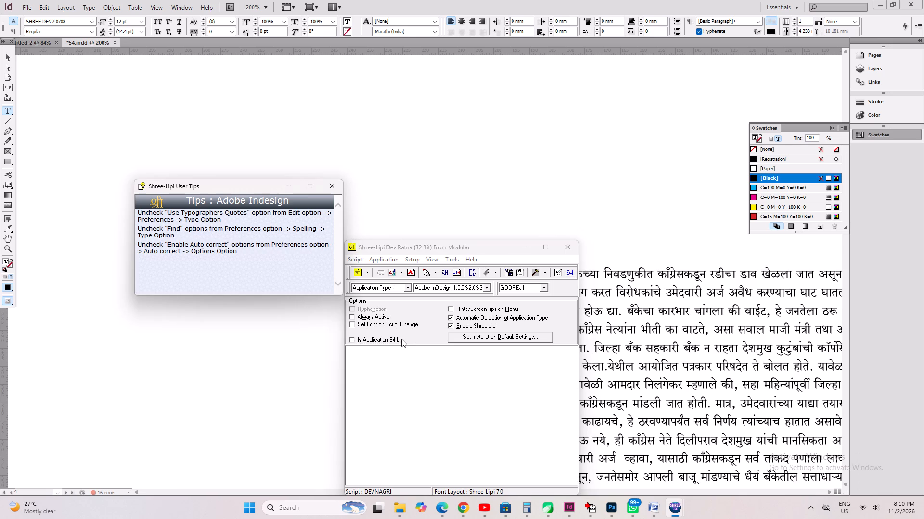
Insert the reporter's name in the parentheses after निलंगा in the pasteboard body text and save the document.
{"action": "left_click", "coordinate": [462, 238]}
{"action": "left_click", "coordinate": [410, 275]}
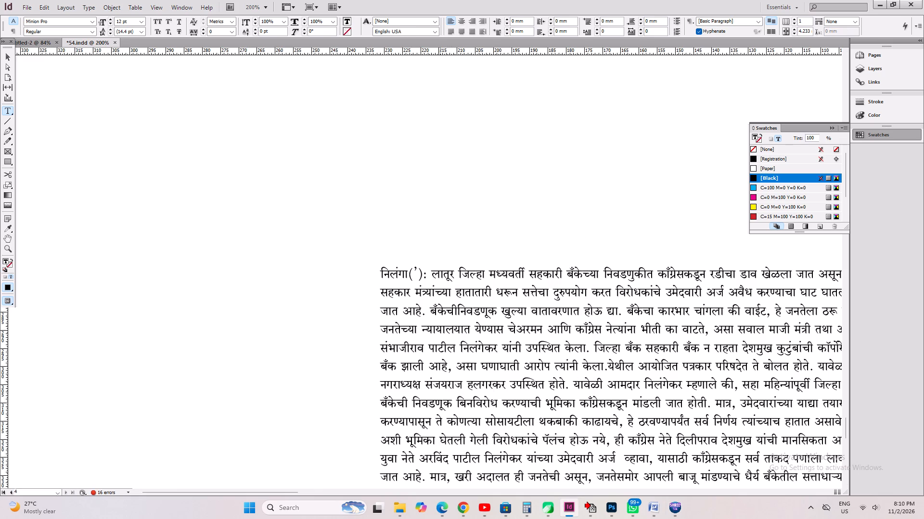
{"action": "left_click", "coordinate": [440, 278]}
{"action": "left_click", "coordinate": [427, 284], "text": "ctrl"}
{"action": "left_click", "coordinate": [422, 274]}
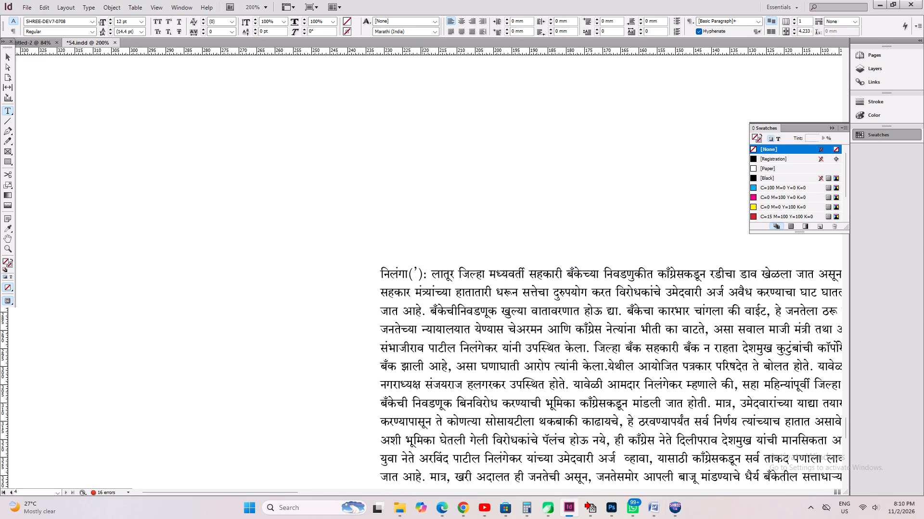
{"action": "key", "text": "Left"}
{"action": "key", "text": "BackSpace"}
{"action": "type", "text": "'S[ EQL`RqK"}
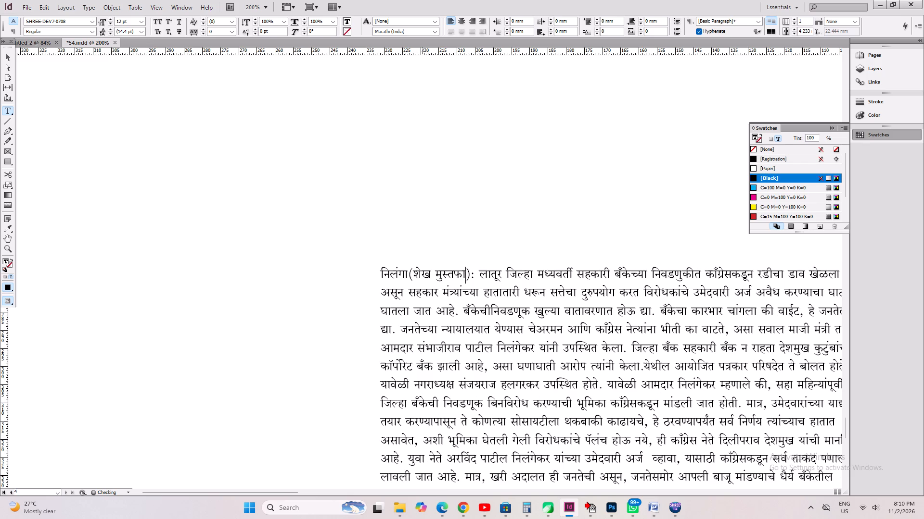
{"action": "key", "text": "ctrl+a"}
{"action": "key", "text": "ctrl+s"}
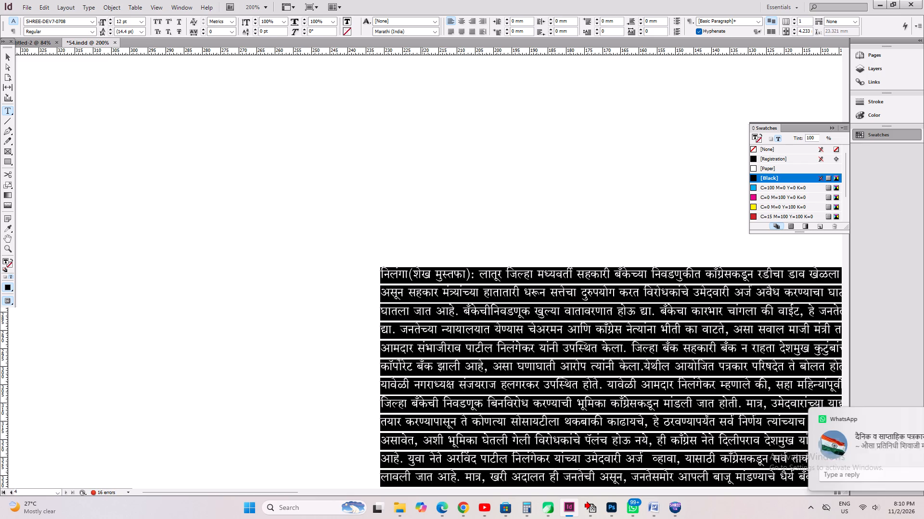
Fit the body text frame to its content, move it under the headline on page 4, and widen it to about 158 mm.
{"action": "key", "text": "ctrl+0"}
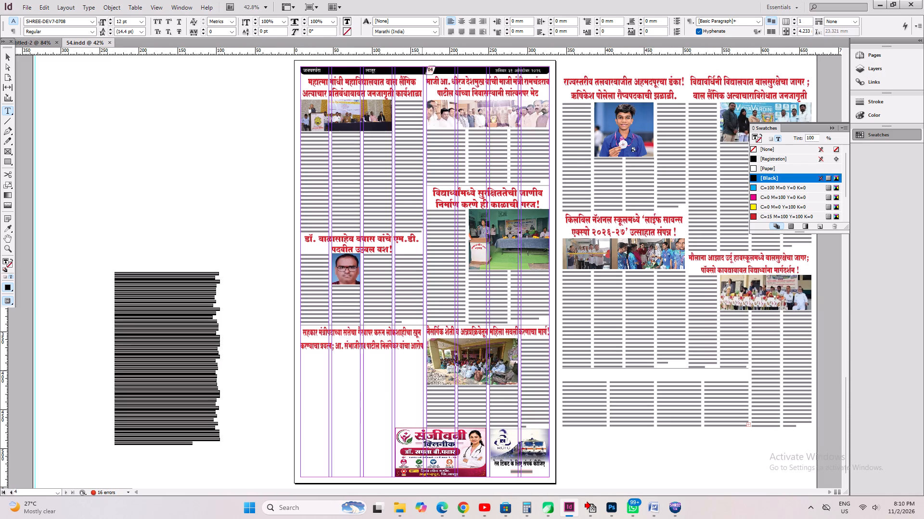
{"action": "key", "text": "ctrl+alt+c"}
{"action": "key", "text": "ctrl+alt+c"}
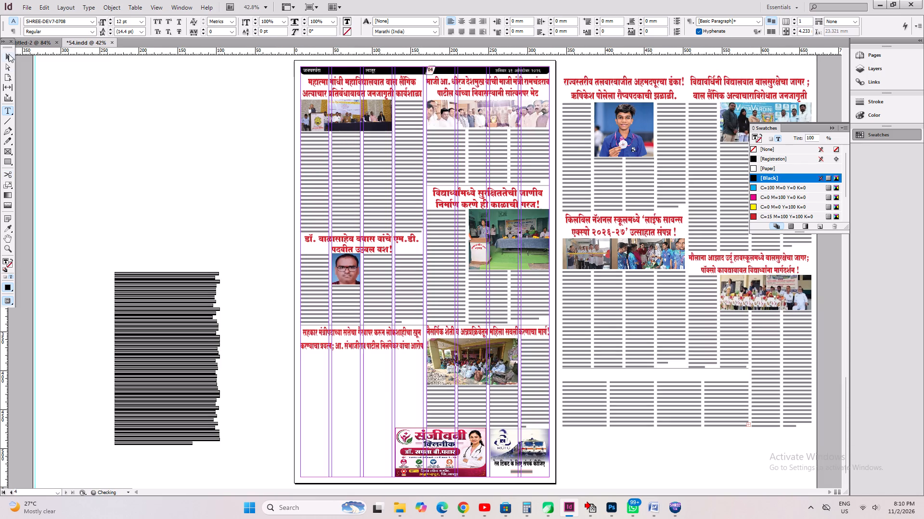
{"action": "left_click", "coordinate": [7, 57]}
{"action": "left_click_drag", "start_coordinate": [188, 315], "coordinate": [378, 399]}
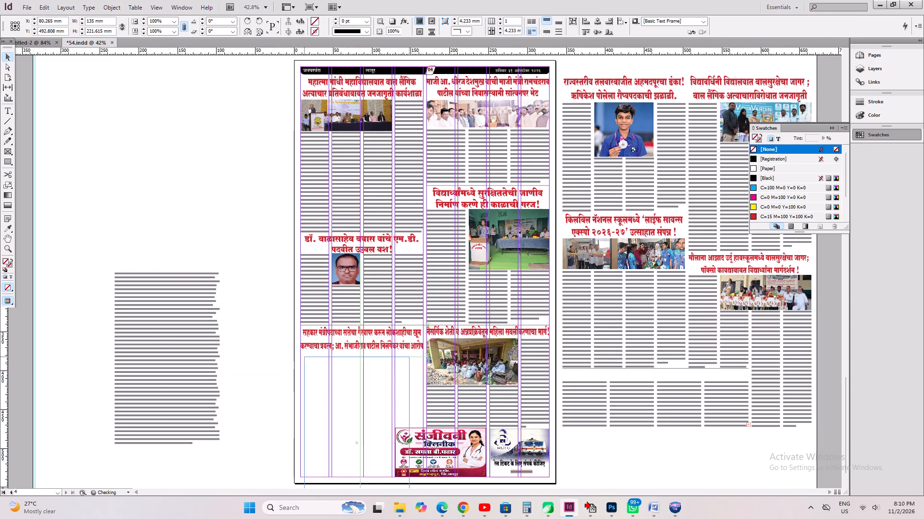
{"action": "left_click_drag", "start_coordinate": [378, 399], "coordinate": [373, 396]}
{"action": "key", "text": "ctrl+1"}
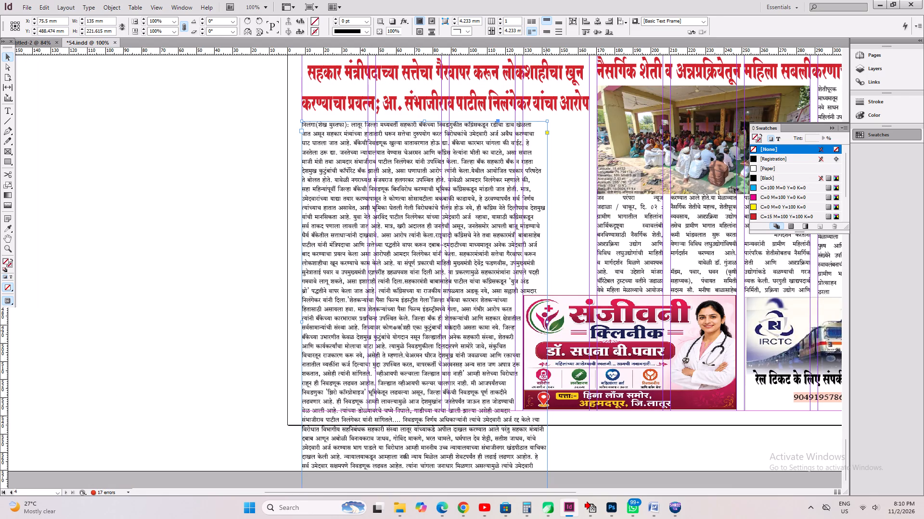
{"action": "left_click_drag", "start_coordinate": [547, 324], "coordinate": [590, 334]}
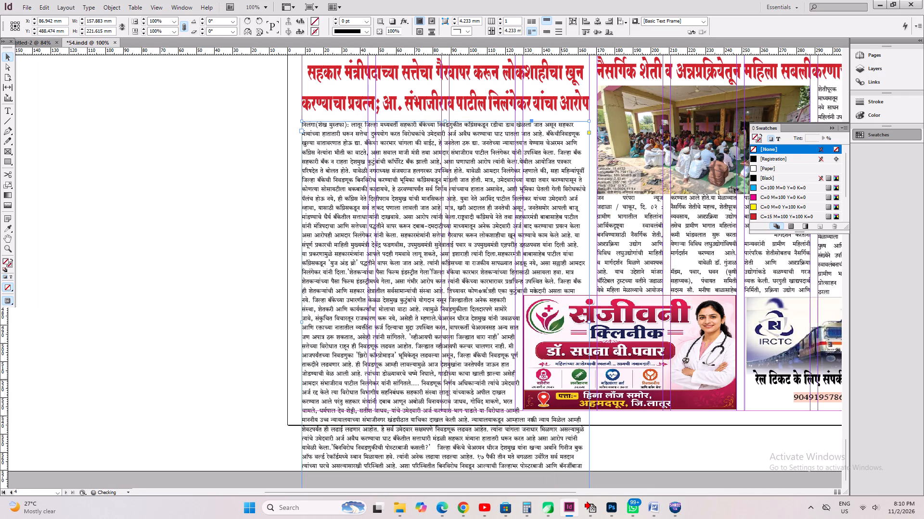
{"action": "left_click_drag", "start_coordinate": [484, 263], "coordinate": [484, 257], "text": "shift"}
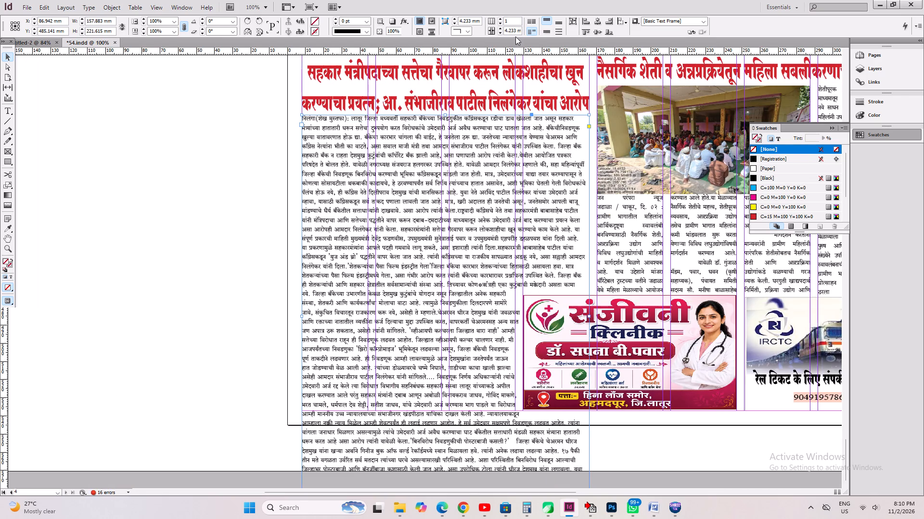
Set the body text frame to three columns, justify its text, and fit the frame to its content.
{"action": "double_click", "coordinate": [502, 20]}
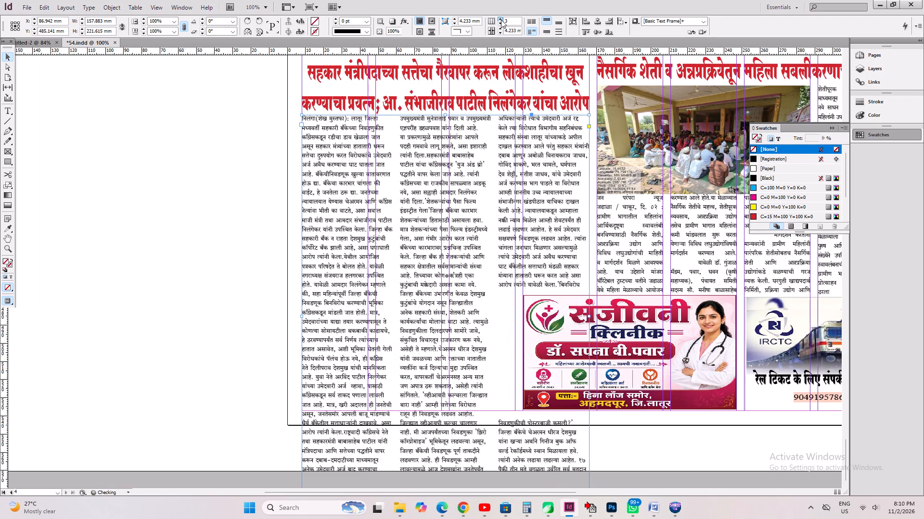
{"action": "key", "text": "ctrl+shift+j"}
{"action": "key", "text": "ctrl+alt+c"}
Move the सहकार मंत्रीपदाच्या headline and body frames together to page 3, into the empty space below the two-man photo story.
{"action": "key", "text": "ctrl+0"}
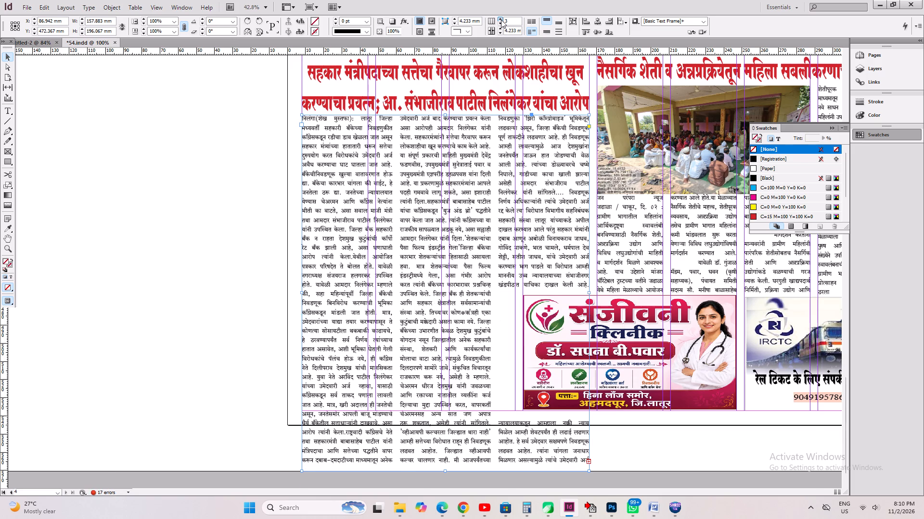
{"action": "left_click", "coordinate": [352, 344], "text": "shift"}
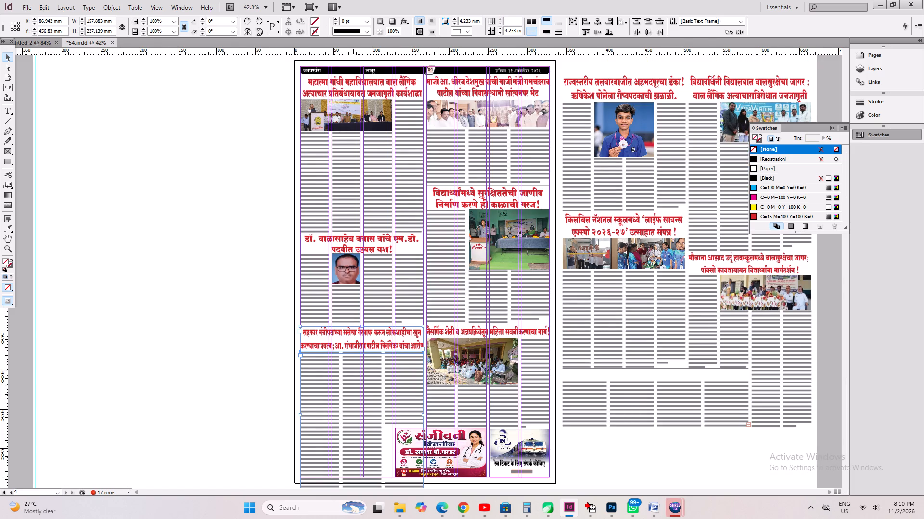
{"action": "left_click_drag", "start_coordinate": [351, 382], "coordinate": [169, 161]}
{"action": "key", "text": "space"}
{"action": "left_click_drag", "start_coordinate": [180, 185], "coordinate": [189, 356]}
{"action": "left_click_drag", "start_coordinate": [189, 356], "coordinate": [251, 80]}
{"action": "key", "text": "space"}
{"action": "left_click_drag", "start_coordinate": [251, 80], "coordinate": [248, 321]}
{"action": "left_click_drag", "start_coordinate": [247, 323], "coordinate": [368, 234]}
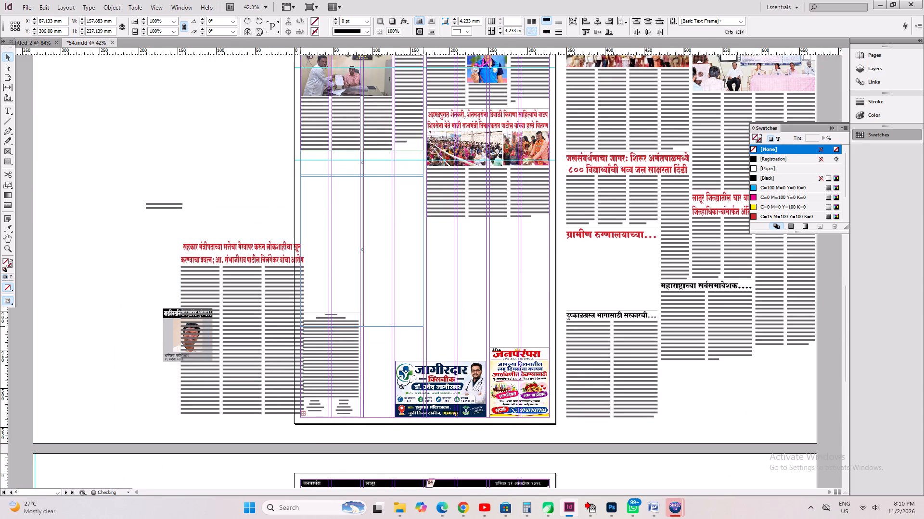
{"action": "left_click_drag", "start_coordinate": [368, 234], "coordinate": [367, 234]}
{"action": "key", "text": "ctrl+1"}
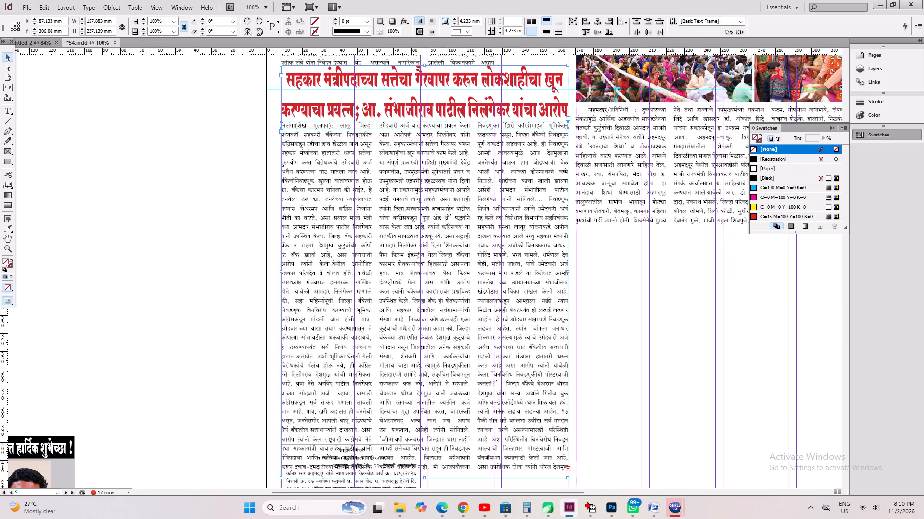
{"action": "key", "text": "Down"}
{"action": "key", "text": "Down"}
{"action": "key", "text": "Down"}
{"action": "key", "text": "Down"}
{"action": "key", "text": "Down"}
{"action": "key", "text": "Down"}
{"action": "left_click", "coordinate": [619, 309]}
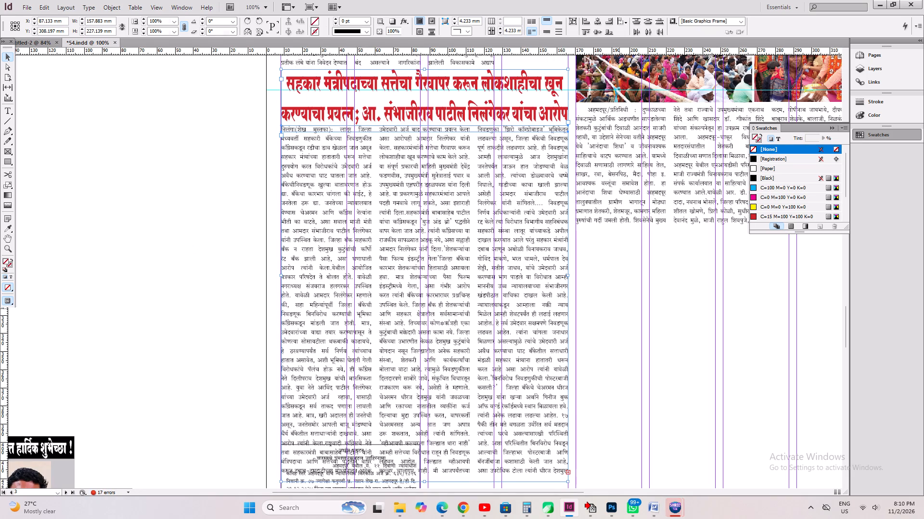
Change the story's body text frame on page 3 to four columns.
{"action": "left_click", "coordinate": [491, 337]}
{"action": "scroll", "coordinate": [491, 337], "scroll_direction": "down", "scroll_amount": 4}
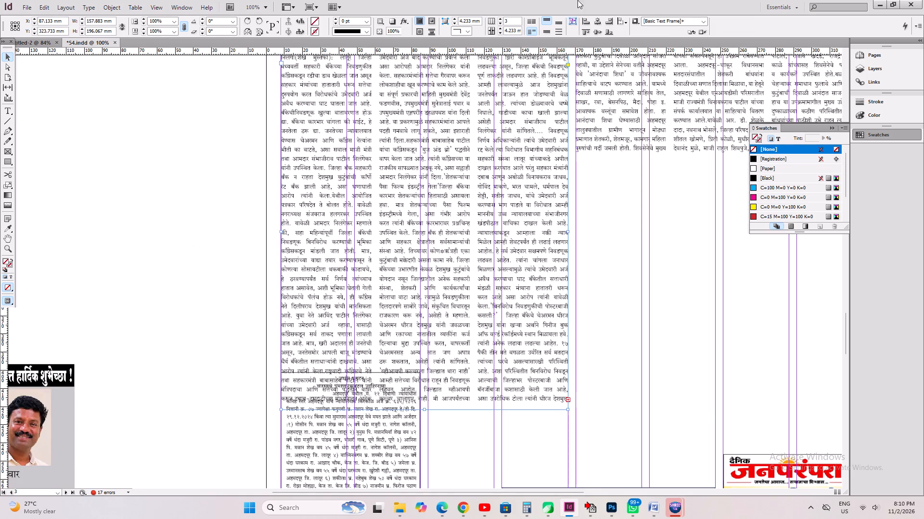
{"action": "left_click", "coordinate": [500, 19]}
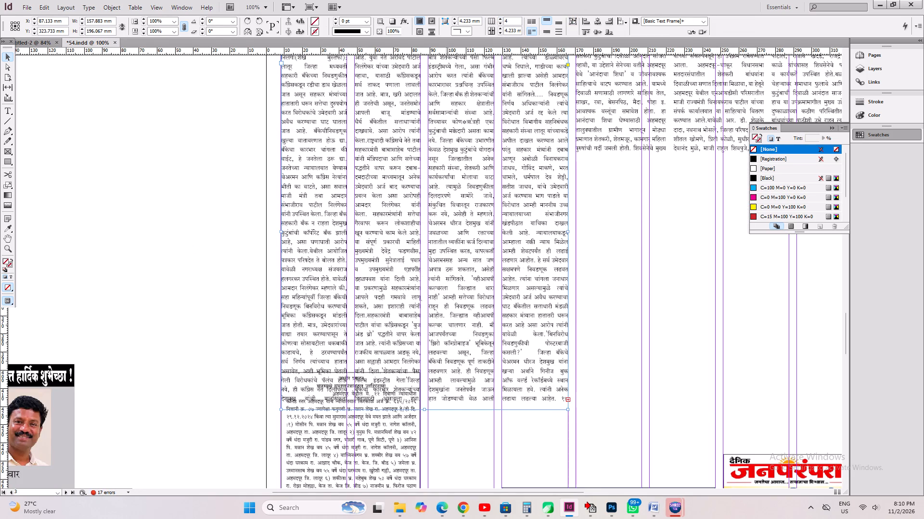
Select the सहकार मंत्रीपदाच्या headline and four-column body frames together on page 3 and nudge them up two increments.
{"action": "scroll", "coordinate": [549, 310], "scroll_direction": "up", "scroll_amount": 1}
{"action": "left_click", "coordinate": [692, 332]}
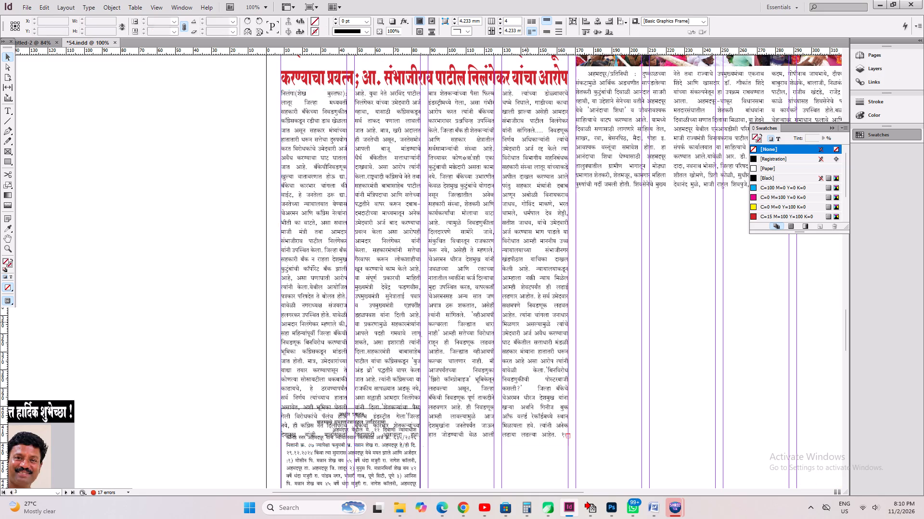
{"action": "left_click", "coordinate": [455, 308]}
{"action": "scroll", "coordinate": [455, 308], "scroll_direction": "up", "scroll_amount": 3}
{"action": "left_click", "coordinate": [458, 183], "text": "shift"}
{"action": "key", "text": "Up"}
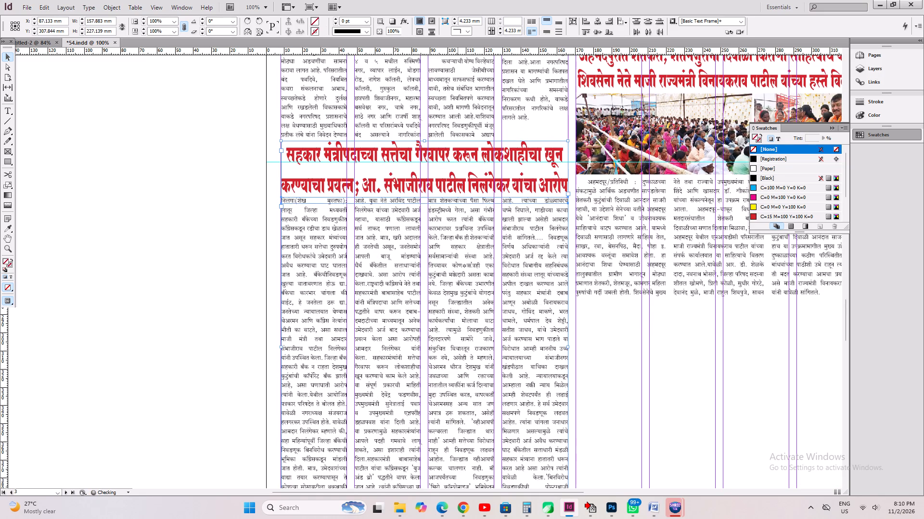
{"action": "key", "text": "Up"}
Tighten the leading of the entire two-line सहकार मंत्रीपदाच्या headline by two increments and save the document.
{"action": "left_click", "coordinate": [8, 109]}
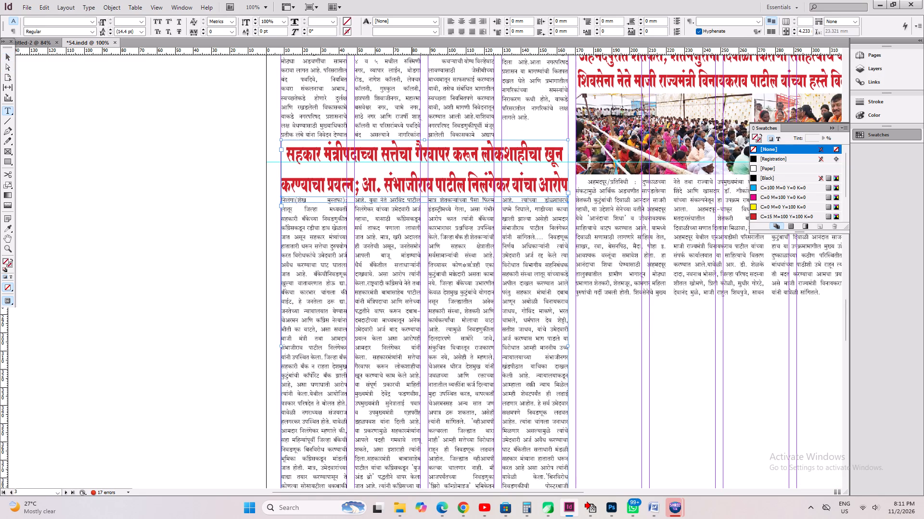
{"action": "left_click", "coordinate": [396, 177]}
{"action": "key", "text": "ctrl+a"}
{"action": "key", "text": "alt+Up"}
{"action": "key", "text": "alt+Up"}
{"action": "key", "text": "alt+Up"}
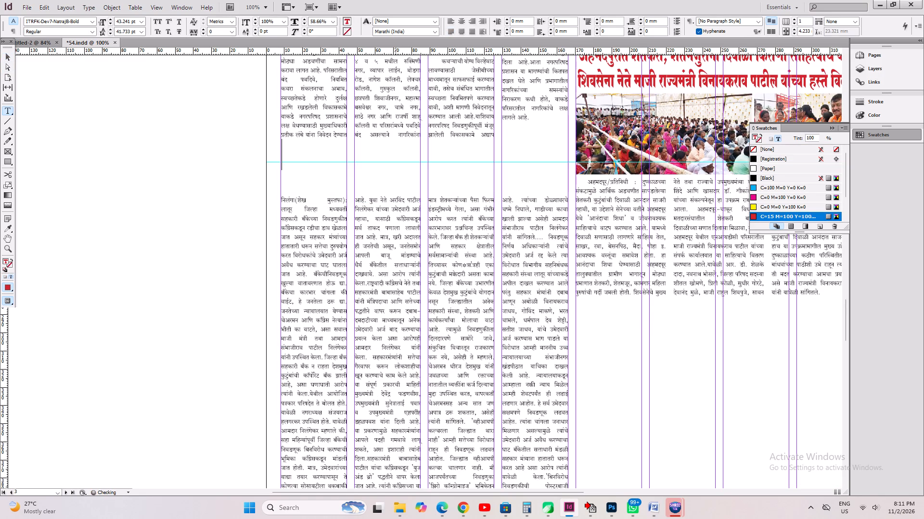
{"action": "key", "text": "ctrl+z"}
{"action": "key", "text": "ctrl+s"}
Shorten the headline frame from its bottom edge to about 30 mm high, nudge it down one increment, and save the document.
{"action": "left_click", "coordinate": [8, 58]}
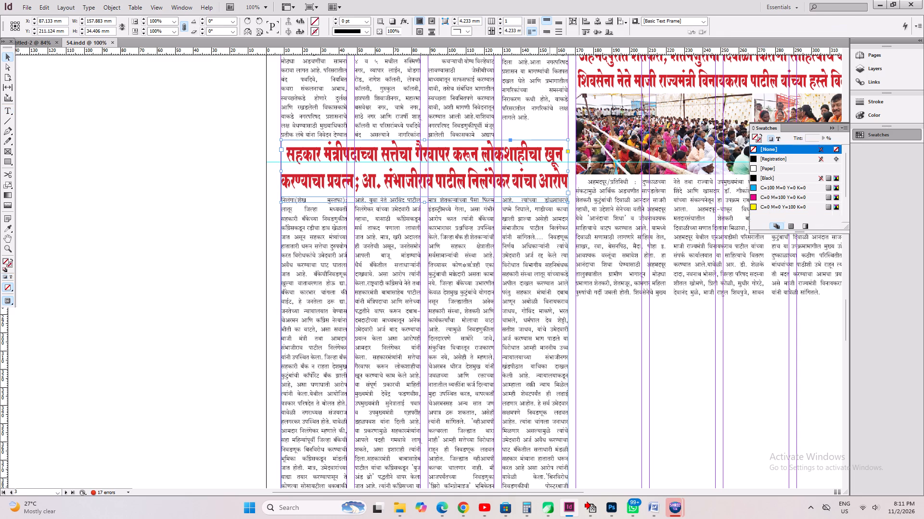
{"action": "left_click", "coordinate": [434, 168]}
{"action": "left_click_drag", "start_coordinate": [425, 203], "coordinate": [426, 193]}
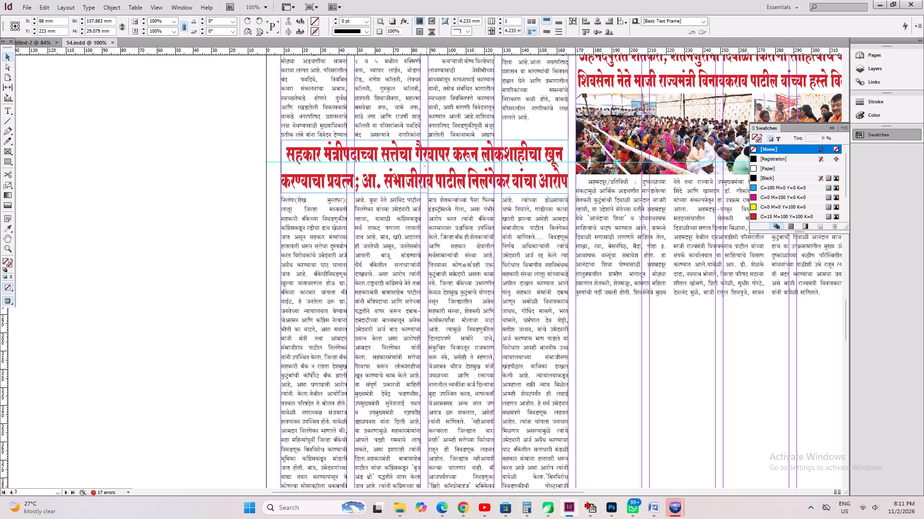
{"action": "left_click_drag", "start_coordinate": [426, 193], "coordinate": [426, 192]}
{"action": "left_click", "coordinate": [426, 192], "text": "ctrl"}
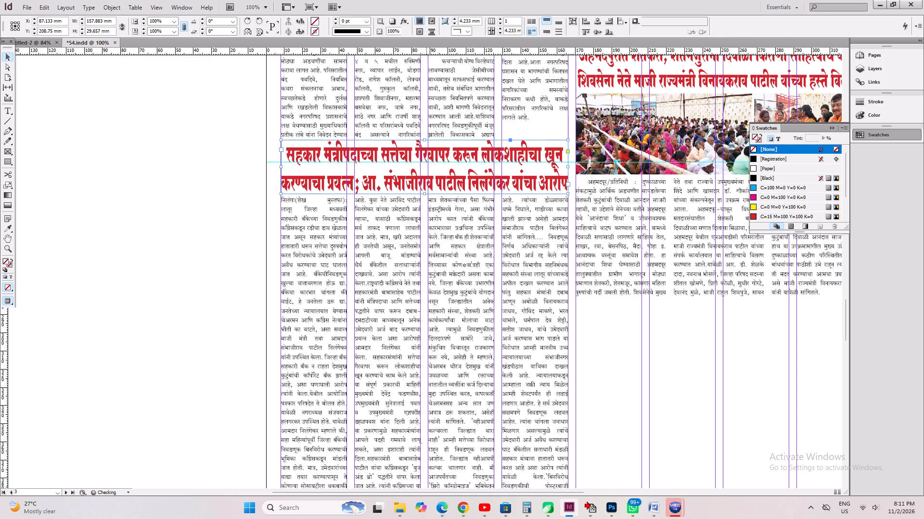
{"action": "key", "text": "Down"}
{"action": "key", "text": "ctrl+s"}
{"action": "left_click", "coordinate": [162, 213]}
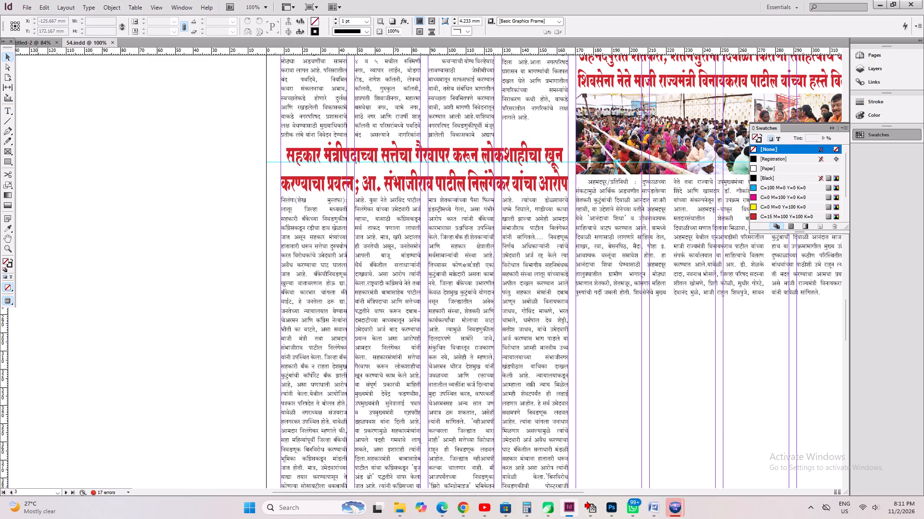
{"action": "left_click", "coordinate": [2, 121]}
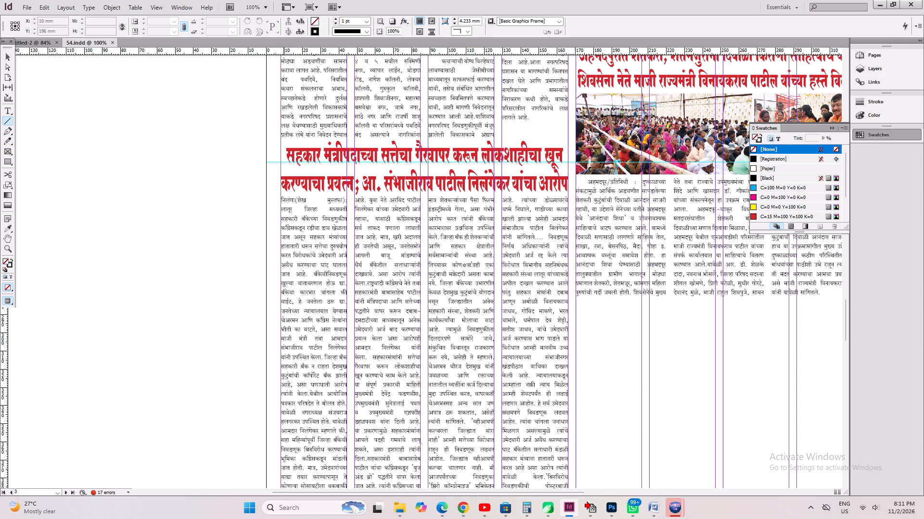
Draw a horizontal 1 pt line about 158 mm long above the सहकार मंत्रीपदाच्या headline, nudge it up three increments, and save the document.
{"action": "left_click_drag", "start_coordinate": [280, 139], "coordinate": [569, 215], "text": "shift"}
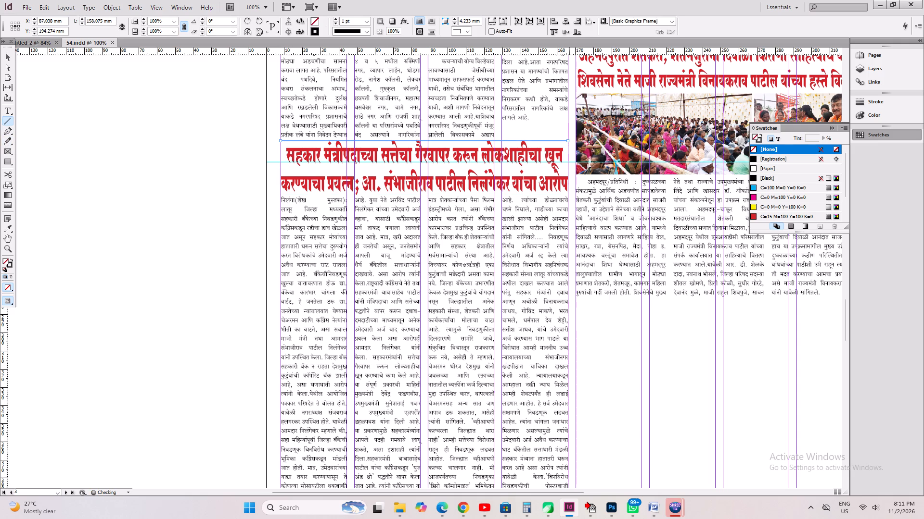
{"action": "key", "text": "Up"}
{"action": "key", "text": "Up"}
{"action": "key", "text": "Up"}
{"action": "key", "text": "ctrl+s"}
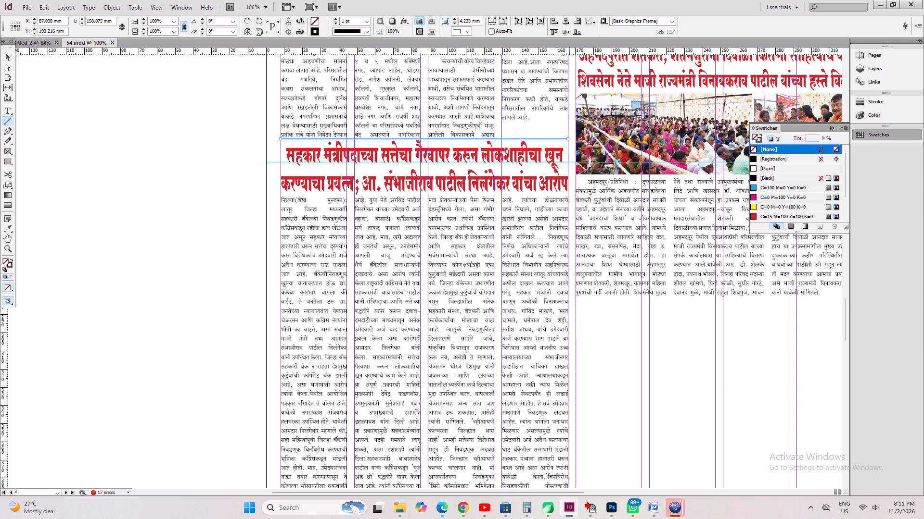
{"action": "key", "text": "ctrl+0"}
{"action": "key", "text": "ctrl+a"}
{"action": "key", "text": "ctrl+s"}
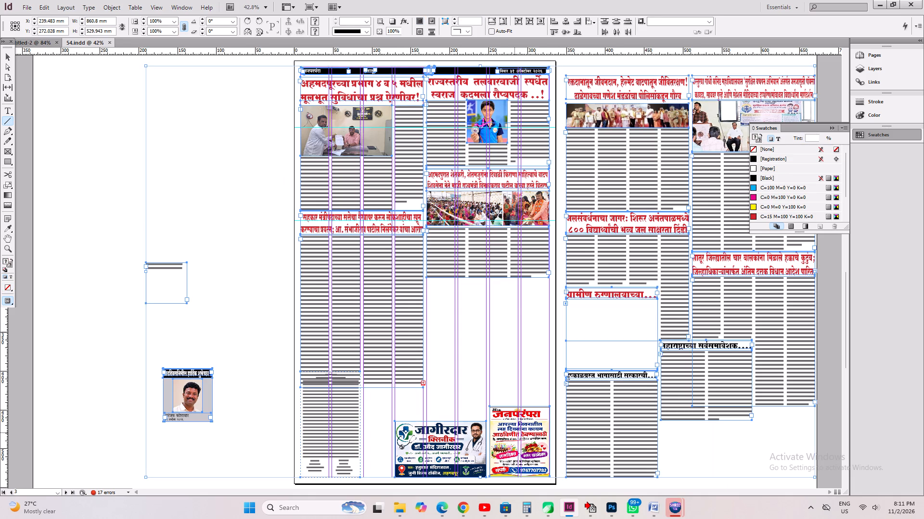
Extend the सहकार मंत्रीपदाच्या story's four-column body frame down to the bottom margin, about 312 mm high, and save the document.
{"action": "left_click", "coordinate": [8, 56]}
{"action": "left_click", "coordinate": [216, 224]}
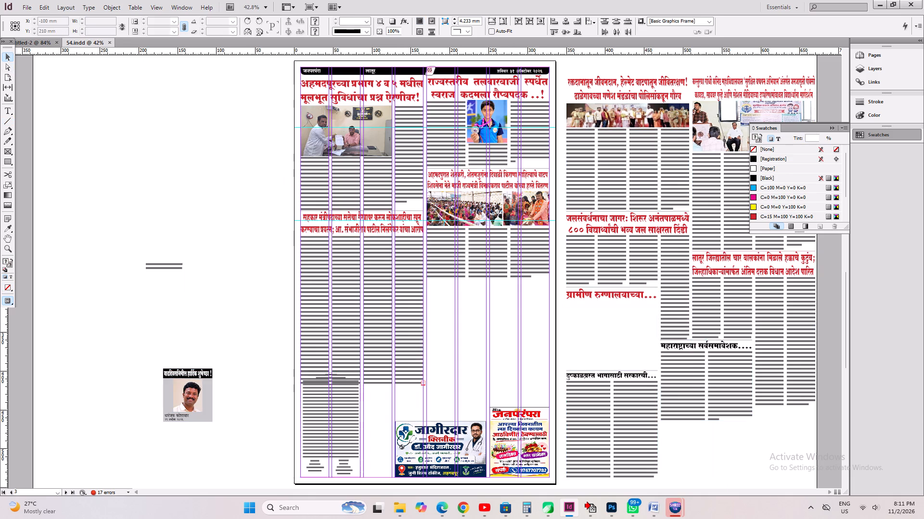
{"action": "left_click", "coordinate": [376, 329]}
{"action": "key", "text": "ctrl+1"}
{"action": "scroll", "coordinate": [397, 389], "scroll_direction": "down", "scroll_amount": 10}
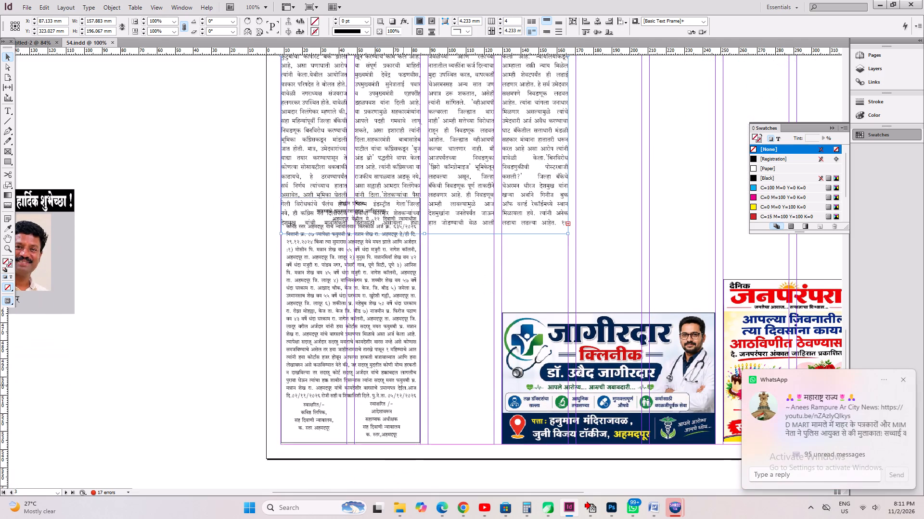
{"action": "left_click_drag", "start_coordinate": [425, 233], "coordinate": [437, 421]}
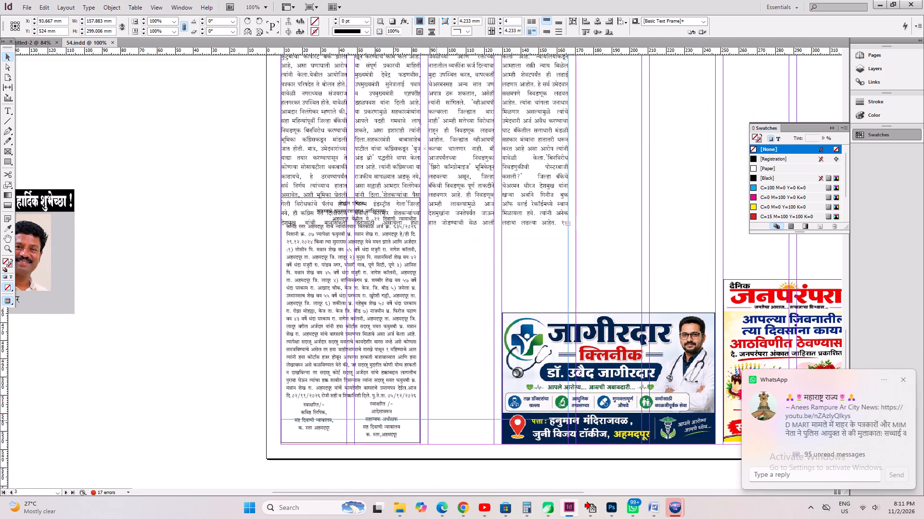
{"action": "left_click_drag", "start_coordinate": [437, 421], "coordinate": [441, 445]}
{"action": "key", "text": "ctrl+s"}
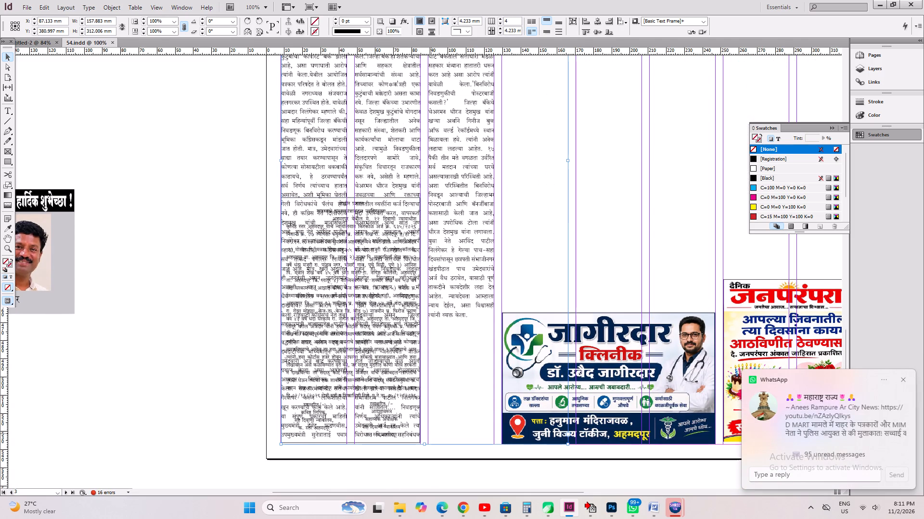
Nudge the four-column body frame up two increments towards its headline.
{"action": "scroll", "coordinate": [431, 433], "scroll_direction": "up", "scroll_amount": 8}
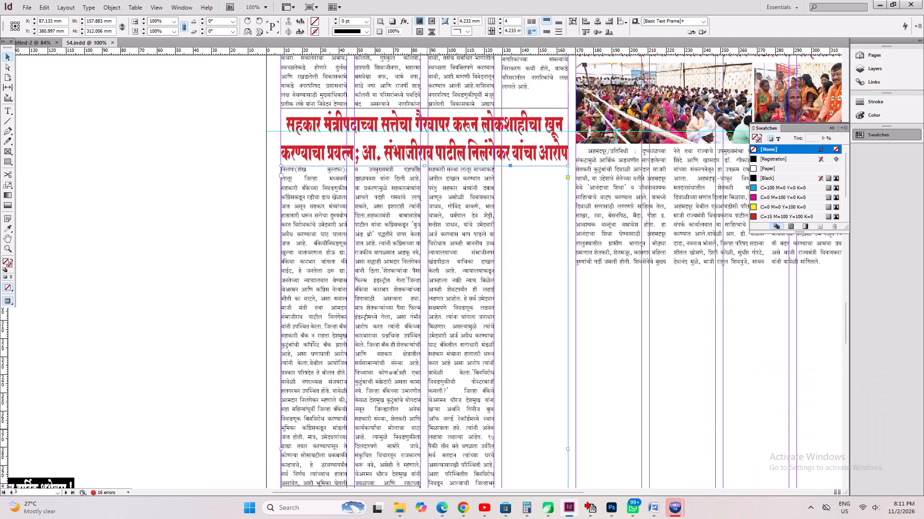
{"action": "key", "text": "Up"}
{"action": "key", "text": "Up"}
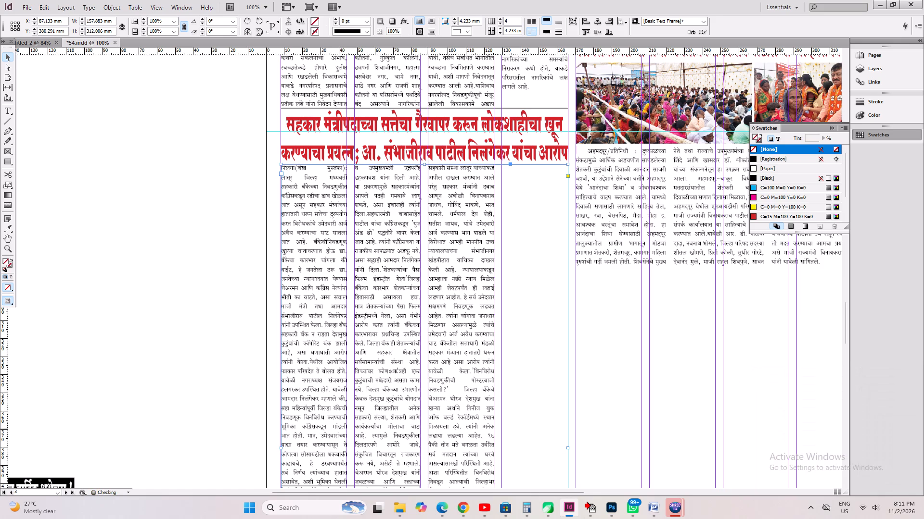
Insert column breaks in the body text's first two columns at the last line above the court notice box, and save the document.
{"action": "scroll", "coordinate": [497, 422], "scroll_direction": "down", "scroll_amount": 4}
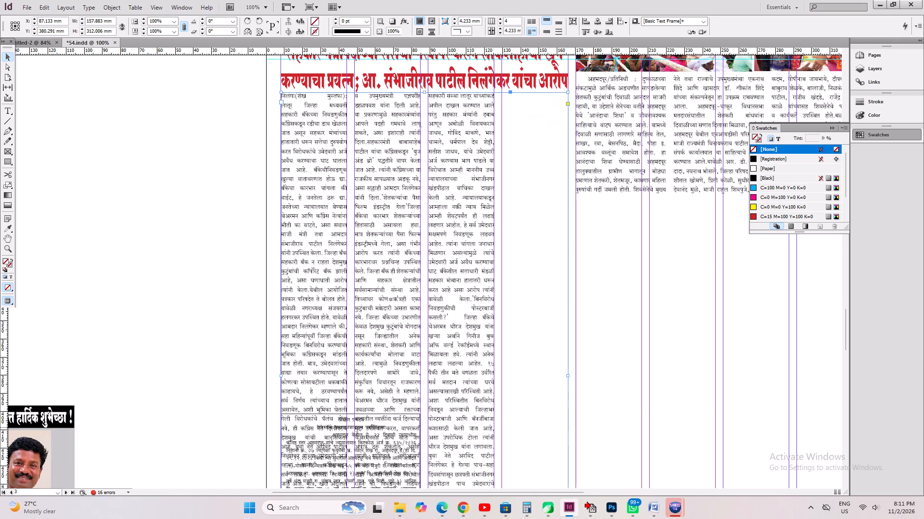
{"action": "scroll", "coordinate": [470, 427], "scroll_direction": "down", "scroll_amount": 2}
{"action": "left_click", "coordinate": [12, 109]}
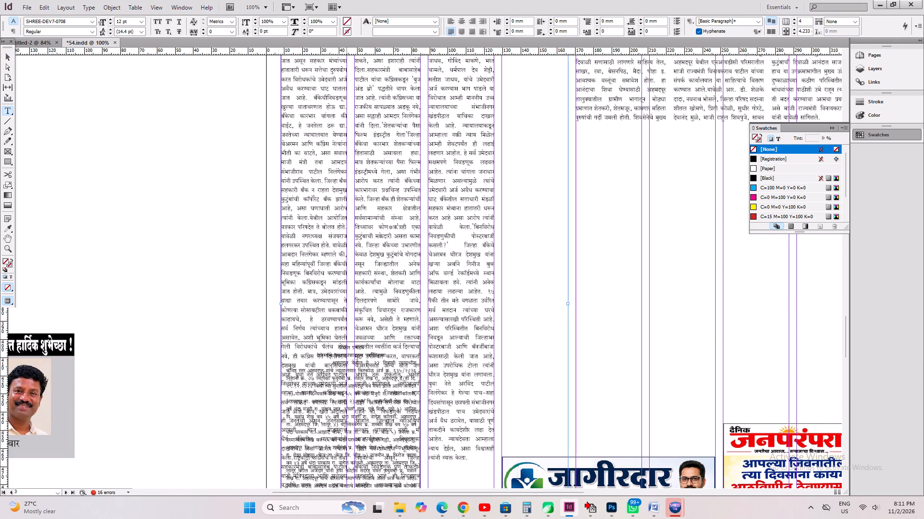
{"action": "left_click", "coordinate": [300, 340]}
{"action": "key", "text": "End"}
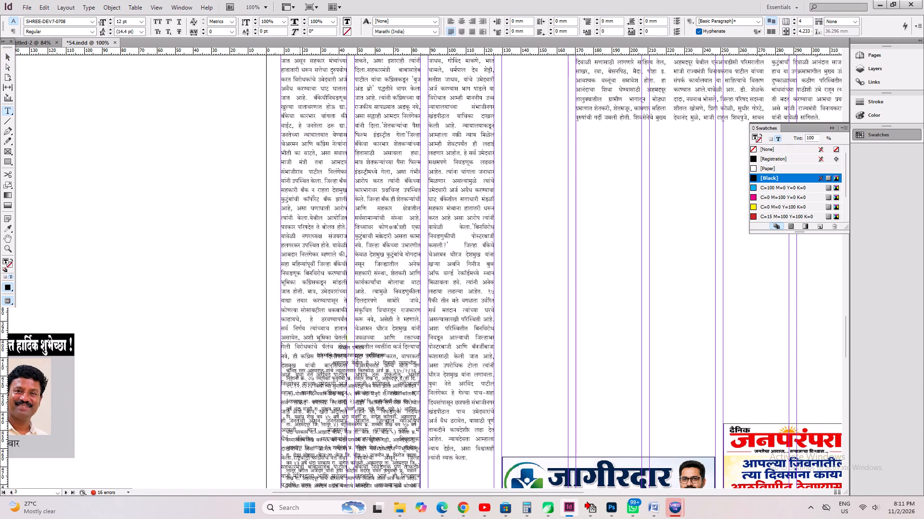
{"action": "key", "text": "Return"}
{"action": "left_click", "coordinate": [374, 379]}
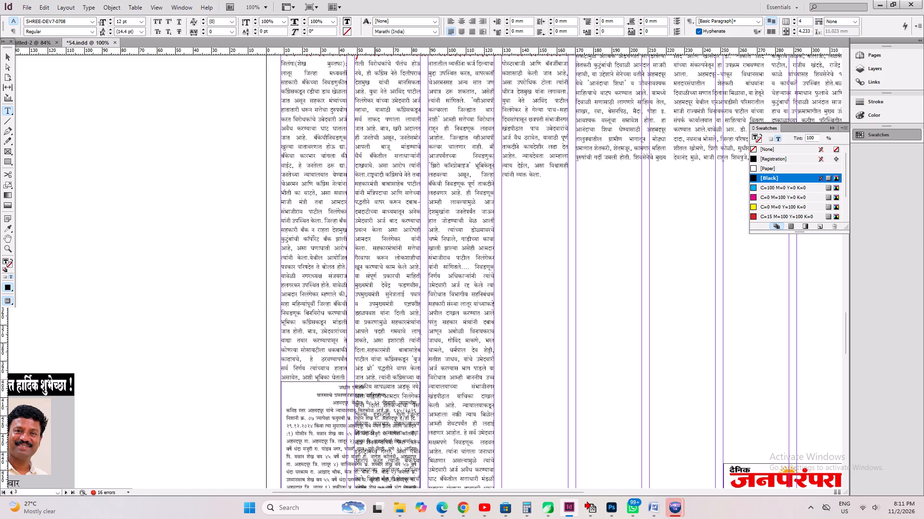
{"action": "key", "text": "End"}
{"action": "key", "text": "Return"}
{"action": "key", "text": "ctrl+s"}
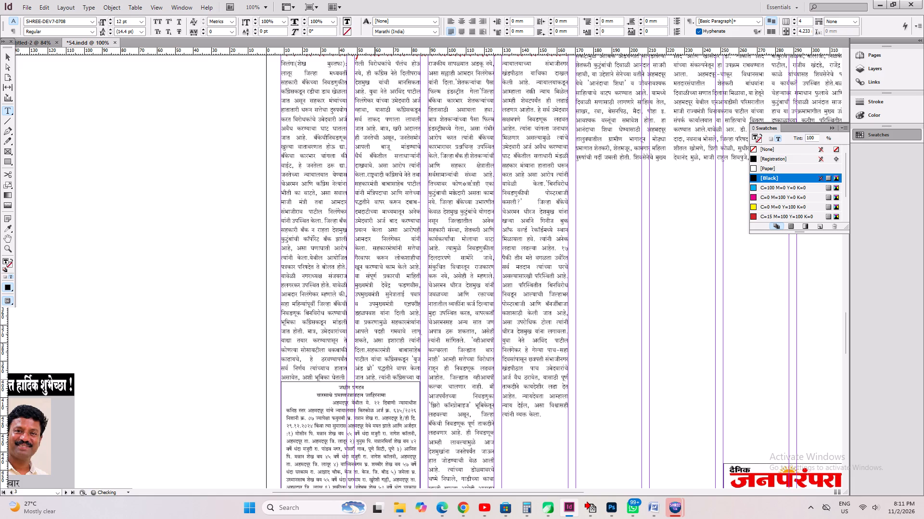
{"action": "key", "text": "ctrl+0"}
{"action": "key", "text": "ctrl+s"}
{"action": "key", "text": "ctrl+s"}
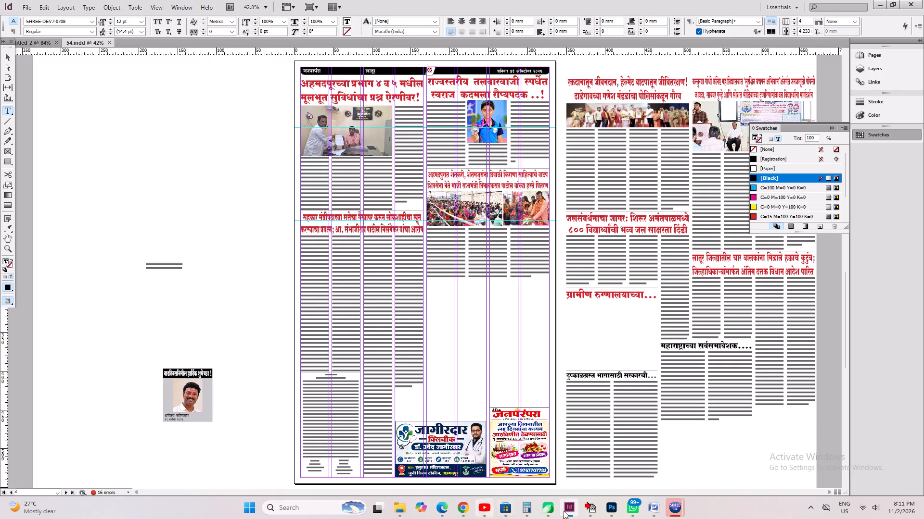
Switch to the open Word document.
{"action": "left_click", "coordinate": [645, 514]}
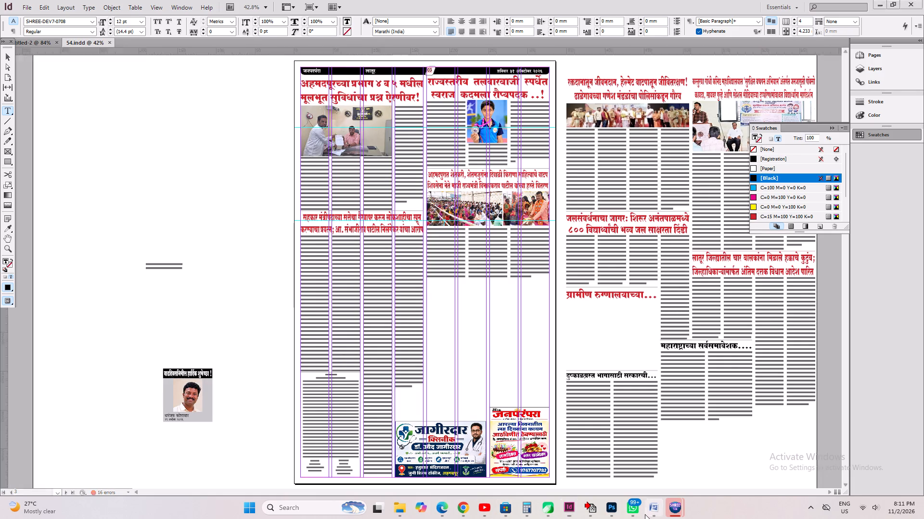
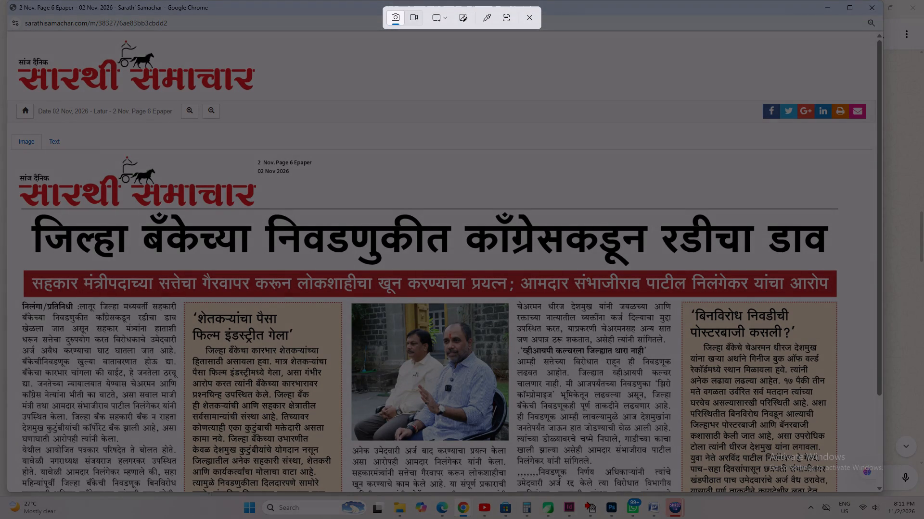
Capture the photo of the two seated men from the Sarathi Samachar epaper and paste it over the सहकार मंत्रीपदाच्या story on page 3 of 54.indd.
{"action": "left_click_drag", "start_coordinate": [350, 303], "coordinate": [509, 441]}
{"action": "left_click", "coordinate": [573, 510]}
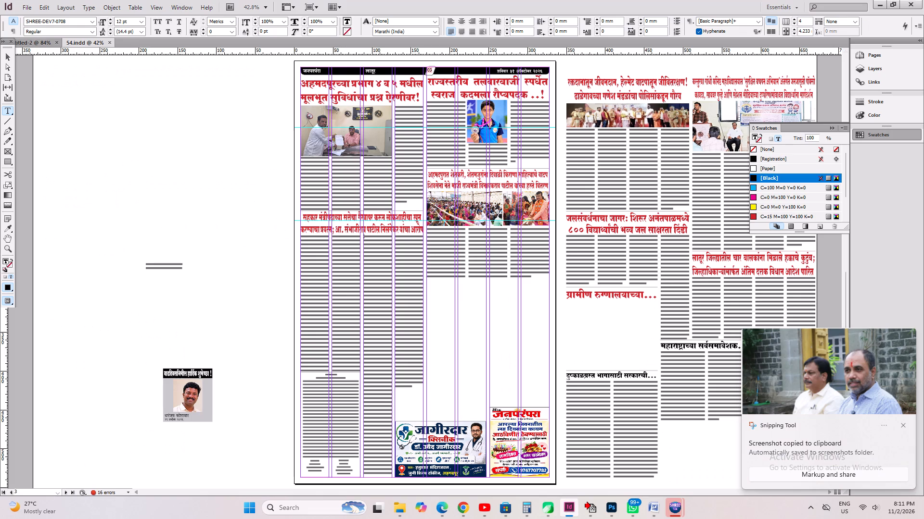
{"action": "left_click_drag", "start_coordinate": [231, 241], "coordinate": [231, 235]}
{"action": "right_click", "coordinate": [218, 187]}
{"action": "left_click", "coordinate": [8, 58]}
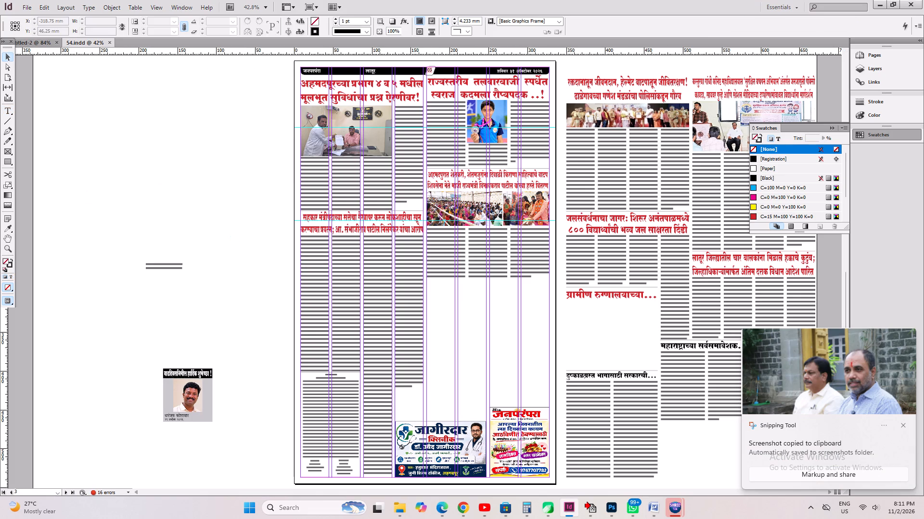
{"action": "right_click", "coordinate": [104, 111]}
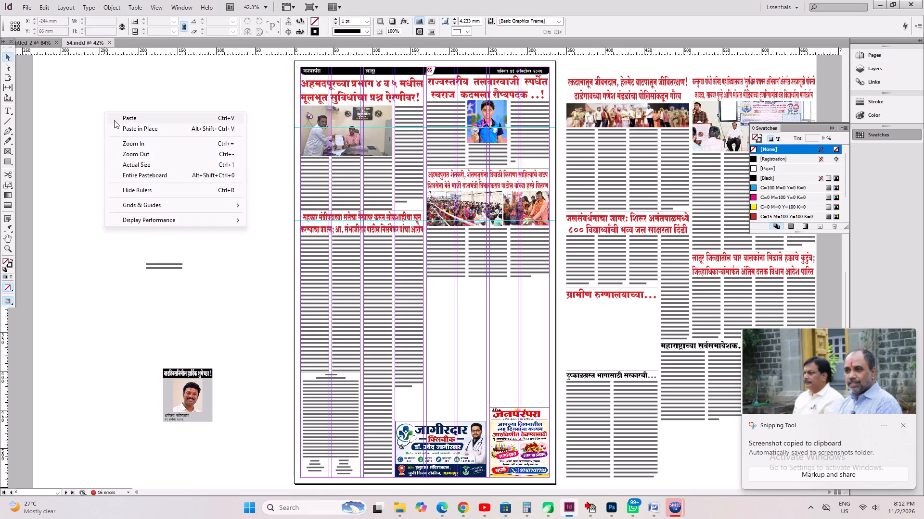
{"action": "left_click", "coordinate": [114, 120]}
{"action": "left_click_drag", "start_coordinate": [454, 292], "coordinate": [427, 287]}
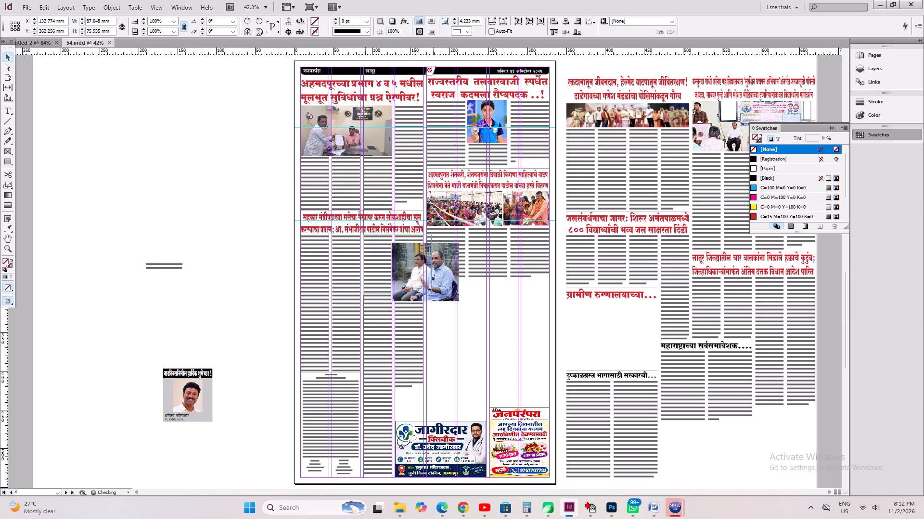
{"action": "left_click_drag", "start_coordinate": [427, 287], "coordinate": [426, 286]}
Crop the pasted photo from its top edge to about 67 mm high.
{"action": "key", "text": "ctrl+1"}
{"action": "key", "text": "ctrl+2"}
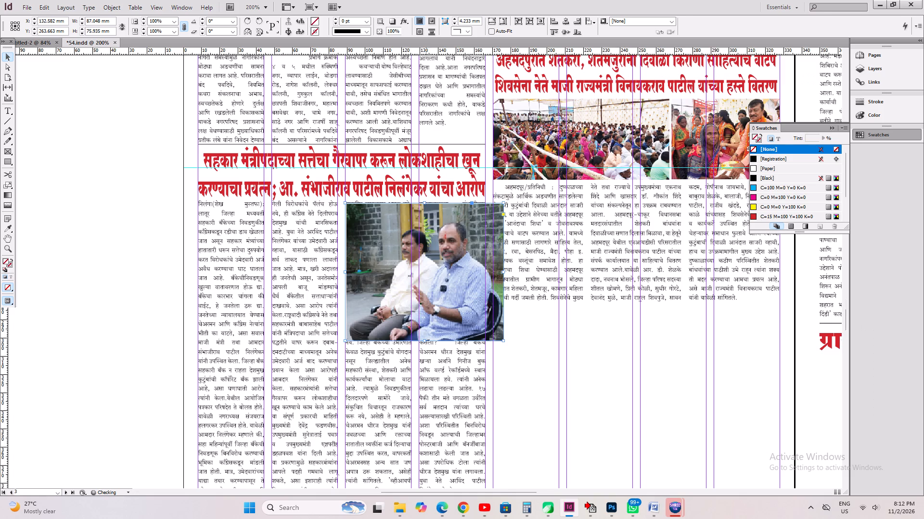
{"action": "left_click_drag", "start_coordinate": [425, 136], "coordinate": [424, 167]}
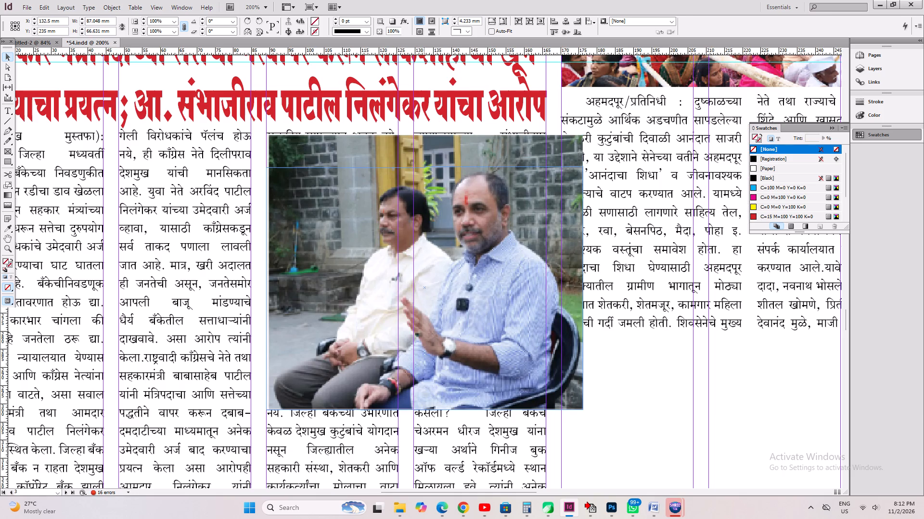
{"action": "left_click_drag", "start_coordinate": [424, 167], "coordinate": [424, 168]}
Move the photo just below the headline and scale it proportionally to about 77 mm wide, spanning the story's third and fourth columns.
{"action": "left_click_drag", "start_coordinate": [431, 228], "coordinate": [430, 195]}
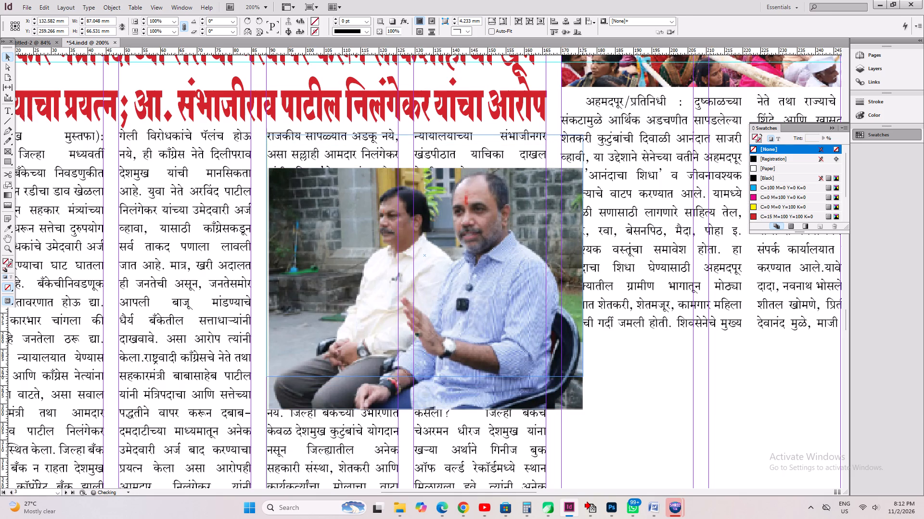
{"action": "left_click_drag", "start_coordinate": [430, 195], "coordinate": [430, 191]}
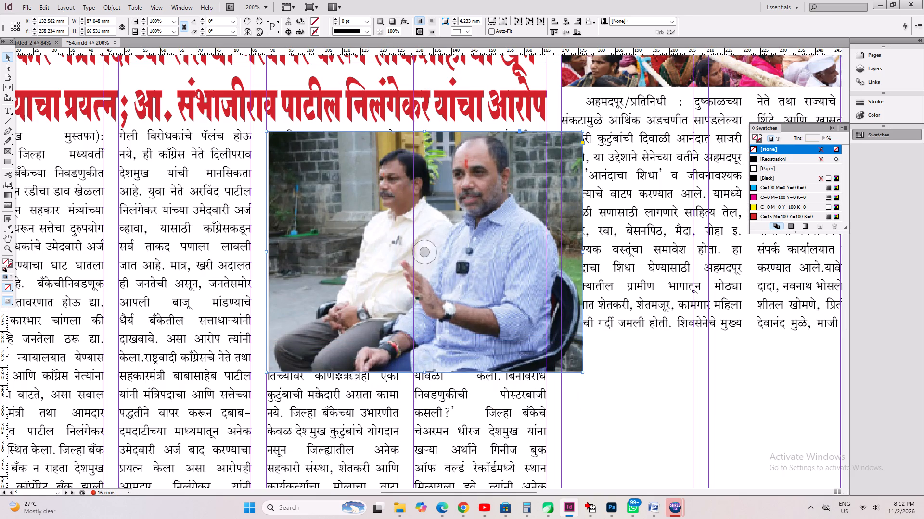
{"action": "left_click_drag", "start_coordinate": [584, 372], "coordinate": [547, 310], "text": "ctrl+shift"}
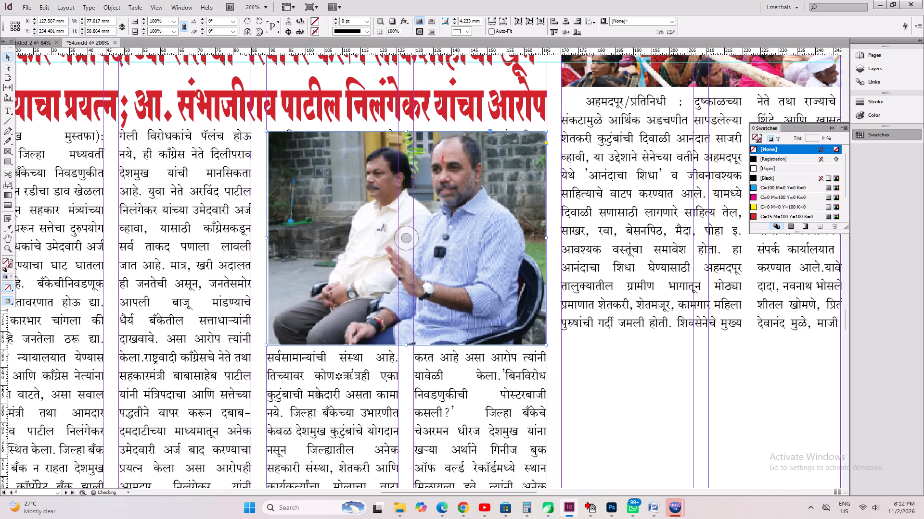
Wrap the body text around the photo's bounding box and save the document.
{"action": "key", "text": "ctrl+alt+w"}
{"action": "left_click", "coordinate": [486, 222]}
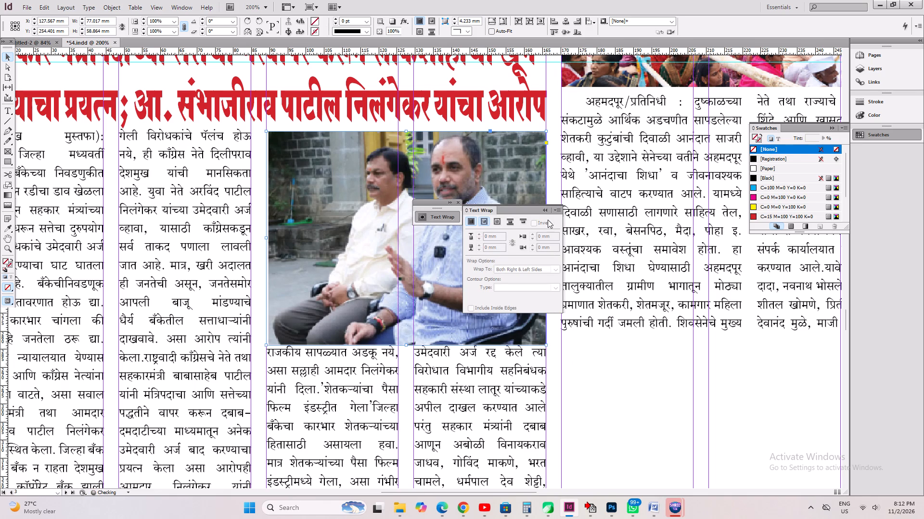
{"action": "left_click", "coordinate": [460, 199]}
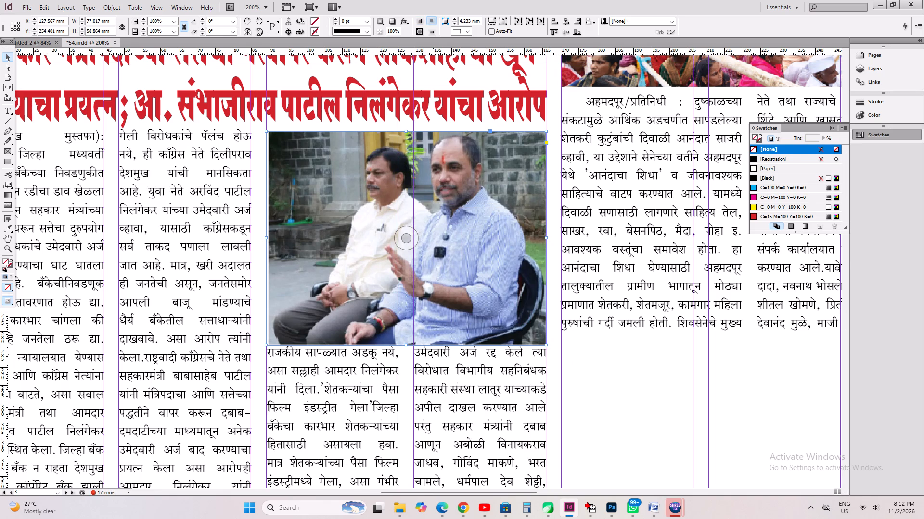
{"action": "key", "text": "ctrl+1"}
{"action": "key", "text": "ctrl+s"}
Flow the story's overset text into a new frame about 63 mm wide and 180 mm high on the pasteboard, and fit the frame to its content.
{"action": "left_click", "coordinate": [534, 415]}
{"action": "scroll", "coordinate": [534, 415], "scroll_direction": "down", "scroll_amount": 10}
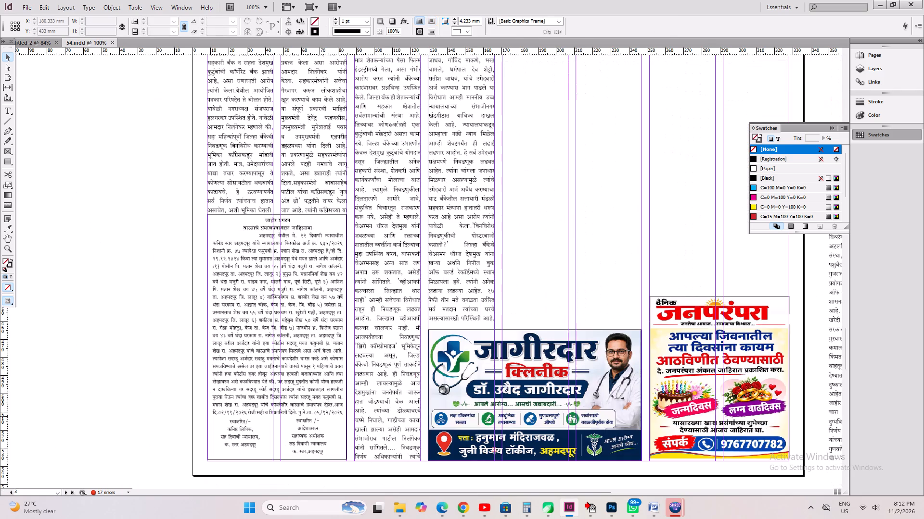
{"action": "left_click", "coordinate": [382, 298]}
{"action": "key", "text": "ctrl+0"}
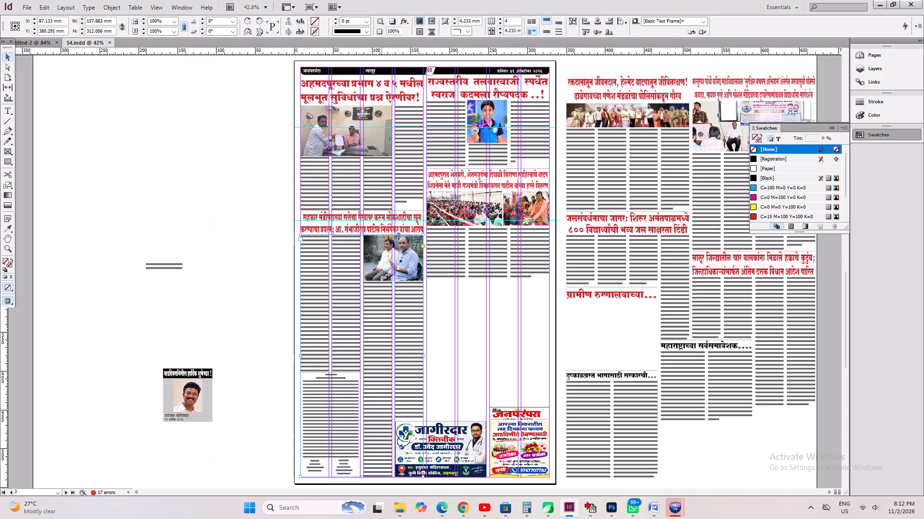
{"action": "double_click", "coordinate": [428, 476]}
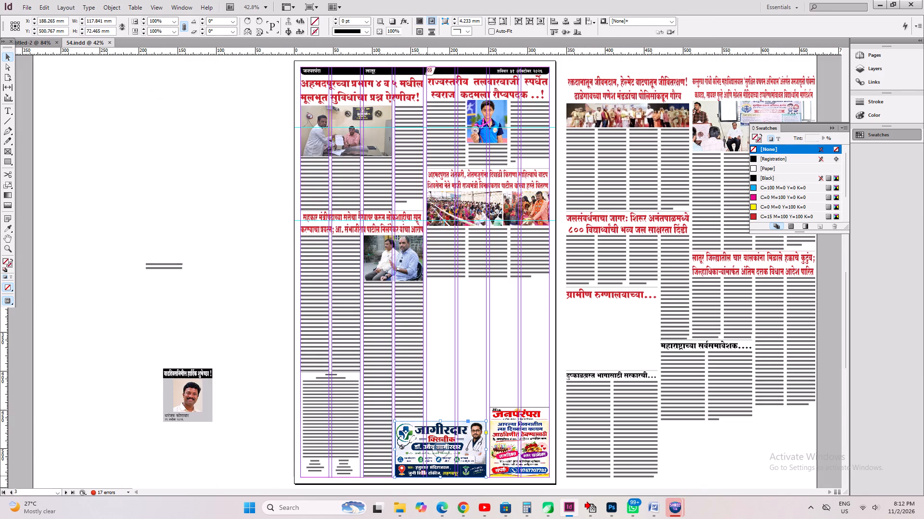
{"action": "left_click", "coordinate": [423, 473]}
{"action": "left_click_drag", "start_coordinate": [231, 211], "coordinate": [254, 305]}
{"action": "left_click", "coordinate": [359, 336]}
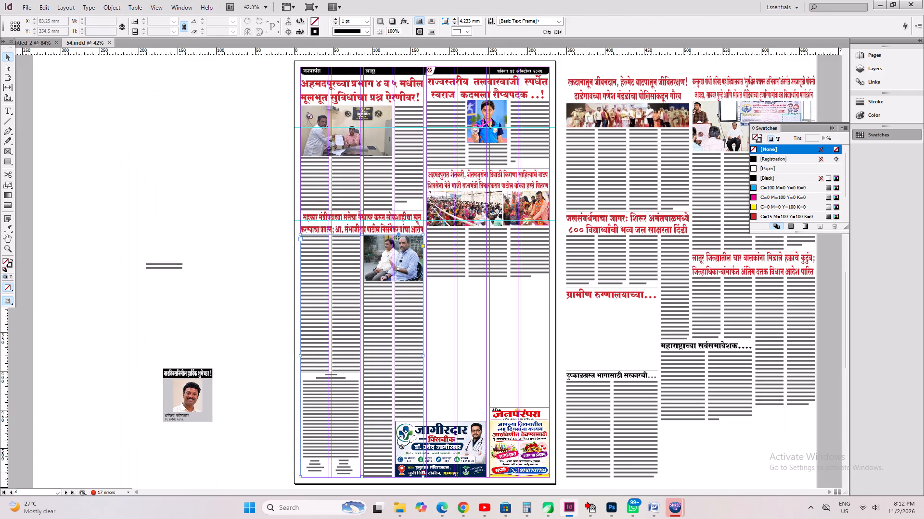
{"action": "left_click", "coordinate": [425, 472]}
{"action": "left_click_drag", "start_coordinate": [238, 174], "coordinate": [288, 314]}
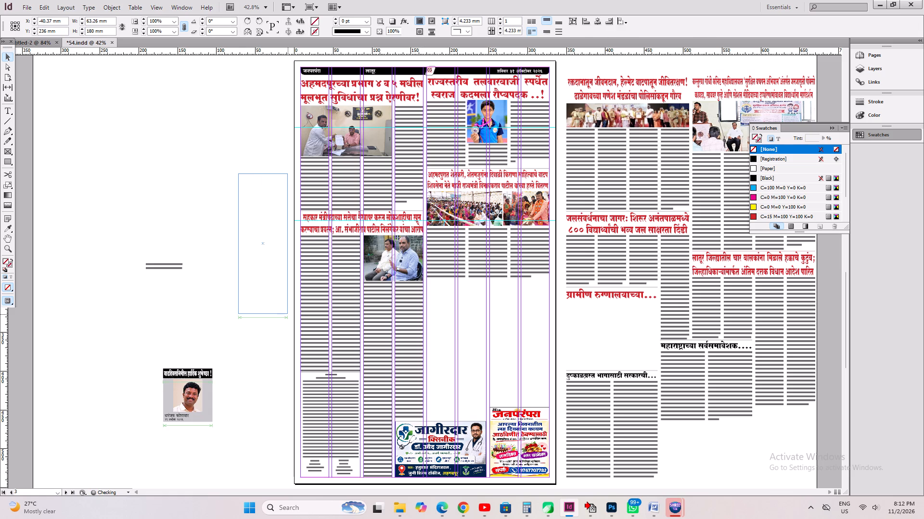
{"action": "key", "text": "ctrl+alt+c"}
Crop the photo from its bottom edge to about 51 mm high.
{"action": "left_click", "coordinate": [359, 358]}
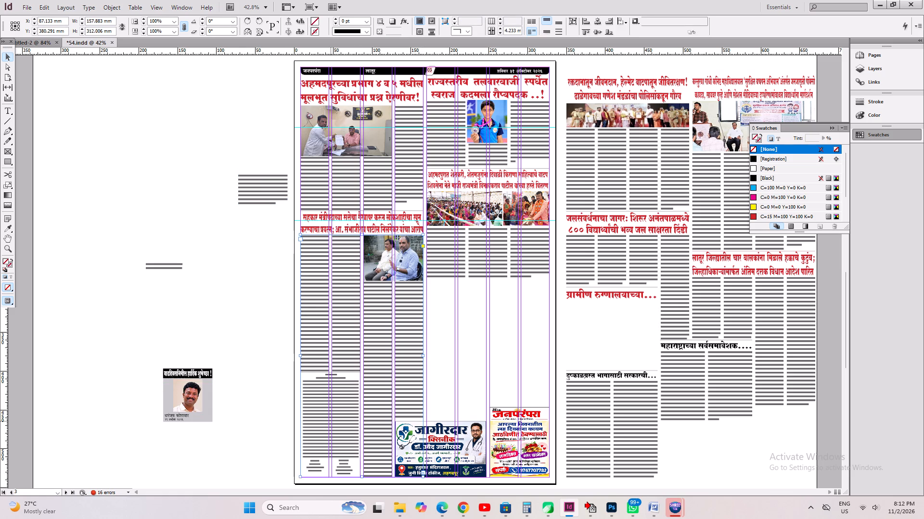
{"action": "left_click", "coordinate": [385, 282], "text": "ctrl"}
{"action": "key", "text": "ctrl+1"}
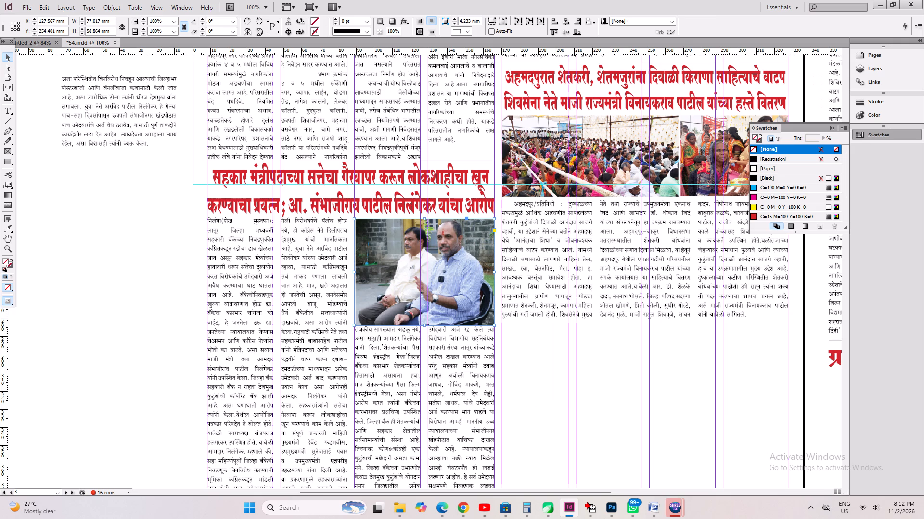
{"action": "left_click_drag", "start_coordinate": [424, 325], "coordinate": [426, 313]}
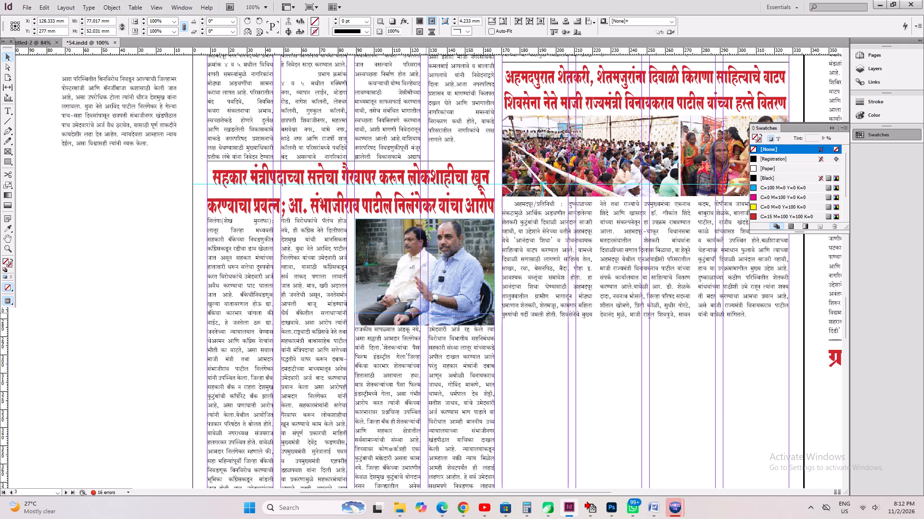
{"action": "left_click_drag", "start_coordinate": [426, 313], "coordinate": [426, 312]}
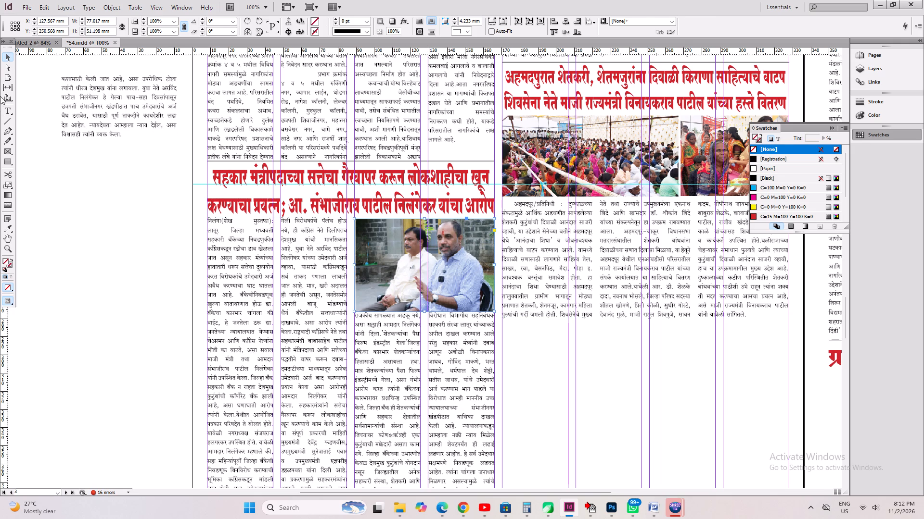
Tighten the tracking of the entire सहकार मंत्रीपदाच्या story text to -20 and fit its frame to the content.
{"action": "left_click", "coordinate": [5, 109]}
{"action": "left_click", "coordinate": [282, 290]}
{"action": "key", "text": "ctrl+a"}
{"action": "key", "text": "alt+Left"}
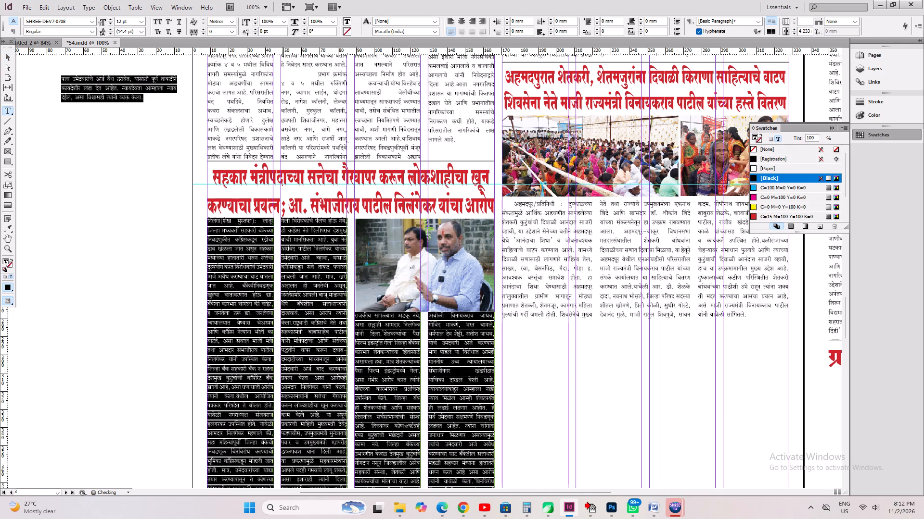
{"action": "key", "text": "ctrl+1"}
{"action": "key", "text": "ctrl+alt+c"}
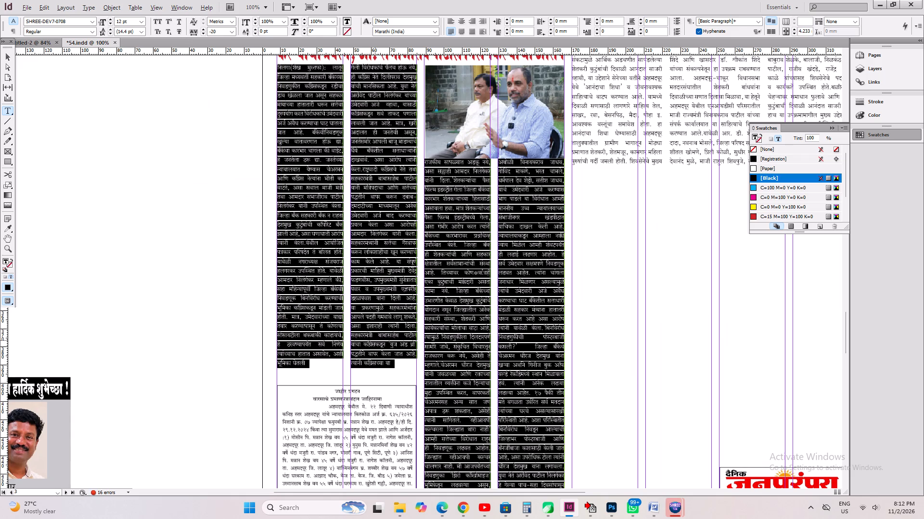
Move the first column's break down so the column ends just above the boxed public notice, after दिलीपराव देशमुख यांची.
{"action": "left_click", "coordinate": [316, 363]}
{"action": "key", "text": "Delete"}
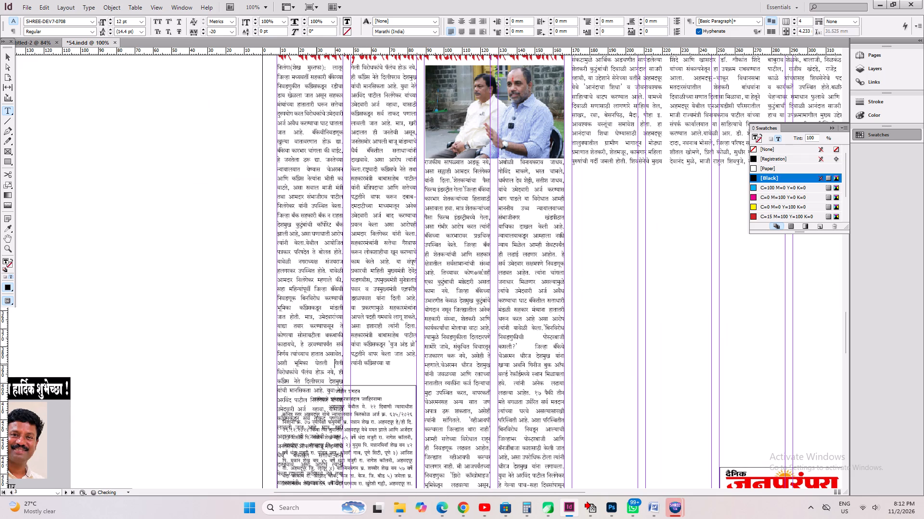
{"action": "key", "text": "Down"}
{"action": "key", "text": "Down"}
{"action": "key", "text": "End"}
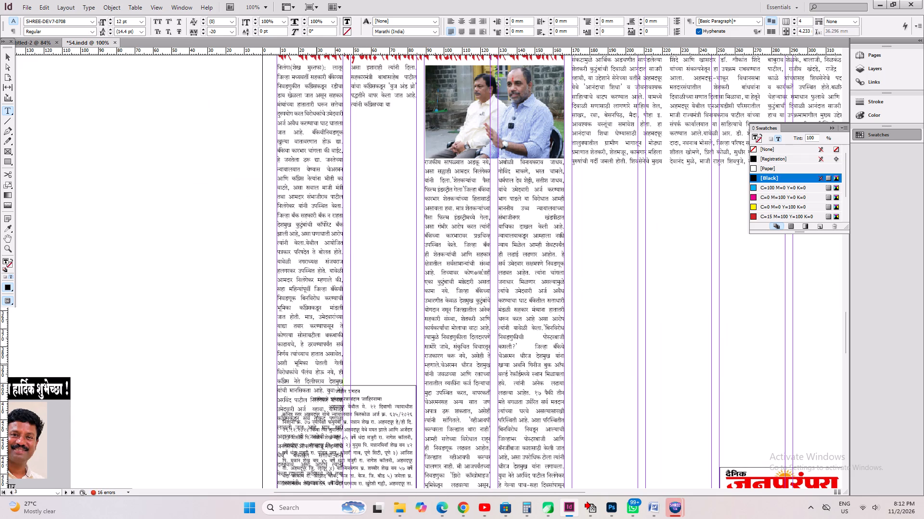
{"action": "key", "text": "Return"}
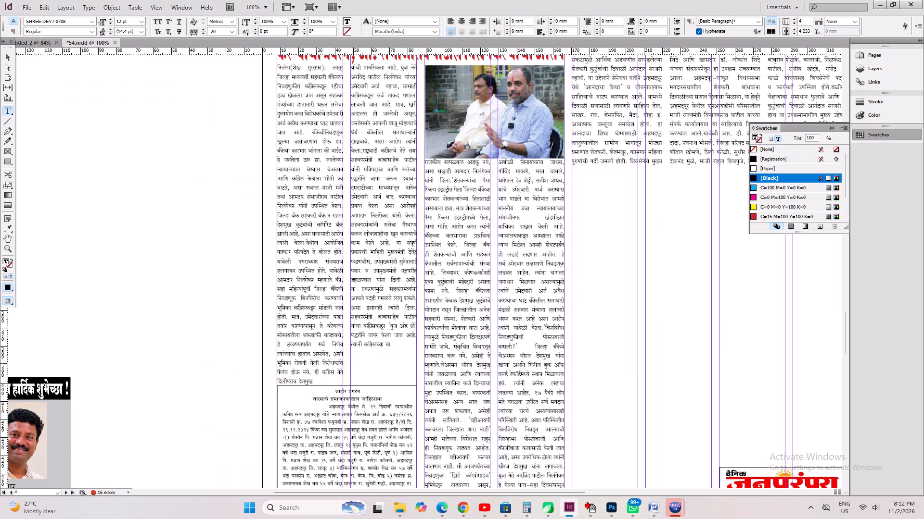
{"action": "key", "text": "ctrl+z"}
{"action": "key", "text": "Right"}
{"action": "key", "text": "Right"}
{"action": "key", "text": "Right"}
{"action": "key", "text": "Right"}
{"action": "key", "text": "Right"}
{"action": "key", "text": "Right"}
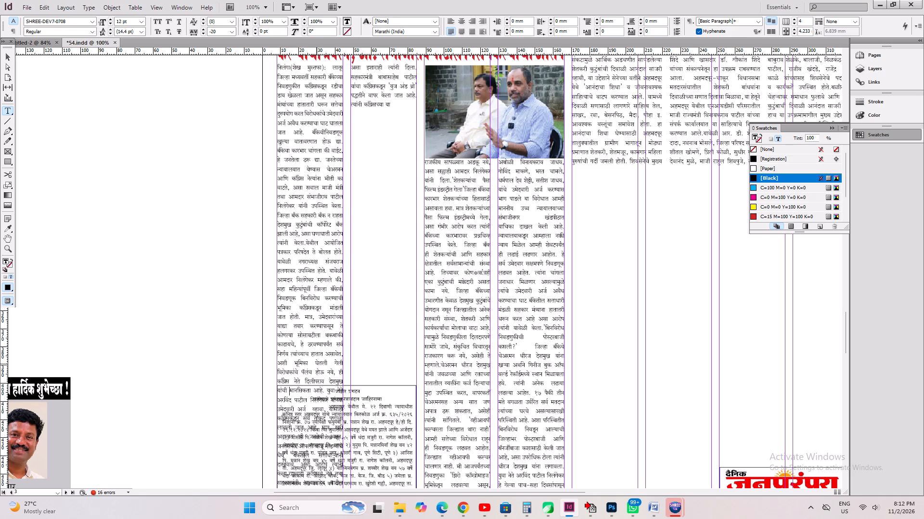
{"action": "key", "text": "Return"}
{"action": "key", "text": "ctrl+z"}
{"action": "key", "text": "Right"}
{"action": "key", "text": "Left"}
{"action": "key", "text": "Return"}
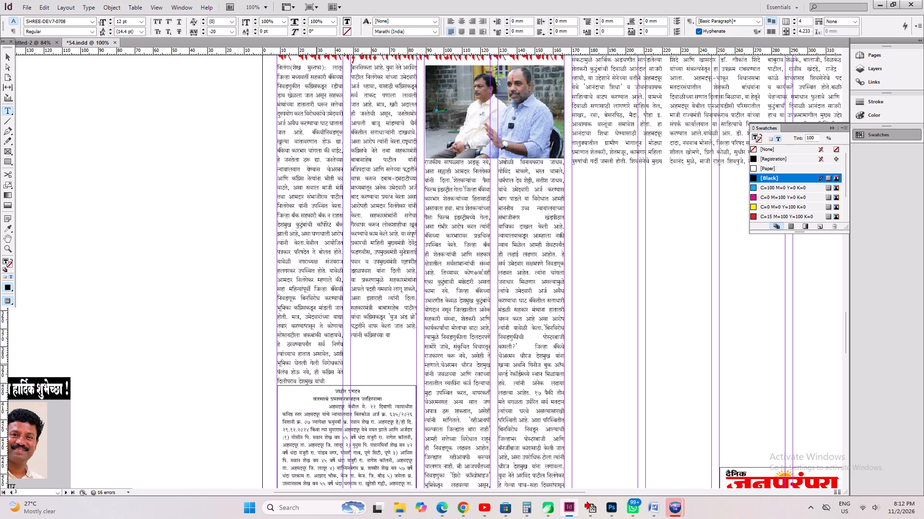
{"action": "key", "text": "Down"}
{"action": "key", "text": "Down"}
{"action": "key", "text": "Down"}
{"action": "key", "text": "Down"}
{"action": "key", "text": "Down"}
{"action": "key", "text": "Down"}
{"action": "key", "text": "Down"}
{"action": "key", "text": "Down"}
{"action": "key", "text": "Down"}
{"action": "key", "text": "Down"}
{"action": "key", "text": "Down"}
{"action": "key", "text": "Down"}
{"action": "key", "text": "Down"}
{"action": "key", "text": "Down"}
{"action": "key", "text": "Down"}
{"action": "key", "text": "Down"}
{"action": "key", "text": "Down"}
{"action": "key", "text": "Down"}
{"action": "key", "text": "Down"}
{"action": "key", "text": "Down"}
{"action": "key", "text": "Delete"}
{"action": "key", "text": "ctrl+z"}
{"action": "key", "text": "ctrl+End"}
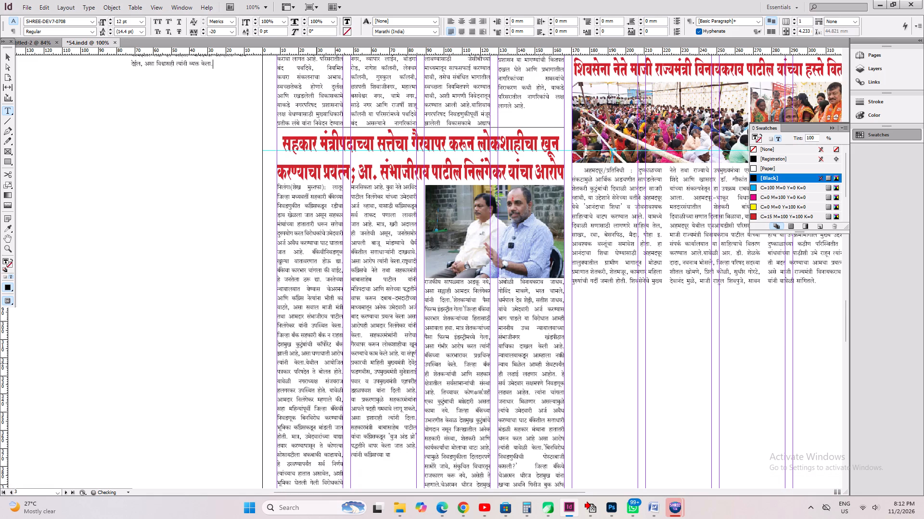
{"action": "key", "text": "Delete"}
Move the second column's break down so the column ends just above the public notice, after शेतकऱ्यांच्या हितासाठी, and save the document.
{"action": "left_click", "coordinate": [392, 477]}
{"action": "key", "text": "Delete"}
{"action": "key", "text": "ctrl+1"}
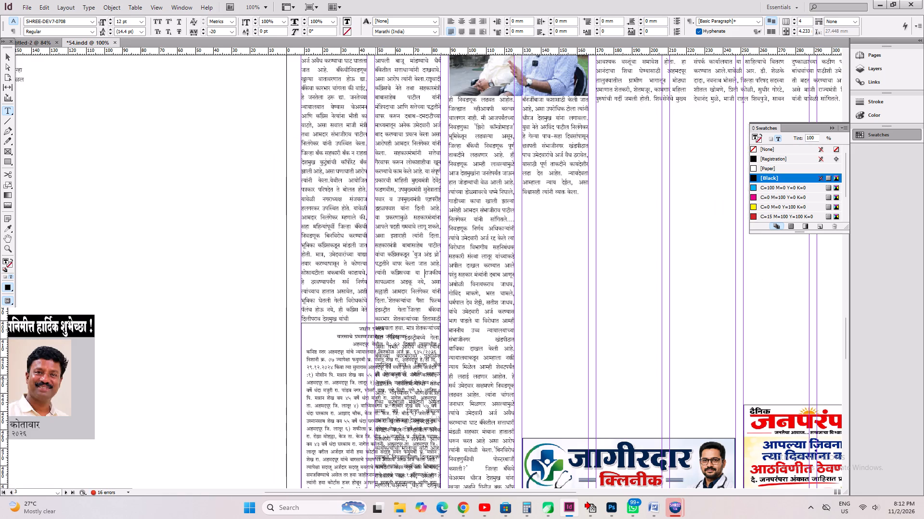
{"action": "left_click", "coordinate": [394, 316]}
{"action": "key", "text": "End"}
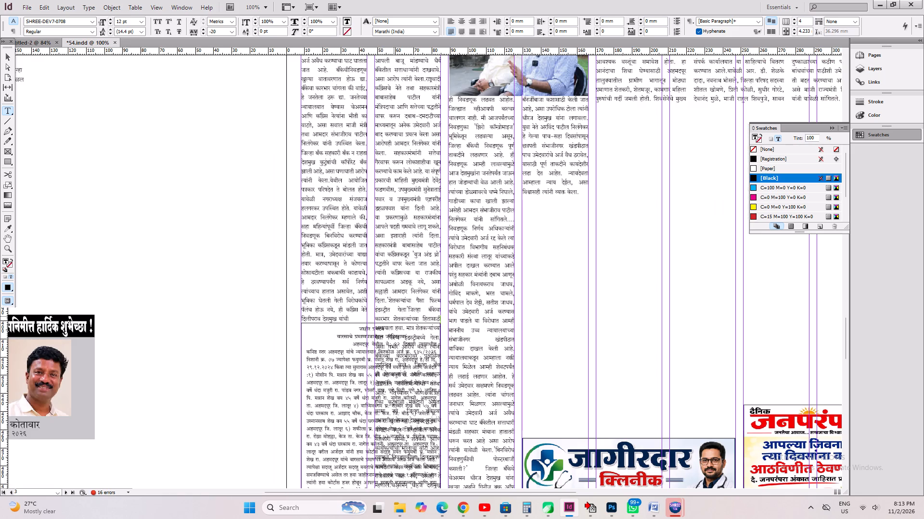
{"action": "key", "text": "Return"}
{"action": "scroll", "coordinate": [635, 343], "scroll_direction": "down", "scroll_amount": 7}
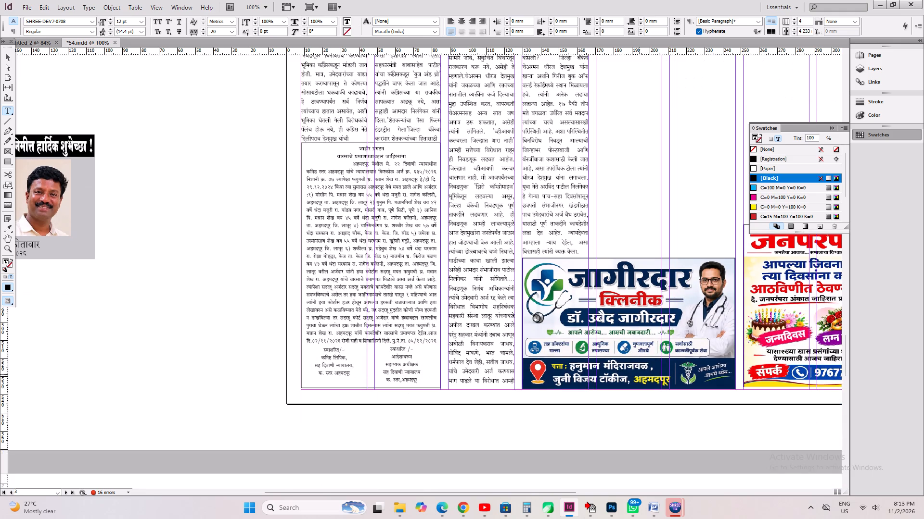
{"action": "key", "text": "ctrl+s"}
{"action": "key", "text": "ctrl+0"}
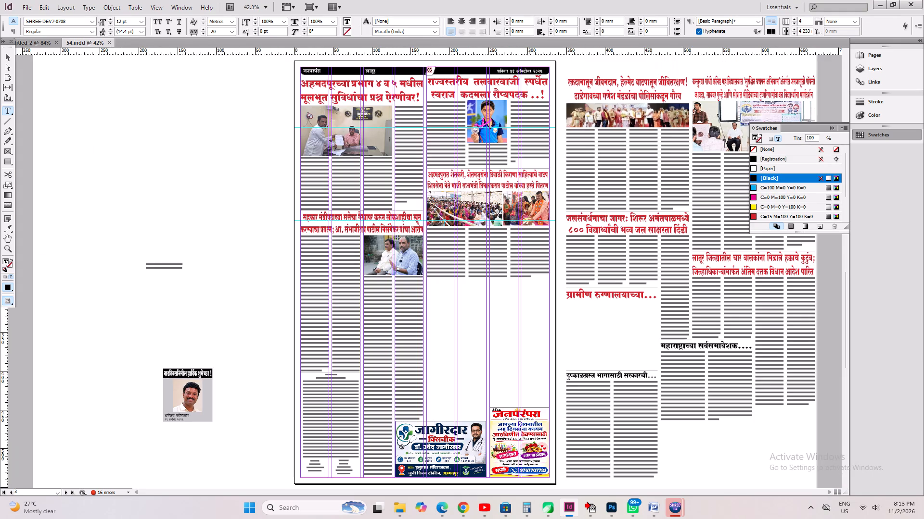
Select the story's body frame and capture a screenshot of the laid-out सहकार मंत्रीपदाच्या story with its headline and photo.
{"action": "left_click", "coordinate": [341, 315]}
{"action": "key", "text": "ctrl+1"}
{"action": "scroll", "coordinate": [439, 272], "scroll_direction": "up", "scroll_amount": 3}
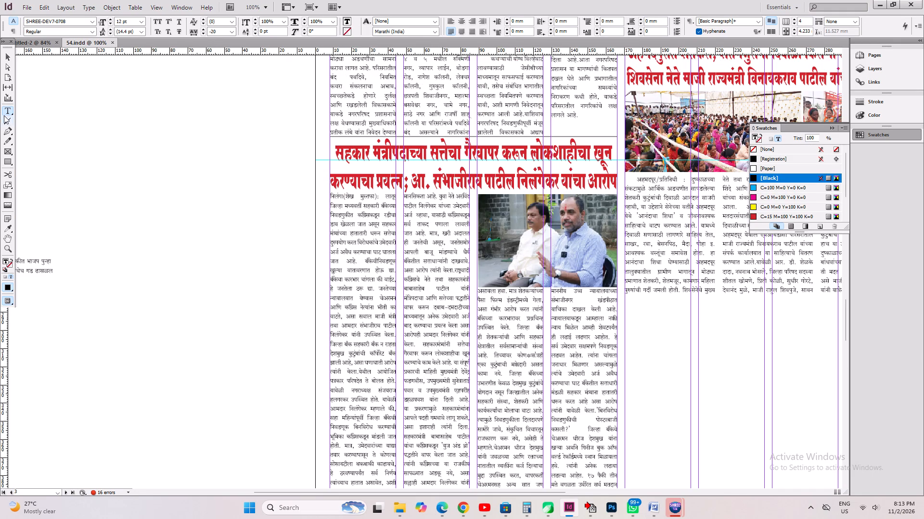
{"action": "left_click", "coordinate": [6, 56]}
{"action": "key", "text": "shift+super+s"}
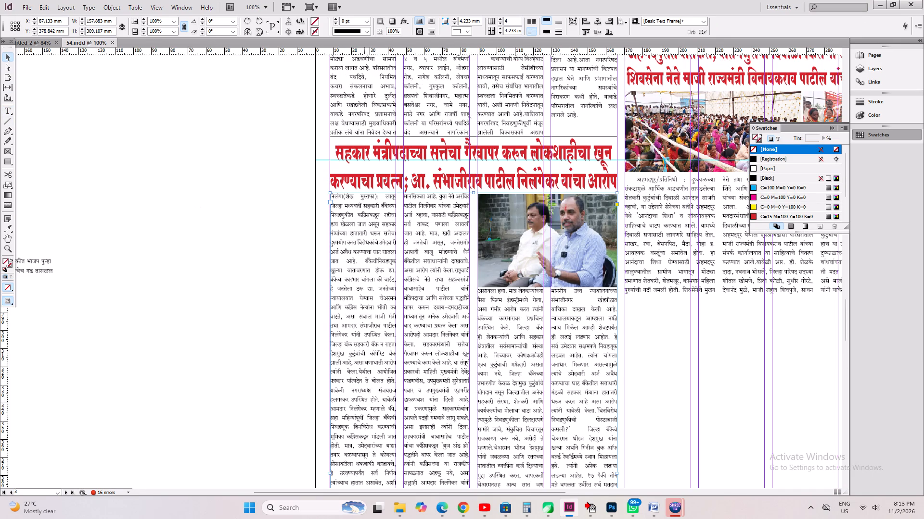
{"action": "left_click_drag", "start_coordinate": [278, 138], "coordinate": [619, 457]}
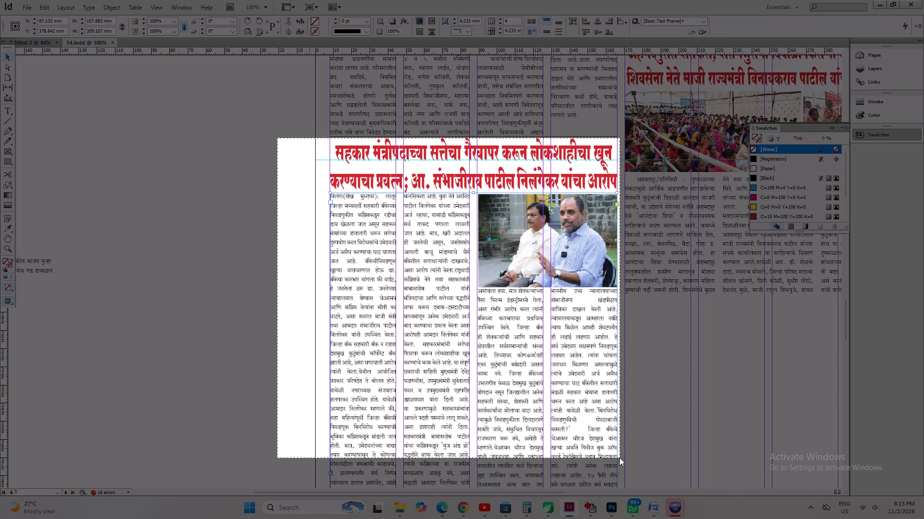
{"action": "left_click_drag", "start_coordinate": [619, 457], "coordinate": [633, 478]}
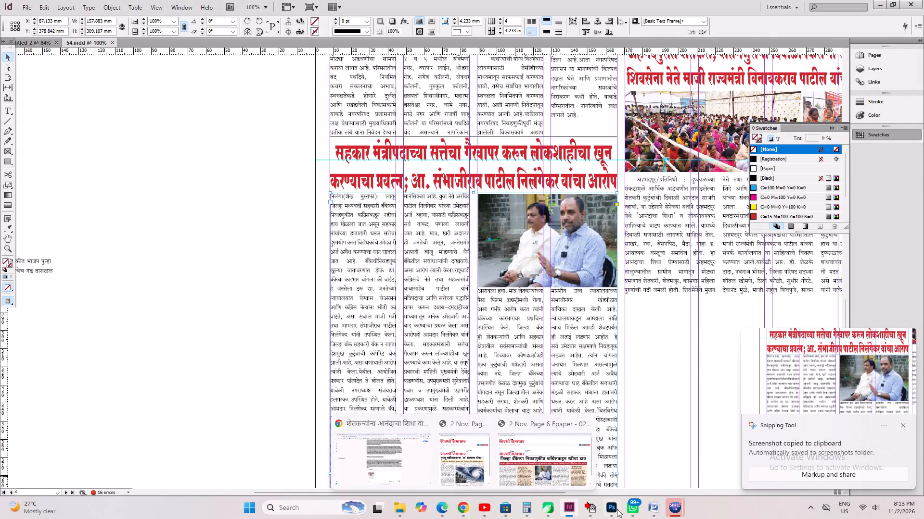
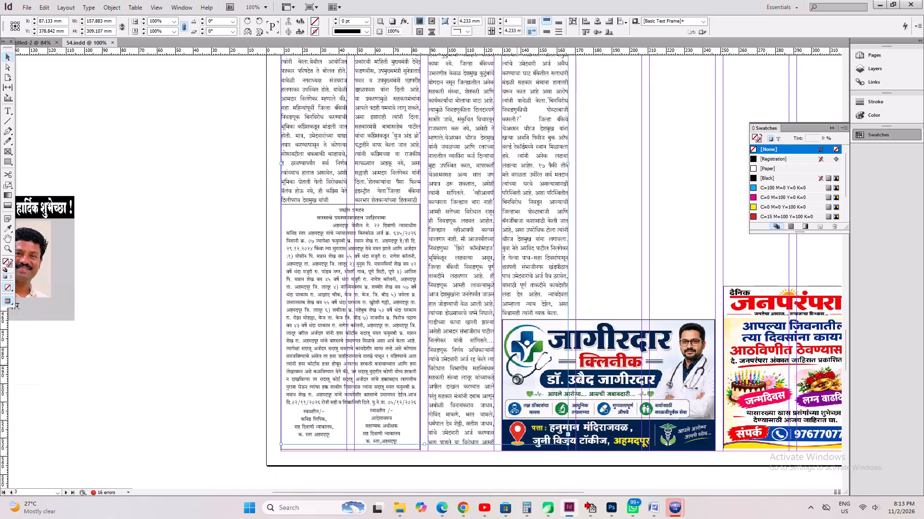
Copy the horizontal rule from below the जलसंवर्धनाचा जागर story to just under the farmers' Diwali grocery distribution story on page 3, aligned to its first column.
{"action": "key", "text": "space"}
{"action": "key", "text": "space"}
{"action": "key", "text": "space"}
{"action": "key", "text": "space"}
{"action": "key", "text": "space"}
{"action": "key", "text": "space"}
{"action": "key", "text": "space"}
{"action": "key", "text": "space"}
{"action": "key", "text": "space"}
{"action": "key", "text": "space"}
{"action": "key", "text": "space"}
{"action": "key", "text": "space"}
{"action": "key", "text": "space"}
{"action": "key", "text": "space"}
{"action": "key", "text": "space"}
{"action": "key", "text": "space"}
{"action": "key", "text": "space"}
{"action": "key", "text": "space"}
{"action": "key", "text": "space"}
{"action": "key", "text": "space"}
{"action": "left_click_drag", "start_coordinate": [699, 181], "coordinate": [384, 370]}
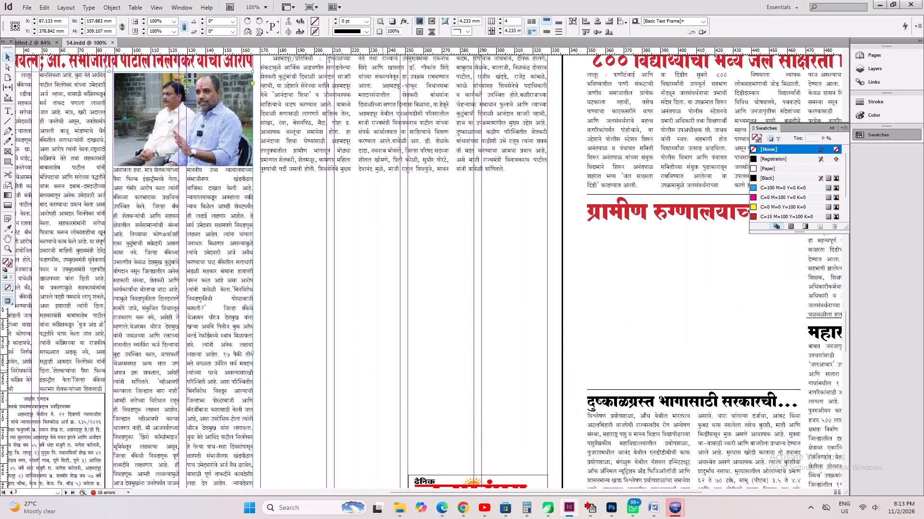
{"action": "left_click_drag", "start_coordinate": [386, 353], "coordinate": [364, 242]}
{"action": "left_click_drag", "start_coordinate": [361, 253], "coordinate": [330, 416]}
{"action": "key", "text": "space"}
{"action": "left_click_drag", "start_coordinate": [328, 285], "coordinate": [337, 309]}
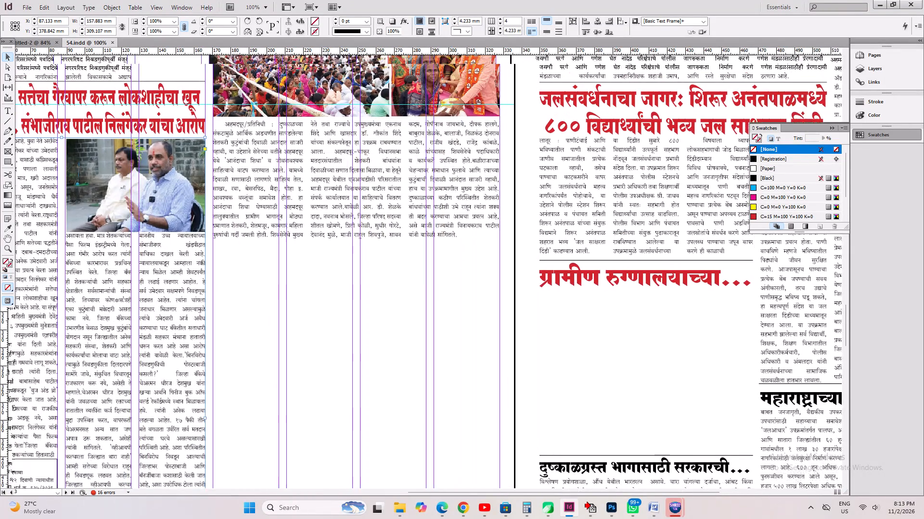
{"action": "left_click_drag", "start_coordinate": [337, 309], "coordinate": [338, 312]}
{"action": "left_click", "coordinate": [603, 274], "text": "ctrl"}
{"action": "left_click", "coordinate": [603, 274], "text": "ctrl"}
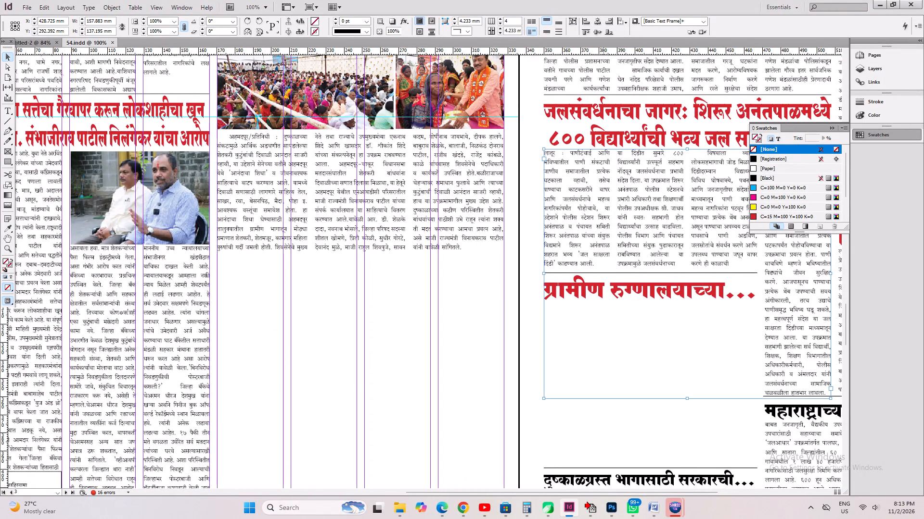
{"action": "left_click", "coordinate": [603, 272], "text": "ctrl"}
{"action": "left_click_drag", "start_coordinate": [603, 272], "coordinate": [302, 261], "text": "shift"}
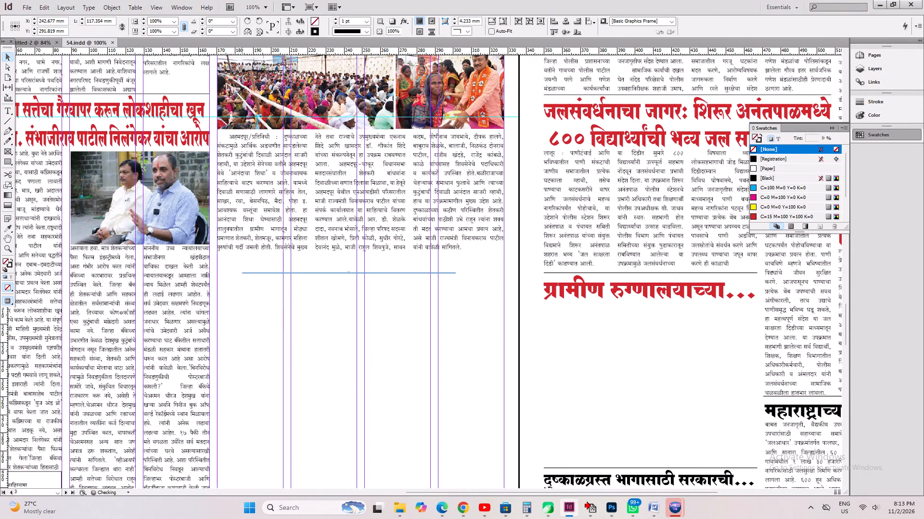
{"action": "left_click_drag", "start_coordinate": [302, 261], "coordinate": [277, 256], "text": "shift"}
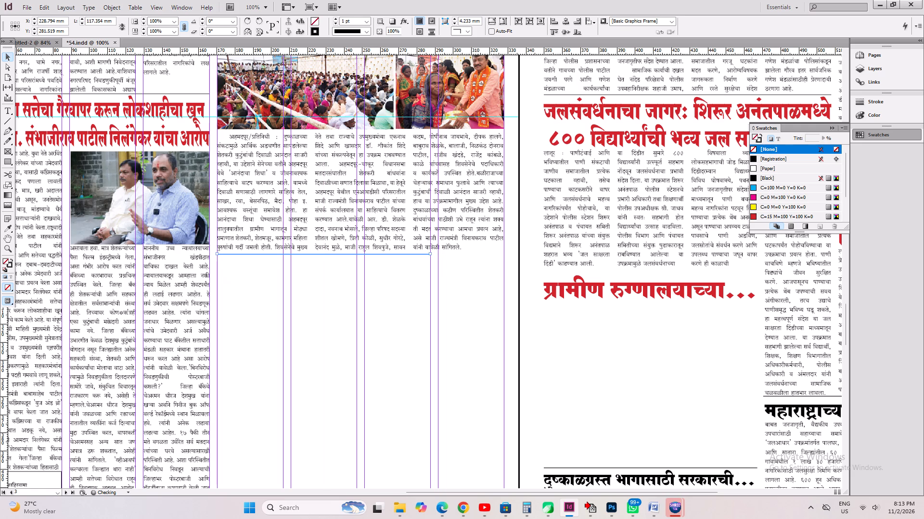
Stretch the copied rule across the full story width, about 158 mm, and save the document.
{"action": "left_click_drag", "start_coordinate": [432, 252], "coordinate": [506, 275]}
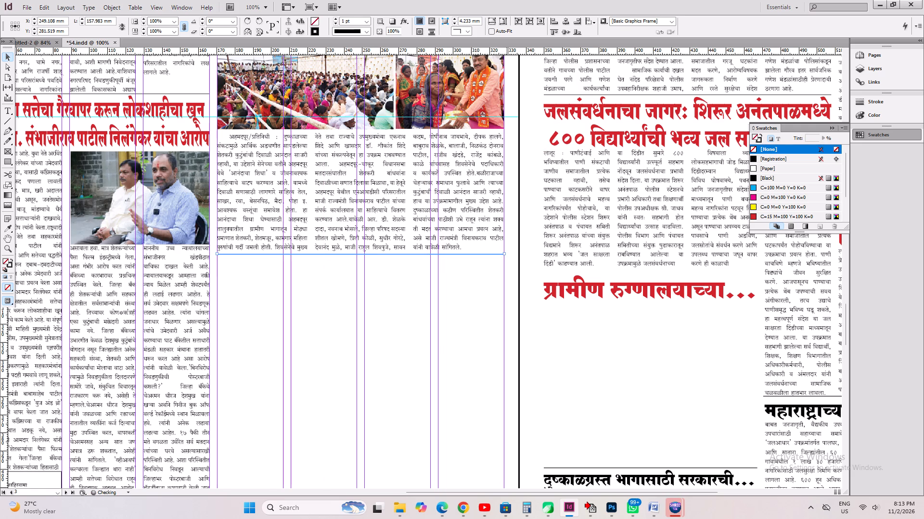
{"action": "key", "text": "ctrl+s"}
{"action": "key", "text": "ctrl+0"}
{"action": "key", "text": "ctrl+a"}
{"action": "key", "text": "ctrl+s"}
{"action": "key", "text": "ctrl+s"}
{"action": "left_click", "coordinate": [225, 290]}
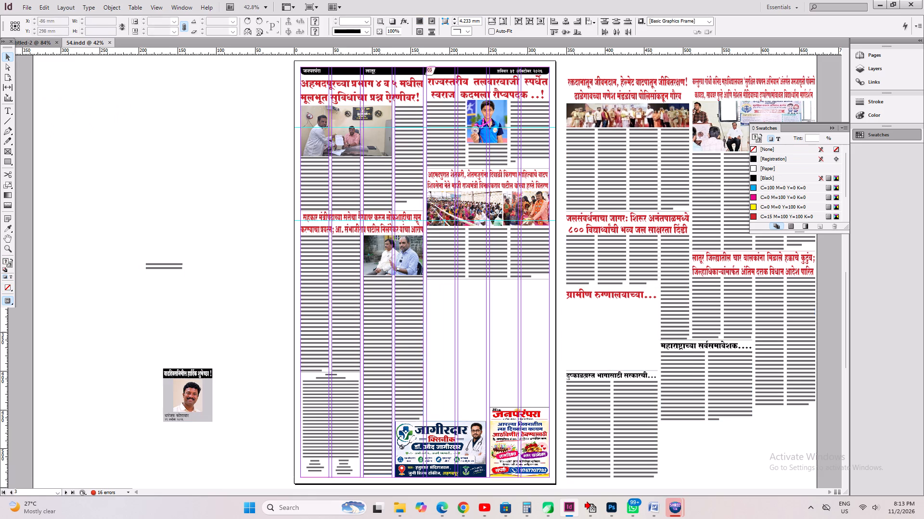
Switch to Chrome and close its main window and the two Sarathi Samachar e-paper pop-up windows.
{"action": "left_click", "coordinate": [461, 508]}
{"action": "left_click", "coordinate": [401, 454]}
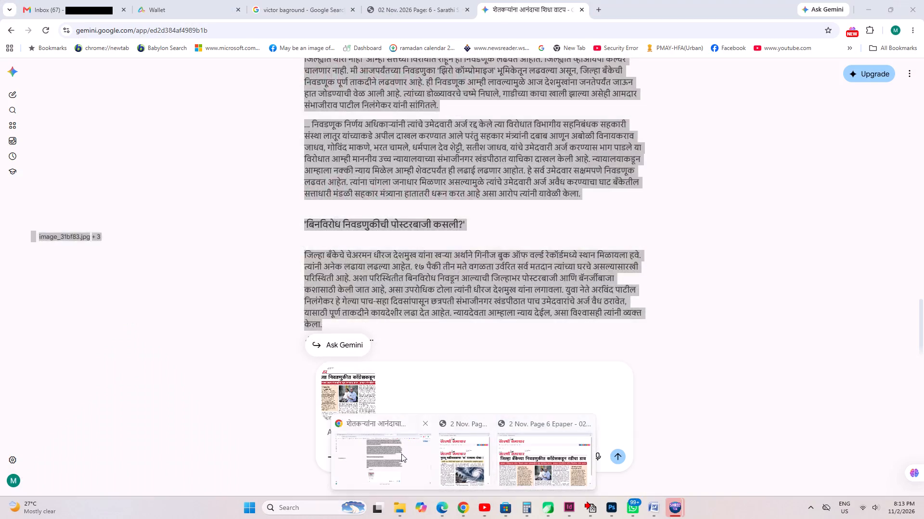
{"action": "left_click", "coordinate": [445, 0]}
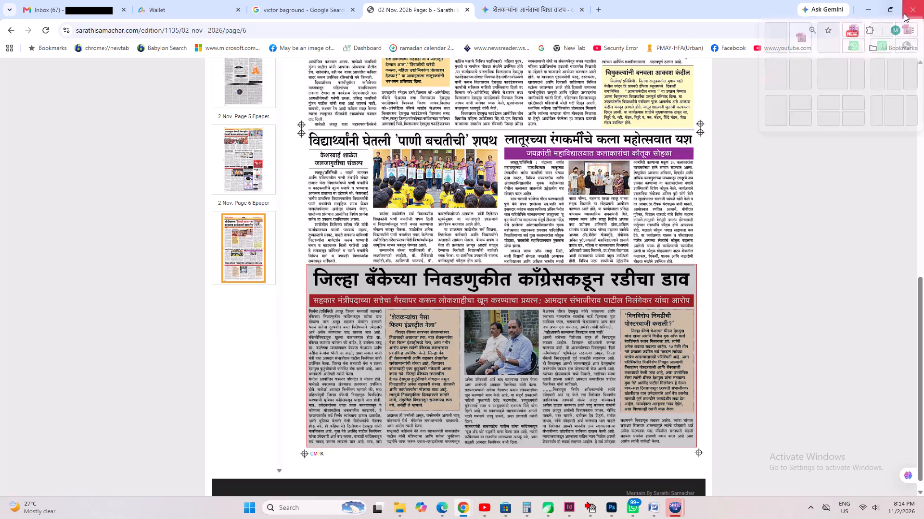
{"action": "left_click", "coordinate": [920, 19]}
{"action": "left_click", "coordinate": [916, 19]}
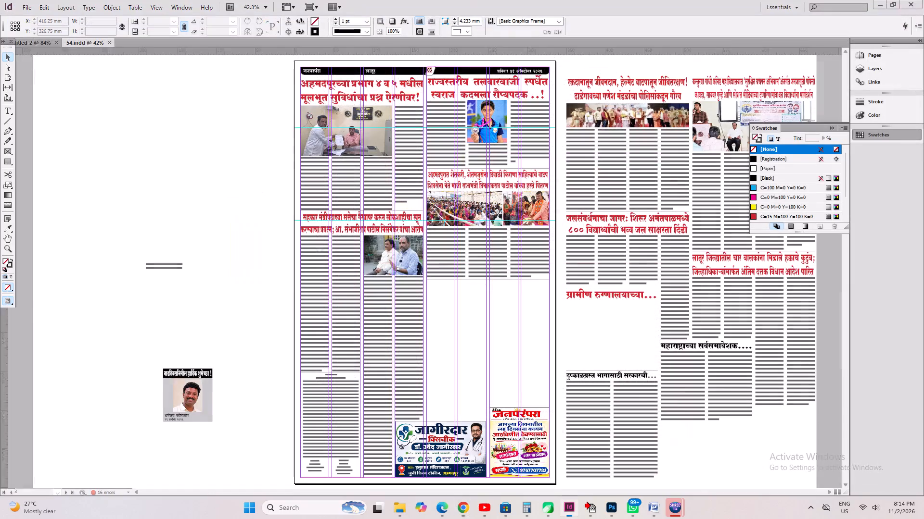
{"action": "left_click", "coordinate": [458, 512]}
{"action": "left_click", "coordinate": [409, 470]}
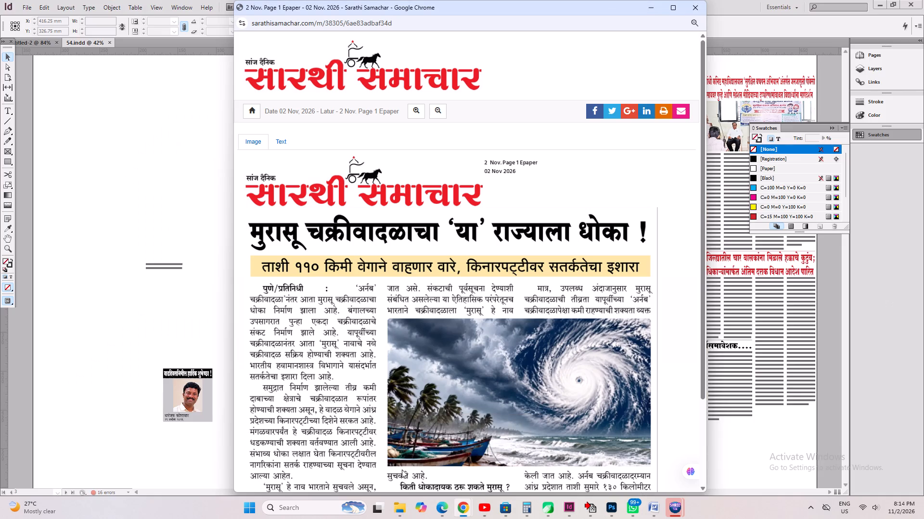
{"action": "left_click", "coordinate": [698, 7]}
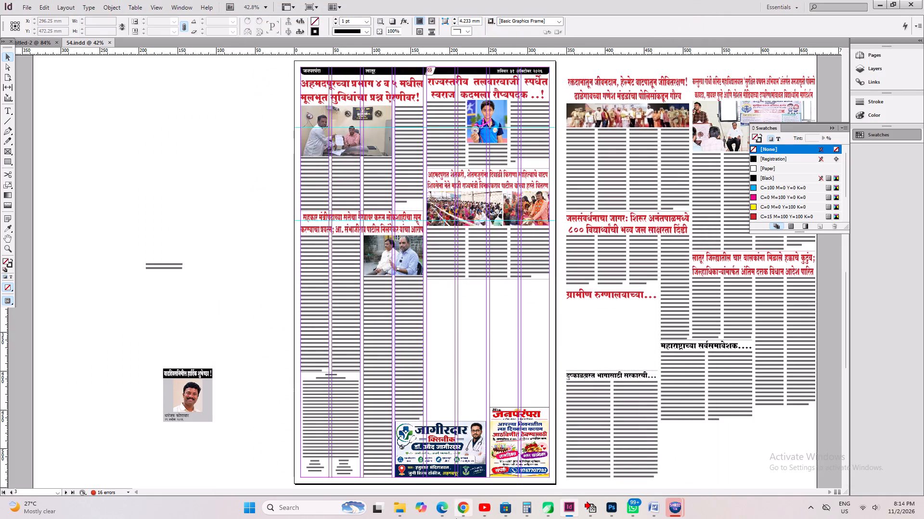
{"action": "left_click", "coordinate": [462, 476]}
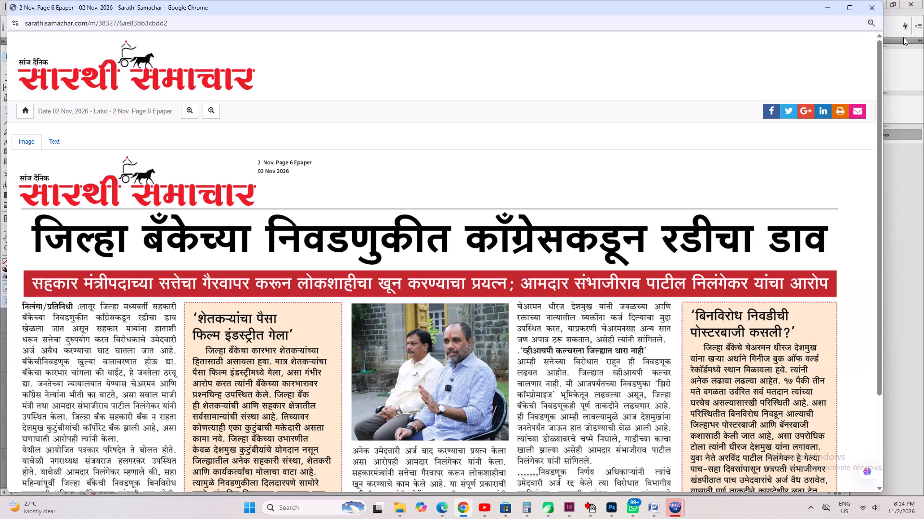
{"action": "left_click", "coordinate": [874, 11]}
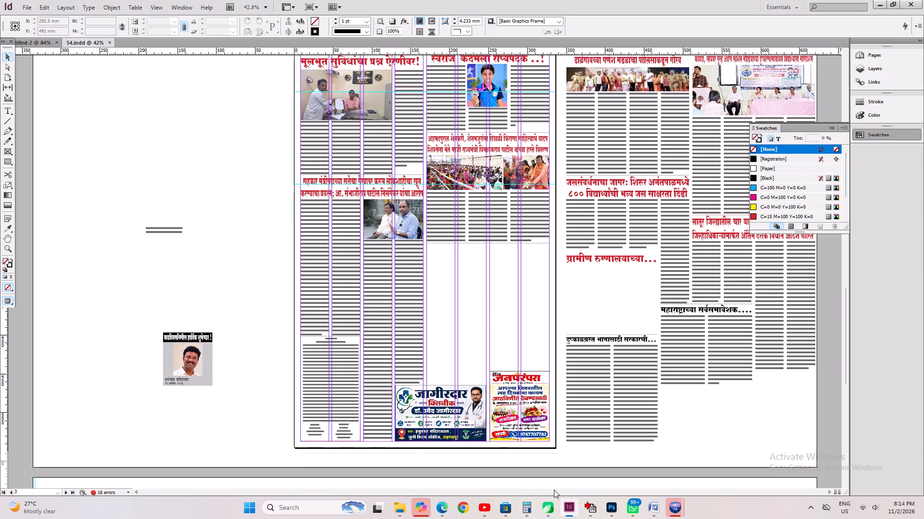
{"action": "scroll", "coordinate": [554, 490], "scroll_direction": "down", "scroll_amount": 3}
{"action": "scroll", "coordinate": [554, 490], "scroll_direction": "down", "scroll_amount": 20}
{"action": "scroll", "coordinate": [554, 490], "scroll_direction": "down", "scroll_amount": 2}
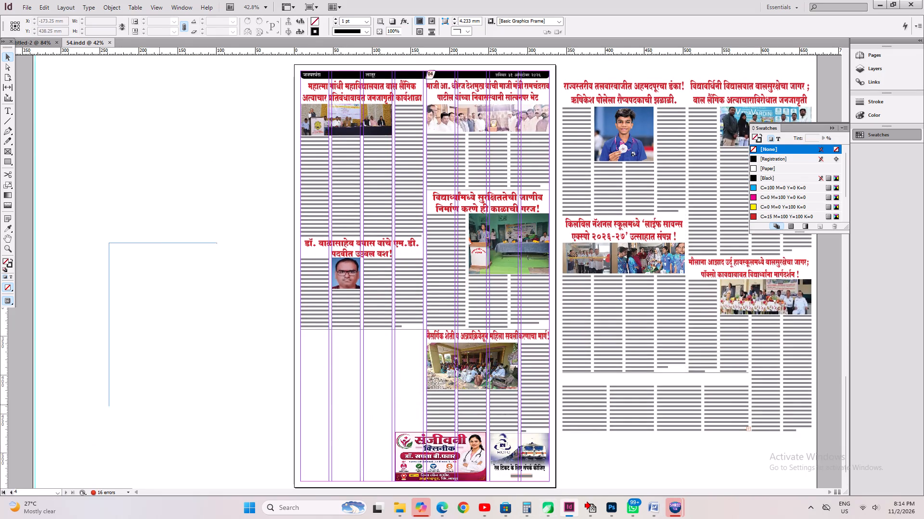
{"action": "left_click", "coordinate": [161, 402]}
{"action": "left_click_drag", "start_coordinate": [96, 161], "coordinate": [157, 348]}
{"action": "key", "text": "Delete"}
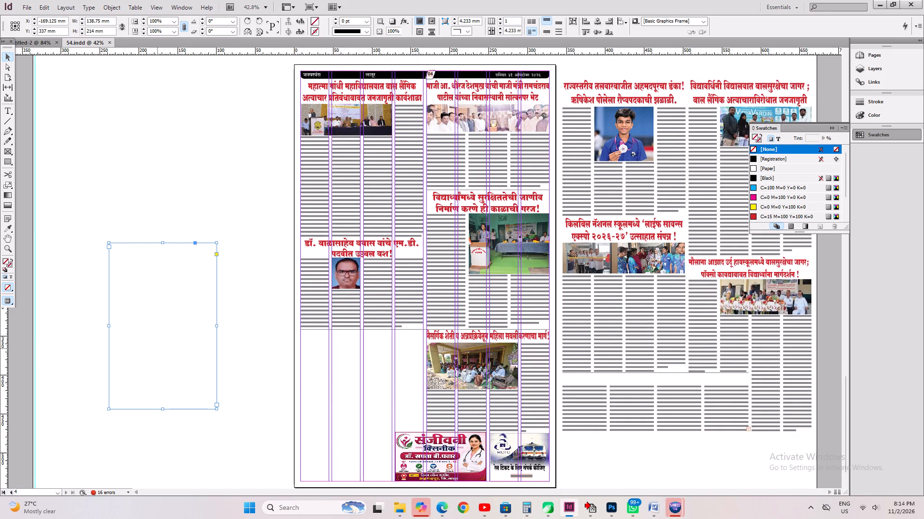
Copy the मौलाना आझाद उर्दू हायस्कूल headline frame into the empty area under the M.D. degree story on page 4, aligned to the first column.
{"action": "left_click_drag", "start_coordinate": [755, 269], "coordinate": [362, 408]}
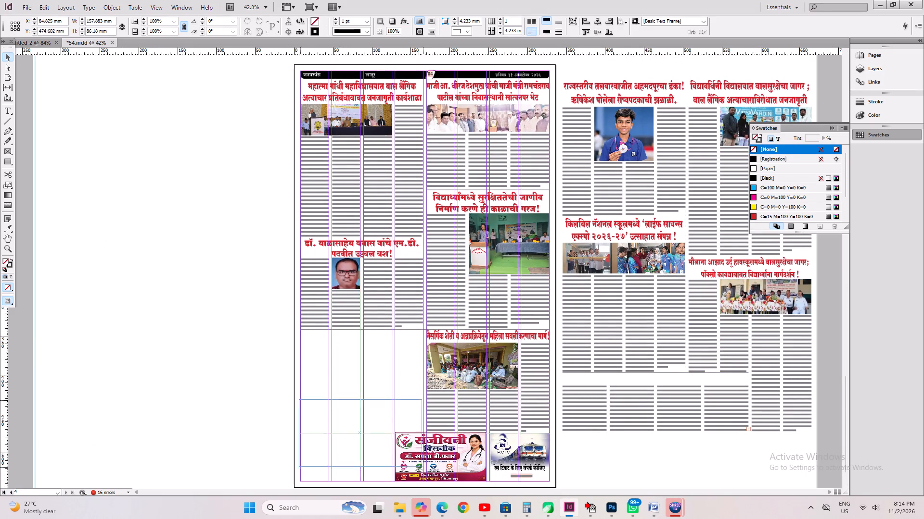
{"action": "left_click_drag", "start_coordinate": [362, 408], "coordinate": [369, 344]}
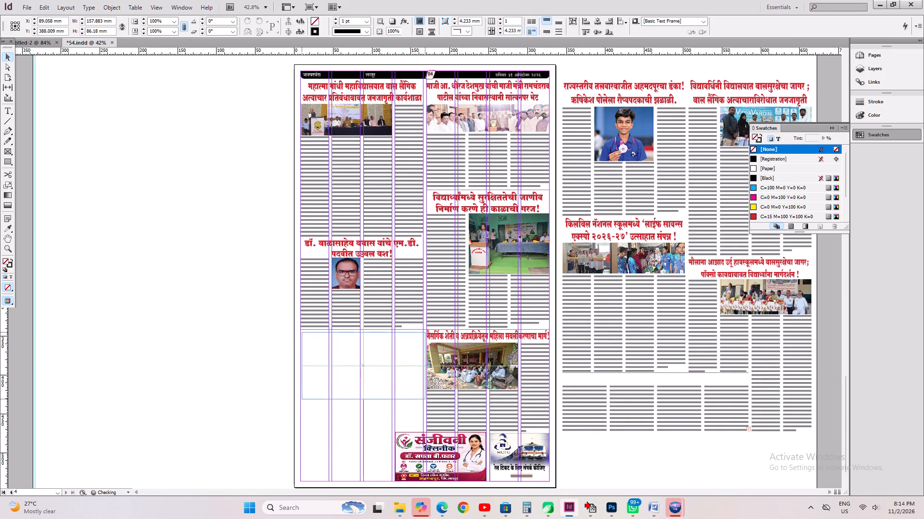
{"action": "left_click_drag", "start_coordinate": [369, 344], "coordinate": [367, 345]}
Draw a tall text frame on the pasteboard beside page 4 and paste the story text into it.
{"action": "left_click", "coordinate": [9, 111]}
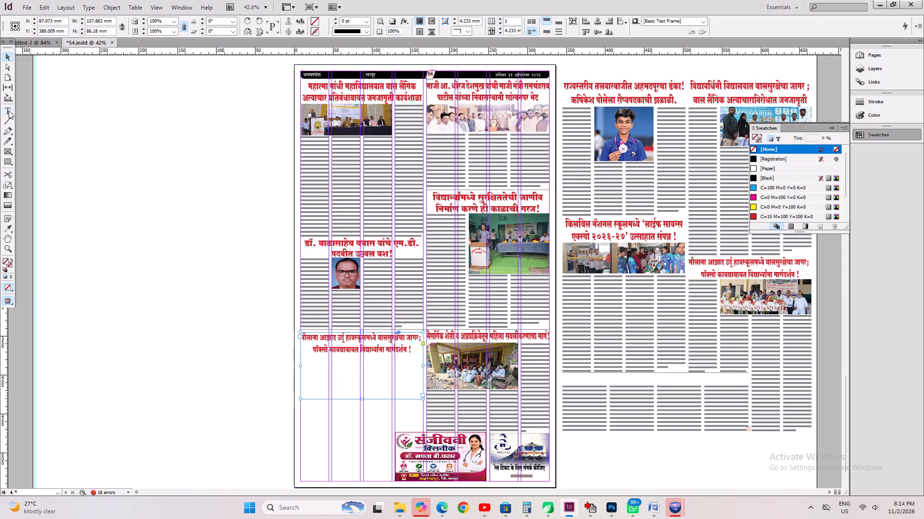
{"action": "left_click_drag", "start_coordinate": [162, 191], "coordinate": [242, 416]}
{"action": "key", "text": "ctrl+v"}
{"action": "left_click", "coordinate": [219, 243]}
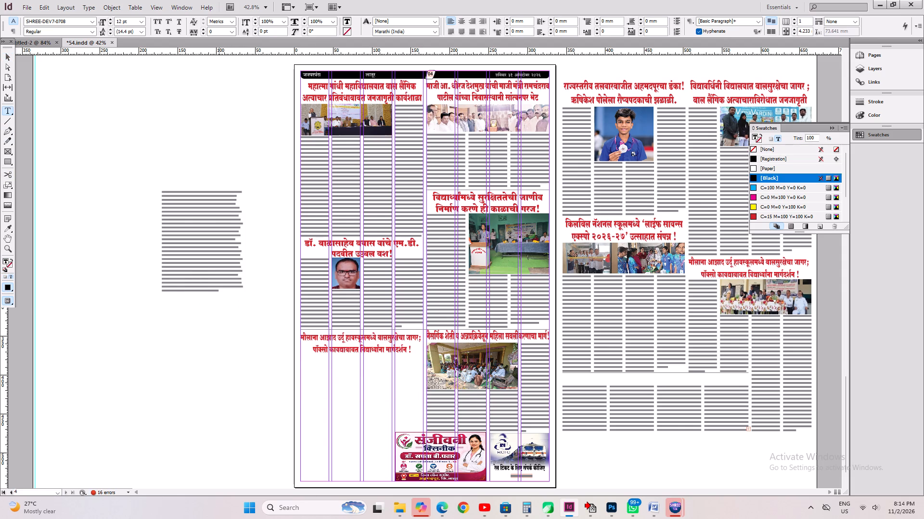
Cut लातूरच्या रंगकर्मींचा कौतुक सोहळा from the pasted story and use it to replace the copied headline, keeping its formatting, with the frame fitted to the text.
{"action": "key", "text": "ctrl+2"}
{"action": "left_click_drag", "start_coordinate": [353, 225], "coordinate": [349, 410], "text": "alt"}
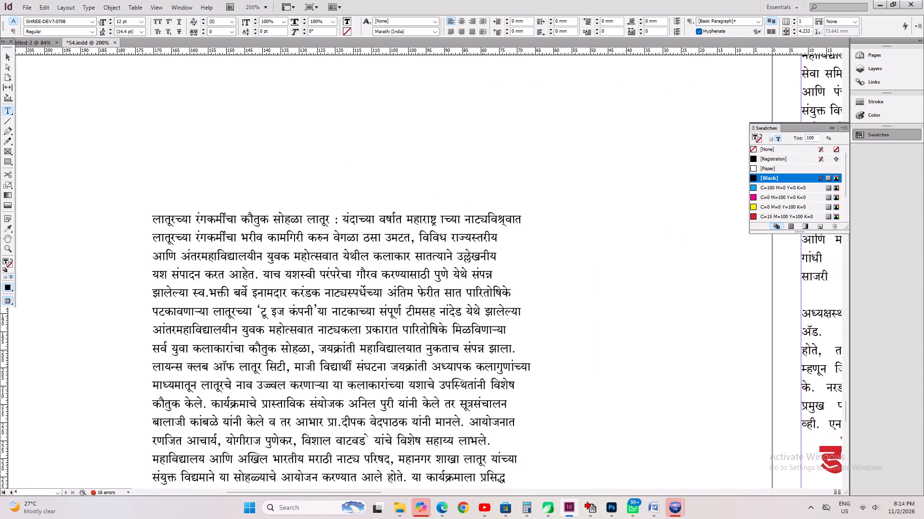
{"action": "left_click_drag", "start_coordinate": [302, 220], "coordinate": [1, 166]}
{"action": "key", "text": "ctrl+x"}
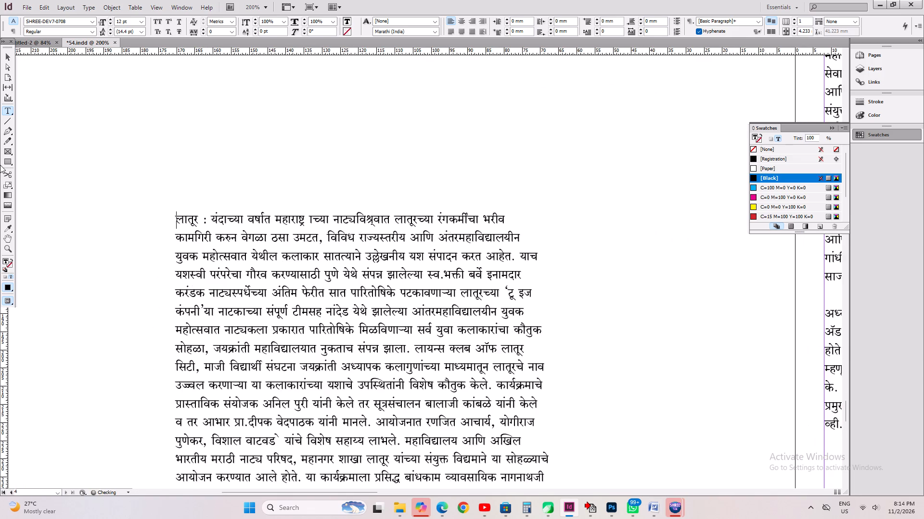
{"action": "key", "text": "ctrl+1"}
{"action": "left_click_drag", "start_coordinate": [389, 393], "coordinate": [0, 59], "text": "alt"}
{"action": "left_click", "coordinate": [329, 277]}
{"action": "key", "text": "ctrl+a"}
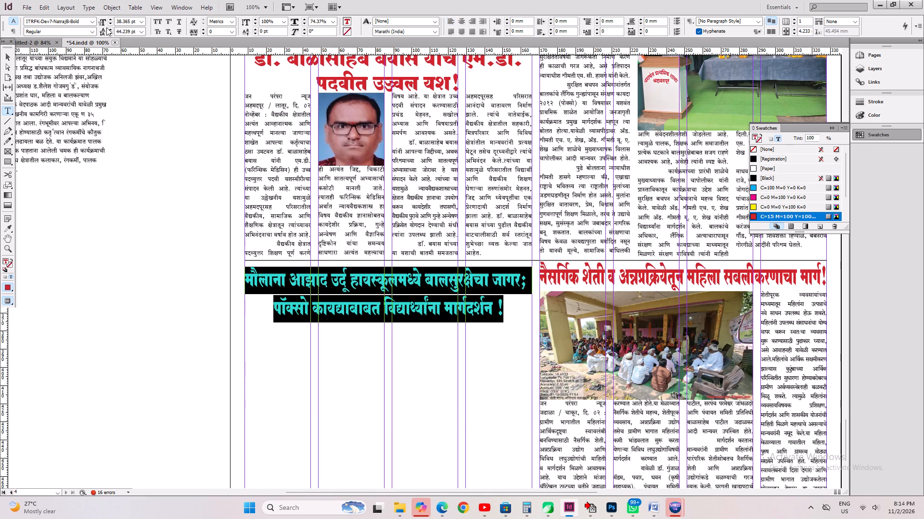
{"action": "left_click", "coordinate": [40, 6]}
{"action": "left_click", "coordinate": [90, 75]}
{"action": "key", "text": "ctrl+alt+c"}
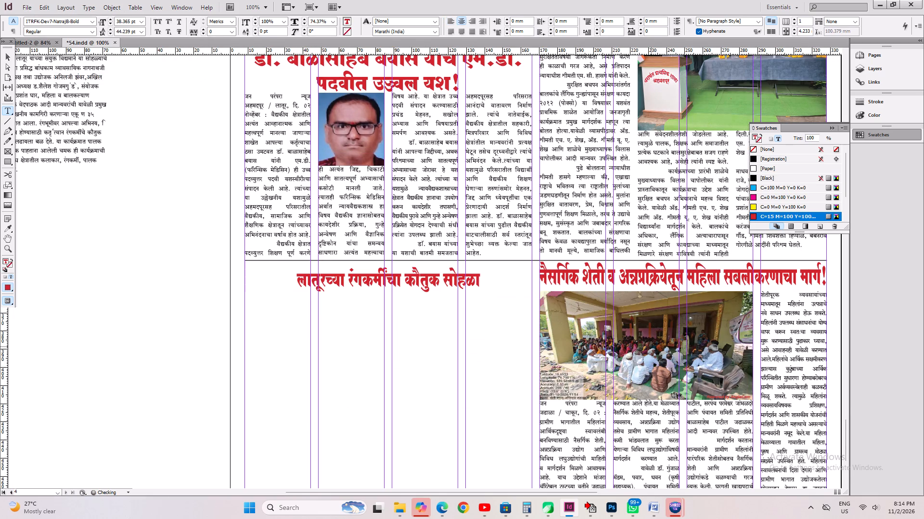
Set the new headline's horizontal scale to 100%, justify it and fit its frame to the content.
{"action": "key", "text": "ctrl+a"}
{"action": "double_click", "coordinate": [314, 19]}
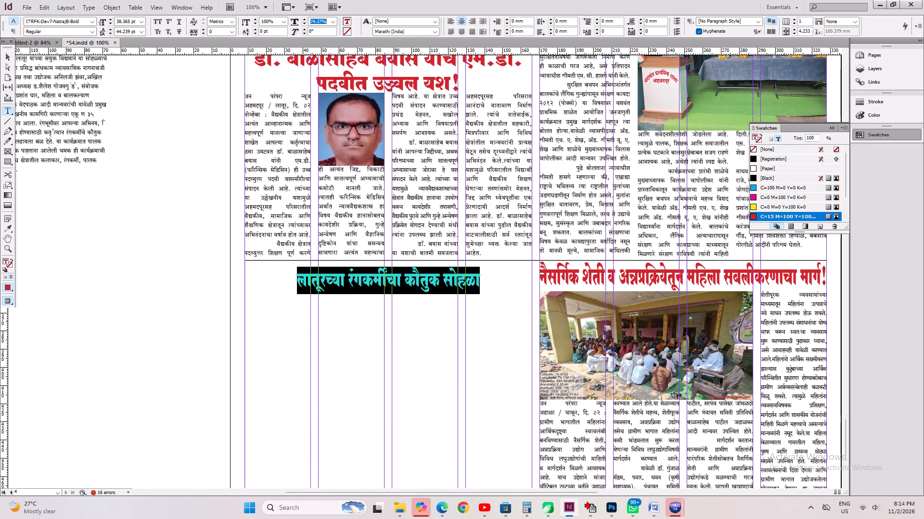
{"action": "key", "text": "ctrl+a"}
{"action": "type", "text": "100"}
{"action": "key", "text": "Return"}
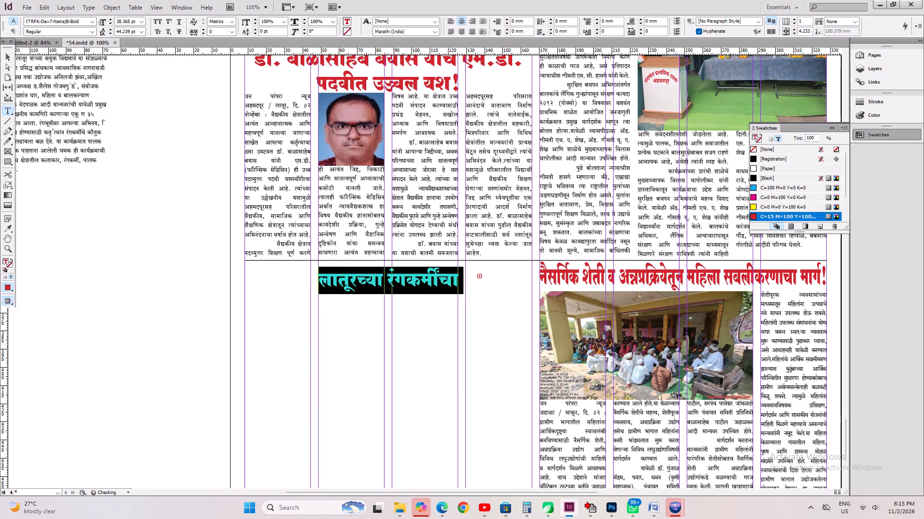
{"action": "key", "text": "ctrl+shift+k"}
{"action": "key", "text": "ctrl+shift+j"}
{"action": "key", "text": "ctrl+shift+k"}
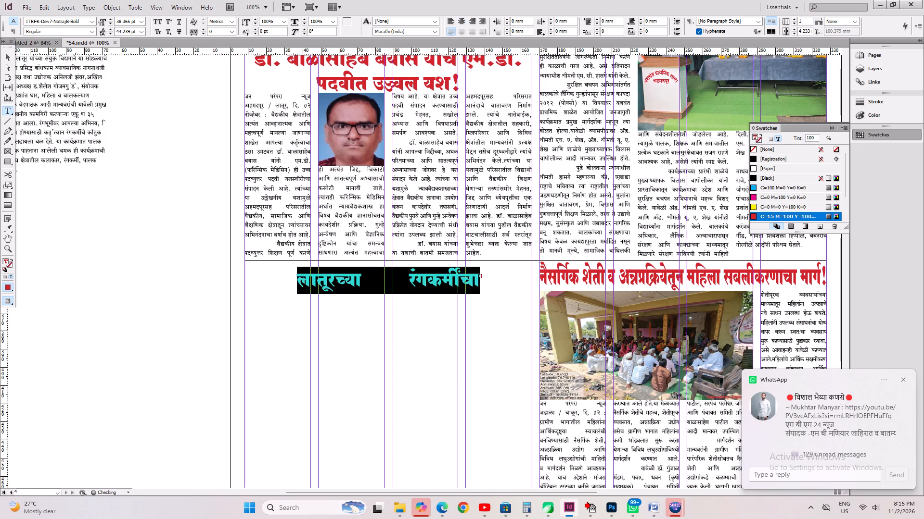
{"action": "key", "text": "ctrl+alt+c"}
Widen the headline frame to about 129 mm so it starts at the first column's outer edge and the headline fits on one line.
{"action": "left_click", "coordinate": [2, 57]}
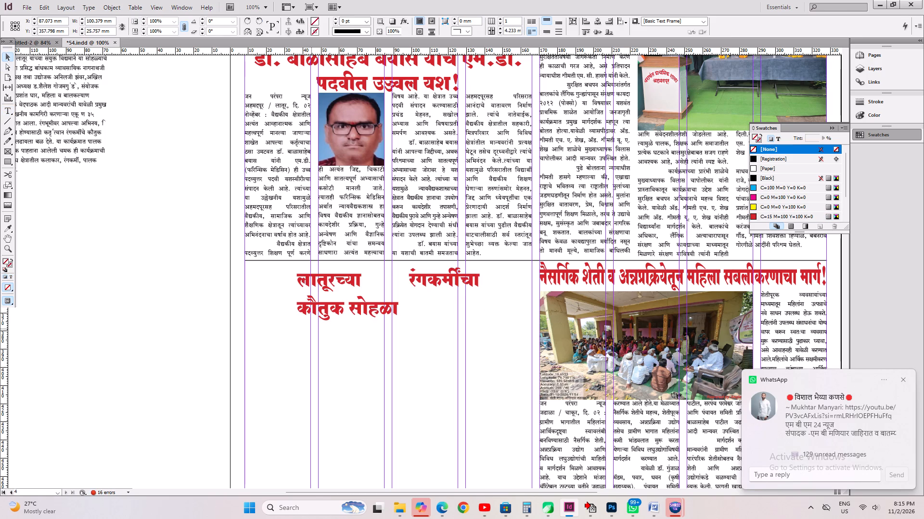
{"action": "left_click", "coordinate": [325, 316]}
{"action": "left_click_drag", "start_coordinate": [297, 315], "coordinate": [250, 333]}
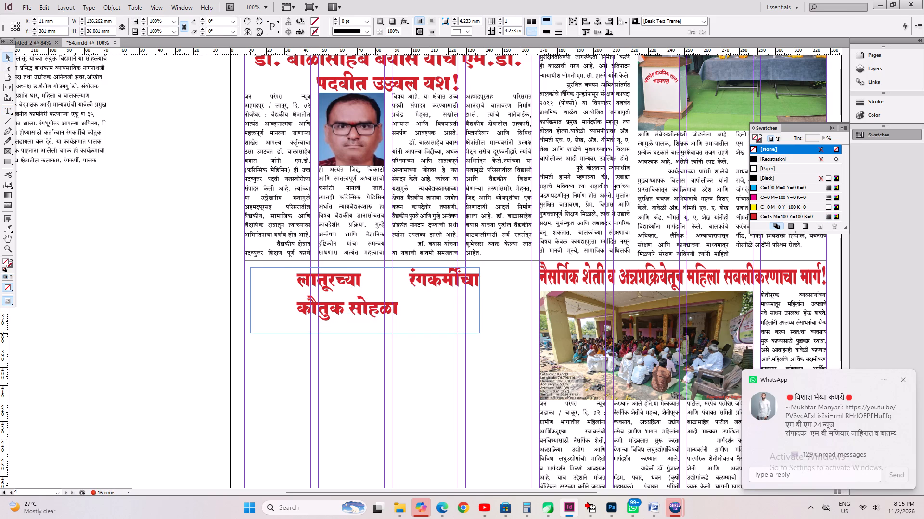
{"action": "left_click_drag", "start_coordinate": [250, 333], "coordinate": [244, 334]}
Show the hidden background apps in the system tray.
{"action": "left_click", "coordinate": [808, 511]}
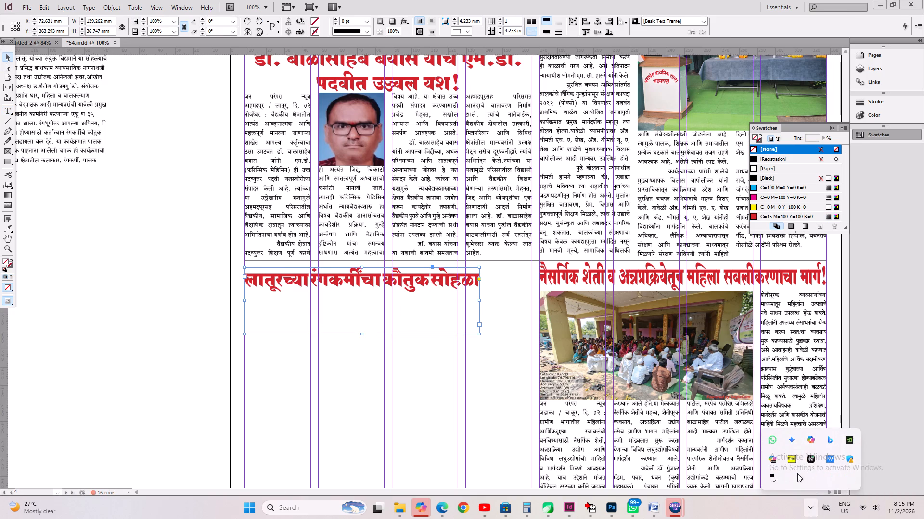
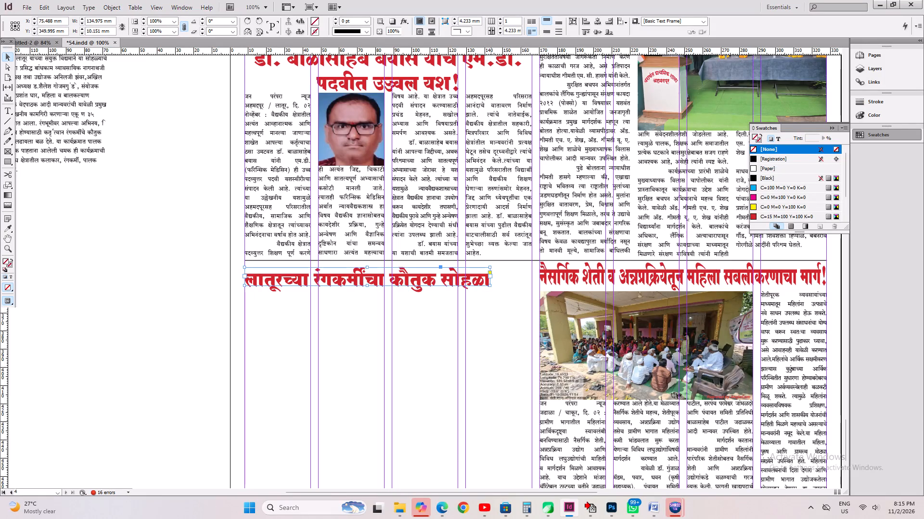
Scale the लातूरच्या रंगकर्मींचा कौतुक सोहळा headline with its frame across four columns, about 158 mm wide, reduce it to about 13.4 mm tall, and save.
{"action": "left_click_drag", "start_coordinate": [490, 285], "coordinate": [531, 310], "text": "ctrl"}
{"action": "left_click", "coordinate": [408, 290], "text": "shift"}
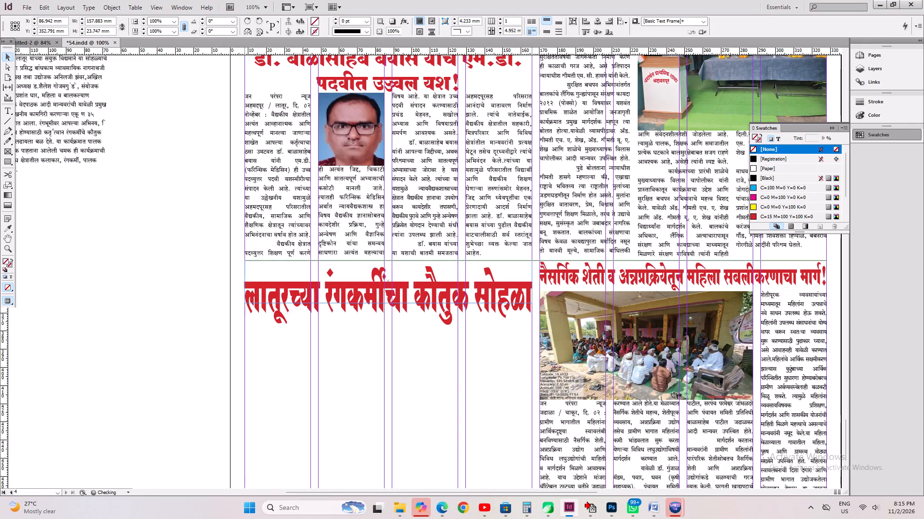
{"action": "left_click_drag", "start_coordinate": [389, 304], "coordinate": [389, 303], "text": "ctrl"}
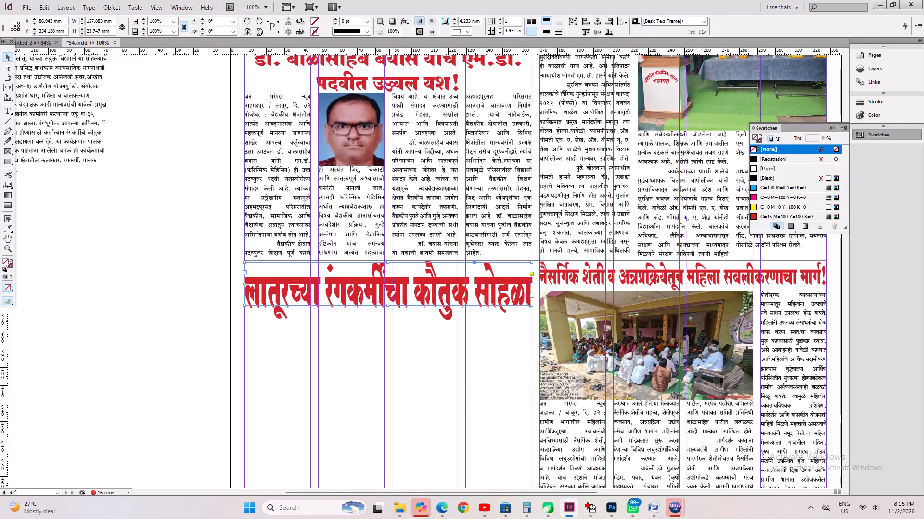
{"action": "left_click_drag", "start_coordinate": [389, 303], "coordinate": [390, 289], "text": "ctrl"}
{"action": "double_click", "coordinate": [390, 289], "text": "ctrl"}
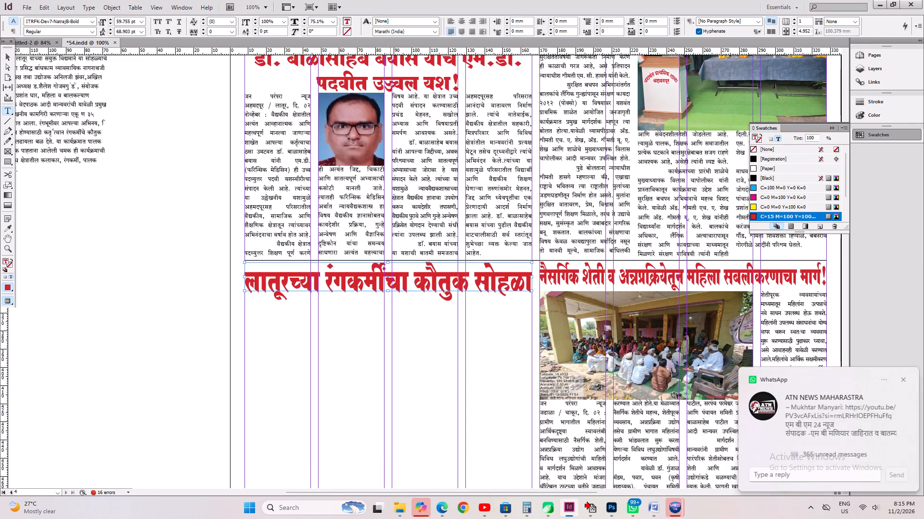
{"action": "left_click", "coordinate": [389, 291], "text": "ctrl"}
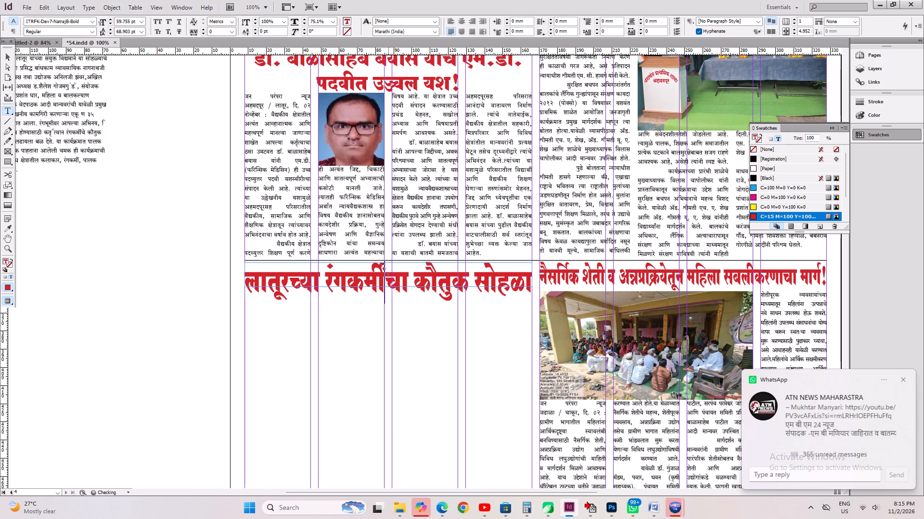
{"action": "key", "text": "ctrl+z"}
{"action": "left_click", "coordinate": [395, 289]}
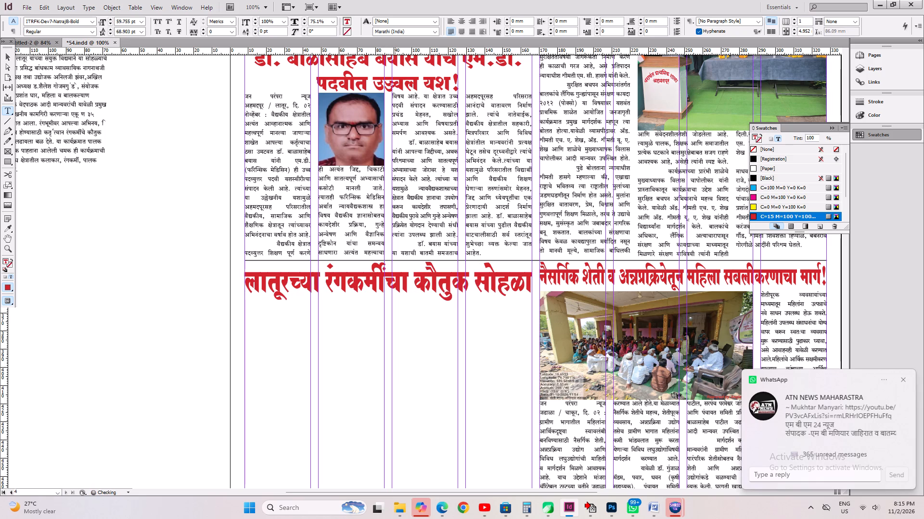
{"action": "left_click", "coordinate": [6, 58]}
{"action": "left_click", "coordinate": [320, 277], "text": "ctrl"}
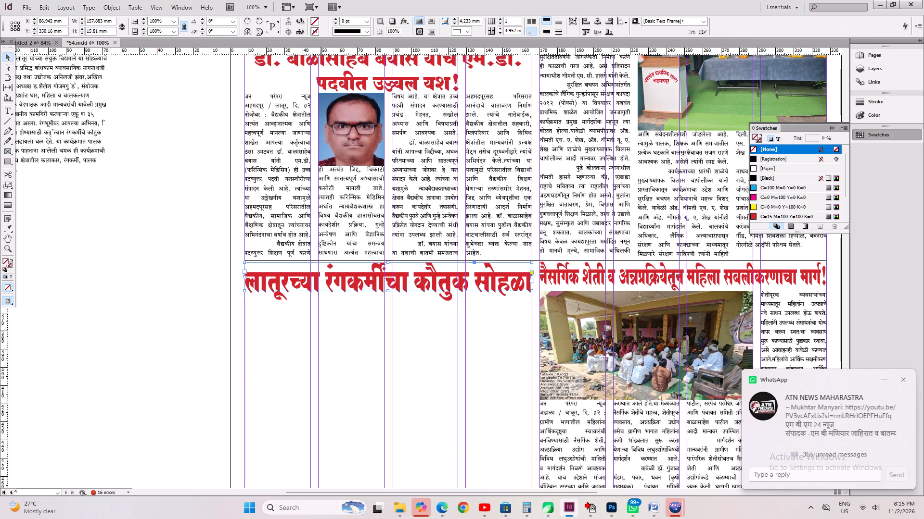
{"action": "left_click", "coordinate": [388, 290], "text": "ctrl"}
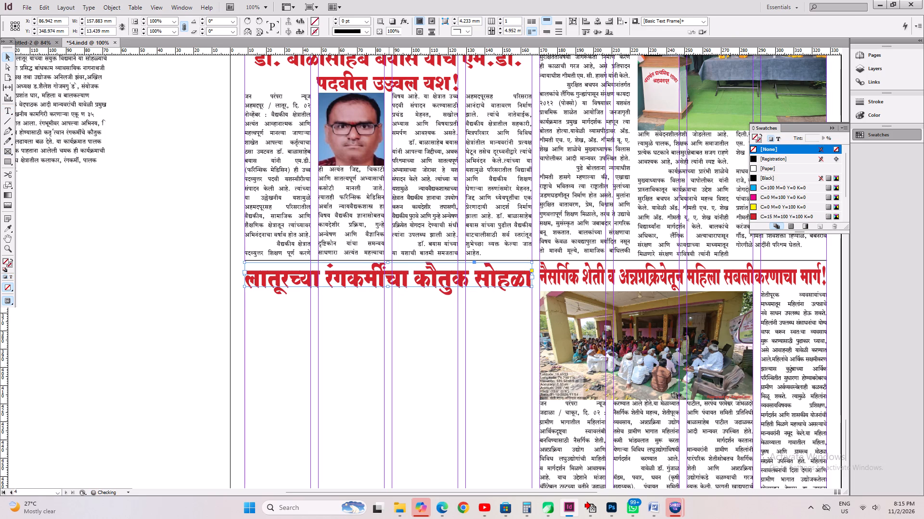
{"action": "key", "text": "ctrl+s"}
{"action": "key", "text": "ctrl+0"}
{"action": "key", "text": "ctrl+s"}
Justify all the body text of the pasted story beside page 4, fit its frame to the content, and save the document.
{"action": "left_click", "coordinate": [145, 258]}
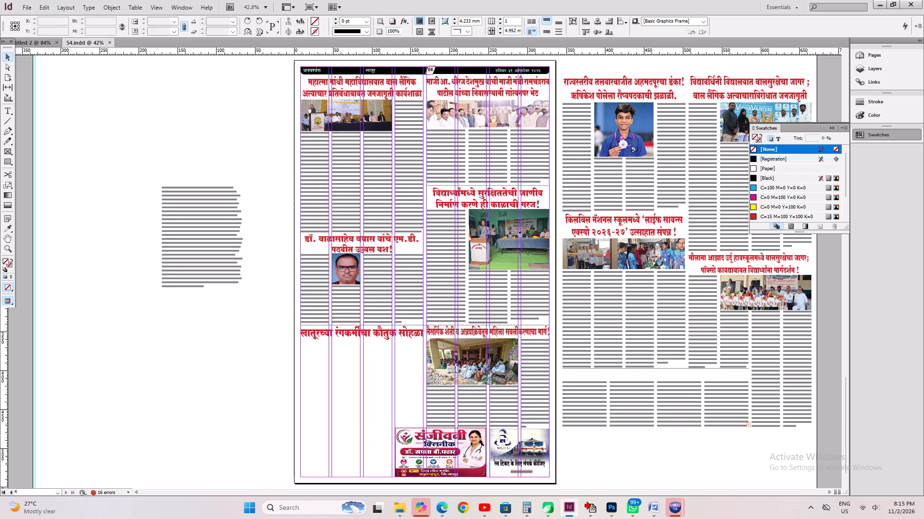
{"action": "left_click", "coordinate": [221, 267]}
{"action": "key", "text": "ctrl+shift+j"}
{"action": "key", "text": "ctrl+alt+c"}
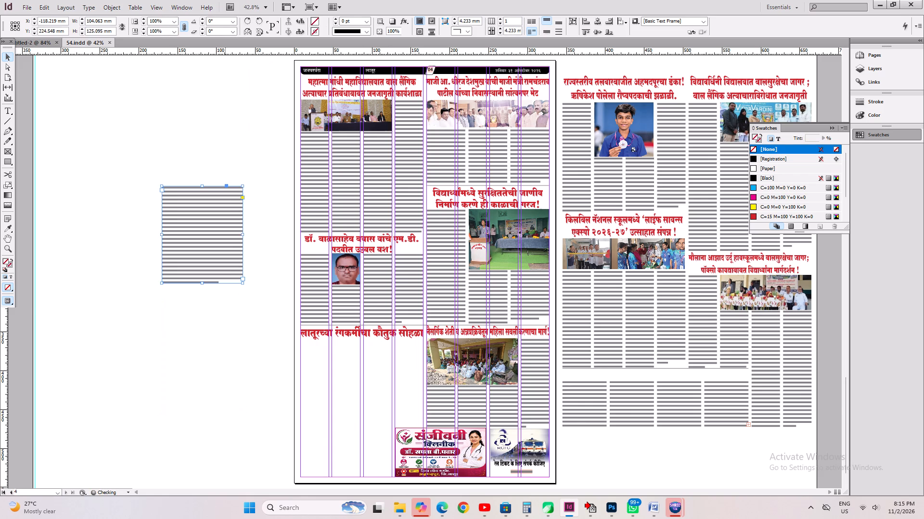
{"action": "key", "text": "ctrl+2"}
{"action": "scroll", "coordinate": [263, 344], "scroll_direction": "up", "scroll_amount": 6}
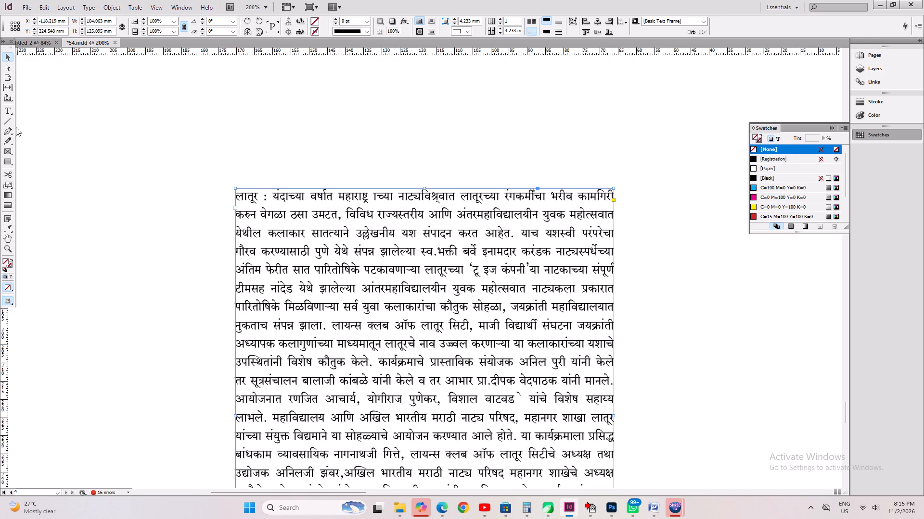
{"action": "left_click", "coordinate": [2, 111]}
{"action": "left_click", "coordinate": [375, 301]}
{"action": "key", "text": "ctrl+a"}
{"action": "key", "text": "ctrl+shift+j"}
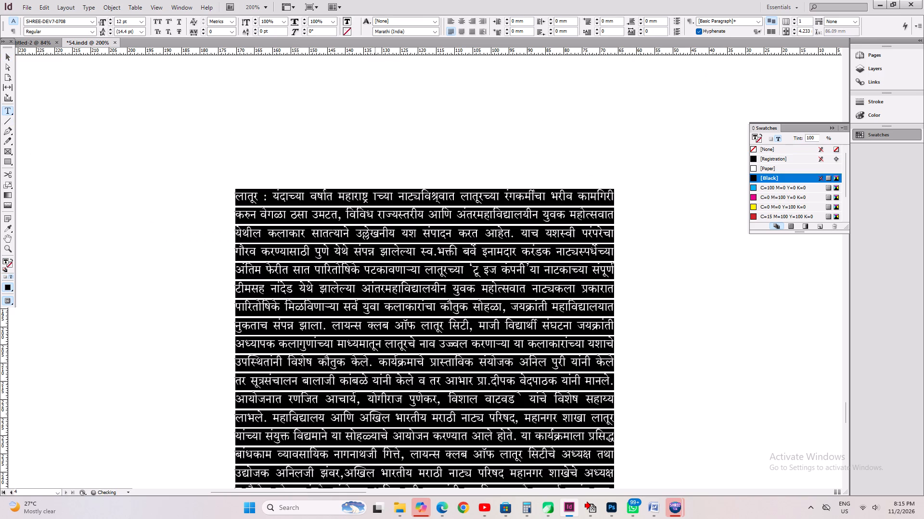
{"action": "key", "text": "ctrl+0"}
{"action": "key", "text": "ctrl+s"}
{"action": "key", "text": "ctrl+alt+c"}
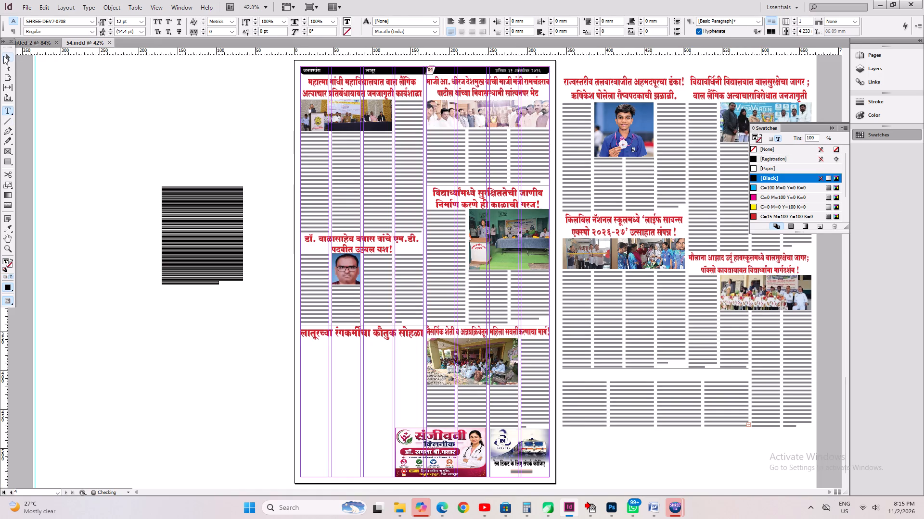
Place the body frame directly below the लातूरच्या रंगकर्मींचा कौतुक सोहळा headline, widened to about 158 mm and fitted to its content.
{"action": "left_click", "coordinate": [3, 56]}
{"action": "left_click_drag", "start_coordinate": [202, 215], "coordinate": [341, 371]}
{"action": "key", "text": "ctrl+1"}
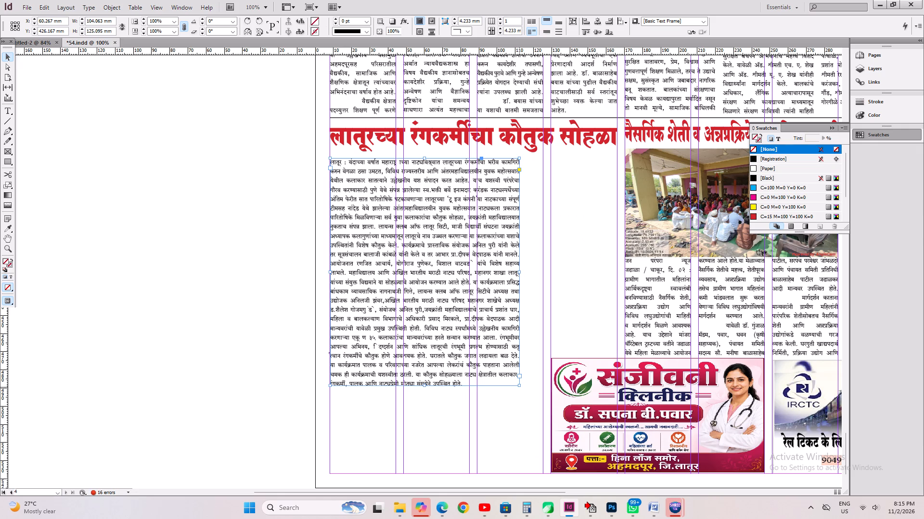
{"action": "left_click_drag", "start_coordinate": [519, 387], "coordinate": [617, 404]}
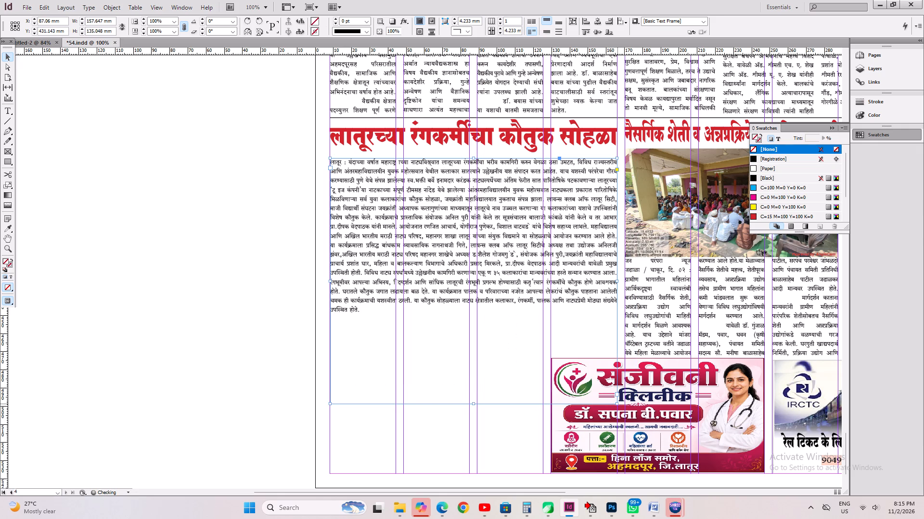
{"action": "key", "text": "ctrl+alt+c"}
{"action": "left_click_drag", "start_coordinate": [482, 293], "coordinate": [481, 288], "text": "shift"}
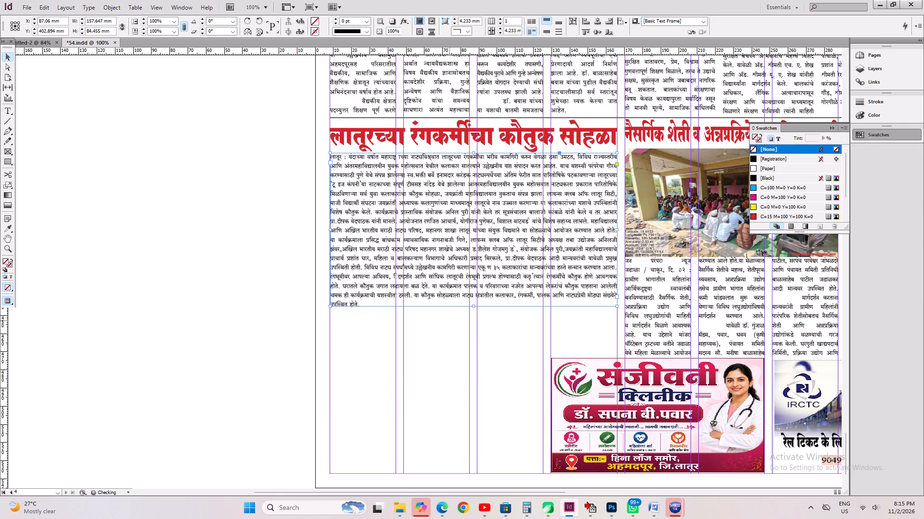
Split the body frame into 4 columns, fit it to its content, and save the document.
{"action": "double_click", "coordinate": [501, 17]}
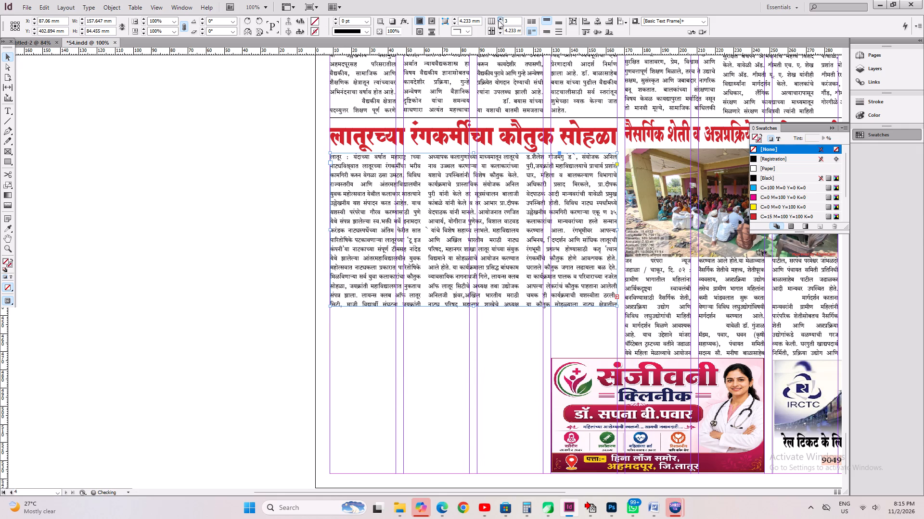
{"action": "key", "text": "ctrl+alt+c"}
{"action": "left_click", "coordinate": [500, 19]}
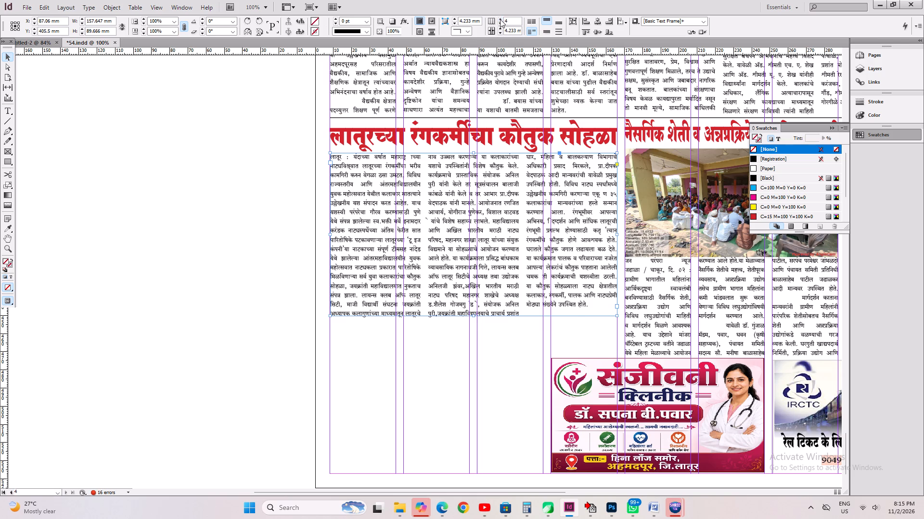
{"action": "key", "text": "ctrl+alt+c"}
{"action": "key", "text": "ctrl+s"}
{"action": "key", "text": "ctrl+s"}
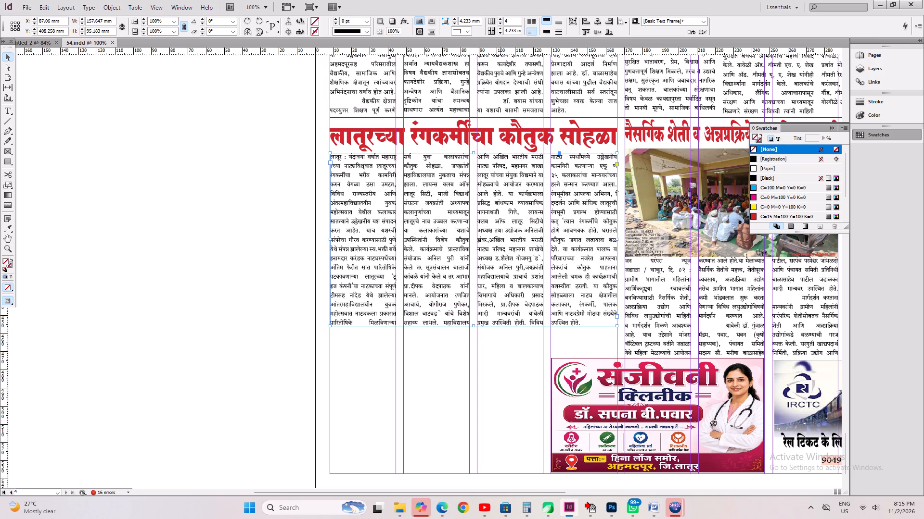
{"action": "key", "text": "ctrl+0"}
{"action": "key", "text": "ctrl+s"}
{"action": "key", "text": "ctrl+a"}
{"action": "key", "text": "ctrl+s"}
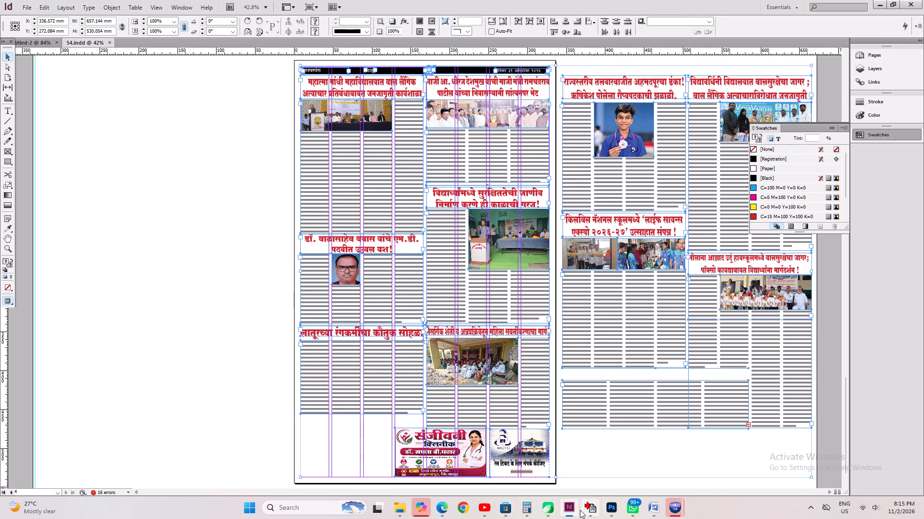
Switch to Edge and copy the whole शेतकऱ्यांचा आत्महत्येला सरकार जबाबदार story, headline included, from the bottom of page 4 of the newspaper PDF.
{"action": "left_click", "coordinate": [470, 511]}
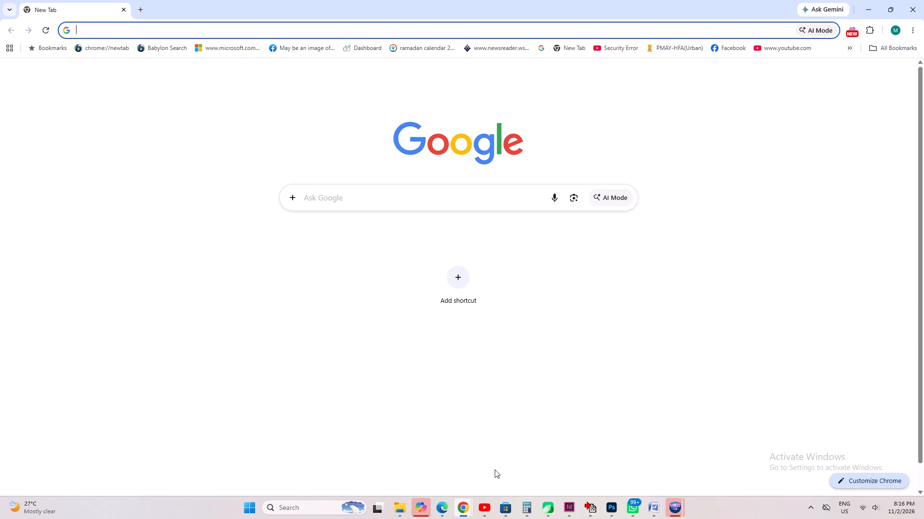
{"action": "left_click", "coordinate": [923, 0]}
{"action": "left_click", "coordinate": [436, 512]}
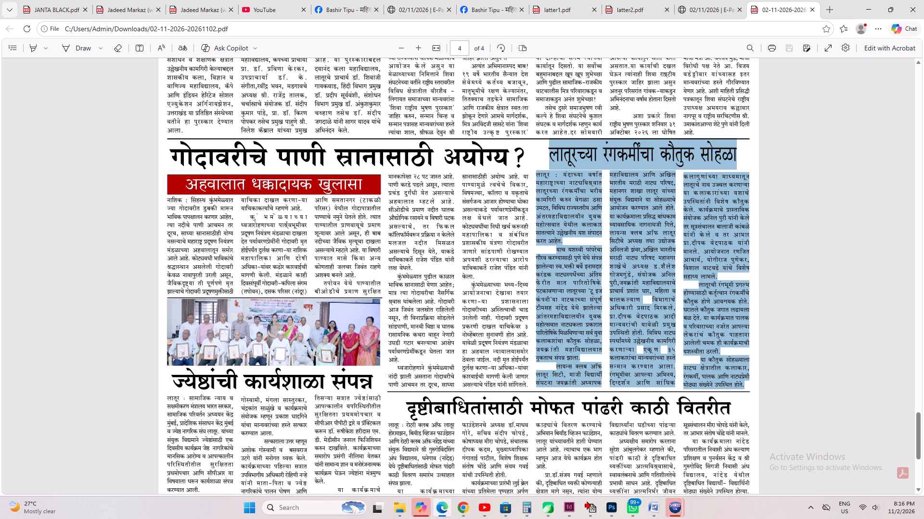
{"action": "scroll", "coordinate": [370, 450], "scroll_direction": "down", "scroll_amount": 3}
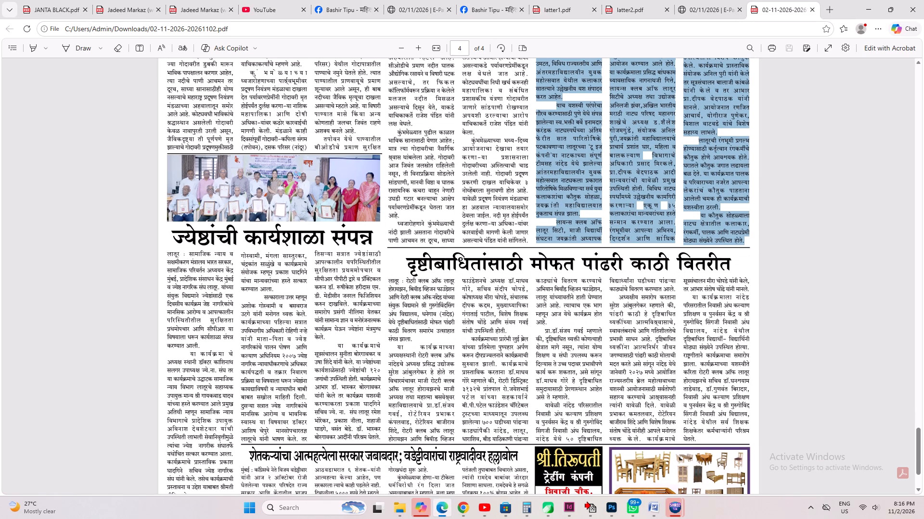
{"action": "scroll", "coordinate": [370, 450], "scroll_direction": "down", "scroll_amount": 3}
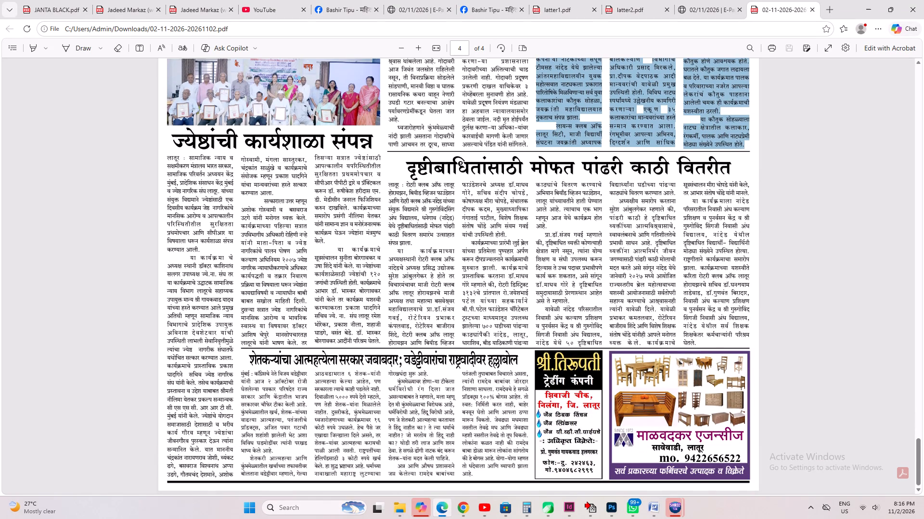
{"action": "left_click_drag", "start_coordinate": [238, 356], "coordinate": [508, 356]}
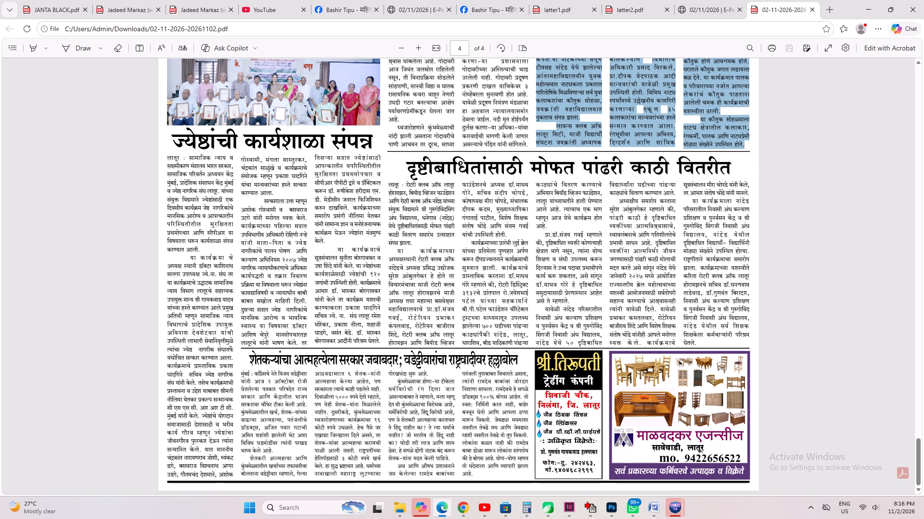
{"action": "left_click", "coordinate": [407, 362]}
{"action": "left_click", "coordinate": [297, 362]}
{"action": "left_click_drag", "start_coordinate": [244, 356], "coordinate": [246, 356]}
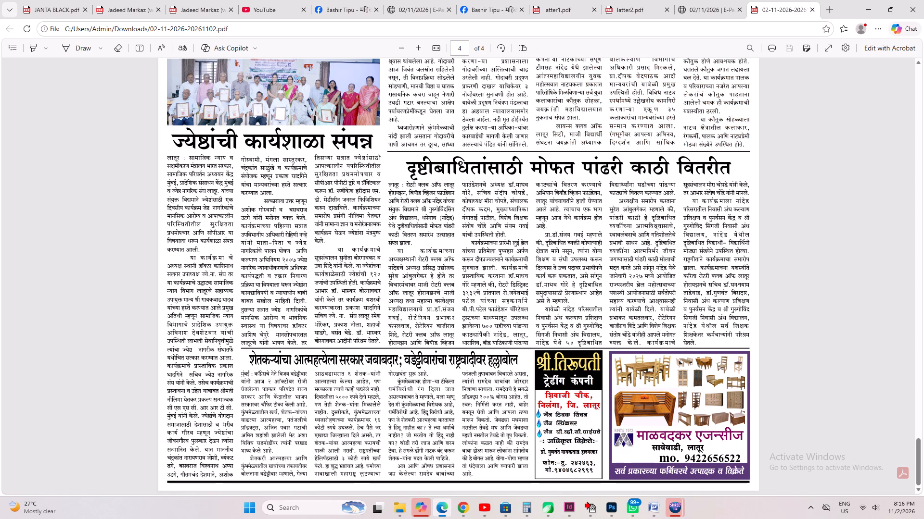
{"action": "left_click_drag", "start_coordinate": [246, 356], "coordinate": [430, 373]}
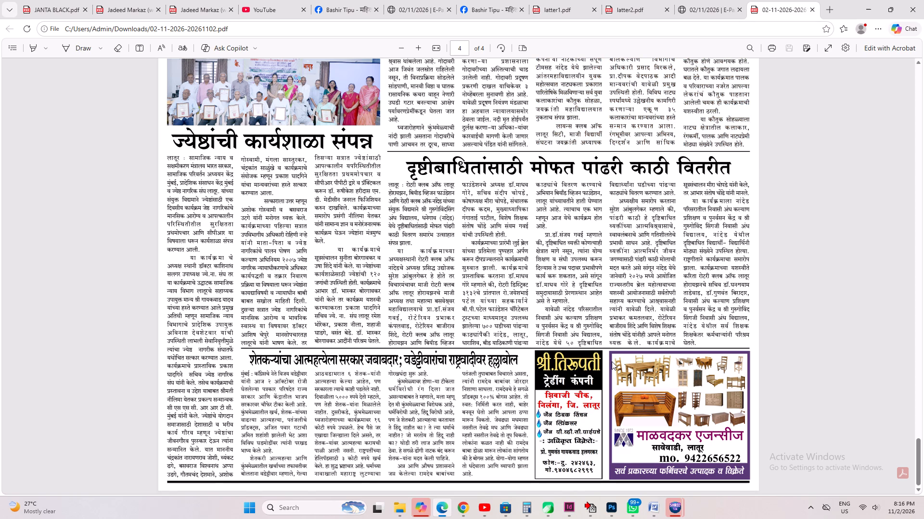
{"action": "left_click_drag", "start_coordinate": [524, 357], "coordinate": [219, 316]}
{"action": "left_click", "coordinate": [301, 379]}
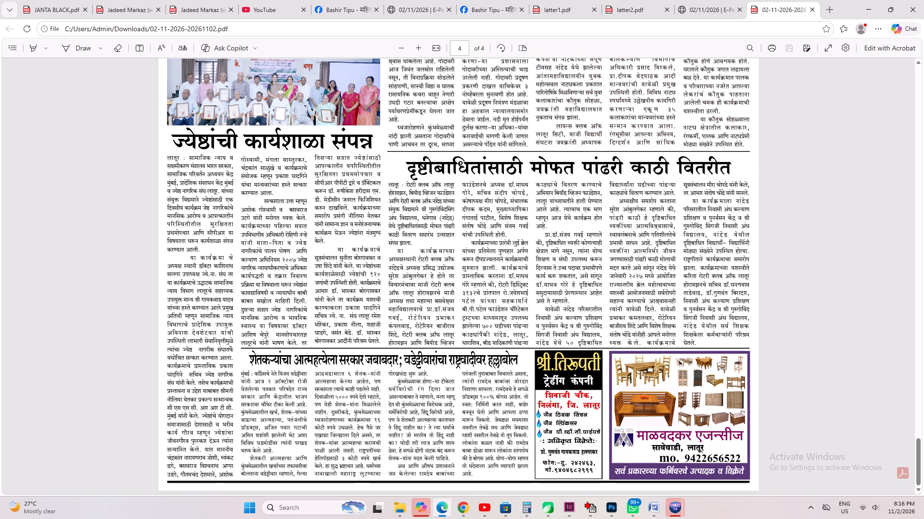
{"action": "left_click_drag", "start_coordinate": [278, 362], "coordinate": [436, 372]}
{"action": "left_click", "coordinate": [416, 375]}
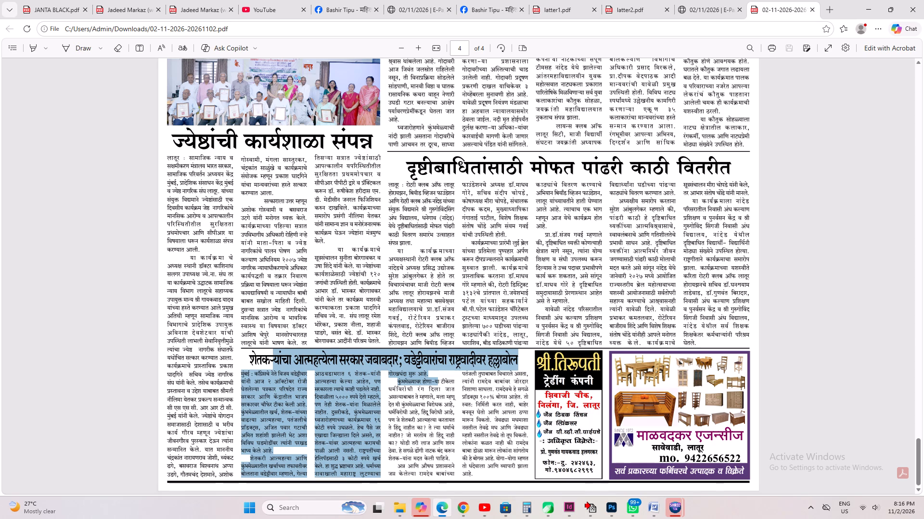
{"action": "left_click_drag", "start_coordinate": [250, 358], "coordinate": [492, 462]}
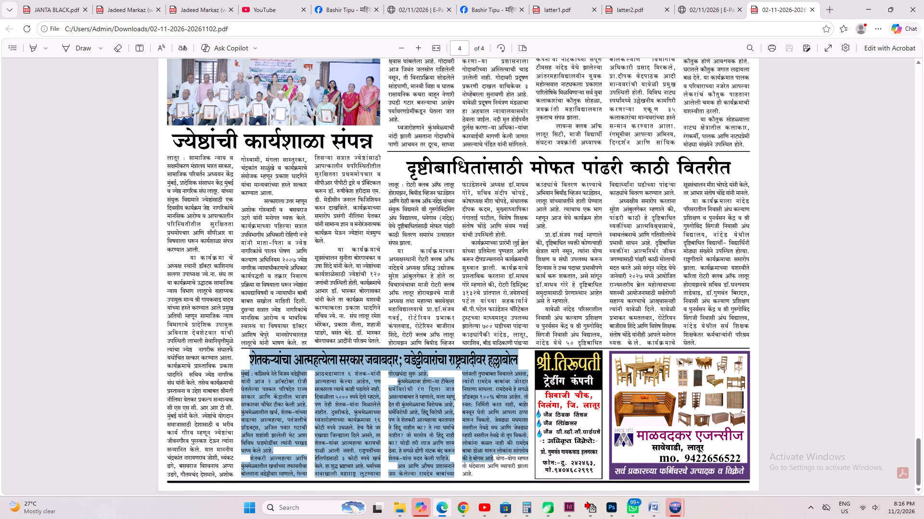
{"action": "left_click_drag", "start_coordinate": [492, 462], "coordinate": [476, 476]}
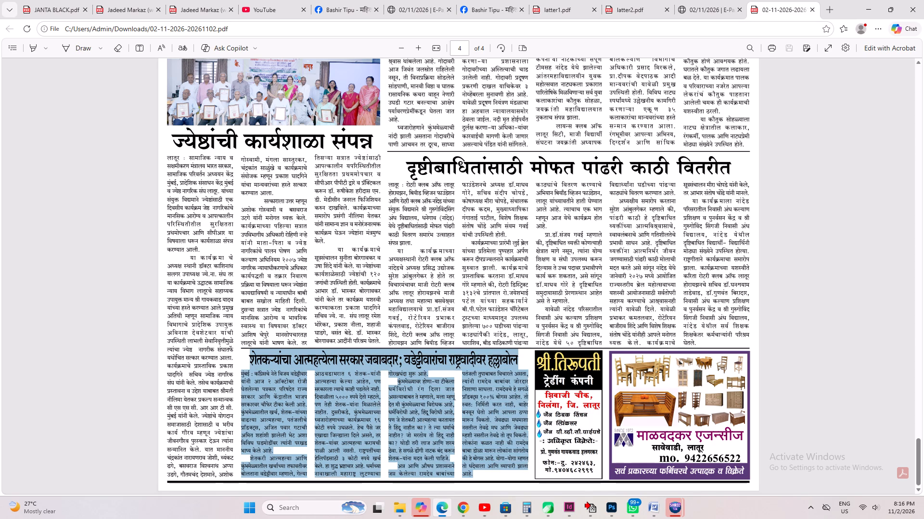
{"action": "left_click_drag", "start_coordinate": [476, 476], "coordinate": [476, 476]}
{"action": "right_click", "coordinate": [472, 416]}
{"action": "left_click", "coordinate": [526, 227]}
Switch to Word, paste the copied story into the blank document, and cut all of it to the clipboard.
{"action": "left_click", "coordinate": [650, 507]}
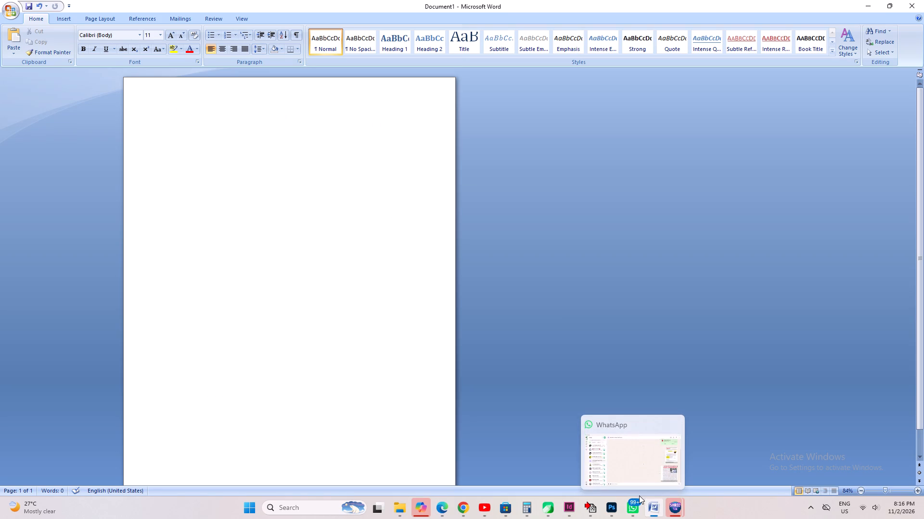
{"action": "key", "text": "ctrl+v"}
{"action": "key", "text": "ctrl+a"}
{"action": "key", "text": "ctrl+x"}
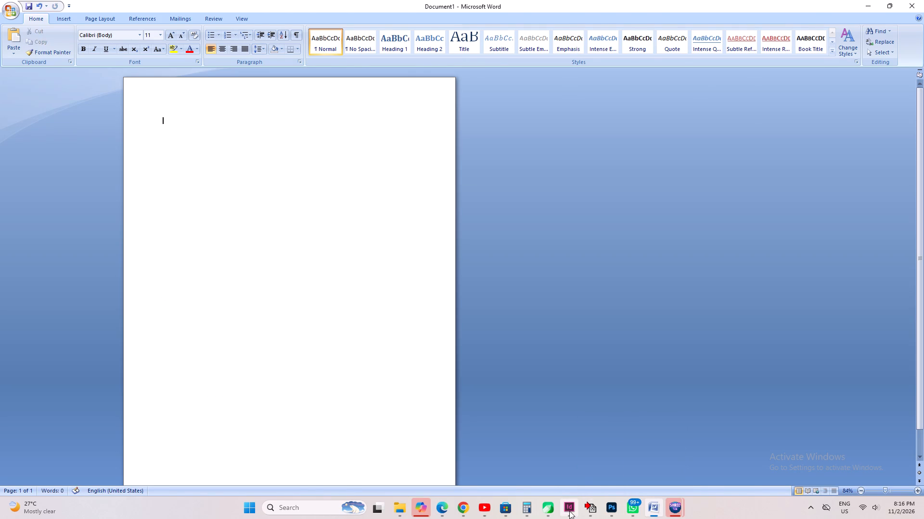
Switch to InDesign and paste the cut story into a new text frame, about 84 by 183 mm, on the pasteboard beside page 1.
{"action": "left_click", "coordinate": [569, 511]}
{"action": "scroll", "coordinate": [377, 371], "scroll_direction": "up", "scroll_amount": 20}
{"action": "scroll", "coordinate": [377, 371], "scroll_direction": "up", "scroll_amount": 3}
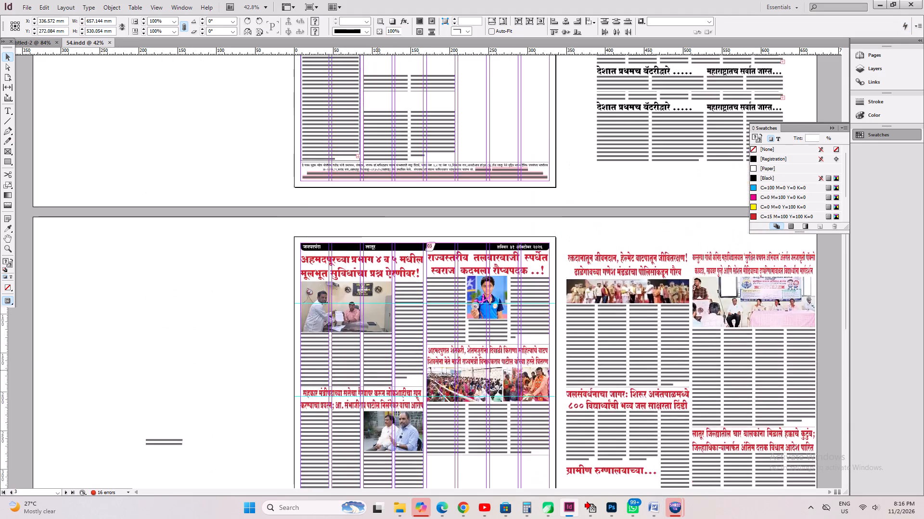
{"action": "scroll", "coordinate": [377, 370], "scroll_direction": "up", "scroll_amount": 20}
{"action": "scroll", "coordinate": [377, 370], "scroll_direction": "up", "scroll_amount": 7}
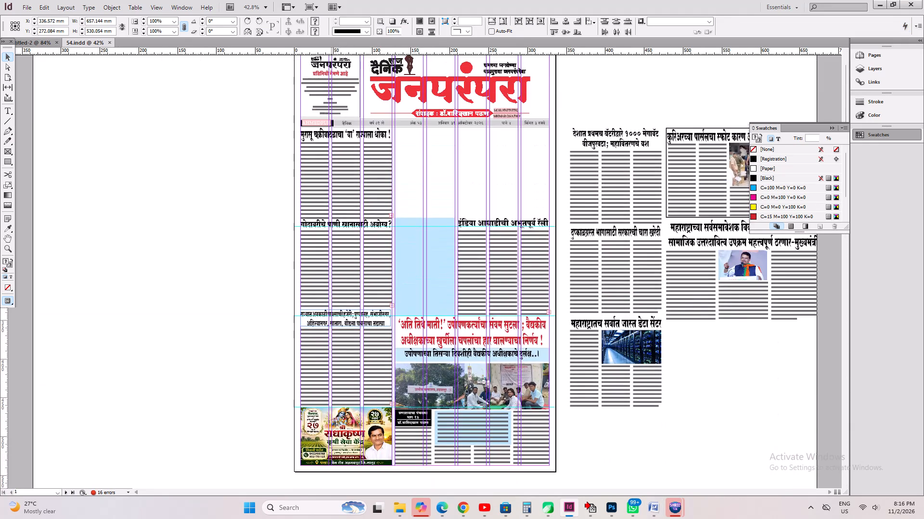
{"action": "left_click", "coordinate": [335, 287]}
{"action": "left_click", "coordinate": [370, 184]}
{"action": "left_click", "coordinate": [475, 253]}
{"action": "left_click", "coordinate": [139, 248]}
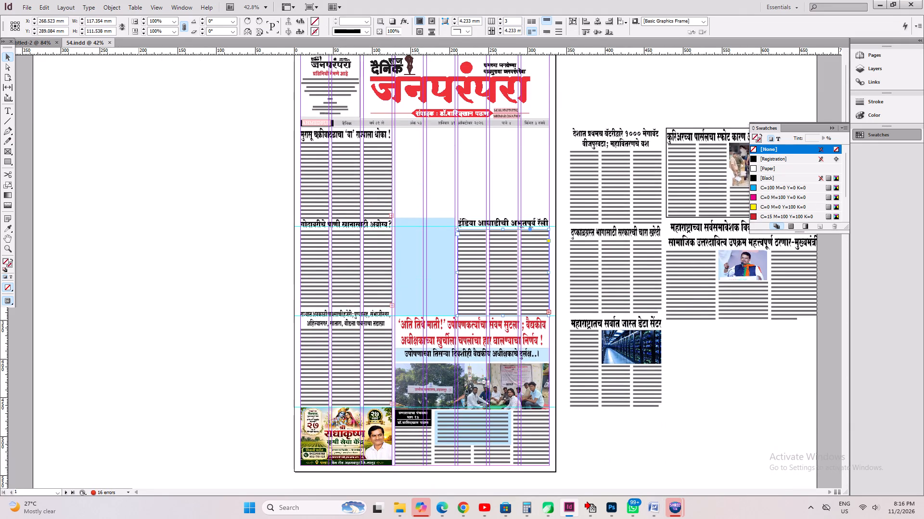
{"action": "left_click", "coordinate": [3, 110]}
{"action": "left_click_drag", "start_coordinate": [192, 212], "coordinate": [257, 354]}
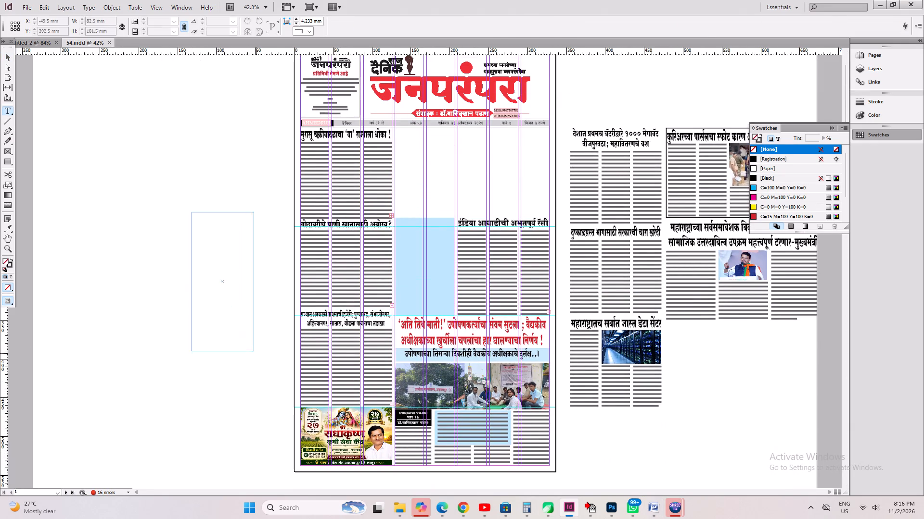
{"action": "left_click_drag", "start_coordinate": [257, 354], "coordinate": [257, 354]}
{"action": "key", "text": "ctrl+v"}
{"action": "key", "text": "ctrl+1"}
Cut the शेतकऱ्यांचा आत्महत्येला headline from the pasted story and place it in a new text frame atop page 1's light-blue box.
{"action": "left_click_drag", "start_coordinate": [426, 193], "coordinate": [350, 462], "text": "alt"}
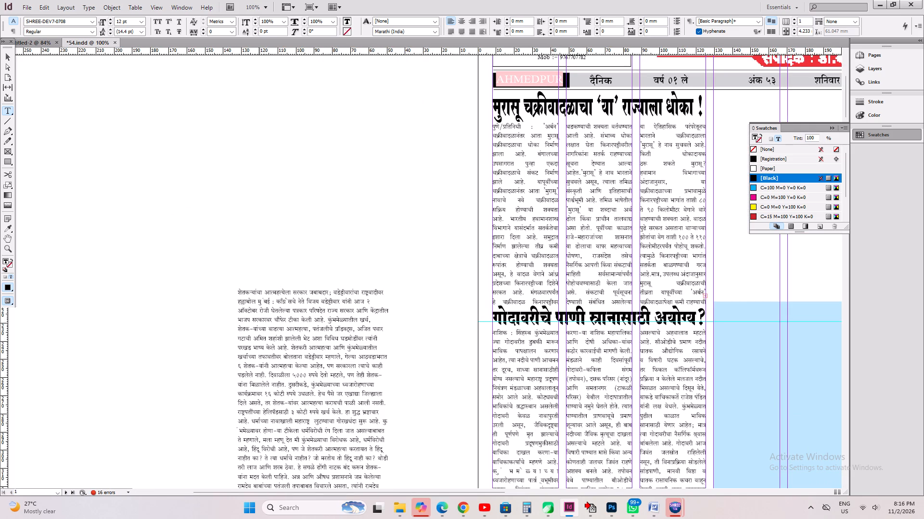
{"action": "left_click_drag", "start_coordinate": [258, 302], "coordinate": [235, 244]}
{"action": "key", "text": "ctrl+x"}
{"action": "left_click_drag", "start_coordinate": [641, 380], "coordinate": [204, 242], "text": "alt"}
{"action": "left_click_drag", "start_coordinate": [550, 349], "coordinate": [455, 377], "text": "alt"}
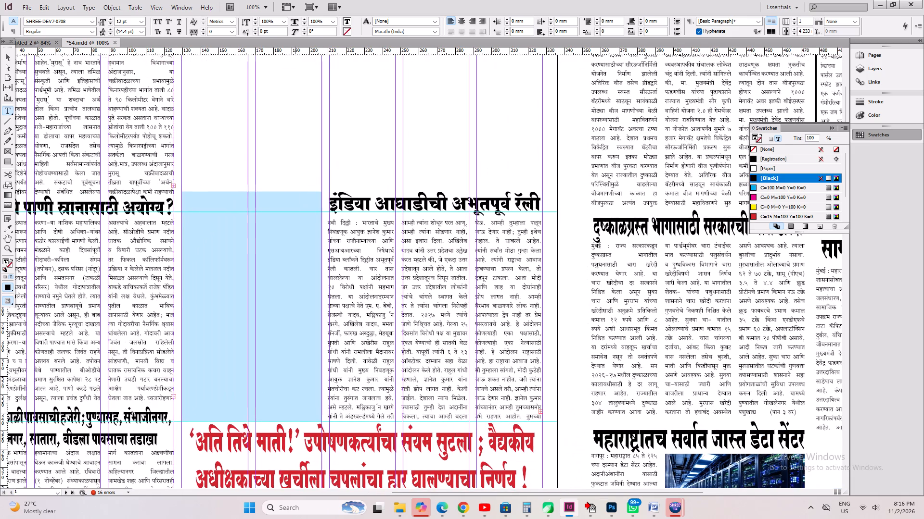
{"action": "left_click_drag", "start_coordinate": [186, 198], "coordinate": [317, 331]}
{"action": "key", "text": "ctrl+v"}
Apply the formatting of the पावसाची हजेरी headline on page 1 to the whole pasted headline using the Eyedropper.
{"action": "key", "text": "ctrl+a"}
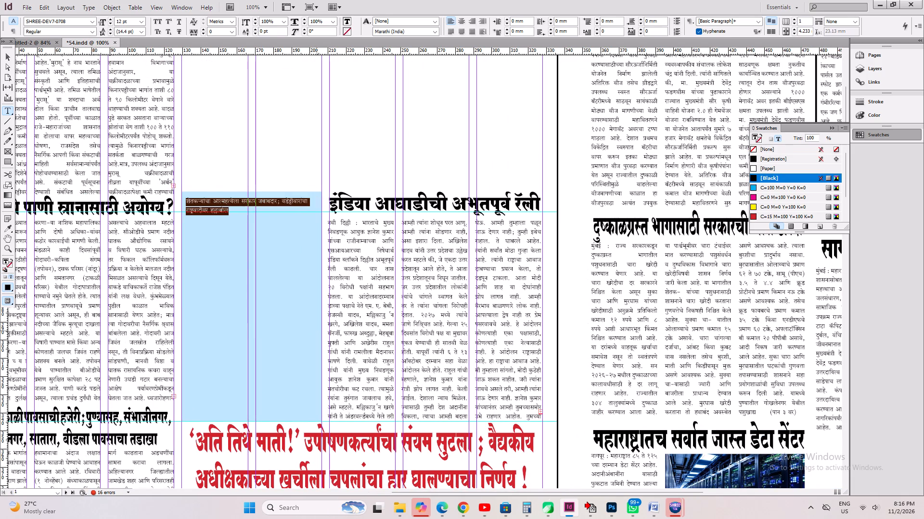
{"action": "key", "text": "ctrl+shift+v"}
{"action": "key", "text": "ctrl+s"}
{"action": "key", "text": "ctrl+a"}
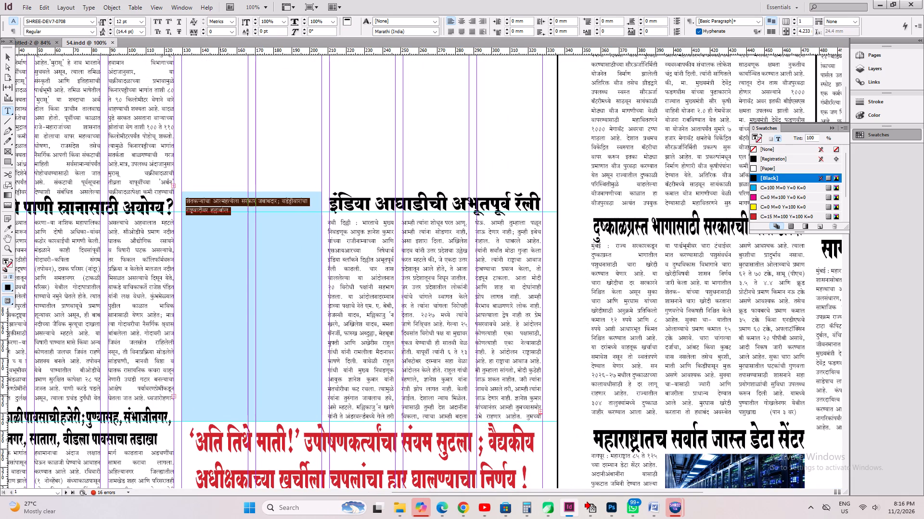
{"action": "key", "text": "ctrl+shift+c"}
{"action": "key", "text": "ctrl+s"}
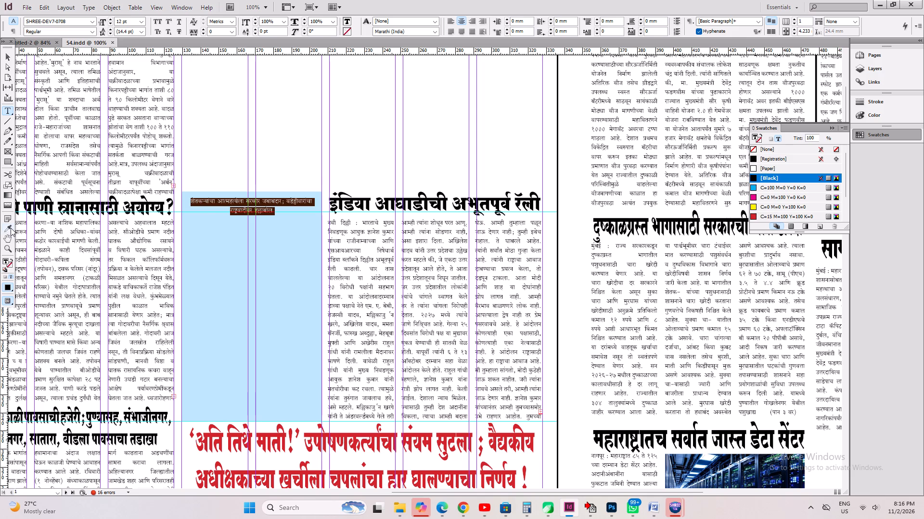
{"action": "left_click", "coordinate": [11, 228]}
{"action": "left_click", "coordinate": [68, 410]}
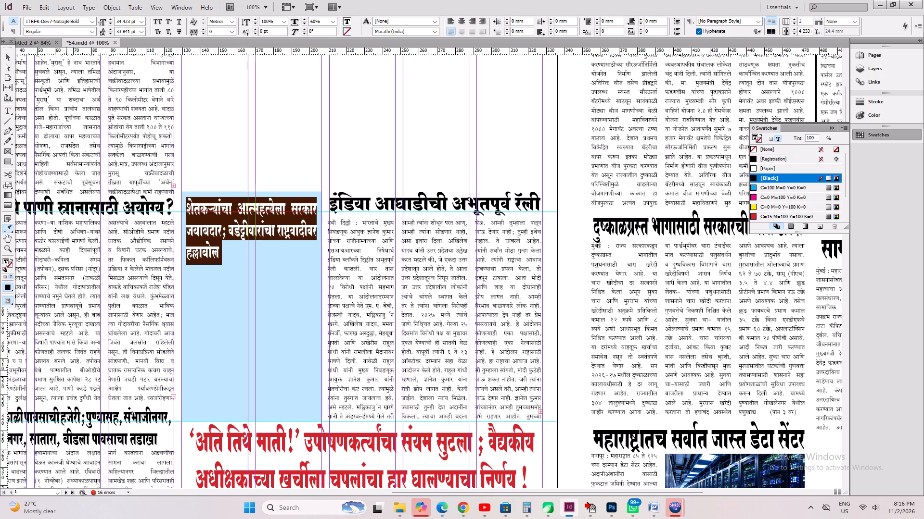
Reduce the headline's font size to 26.423 pt, centre it, and tighten its leading to 27.841 pt.
{"action": "key", "text": "ctrl+shift+comma"}
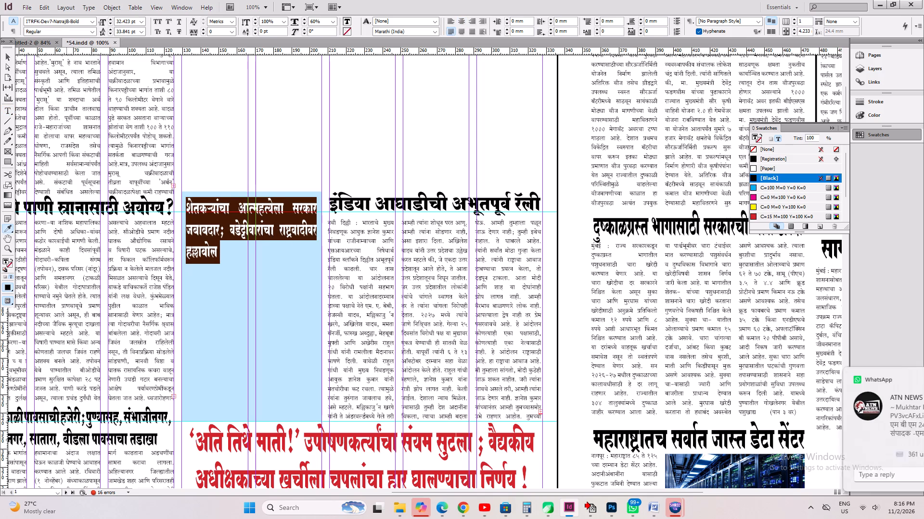
{"action": "key", "text": "ctrl+shift+comma"}
{"action": "key", "text": "ctrl+shift+comma"}
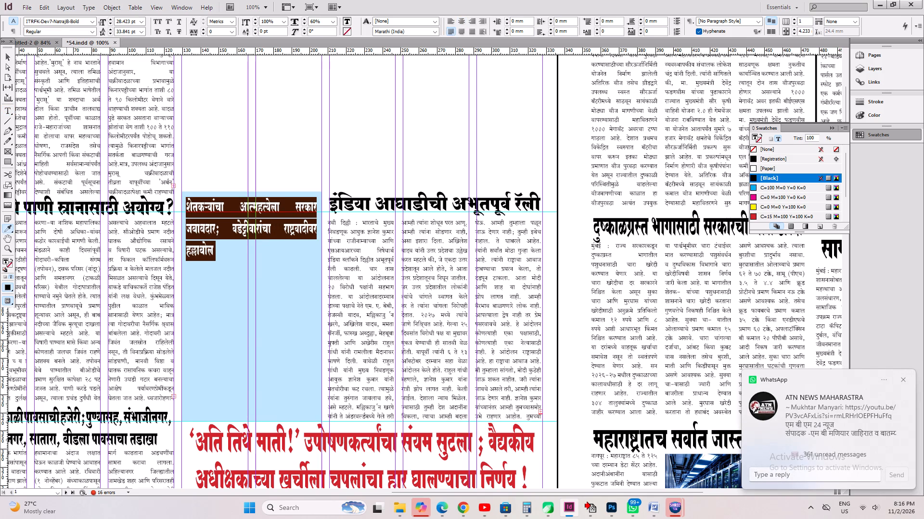
{"action": "key", "text": "ctrl+shift+comma"}
{"action": "key", "text": "ctrl+shift+c"}
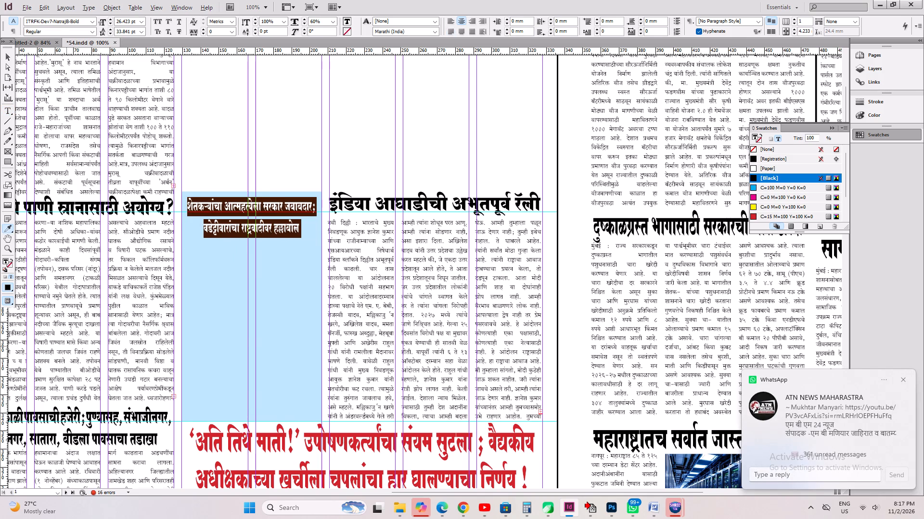
{"action": "key", "text": "alt+Up"}
{"action": "key", "text": "alt+Up"}
{"action": "key", "text": "alt+Up"}
{"action": "key", "text": "ctrl+z"}
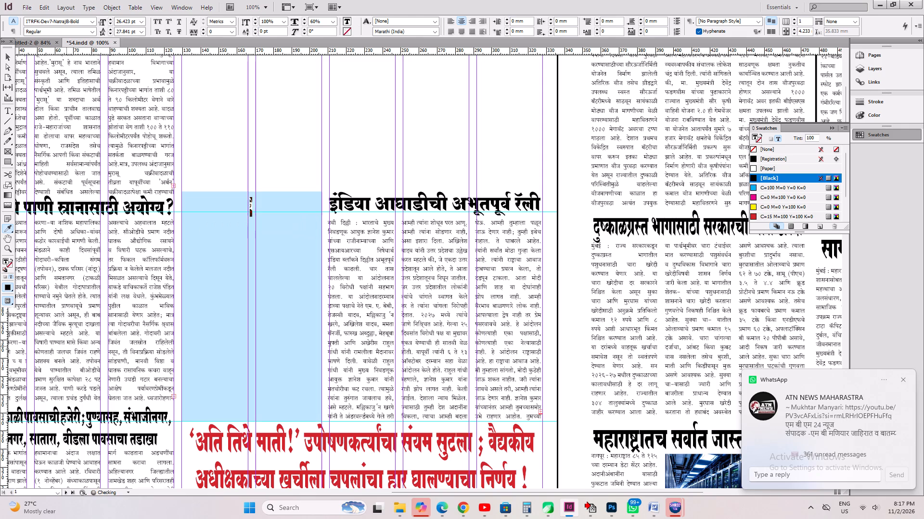
Fit the headline frame to its content and position it just inside the top edge of the light-blue box.
{"action": "left_click", "coordinate": [4, 57]}
{"action": "key", "text": "ctrl+alt+c"}
{"action": "key", "text": "ctrl+2"}
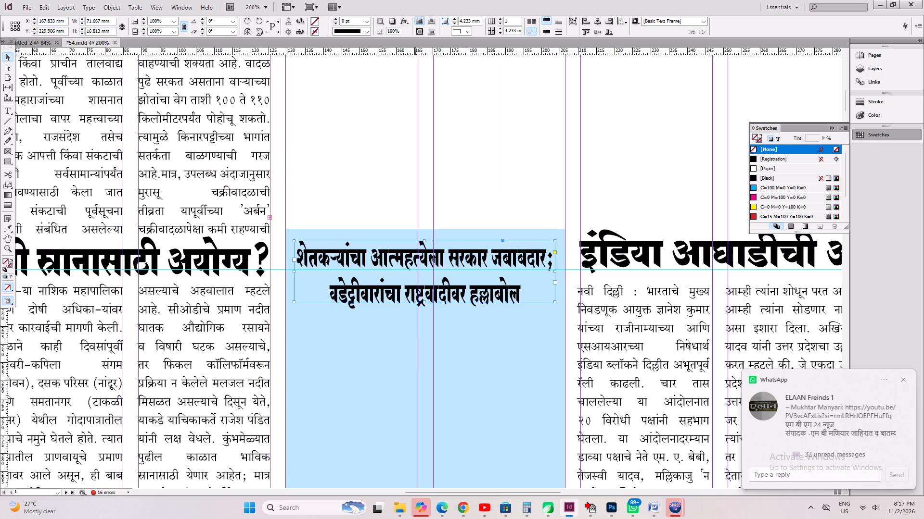
{"action": "left_click_drag", "start_coordinate": [316, 253], "coordinate": [311, 249]}
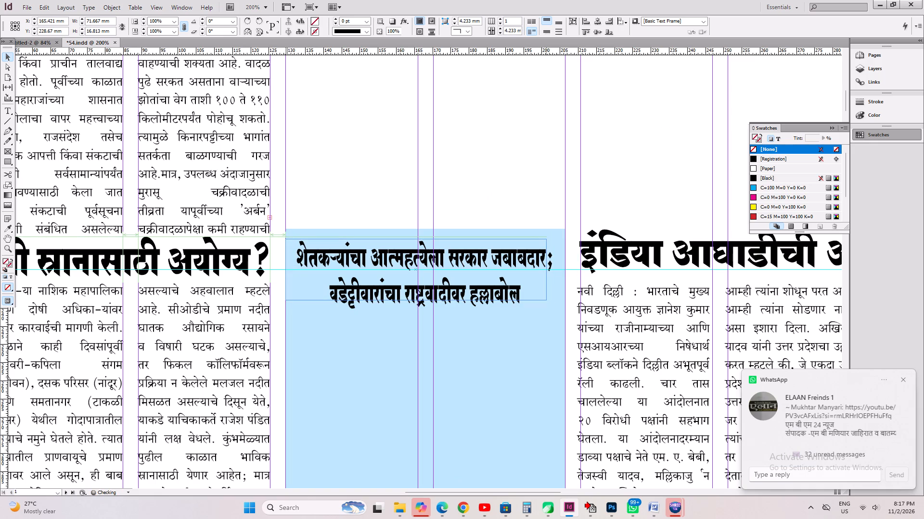
{"action": "left_click_drag", "start_coordinate": [311, 249], "coordinate": [312, 247]}
{"action": "key", "text": "Left"}
{"action": "key", "text": "Left"}
{"action": "key", "text": "Left"}
{"action": "key", "text": "Up"}
{"action": "key", "text": "Up"}
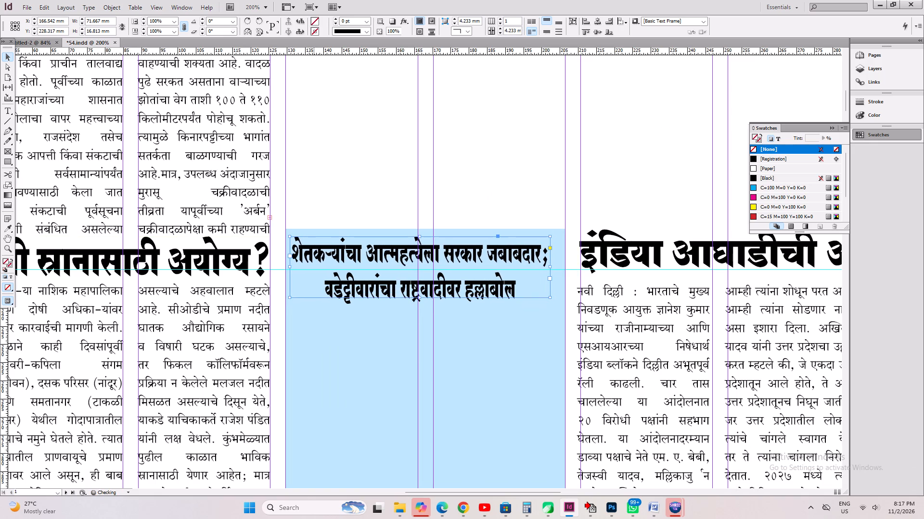
Scale the headline with its frame to about 74 by 22 mm, nudge it up slightly, and save the document.
{"action": "left_click", "coordinate": [551, 293], "text": "ctrl"}
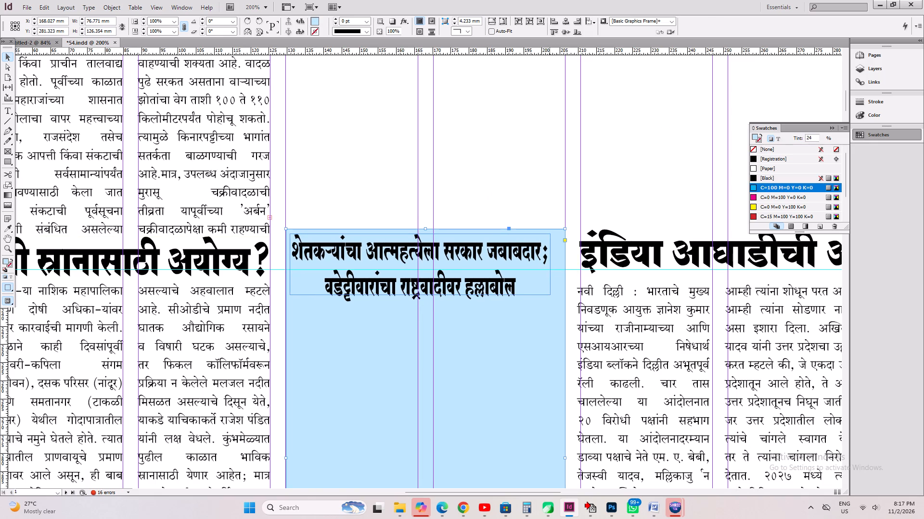
{"action": "left_click", "coordinate": [550, 293], "text": "ctrl"}
{"action": "left_click_drag", "start_coordinate": [550, 293], "coordinate": [560, 307], "text": "ctrl"}
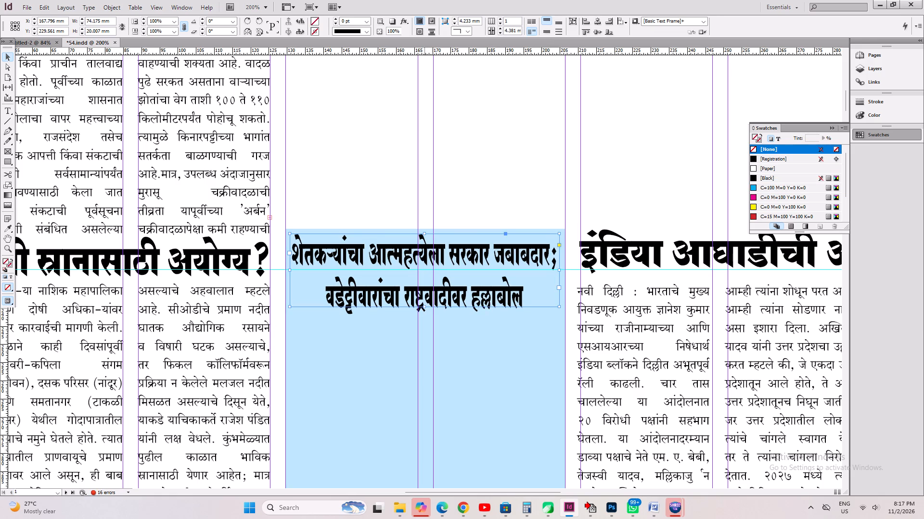
{"action": "left_click_drag", "start_coordinate": [424, 308], "coordinate": [426, 313], "text": "ctrl"}
{"action": "key", "text": "ctrl+s"}
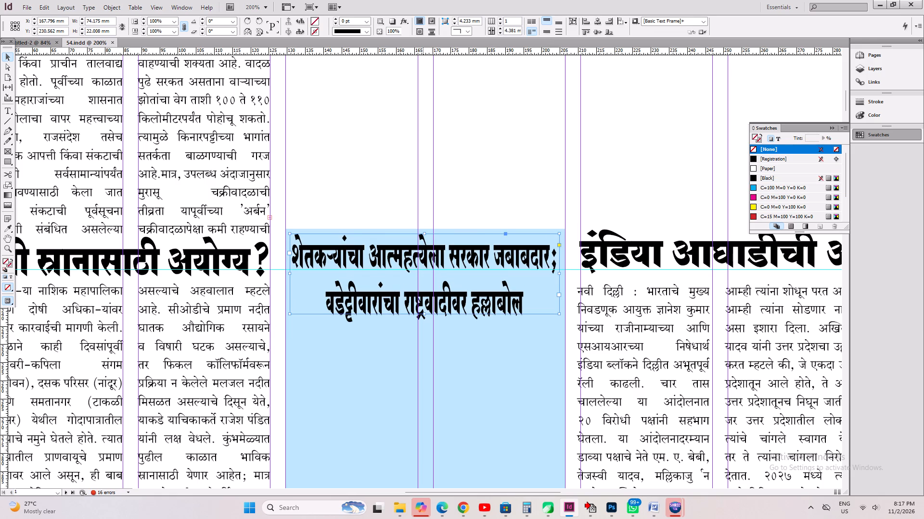
{"action": "key", "text": "Up"}
{"action": "key", "text": "ctrl+s"}
{"action": "key", "text": "ctrl+0"}
{"action": "key", "text": "ctrl+s"}
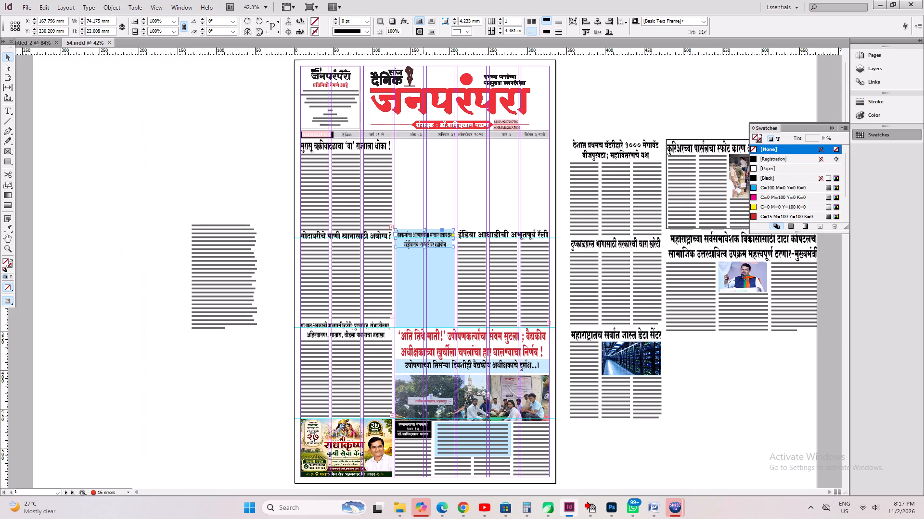
Justify the story's body text on the pasteboard and fit its frame to the content.
{"action": "left_click", "coordinate": [163, 266]}
{"action": "left_click", "coordinate": [209, 276]}
{"action": "key", "text": "ctrl+shift+j"}
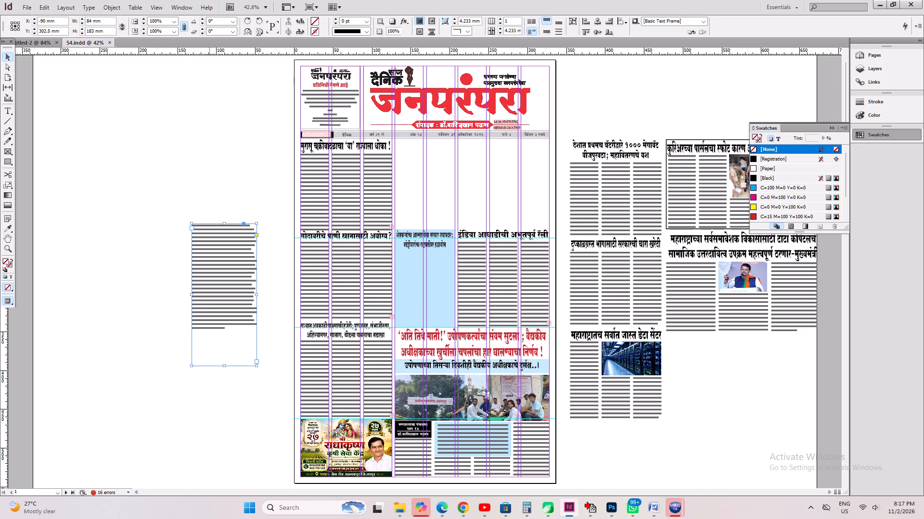
{"action": "key", "text": "ctrl+alt+c"}
{"action": "key", "text": "ctrl+2"}
{"action": "scroll", "coordinate": [270, 289], "scroll_direction": "up", "scroll_amount": 3}
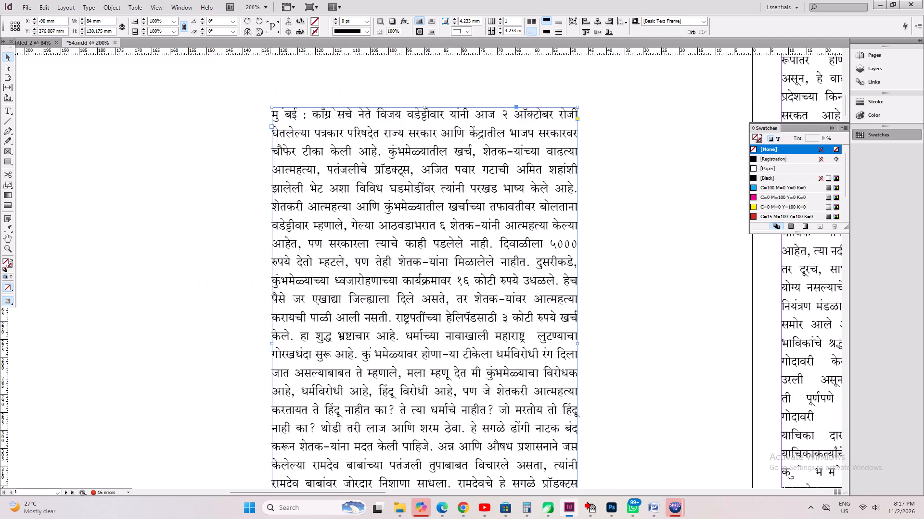
{"action": "scroll", "coordinate": [270, 289], "scroll_direction": "up", "scroll_amount": 1}
{"action": "left_click", "coordinate": [7, 109]}
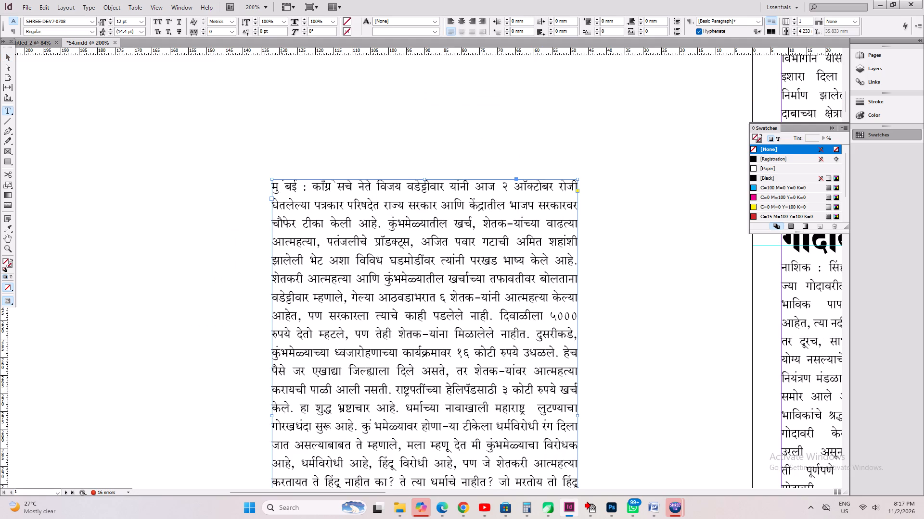
Remove the stray space in the story's opening word मुंबई, fit the text frame to its content, and save the document.
{"action": "left_click", "coordinate": [281, 185]}
{"action": "key", "text": "ctrl+2"}
{"action": "key", "text": "Left"}
{"action": "key", "text": "Right"}
{"action": "key", "text": "Right"}
{"action": "key", "text": "Left"}
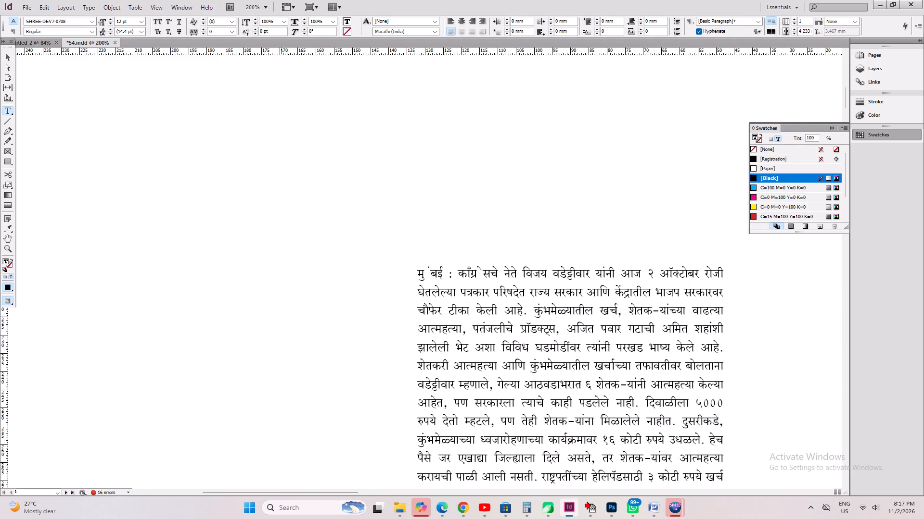
{"action": "key", "text": "Delete"}
{"action": "key", "text": "ctrl+a"}
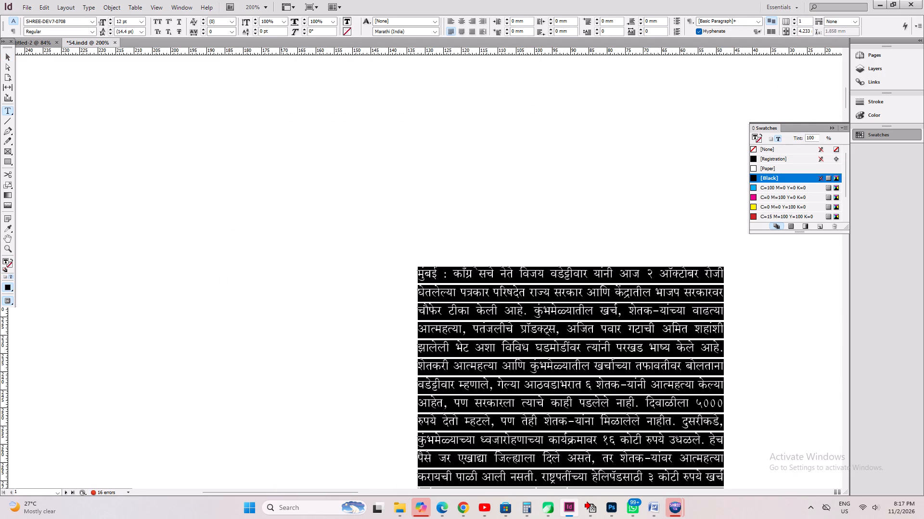
{"action": "key", "text": "ctrl+0"}
{"action": "key", "text": "ctrl+s"}
{"action": "key", "text": "ctrl+alt+c"}
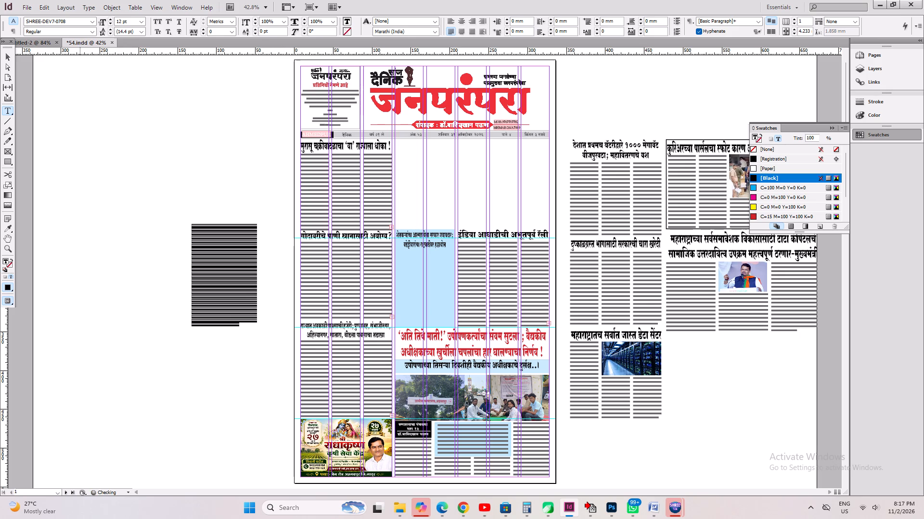
Move the body-text frame from the pasteboard into the light-blue box, directly beneath the वडेट्टीवारांचा headline and aligned with the box's inner left edge.
{"action": "left_click", "coordinate": [7, 57]}
{"action": "left_click_drag", "start_coordinate": [212, 281], "coordinate": [428, 320]}
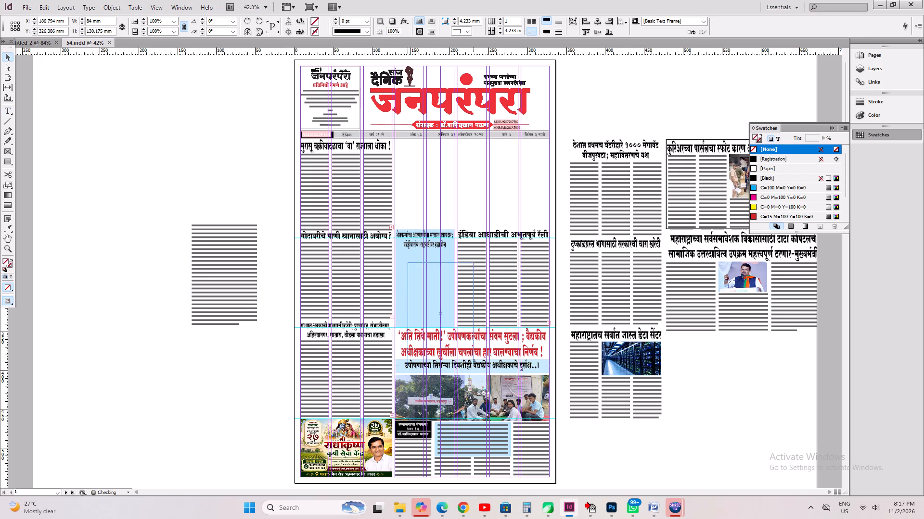
{"action": "left_click_drag", "start_coordinate": [428, 320], "coordinate": [419, 309]}
{"action": "key", "text": "ctrl+2"}
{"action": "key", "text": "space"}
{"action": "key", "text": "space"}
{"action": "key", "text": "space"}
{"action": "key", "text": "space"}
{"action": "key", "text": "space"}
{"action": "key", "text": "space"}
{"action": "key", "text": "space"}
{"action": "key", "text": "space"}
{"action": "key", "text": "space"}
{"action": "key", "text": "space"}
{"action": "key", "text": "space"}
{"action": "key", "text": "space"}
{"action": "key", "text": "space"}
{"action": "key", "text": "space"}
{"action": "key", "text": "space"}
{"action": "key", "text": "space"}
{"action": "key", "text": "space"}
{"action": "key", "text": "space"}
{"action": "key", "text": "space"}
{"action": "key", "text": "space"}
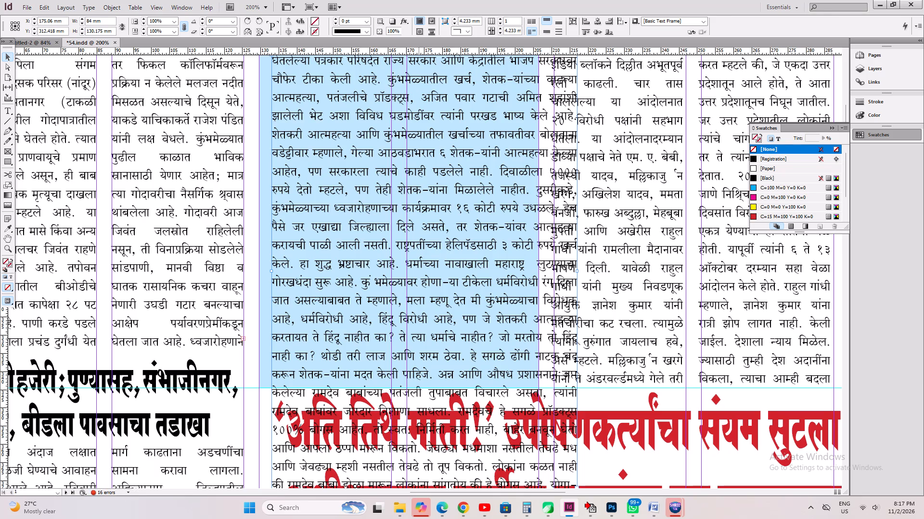
{"action": "left_click_drag", "start_coordinate": [414, 221], "coordinate": [347, 397]}
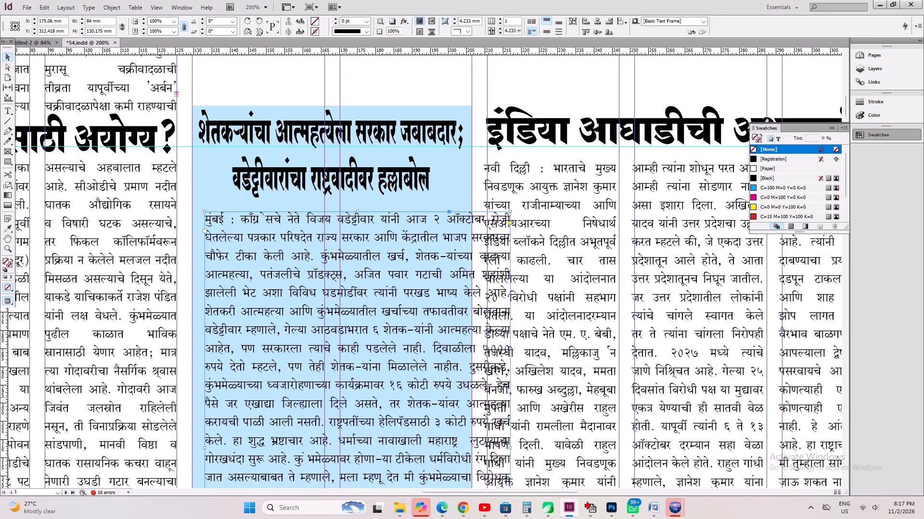
{"action": "left_click", "coordinate": [898, 508]}
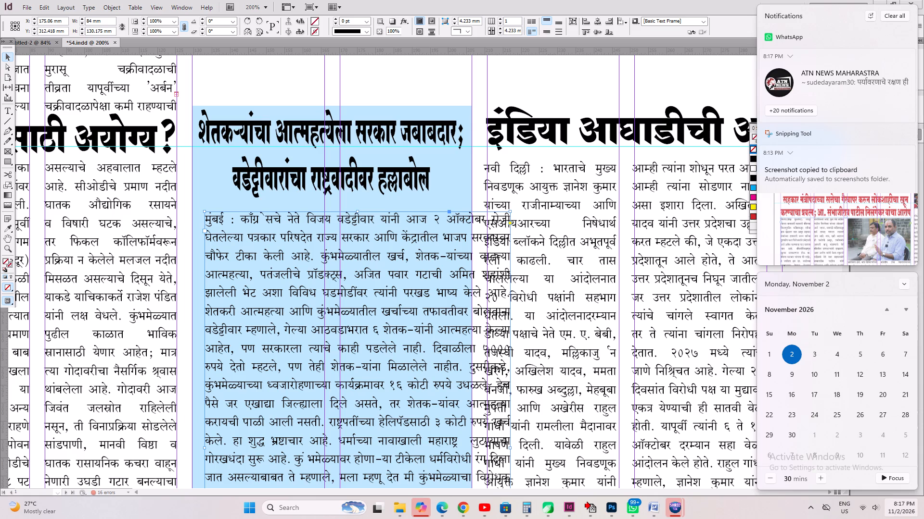
{"action": "left_click_drag", "start_coordinate": [366, 373], "coordinate": [358, 360]}
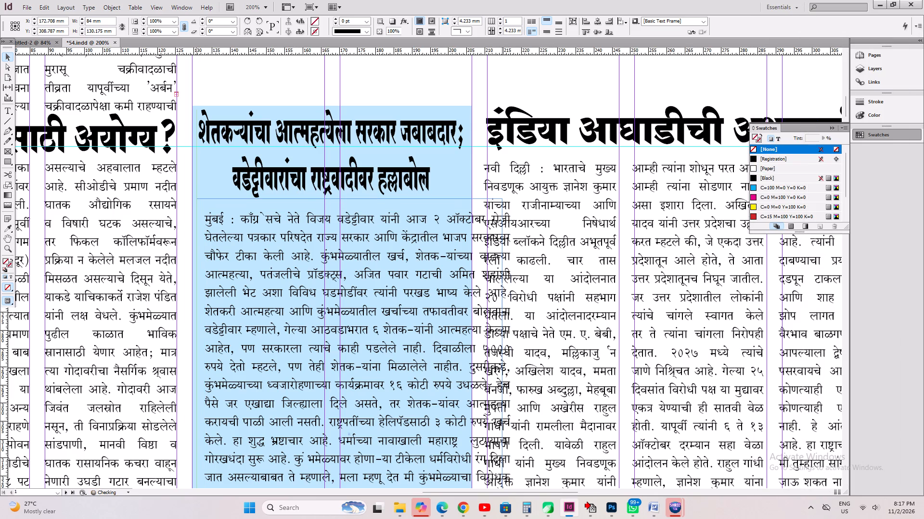
{"action": "left_click_drag", "start_coordinate": [358, 360], "coordinate": [358, 360]}
Narrow the body-text frame to about 74 mm so its right edge sits just inside the light-blue box.
{"action": "scroll", "coordinate": [461, 419], "scroll_direction": "down", "scroll_amount": 3}
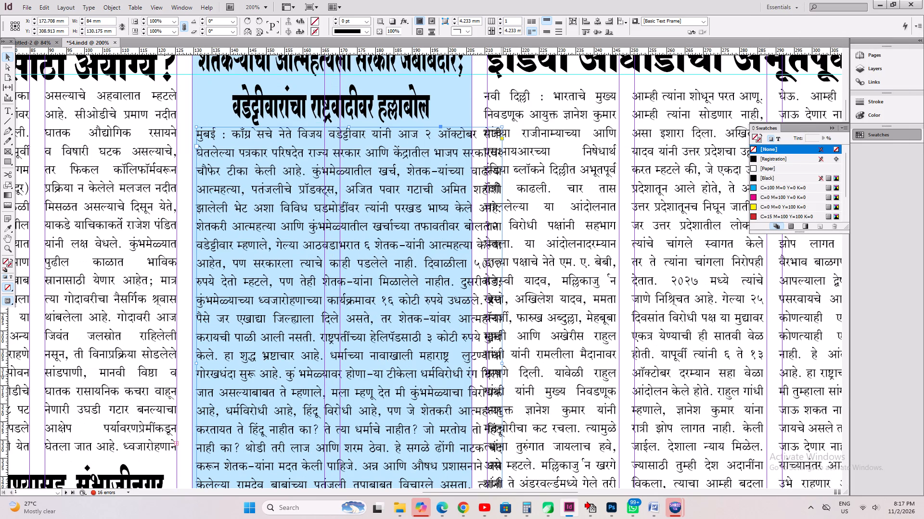
{"action": "left_click_drag", "start_coordinate": [501, 363], "coordinate": [463, 397]}
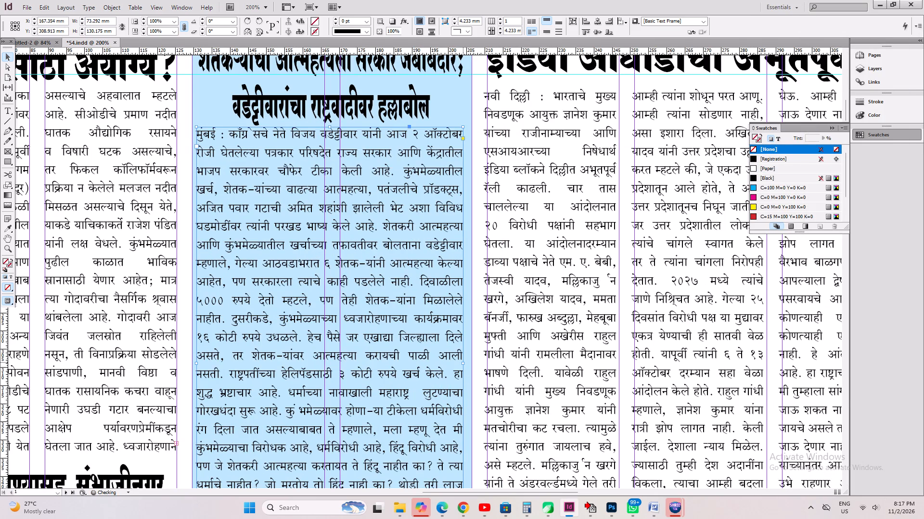
{"action": "left_click_drag", "start_coordinate": [463, 362], "coordinate": [467, 367]}
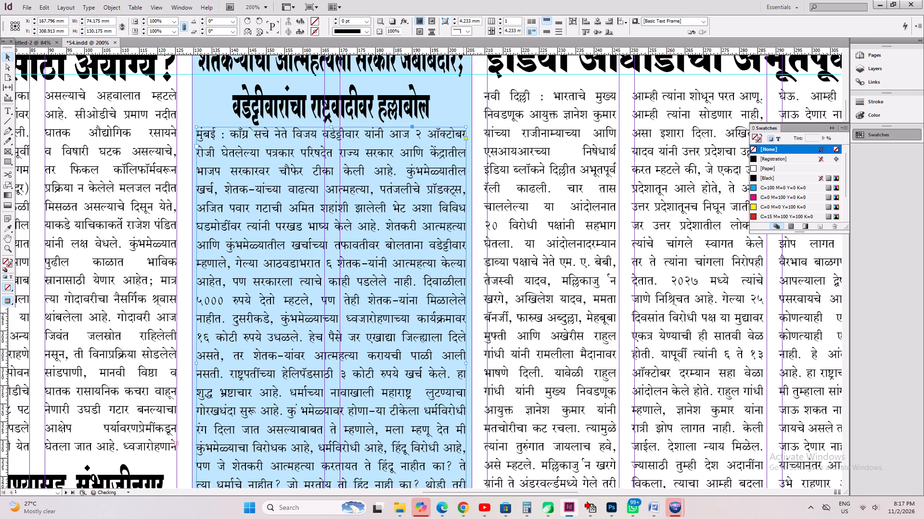
{"action": "scroll", "coordinate": [220, 291], "scroll_direction": "down", "scroll_amount": 1}
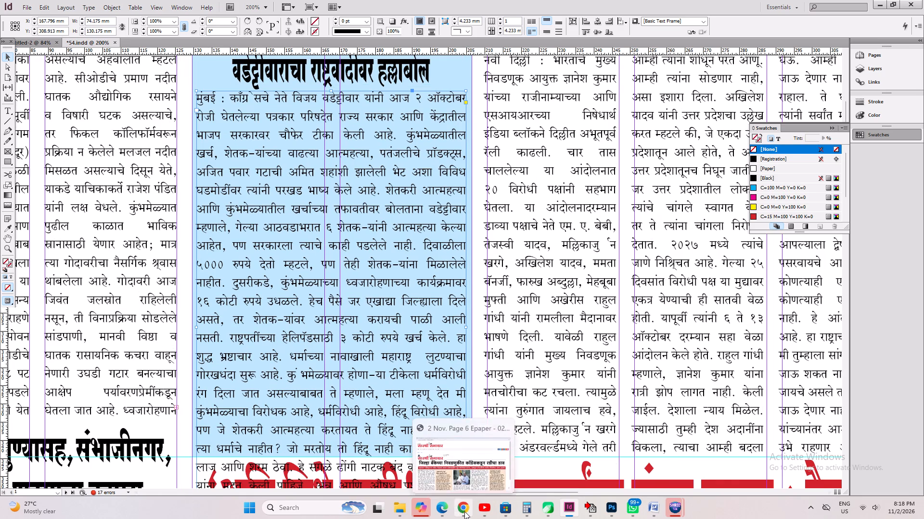
Switch to Microsoft Edge and examine the layout of the 2 November Bhukamp newspaper PDF.
{"action": "left_click", "coordinate": [447, 514]}
{"action": "scroll", "coordinate": [416, 437], "scroll_direction": "up", "scroll_amount": 11}
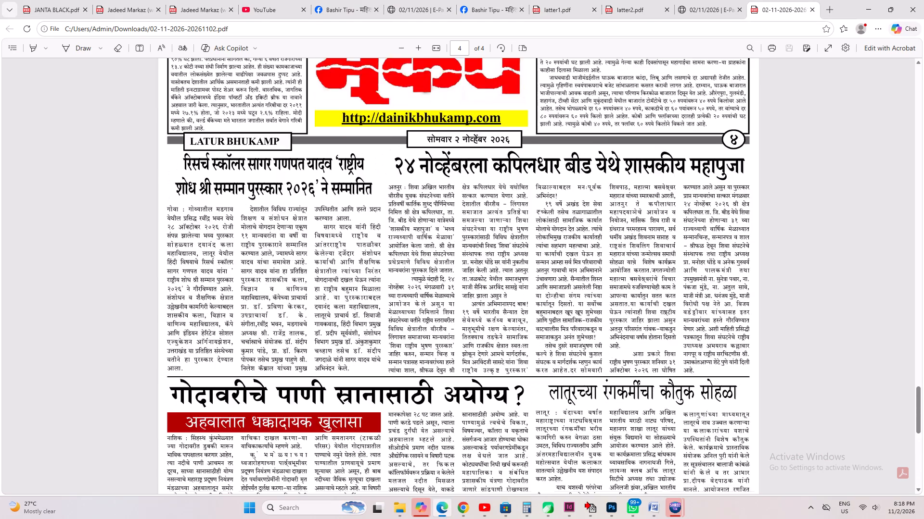
{"action": "scroll", "coordinate": [414, 434], "scroll_direction": "up", "scroll_amount": 2}
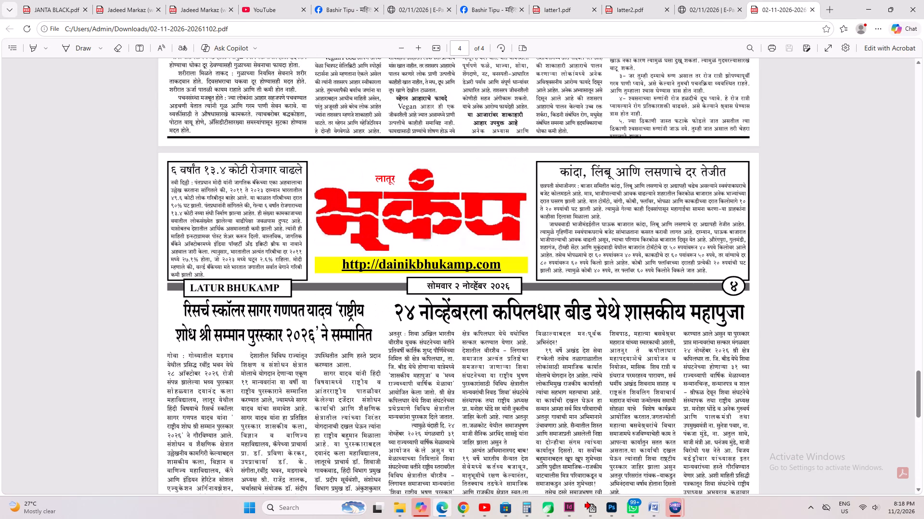
{"action": "scroll", "coordinate": [414, 434], "scroll_direction": "down", "scroll_amount": 11}
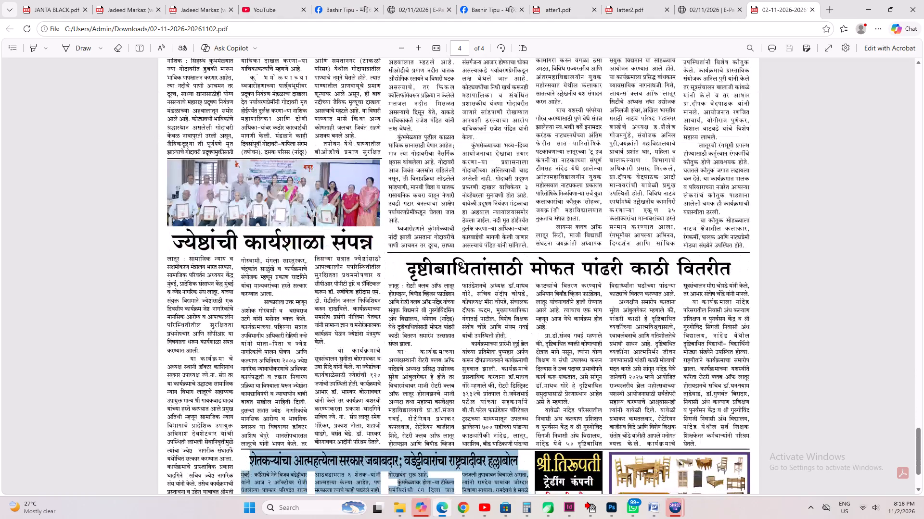
{"action": "scroll", "coordinate": [414, 436], "scroll_direction": "down", "scroll_amount": 1}
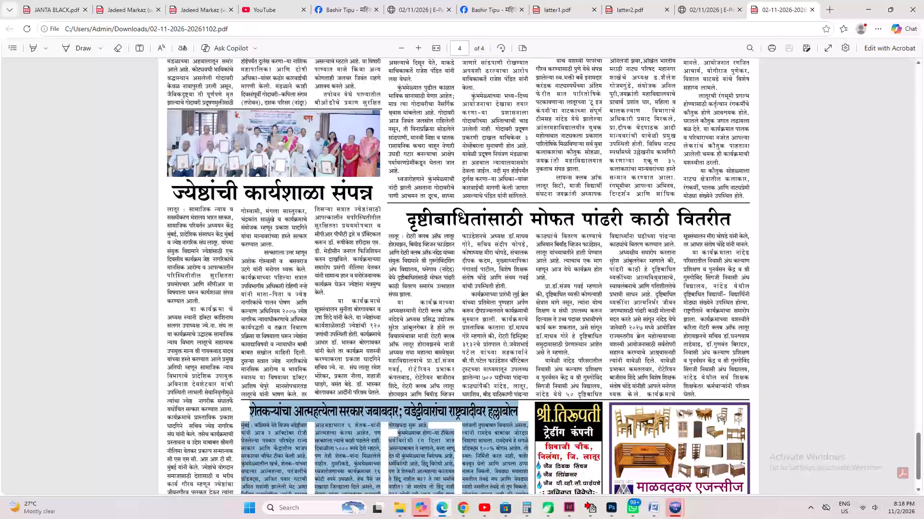
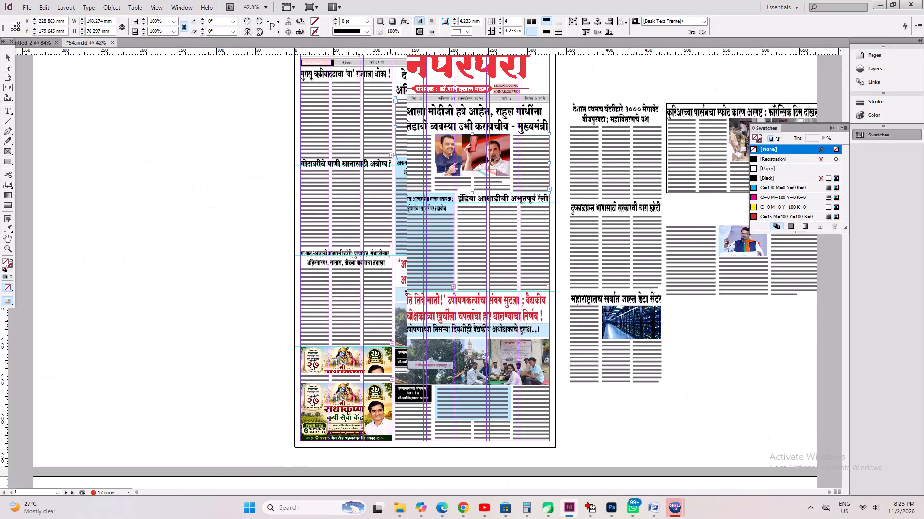
{"action": "scroll", "coordinate": [389, 394], "scroll_direction": "down", "scroll_amount": 16}
{"action": "left_click", "coordinate": [471, 203]}
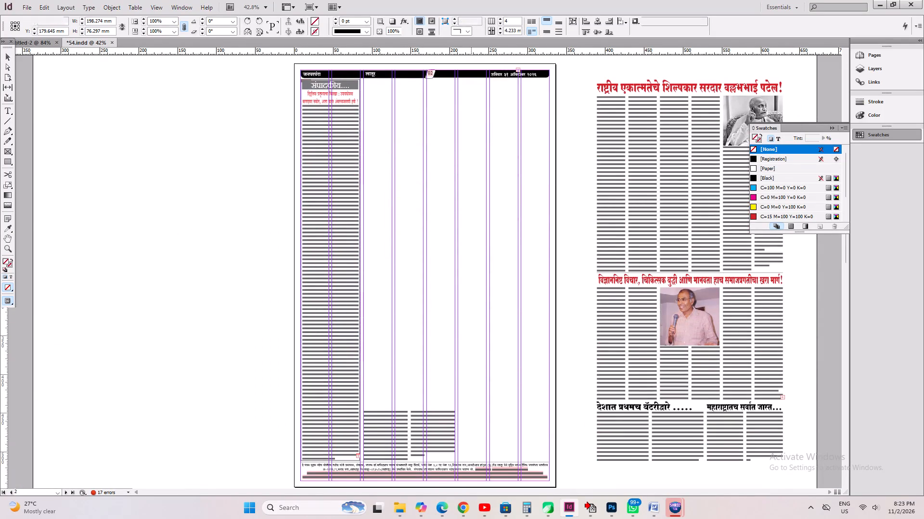
{"action": "key", "text": "alt+c"}
{"action": "left_click_drag", "start_coordinate": [488, 342], "coordinate": [550, 351]}
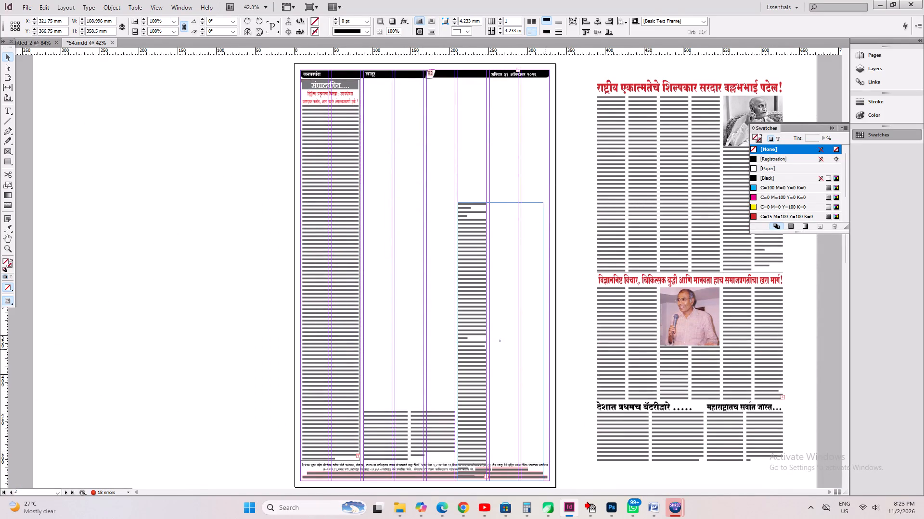
{"action": "left_click_drag", "start_coordinate": [550, 351], "coordinate": [549, 351]}
{"action": "key", "text": "ctrl+alt+c"}
Set the continuation frame to two columns, fit it to its content, position it just above page 2's imprint lines, and save the document.
{"action": "left_click_drag", "start_coordinate": [514, 265], "coordinate": [532, 381]}
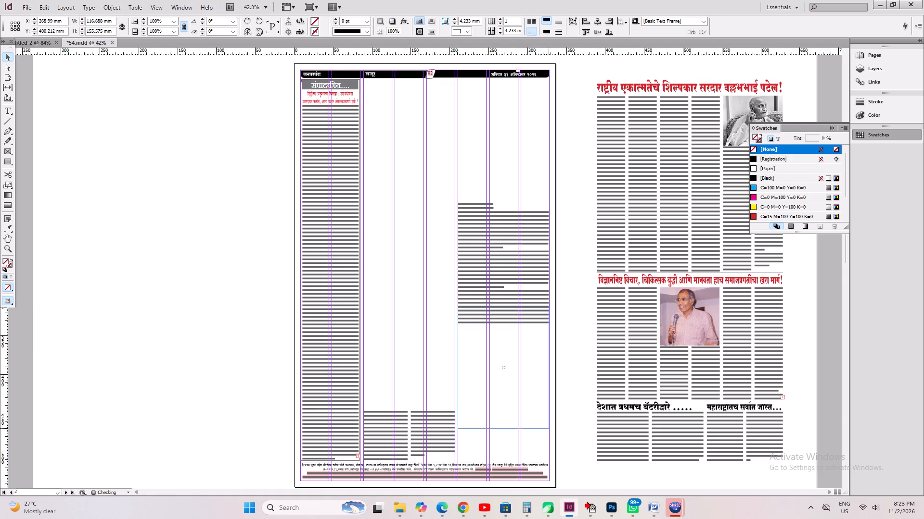
{"action": "left_click_drag", "start_coordinate": [532, 381], "coordinate": [530, 401]}
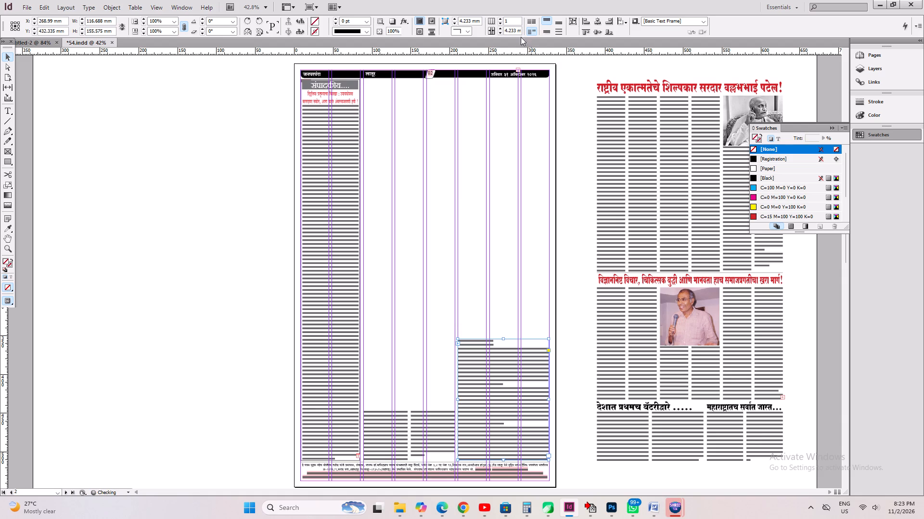
{"action": "left_click", "coordinate": [500, 20]}
{"action": "key", "text": "ctrl+alt+c"}
{"action": "left_click_drag", "start_coordinate": [505, 418], "coordinate": [505, 411], "text": "shift"}
{"action": "key", "text": "ctrl+1"}
{"action": "key", "text": "Up"}
{"action": "key", "text": "Up"}
{"action": "key", "text": "Up"}
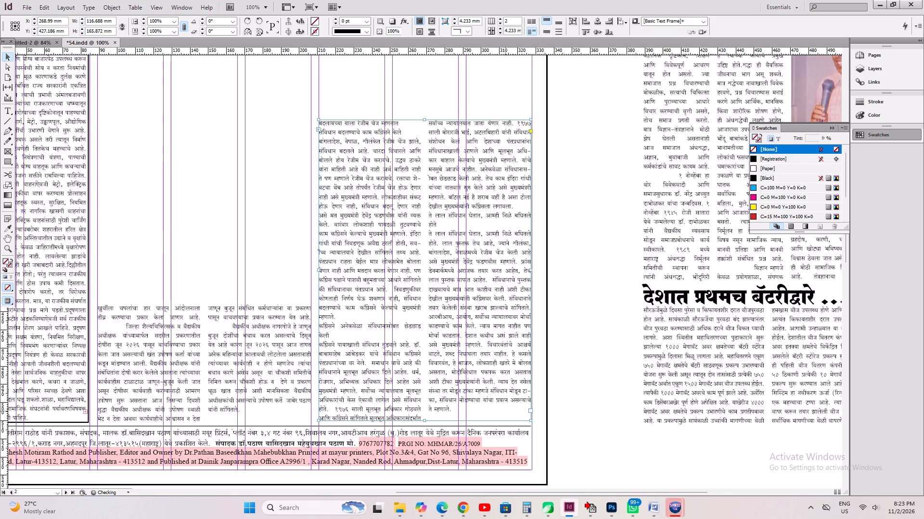
{"action": "key", "text": "Down"}
{"action": "key", "text": "ctrl+s"}
{"action": "key", "text": "ctrl+0"}
{"action": "key", "text": "ctrl+s"}
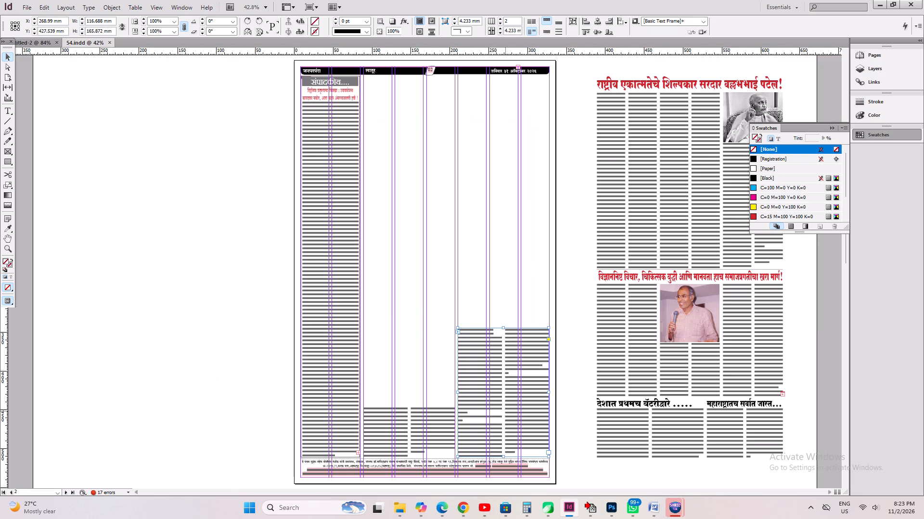
{"action": "key", "text": "ctrl+s"}
Switch to Chrome, then close and reopen it on the abp माझा article about Fadnavis and Rahul Gandhi.
{"action": "left_click", "coordinate": [460, 509]}
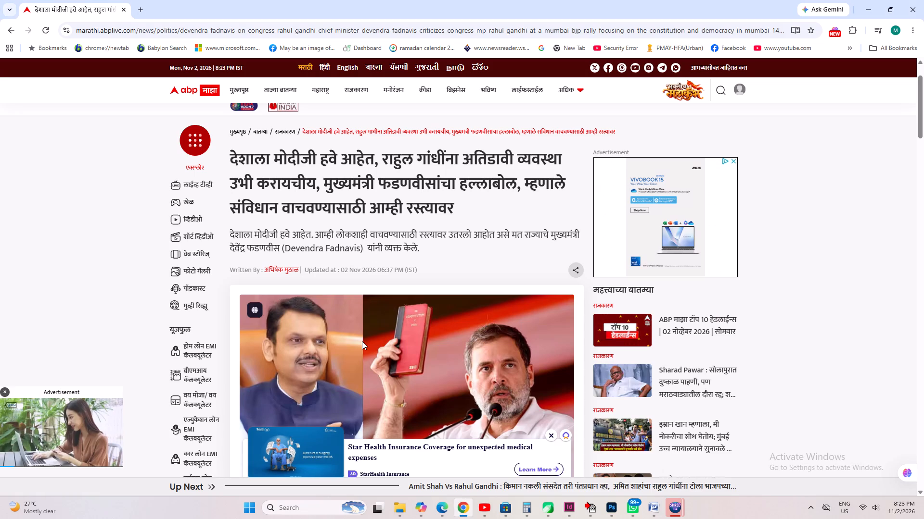
{"action": "left_click", "coordinate": [917, 4]}
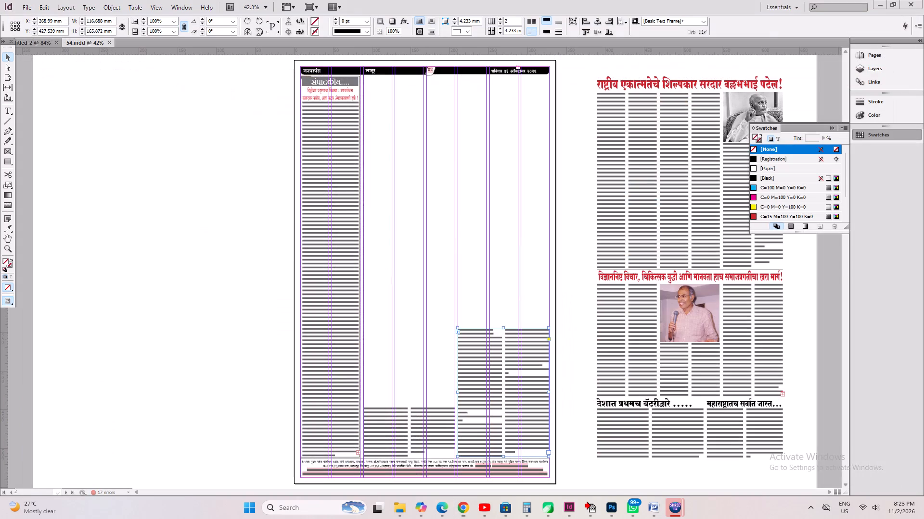
{"action": "left_click", "coordinate": [463, 508]}
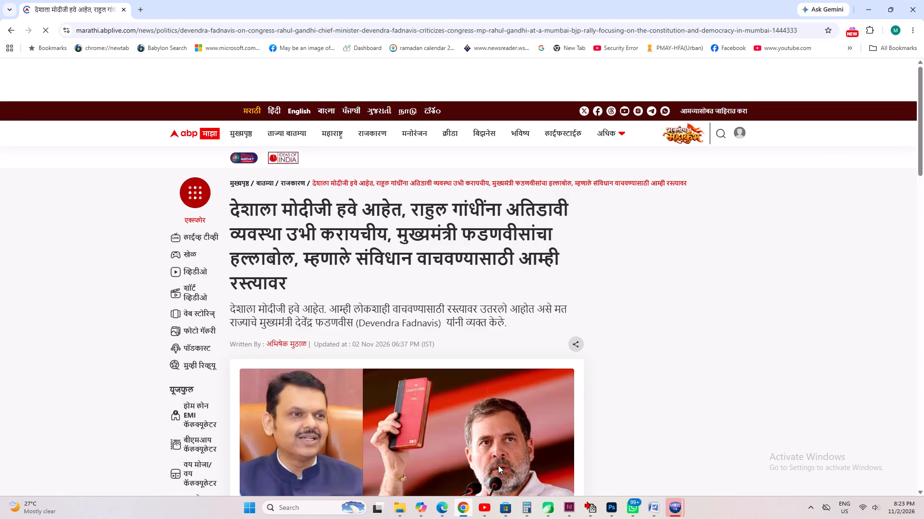
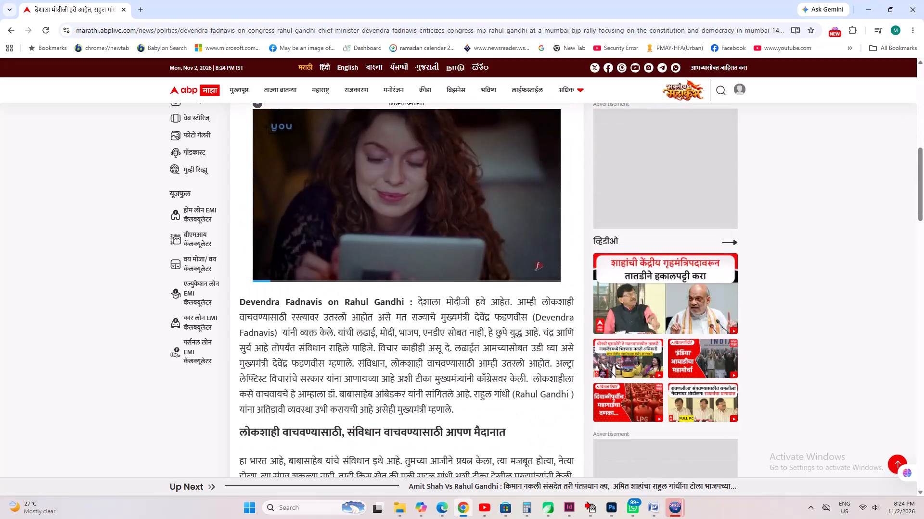
Switch back to InDesign from the abp माझा article and save 54.indd.
{"action": "scroll", "coordinate": [433, 345], "scroll_direction": "down", "scroll_amount": 6}
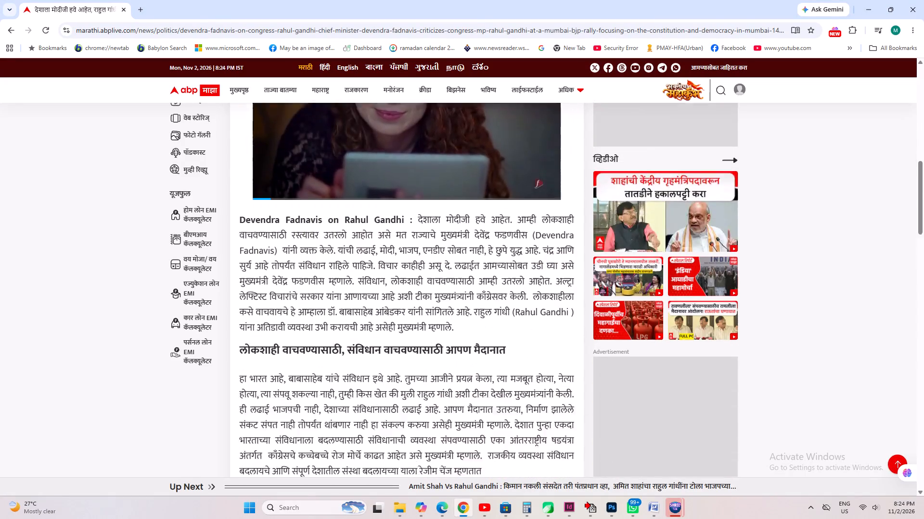
{"action": "scroll", "coordinate": [433, 345], "scroll_direction": "up", "scroll_amount": 3}
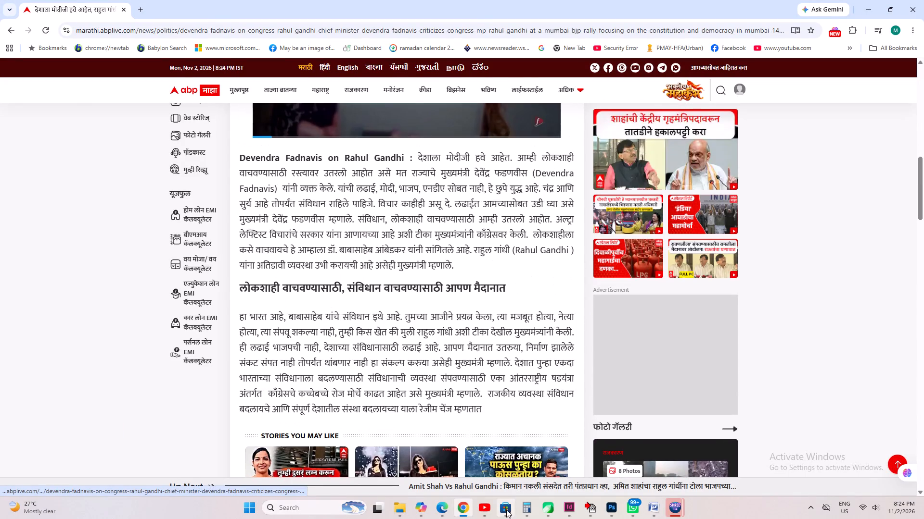
{"action": "left_click", "coordinate": [567, 511]}
{"action": "key", "text": "ctrl+s"}
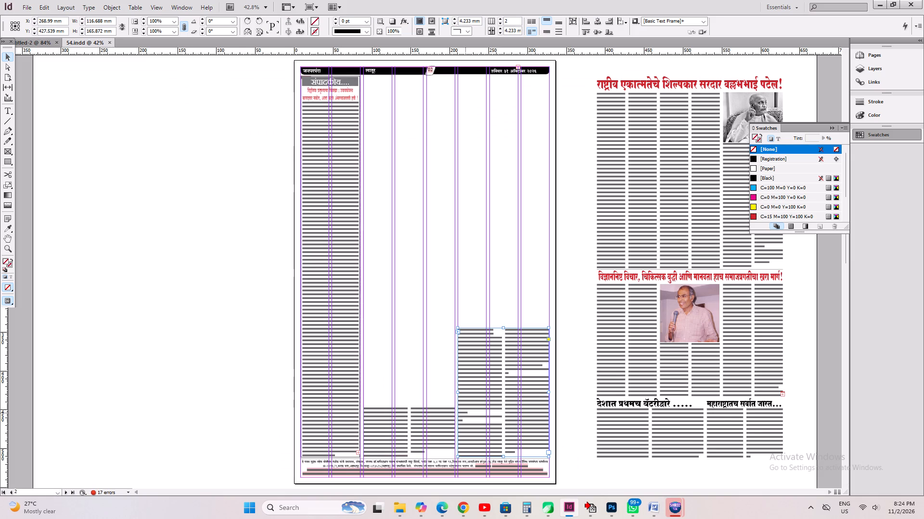
Continue page 1's चक्रीवादळ story on page 2 in a frame about 117 mm wide, spanning the third to fifth columns and fitted to its content.
{"action": "scroll", "coordinate": [407, 377], "scroll_direction": "up", "scroll_amount": 14}
{"action": "left_click", "coordinate": [332, 200]}
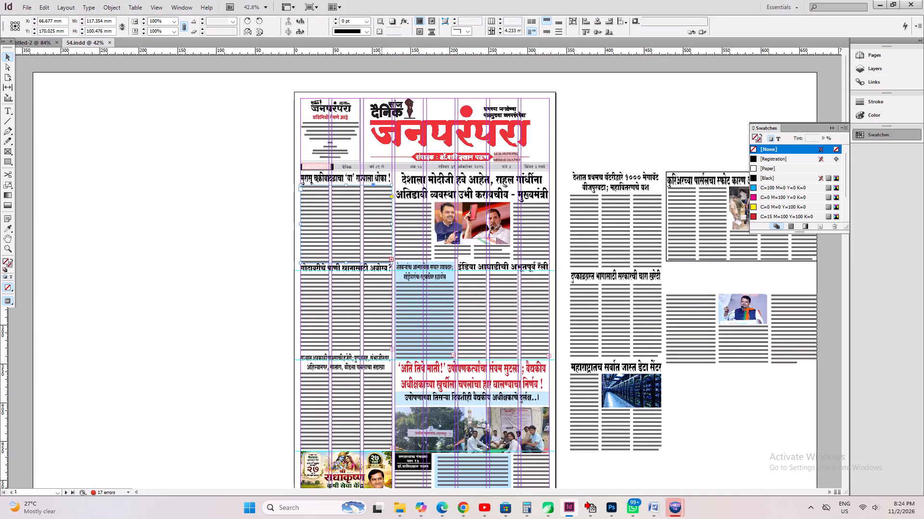
{"action": "left_click", "coordinate": [391, 261]}
{"action": "scroll", "coordinate": [391, 263], "scroll_direction": "down", "scroll_amount": 19}
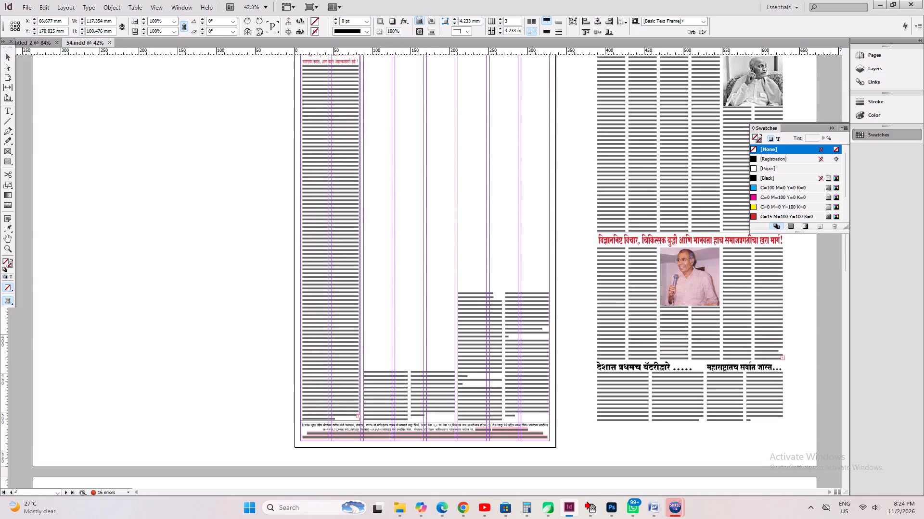
{"action": "left_click", "coordinate": [377, 186]}
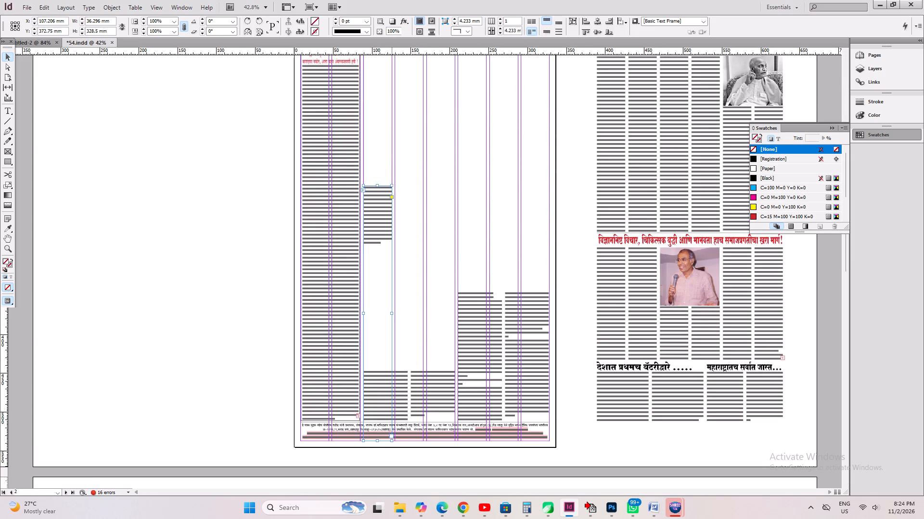
{"action": "key", "text": "ctrl+alt+c"}
{"action": "left_click_drag", "start_coordinate": [385, 211], "coordinate": [383, 322]}
{"action": "left_click_drag", "start_coordinate": [393, 325], "coordinate": [454, 346]}
{"action": "key", "text": "ctrl+alt+c"}
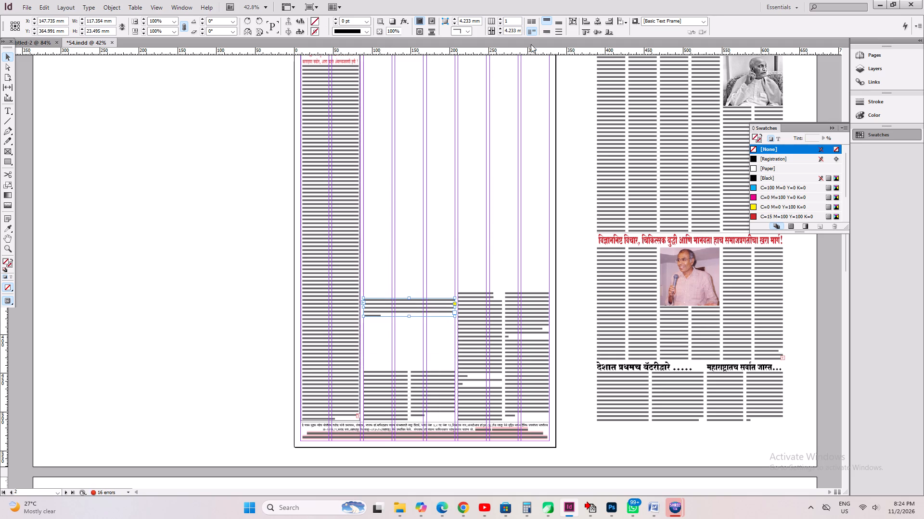
Set the चक्रीवादळ continuation to two columns, position it just above the existing continuation beside the editorial, and save the document.
{"action": "left_click", "coordinate": [503, 18]}
{"action": "key", "text": "ctrl+alt+c"}
{"action": "left_click_drag", "start_coordinate": [420, 308], "coordinate": [423, 352], "text": "shift"}
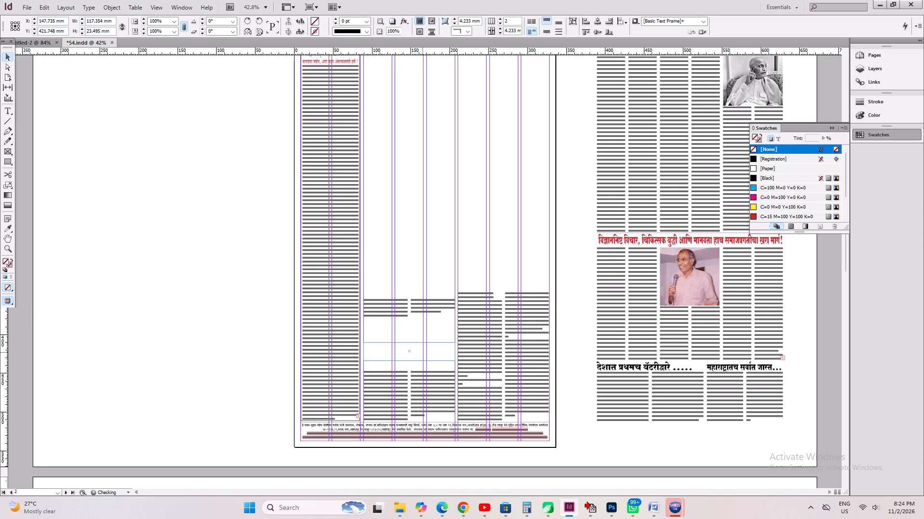
{"action": "key", "text": "ctrl+s"}
{"action": "left_click", "coordinate": [419, 296]}
Continue page 1's गोदावरीचे पाणी story on page 2 in a one-column text frame about 36 mm wide, fitted to its content.
{"action": "scroll", "coordinate": [419, 296], "scroll_direction": "up", "scroll_amount": 17}
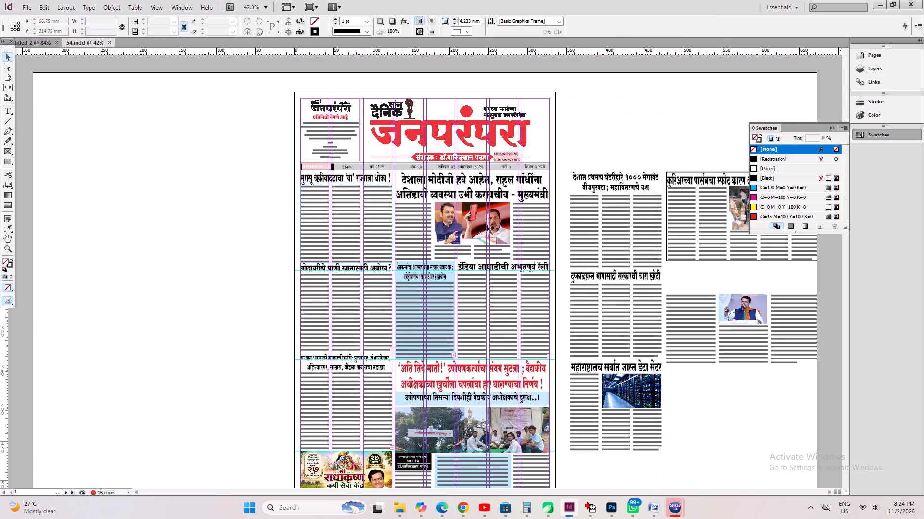
{"action": "left_click", "coordinate": [338, 255], "text": "ctrl"}
{"action": "left_click", "coordinate": [358, 319]}
{"action": "left_click", "coordinate": [392, 349]}
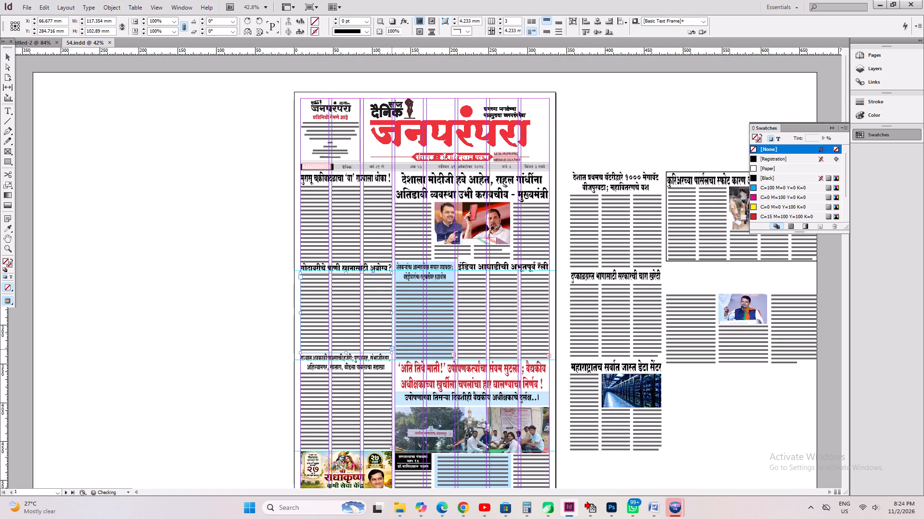
{"action": "scroll", "coordinate": [392, 350], "scroll_direction": "down", "scroll_amount": 15}
{"action": "left_click", "coordinate": [433, 213], "text": "shift"}
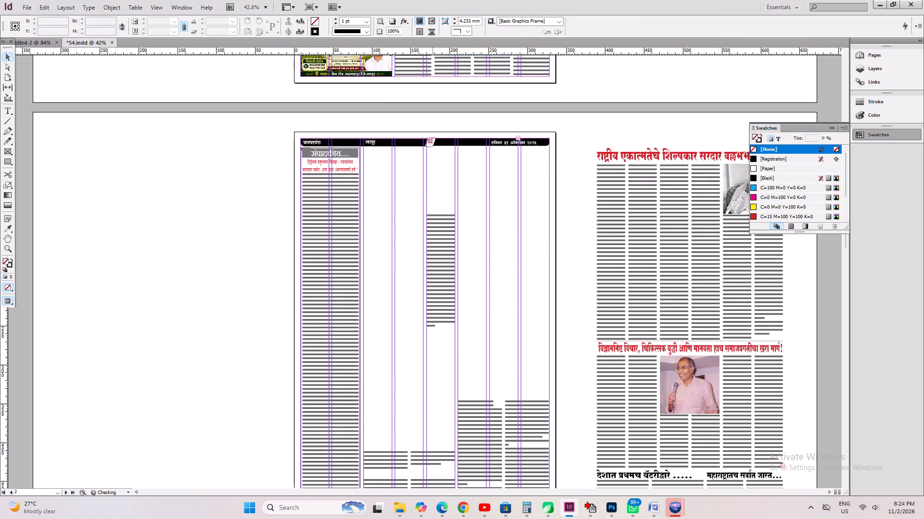
{"action": "key", "text": "ctrl+alt+c"}
{"action": "key", "text": "ctrl+alt+c"}
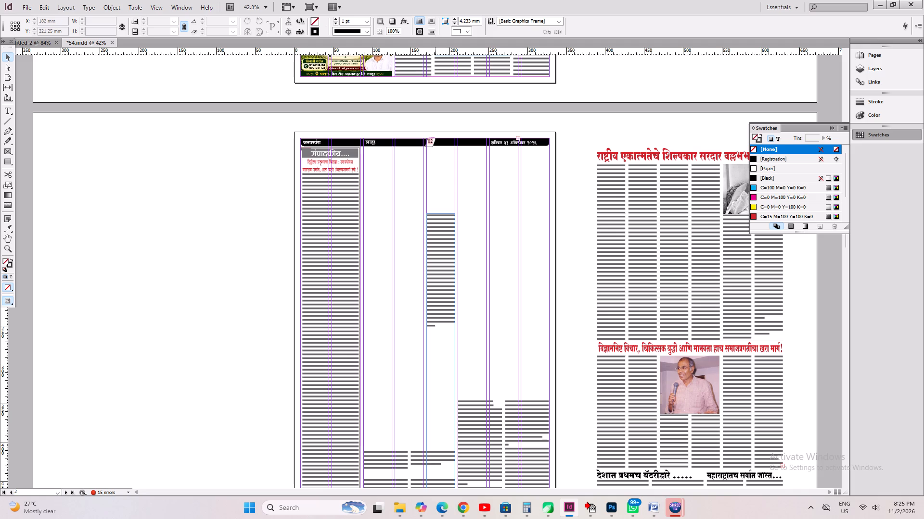
{"action": "left_click", "coordinate": [467, 299]}
{"action": "left_click", "coordinate": [445, 298]}
{"action": "key", "text": "ctrl+alt+c"}
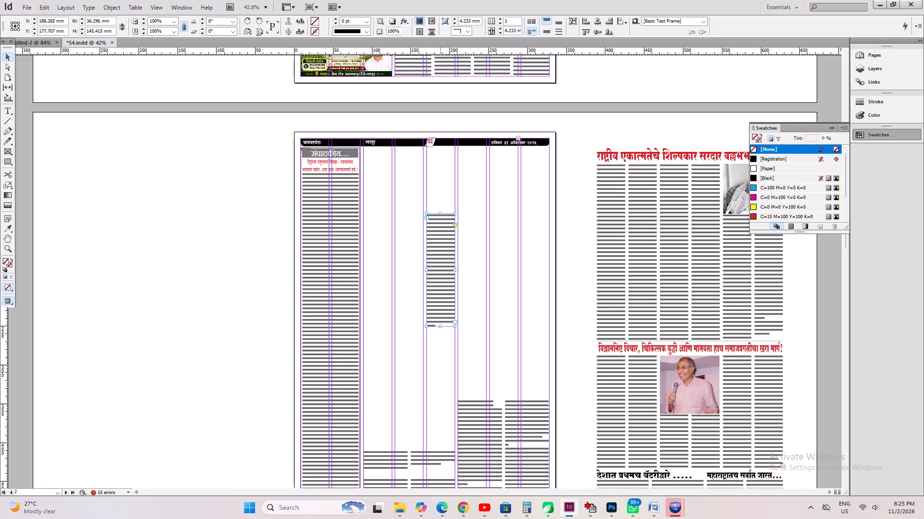
Widen the गोदावरी continuation to about 117 mm beside the editorial, place it above the चक्रीवादळ continuation, and set it to two fitted columns.
{"action": "left_click_drag", "start_coordinate": [440, 272], "coordinate": [377, 374]}
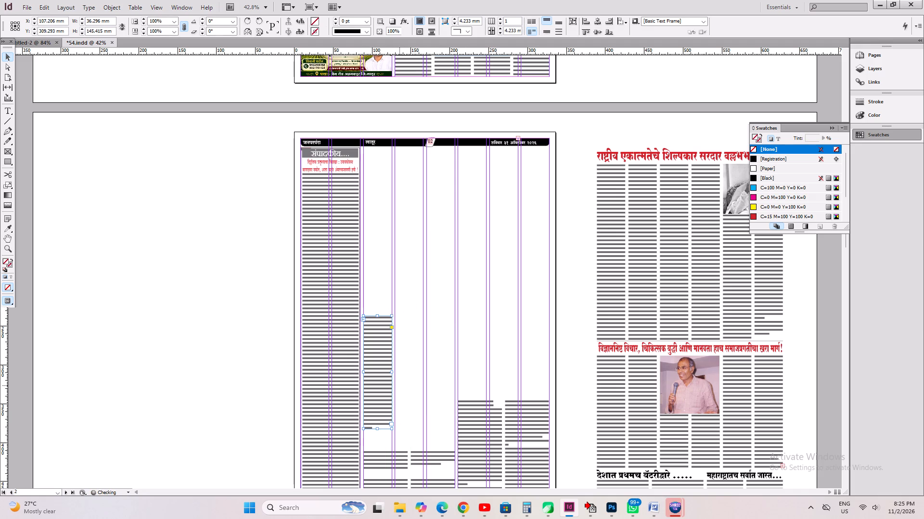
{"action": "left_click_drag", "start_coordinate": [392, 371], "coordinate": [455, 382]}
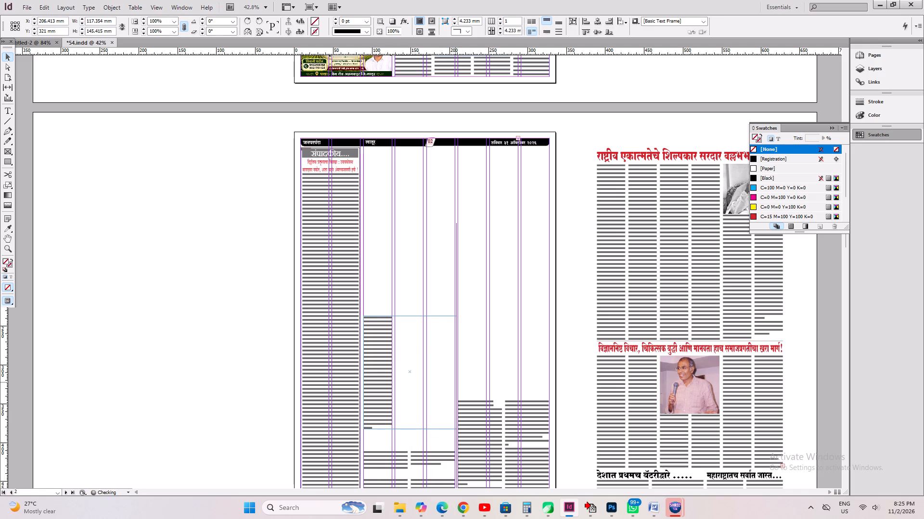
{"action": "left_click_drag", "start_coordinate": [455, 382], "coordinate": [454, 383]}
{"action": "key", "text": "ctrl+alt+c"}
{"action": "left_click_drag", "start_coordinate": [435, 335], "coordinate": [435, 413], "text": "shift"}
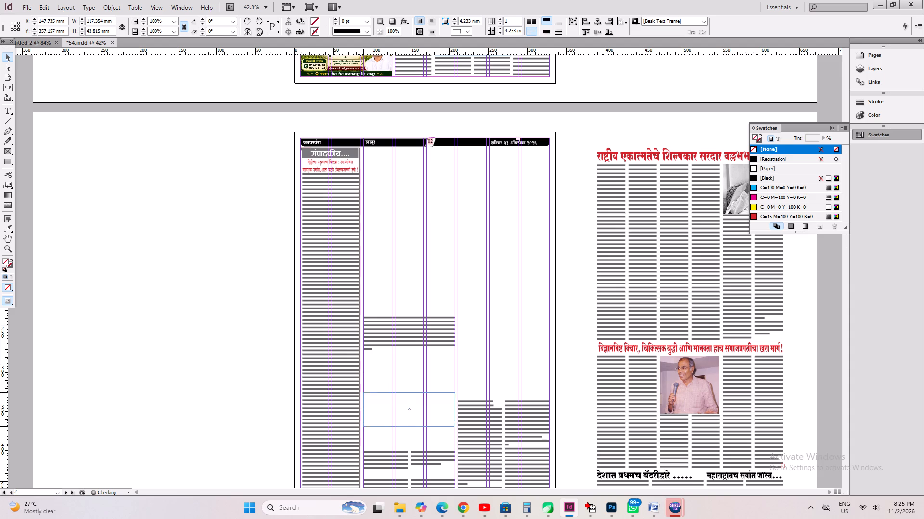
{"action": "left_click_drag", "start_coordinate": [435, 413], "coordinate": [436, 424], "text": "shift"}
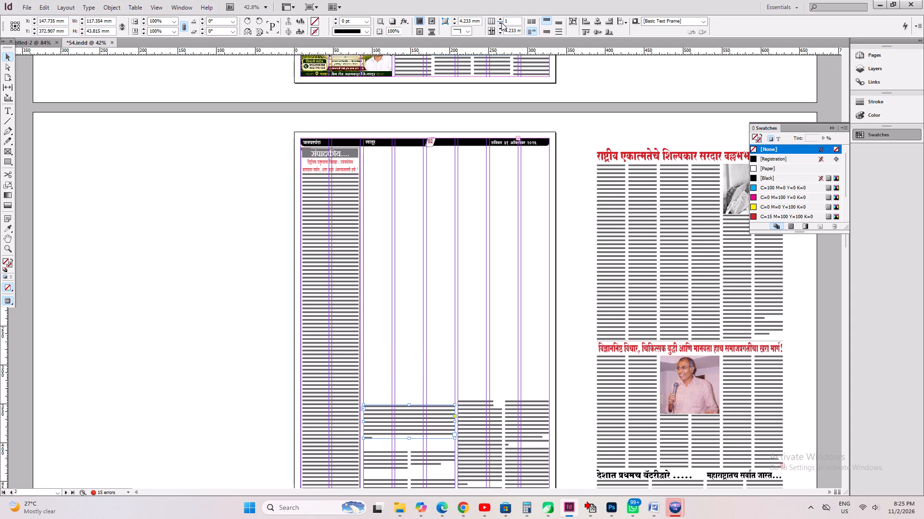
{"action": "left_click", "coordinate": [500, 22]}
{"action": "left_click", "coordinate": [500, 15]}
{"action": "left_click", "coordinate": [500, 19]}
{"action": "key", "text": "ctrl+alt+c"}
Fine-tune the गोदावरी continuation's vertical position to about Y 375.7 mm, just above the चक्रीवादळ continuation, and save the document.
{"action": "scroll", "coordinate": [395, 489], "scroll_direction": "up", "scroll_amount": 4}
{"action": "scroll", "coordinate": [411, 457], "scroll_direction": "down", "scroll_amount": 7}
{"action": "key", "text": "ctrl+2"}
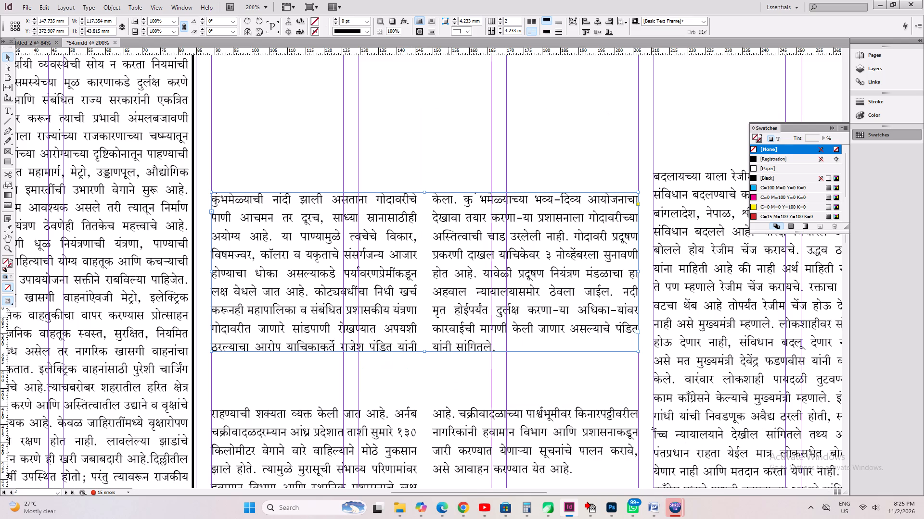
{"action": "left_click_drag", "start_coordinate": [446, 284], "coordinate": [447, 291], "text": "shift"}
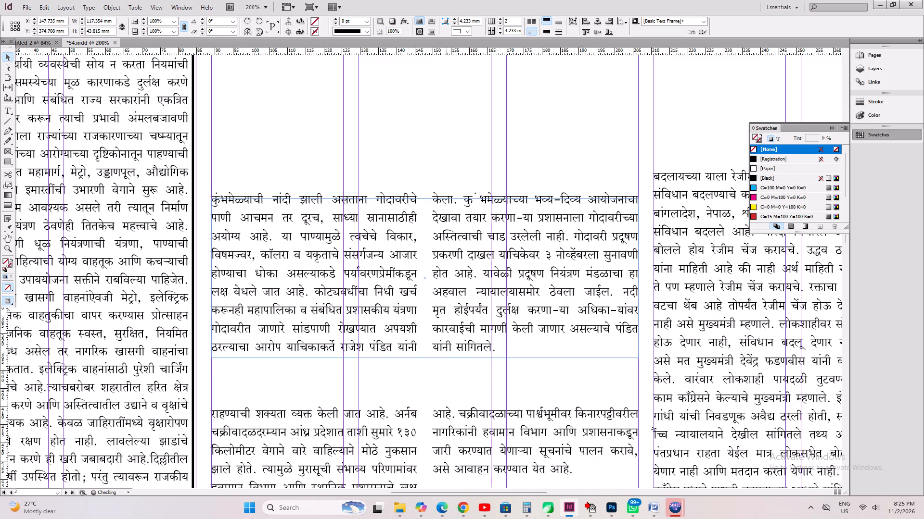
{"action": "left_click_drag", "start_coordinate": [447, 291], "coordinate": [447, 297], "text": "shift"}
{"action": "key", "text": "ctrl+s"}
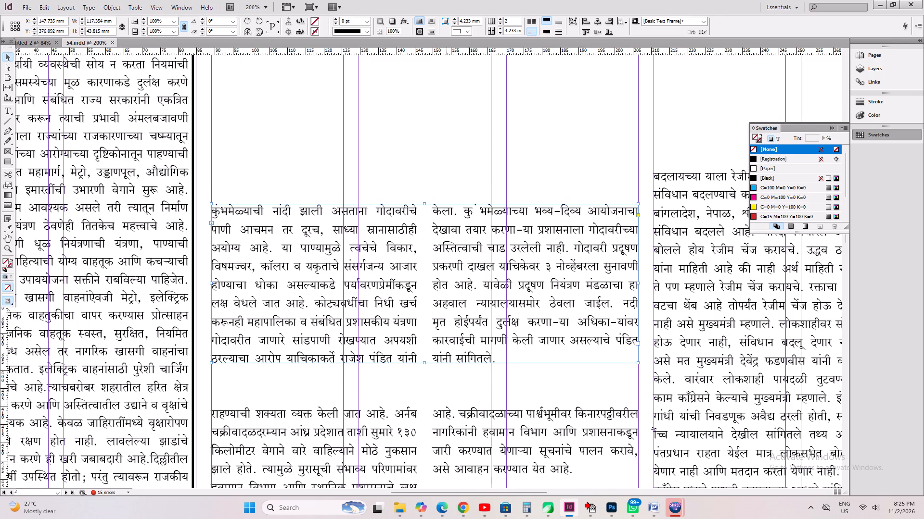
{"action": "key", "text": "Up"}
{"action": "key", "text": "ctrl+s"}
{"action": "key", "text": "ctrl+0"}
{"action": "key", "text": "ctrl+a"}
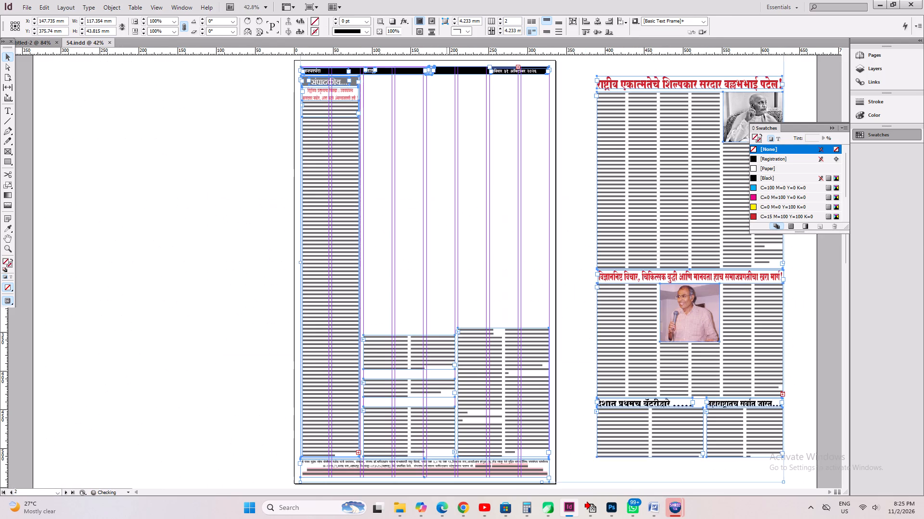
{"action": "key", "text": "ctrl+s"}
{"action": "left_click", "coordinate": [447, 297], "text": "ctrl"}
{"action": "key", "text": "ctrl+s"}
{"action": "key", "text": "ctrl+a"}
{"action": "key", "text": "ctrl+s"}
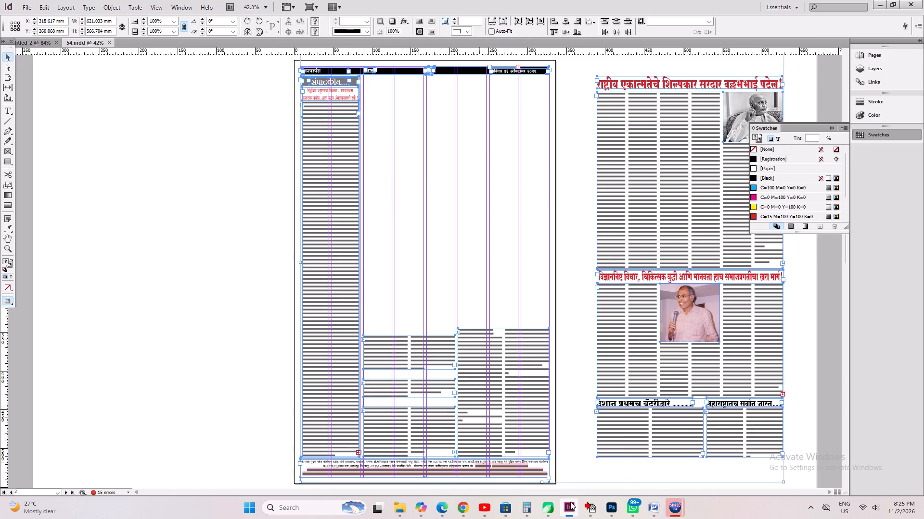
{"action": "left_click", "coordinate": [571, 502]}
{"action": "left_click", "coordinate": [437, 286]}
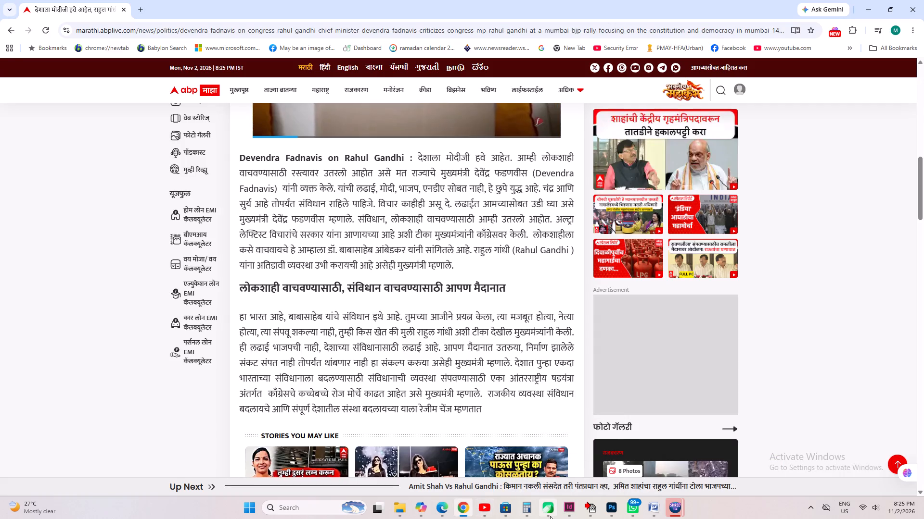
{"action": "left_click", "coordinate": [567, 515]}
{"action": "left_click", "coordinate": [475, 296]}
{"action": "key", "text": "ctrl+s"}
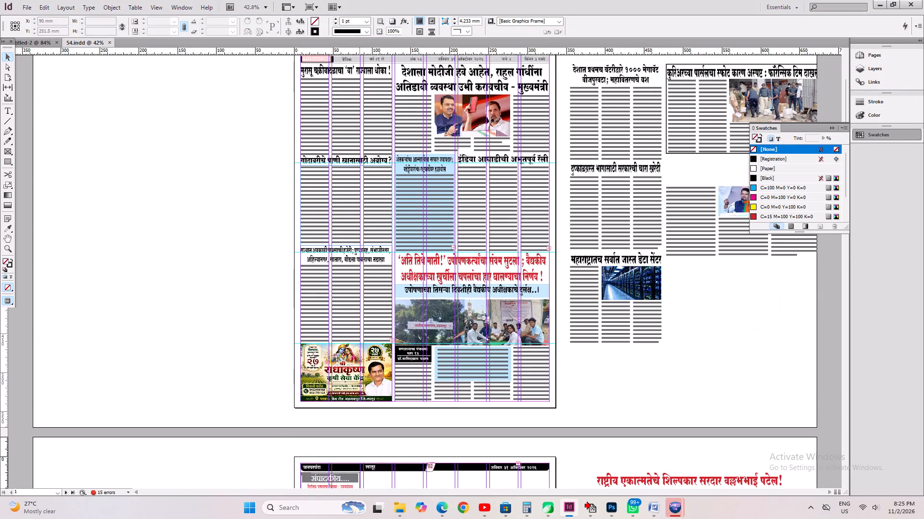
{"action": "left_click", "coordinate": [359, 172]}
{"action": "left_click", "coordinate": [443, 208]}
{"action": "left_click", "coordinate": [454, 247]}
{"action": "scroll", "coordinate": [454, 271], "scroll_direction": "down", "scroll_amount": 2}
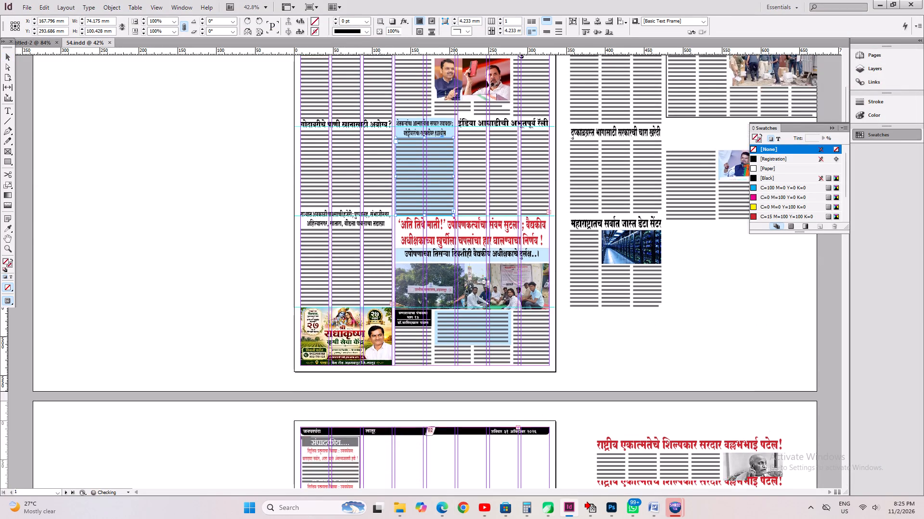
{"action": "scroll", "coordinate": [449, 305], "scroll_direction": "down", "scroll_amount": 9}
{"action": "left_click", "coordinate": [429, 227]}
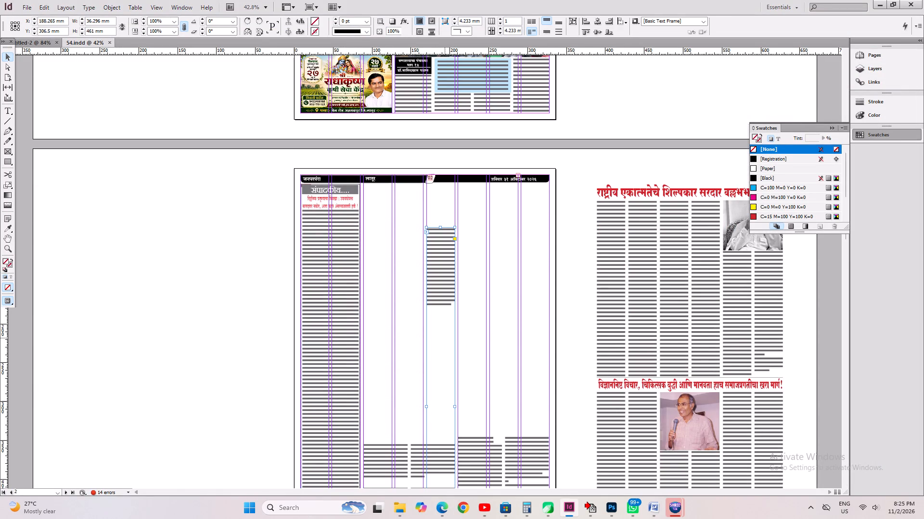
{"action": "key", "text": "ctrl+alt+c"}
Move the blue-tinted story's continuation beside the editorial and widen it to about 117 mm, fitted to its content.
{"action": "left_click_drag", "start_coordinate": [442, 260], "coordinate": [381, 393]}
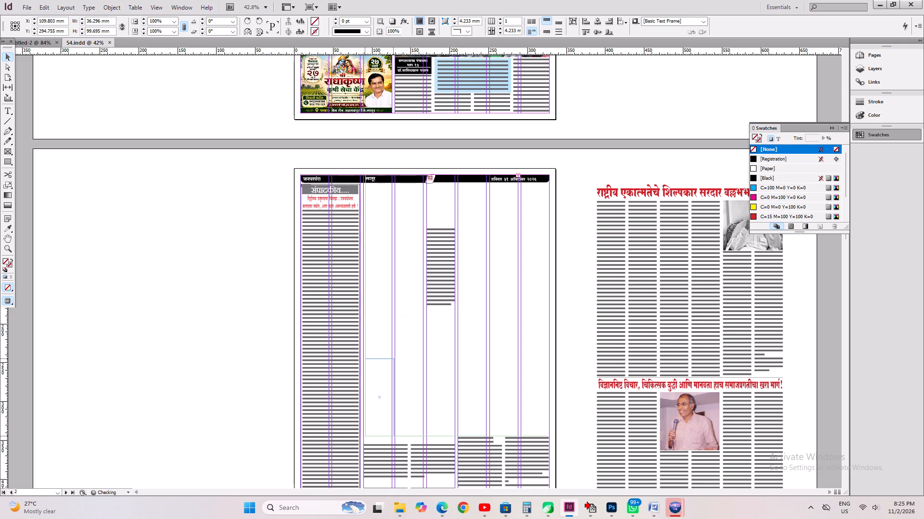
{"action": "left_click_drag", "start_coordinate": [381, 393], "coordinate": [378, 391]}
{"action": "left_click_drag", "start_coordinate": [393, 397], "coordinate": [413, 402]}
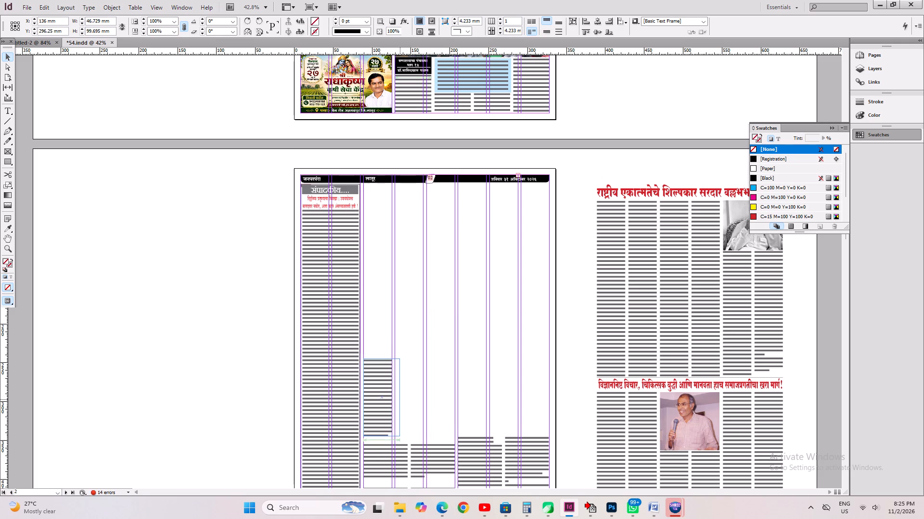
{"action": "left_click_drag", "start_coordinate": [413, 402], "coordinate": [454, 419]}
{"action": "key", "text": "ctrl+alt+c"}
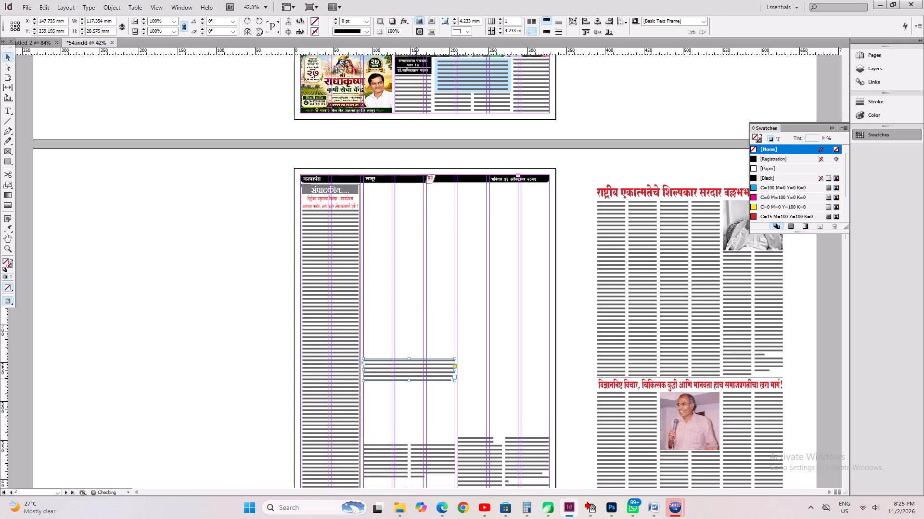
Set the blue-tinted story's continuation to two fitted columns and position it at about Y 327.4 mm, just above the गोदावरी continuation.
{"action": "left_click", "coordinate": [499, 18]}
{"action": "key", "text": "ctrl+alt+c"}
{"action": "left_click_drag", "start_coordinate": [417, 369], "coordinate": [416, 420], "text": "shift"}
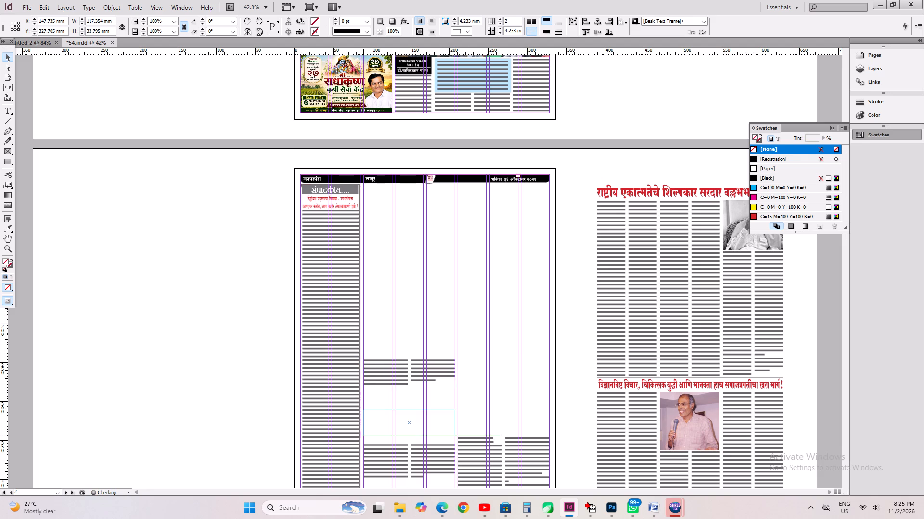
{"action": "left_click_drag", "start_coordinate": [416, 420], "coordinate": [419, 420], "text": "shift"}
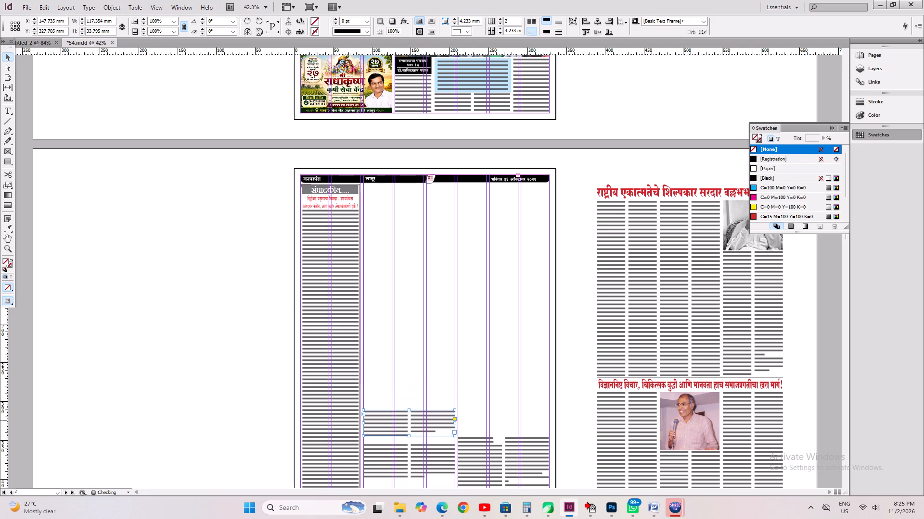
{"action": "scroll", "coordinate": [522, 373], "scroll_direction": "down", "scroll_amount": 6}
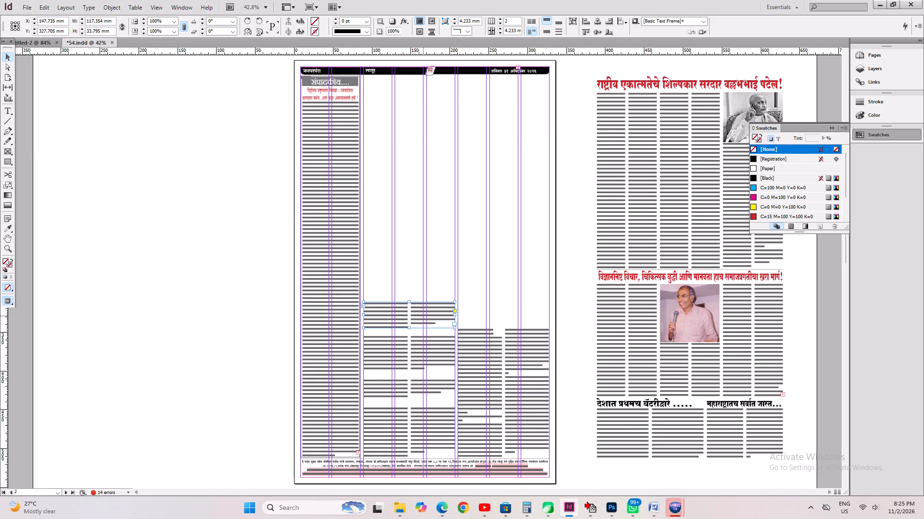
{"action": "key", "text": "Up"}
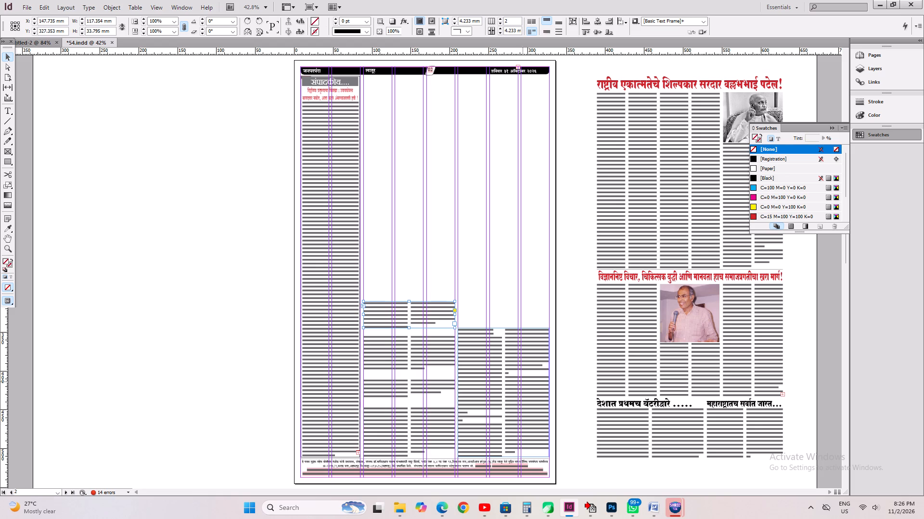
Continue page 1's इंडिया आघाडीची अभूतपूर्व रॅली story on page 2 in a one-column frame about 36 mm wide, fitted to its content.
{"action": "scroll", "coordinate": [432, 233], "scroll_direction": "up", "scroll_amount": 9}
{"action": "left_click", "coordinate": [430, 161]}
{"action": "left_click", "coordinate": [551, 157]}
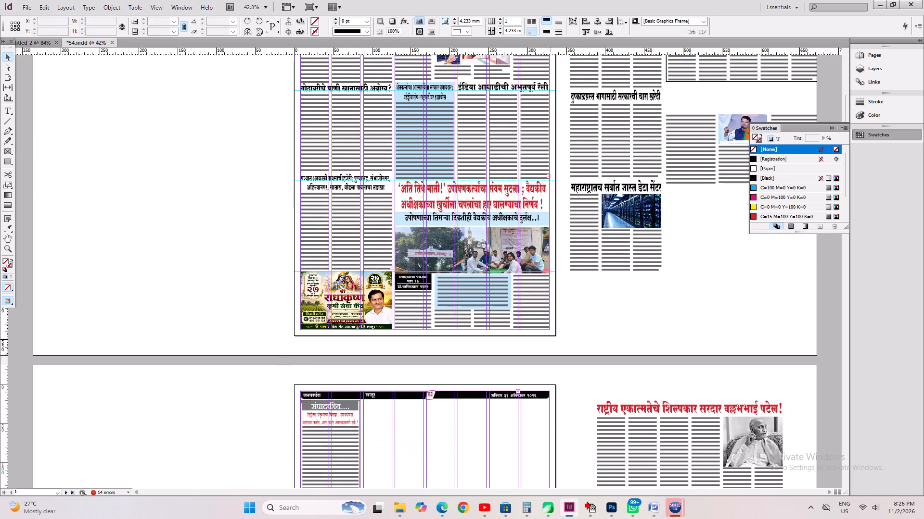
{"action": "left_click", "coordinate": [551, 177]}
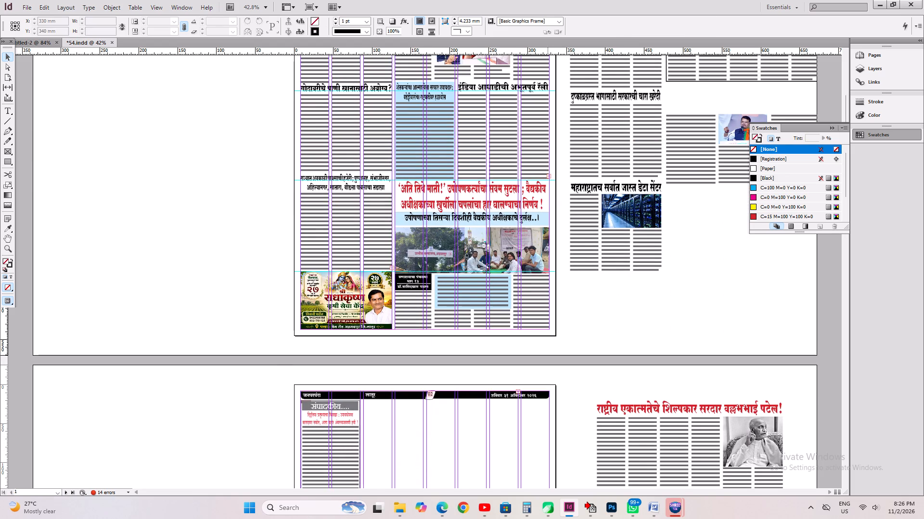
{"action": "left_click", "coordinate": [537, 164], "text": "ctrl"}
{"action": "left_click", "coordinate": [550, 176]}
{"action": "scroll", "coordinate": [509, 370], "scroll_direction": "down", "scroll_amount": 6}
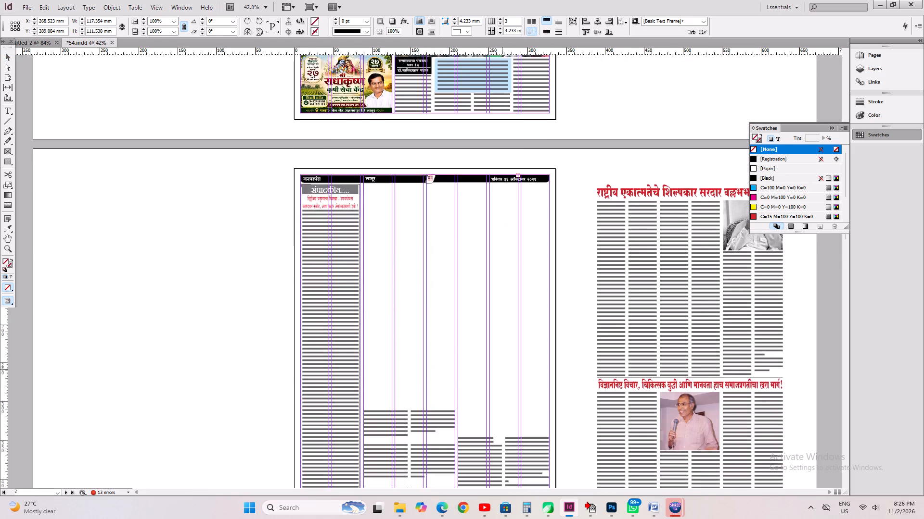
{"action": "scroll", "coordinate": [502, 369], "scroll_direction": "down", "scroll_amount": 3}
{"action": "left_click", "coordinate": [471, 197]}
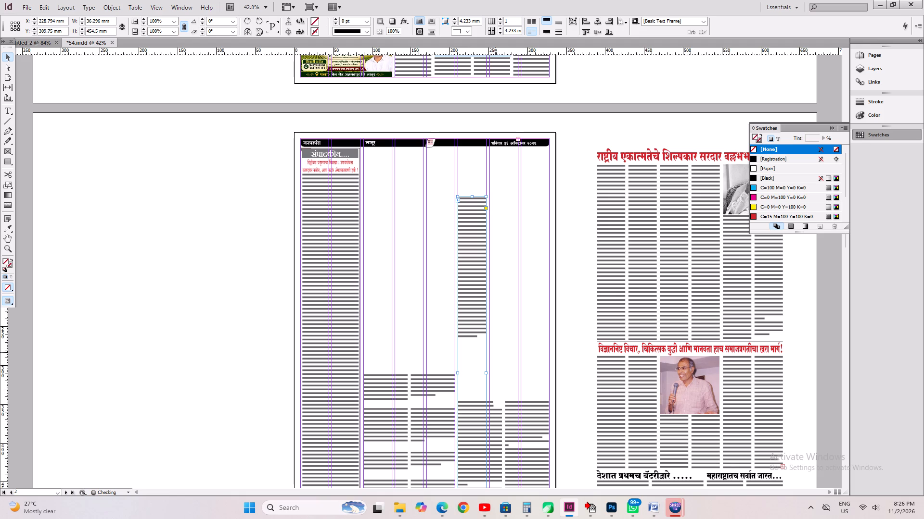
{"action": "key", "text": "ctrl+alt+c"}
Widen the इंडिया आघाडी continuation to about 117 mm, fit it, and place it above the continuation in page 2's outer columns at X 269.4 mm.
{"action": "left_click_drag", "start_coordinate": [470, 273], "coordinate": [474, 317], "text": "shift"}
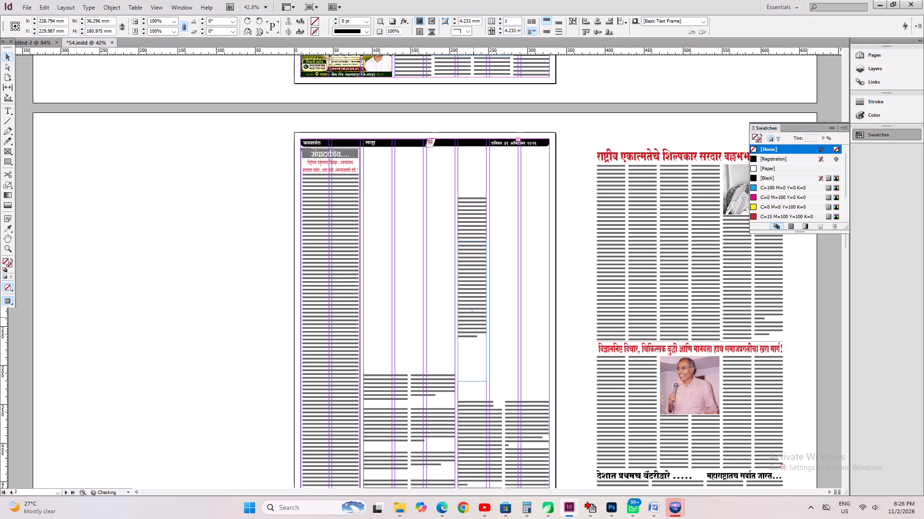
{"action": "left_click_drag", "start_coordinate": [473, 321], "coordinate": [378, 304]}
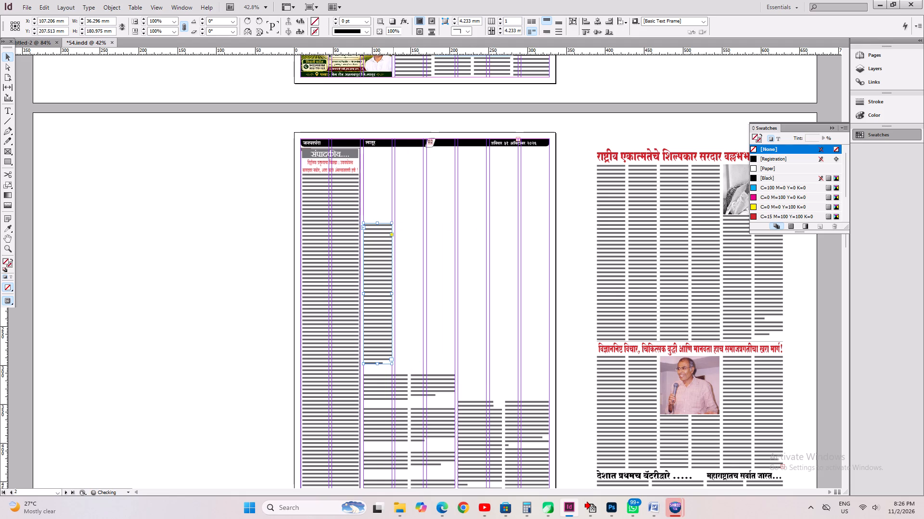
{"action": "left_click_drag", "start_coordinate": [393, 294], "coordinate": [453, 308]}
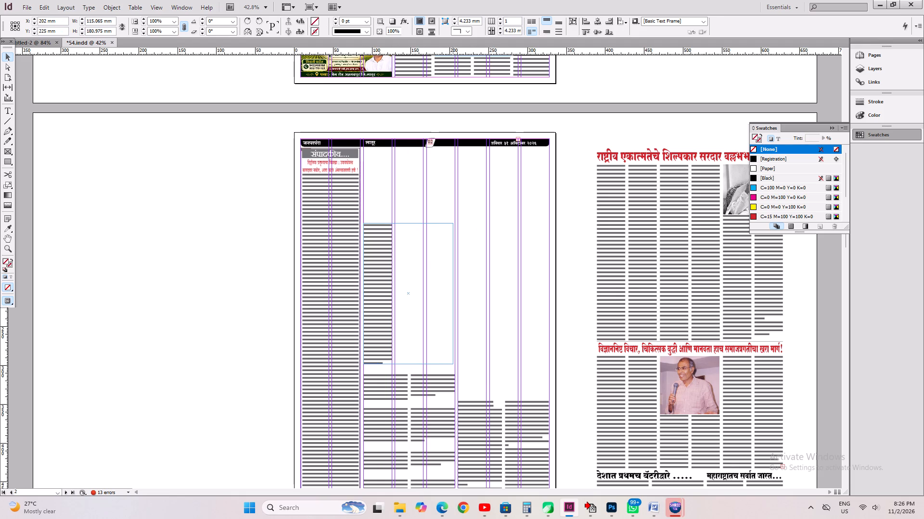
{"action": "left_click_drag", "start_coordinate": [453, 308], "coordinate": [455, 308]}
{"action": "key", "text": "ctrl+alt+c"}
{"action": "left_click_drag", "start_coordinate": [433, 244], "coordinate": [570, 363]}
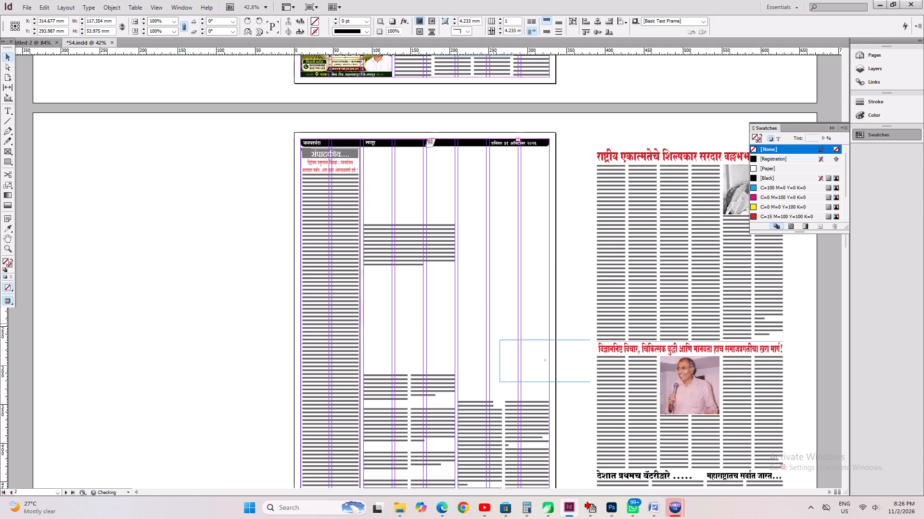
{"action": "left_click_drag", "start_coordinate": [570, 363], "coordinate": [529, 366]}
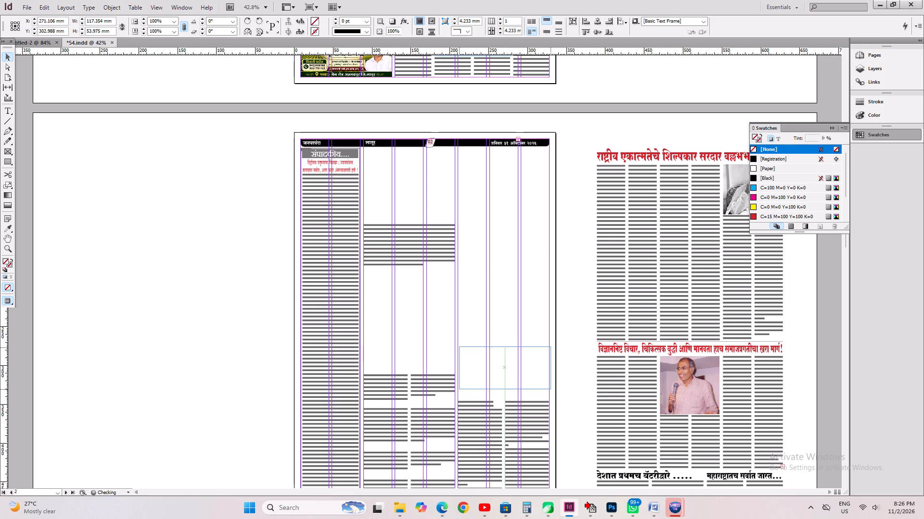
{"action": "left_click_drag", "start_coordinate": [529, 366], "coordinate": [527, 366]}
Set the इंडिया आघाडी continuation to two fitted columns, nudge it up to about Y 299.6 mm, and save the document.
{"action": "key", "text": "ctrl+1"}
{"action": "scroll", "coordinate": [481, 333], "scroll_direction": "down", "scroll_amount": 6}
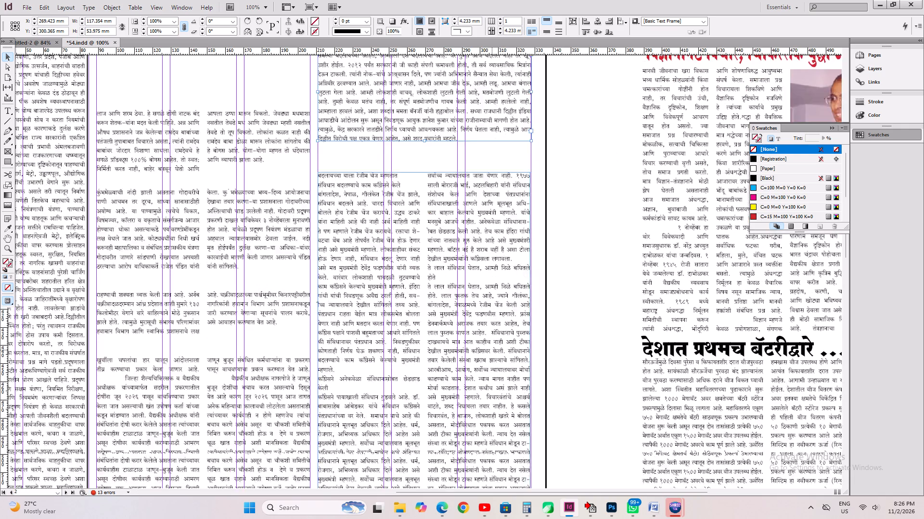
{"action": "scroll", "coordinate": [495, 365], "scroll_direction": "down", "scroll_amount": 3}
{"action": "scroll", "coordinate": [453, 320], "scroll_direction": "up", "scroll_amount": 6}
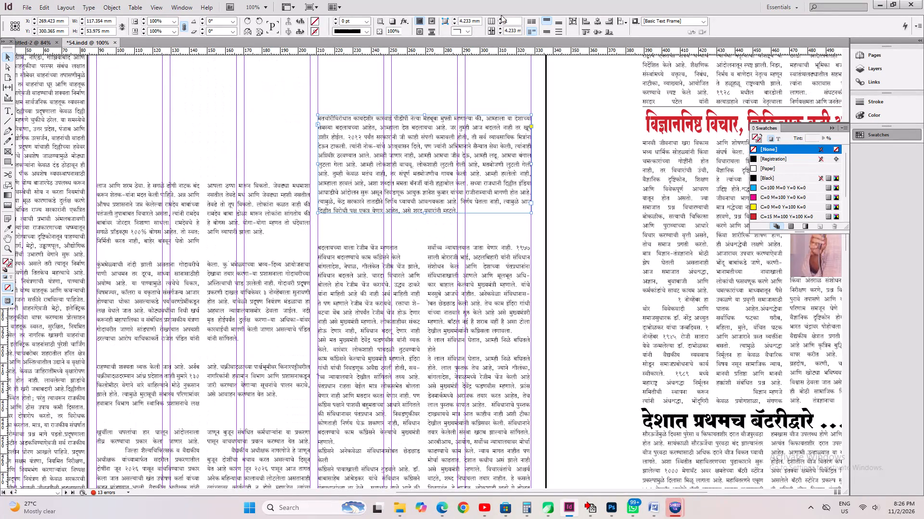
{"action": "left_click", "coordinate": [497, 19]}
{"action": "key", "text": "alt+c"}
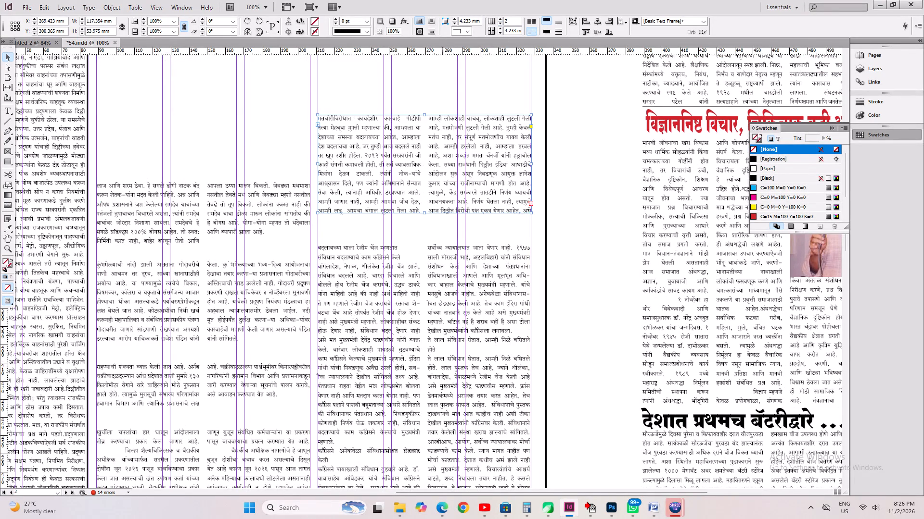
{"action": "key", "text": "ctrl+alt+c"}
{"action": "left_click_drag", "start_coordinate": [424, 179], "coordinate": [424, 173], "text": "shift"}
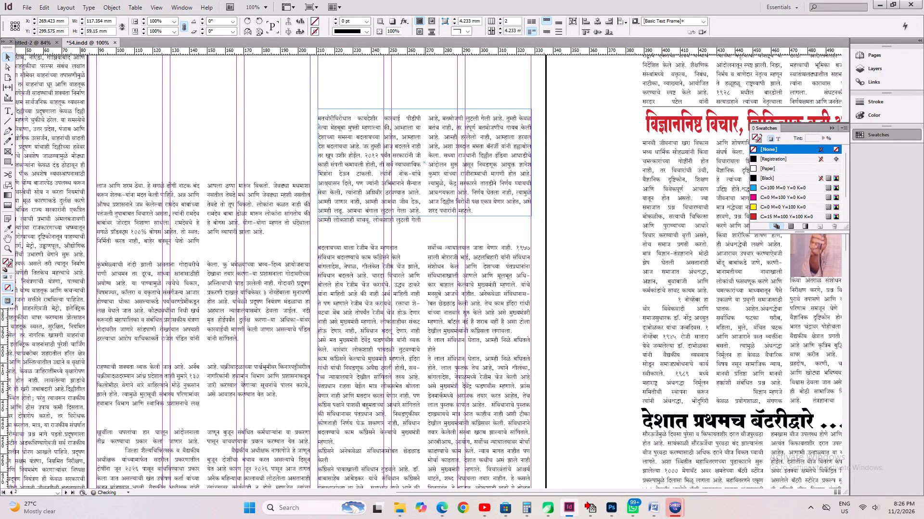
{"action": "key", "text": "ctrl+s"}
{"action": "key", "text": "ctrl+0"}
{"action": "key", "text": "ctrl+a"}
{"action": "key", "text": "ctrl+s"}
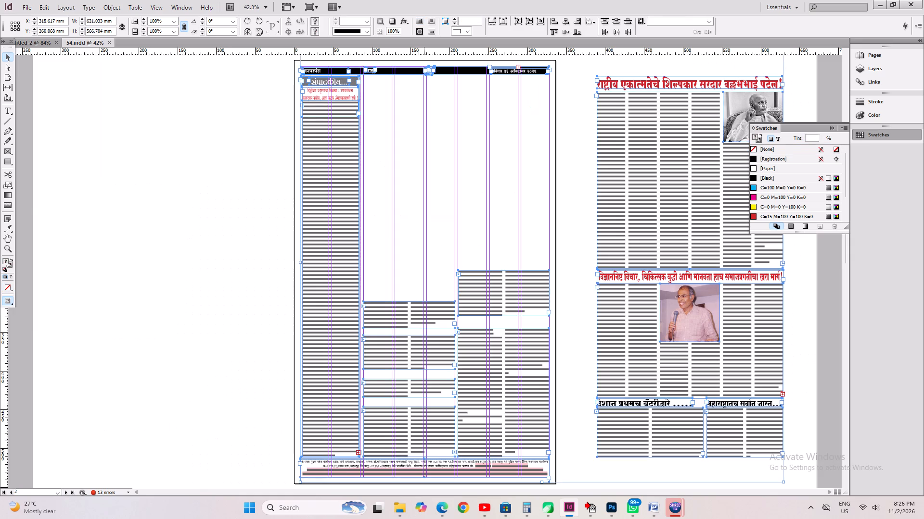
{"action": "left_click", "coordinate": [424, 173]}
{"action": "key", "text": "ctrl+s"}
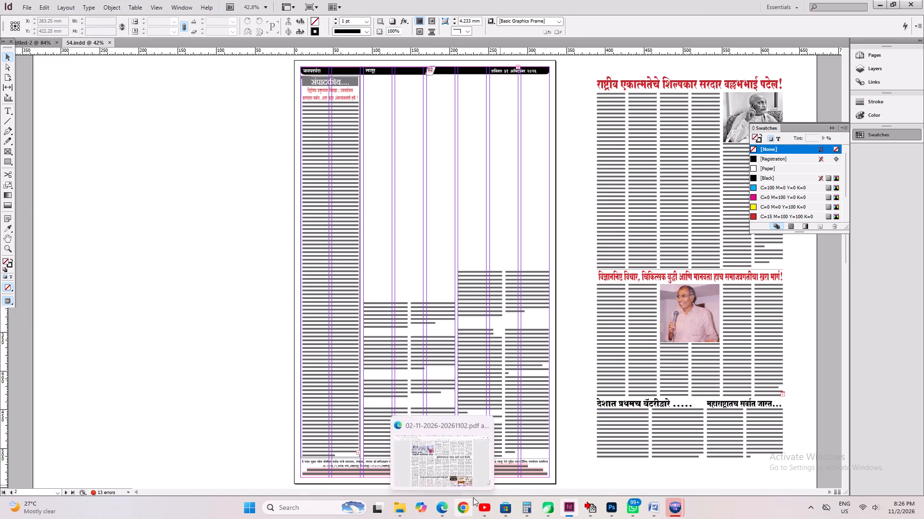
Continue page 1's unseasonal rain story above the राधाकृष्ण advertisement on page 2 in a one-column frame about 36 mm wide, fitted to its content.
{"action": "scroll", "coordinate": [379, 228], "scroll_direction": "up", "scroll_amount": 10}
{"action": "left_click", "coordinate": [361, 232]}
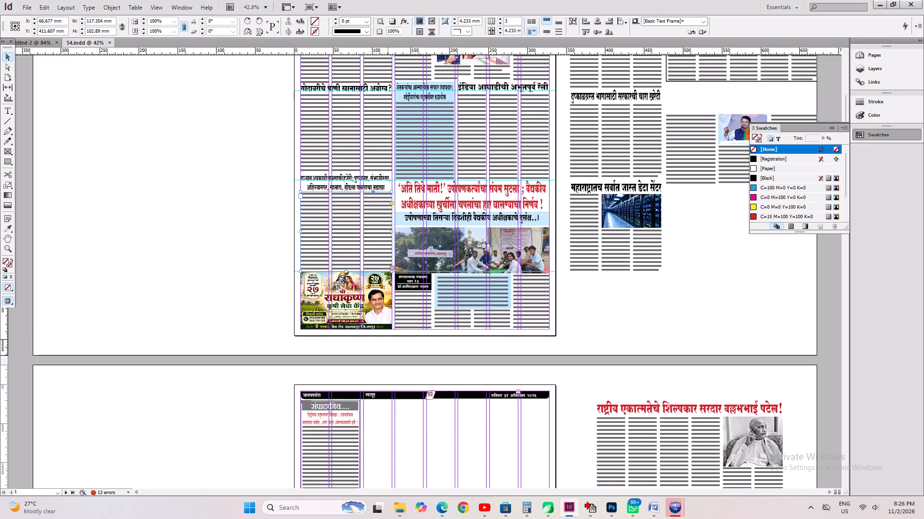
{"action": "left_click", "coordinate": [393, 267]}
{"action": "scroll", "coordinate": [398, 295], "scroll_direction": "down", "scroll_amount": 4}
{"action": "scroll", "coordinate": [461, 388], "scroll_direction": "down", "scroll_amount": 5}
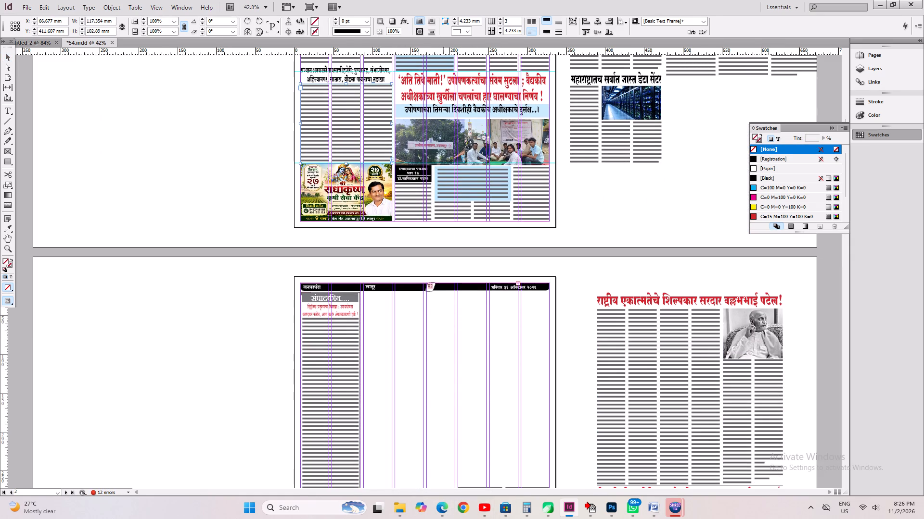
{"action": "left_click", "coordinate": [438, 312]}
{"action": "scroll", "coordinate": [438, 314], "scroll_direction": "down", "scroll_amount": 6}
{"action": "key", "text": "ctrl+alt+c"}
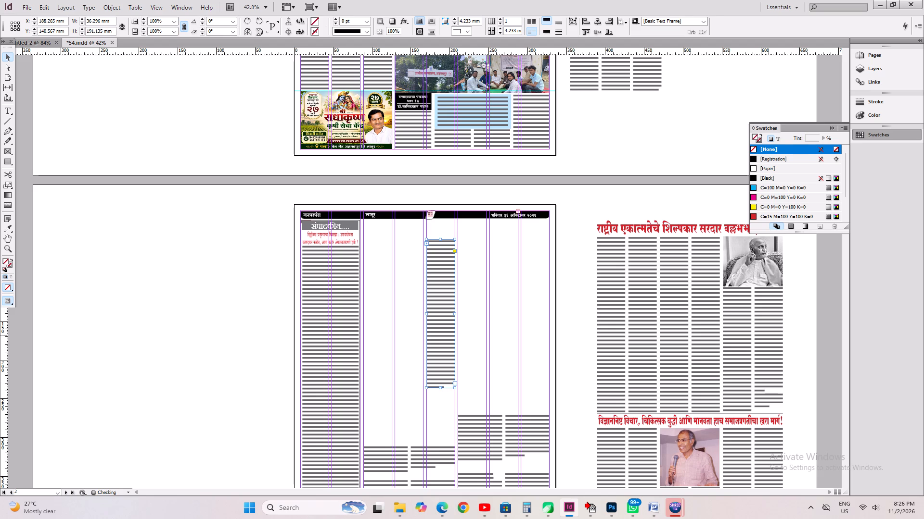
Widen the rain story's continuation to about 117 mm, fit it, and place it beside the editorial above the blue-tinted story's continuation.
{"action": "left_click_drag", "start_coordinate": [455, 315], "coordinate": [516, 324]}
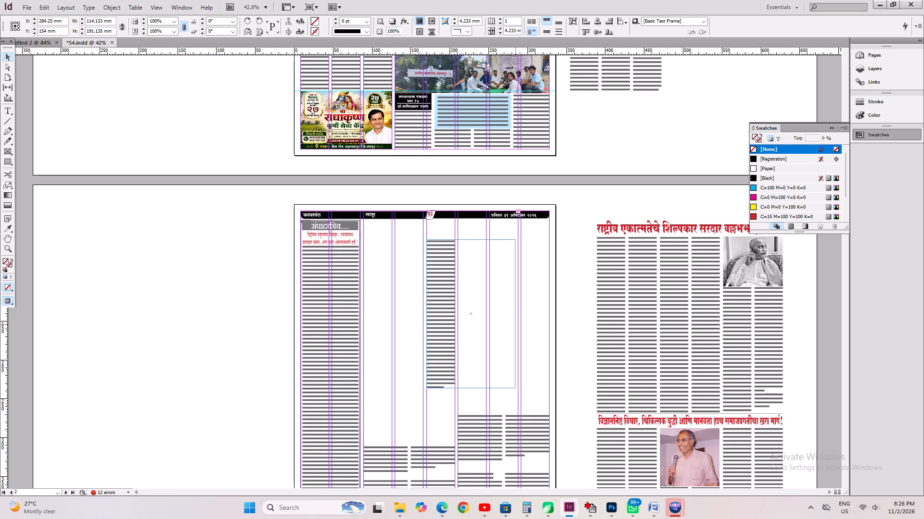
{"action": "left_click_drag", "start_coordinate": [516, 324], "coordinate": [517, 325]}
{"action": "key", "text": "ctrl+alt+c"}
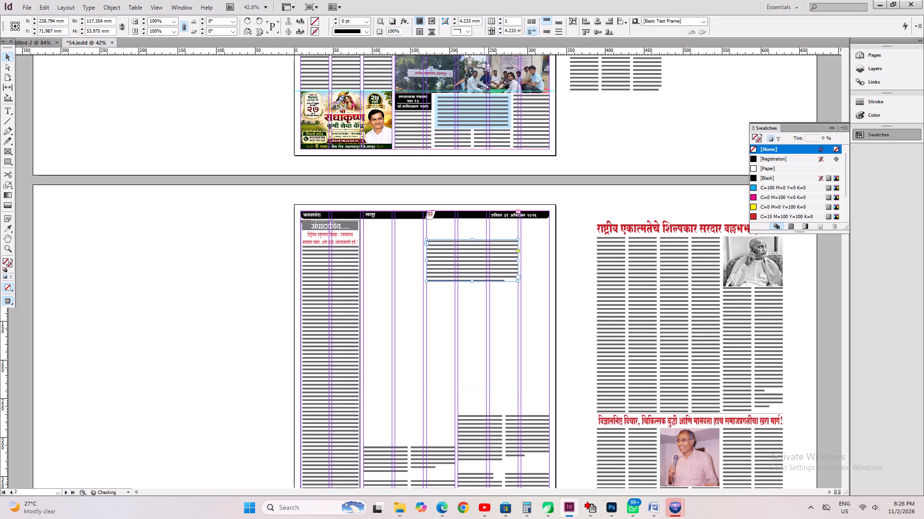
{"action": "left_click_drag", "start_coordinate": [474, 261], "coordinate": [411, 412]}
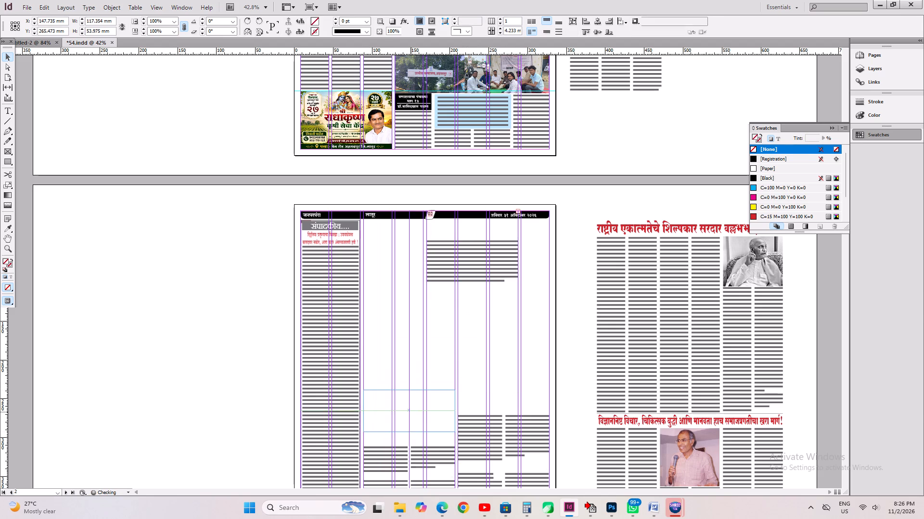
Set the rain story's continuation to two fitted columns, nudge it up to about Y 265.5 mm, and save the document.
{"action": "key", "text": "ctrl+1"}
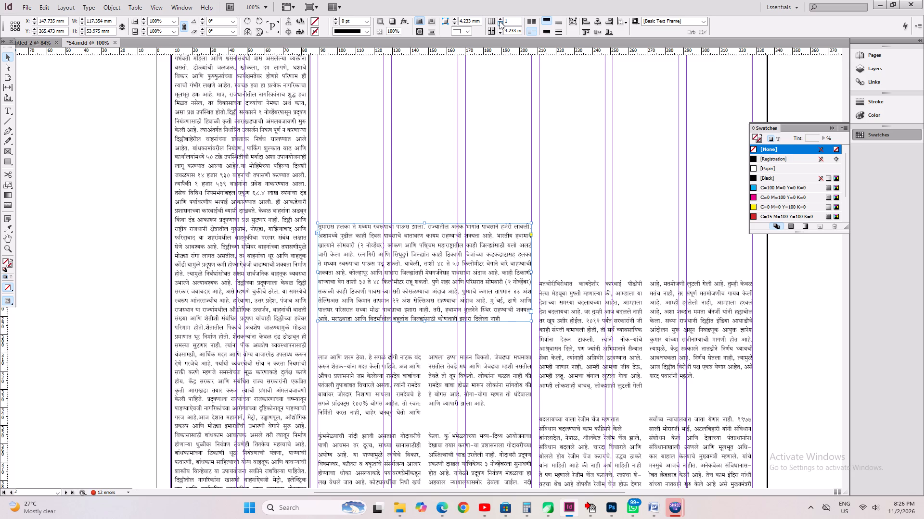
{"action": "left_click", "coordinate": [501, 18]}
{"action": "key", "text": "ctrl+alt+c"}
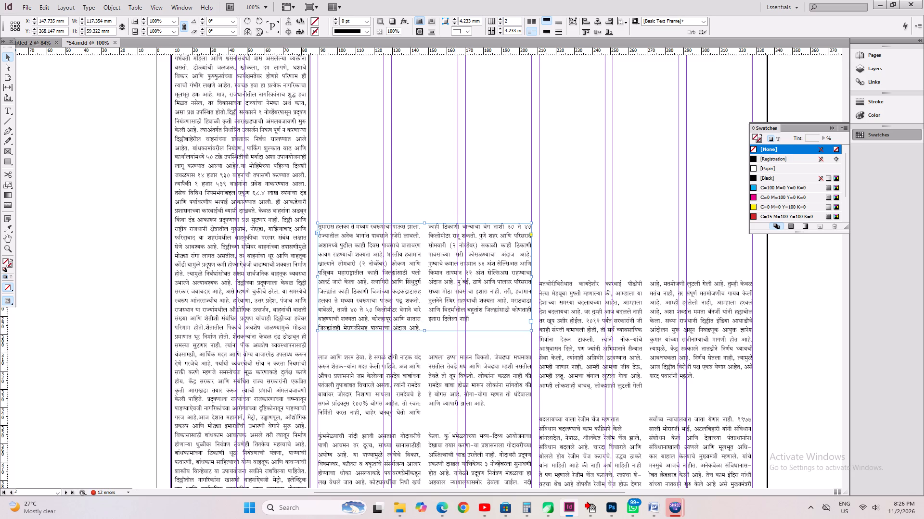
{"action": "left_click", "coordinate": [443, 250]}
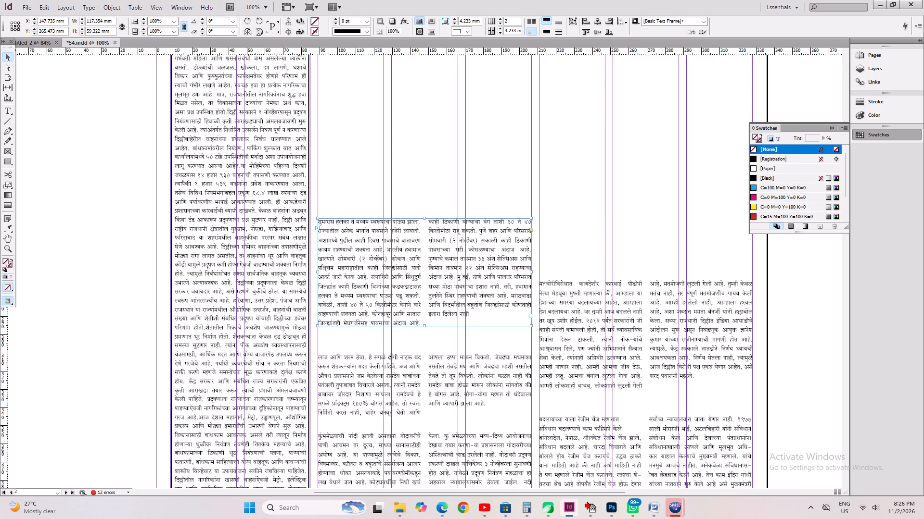
{"action": "key", "text": "ctrl+0"}
{"action": "key", "text": "ctrl+s"}
{"action": "key", "text": "ctrl+a"}
{"action": "key", "text": "ctrl+s"}
{"action": "left_click", "coordinate": [466, 204]}
{"action": "key", "text": "ctrl+s"}
{"action": "scroll", "coordinate": [461, 203], "scroll_direction": "up", "scroll_amount": 2}
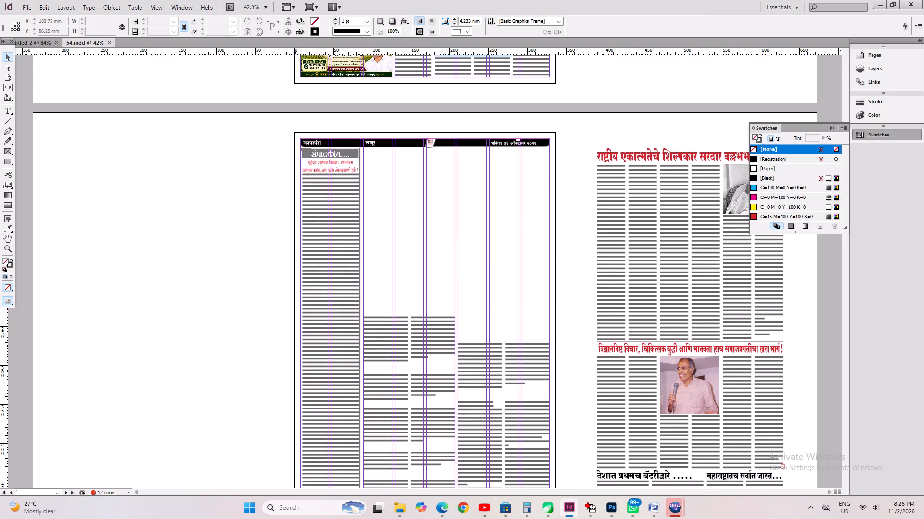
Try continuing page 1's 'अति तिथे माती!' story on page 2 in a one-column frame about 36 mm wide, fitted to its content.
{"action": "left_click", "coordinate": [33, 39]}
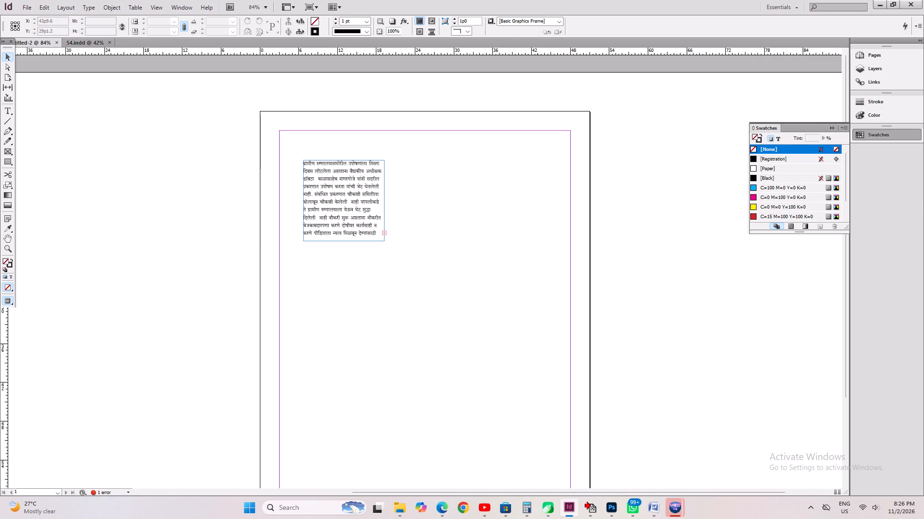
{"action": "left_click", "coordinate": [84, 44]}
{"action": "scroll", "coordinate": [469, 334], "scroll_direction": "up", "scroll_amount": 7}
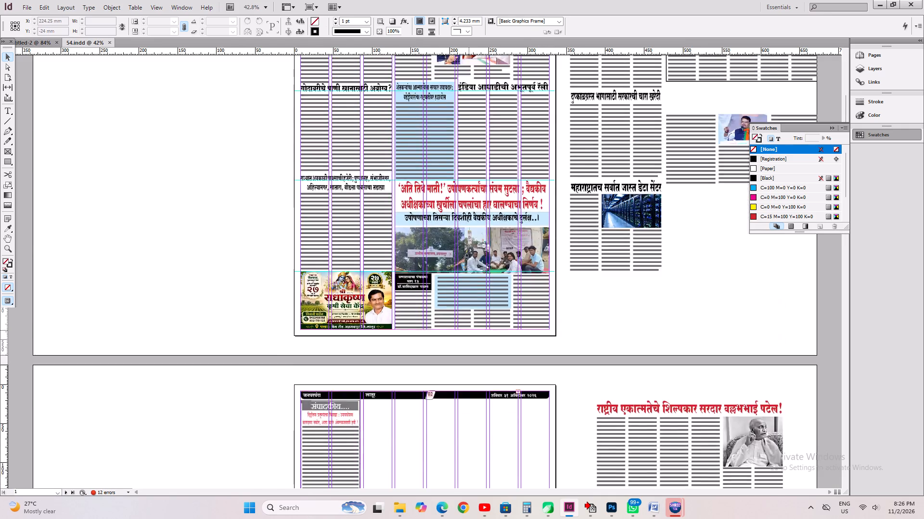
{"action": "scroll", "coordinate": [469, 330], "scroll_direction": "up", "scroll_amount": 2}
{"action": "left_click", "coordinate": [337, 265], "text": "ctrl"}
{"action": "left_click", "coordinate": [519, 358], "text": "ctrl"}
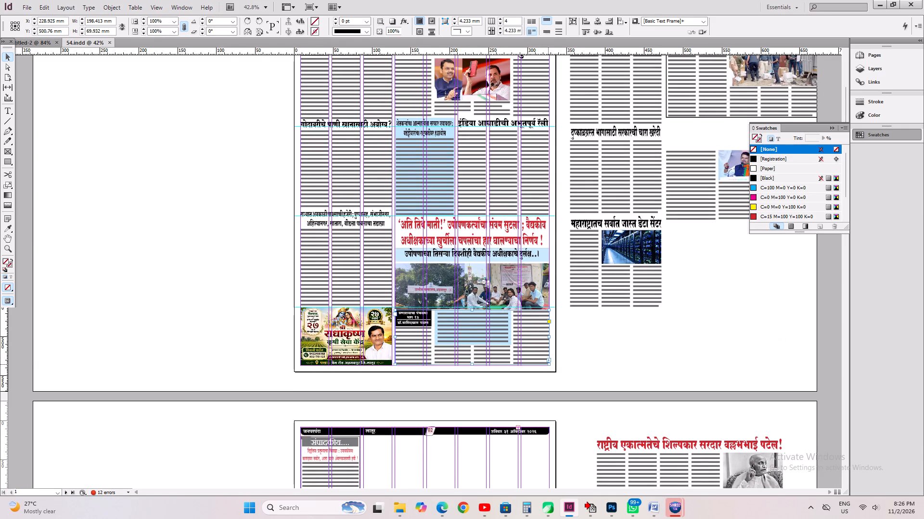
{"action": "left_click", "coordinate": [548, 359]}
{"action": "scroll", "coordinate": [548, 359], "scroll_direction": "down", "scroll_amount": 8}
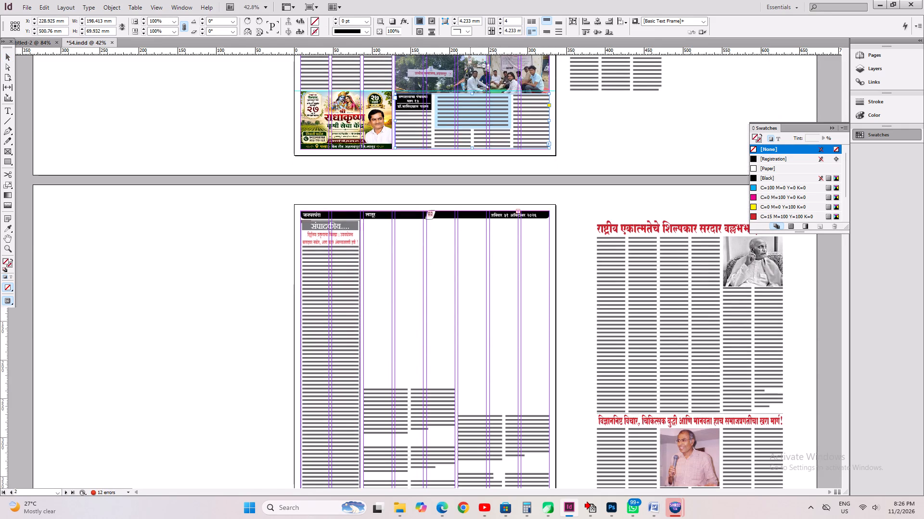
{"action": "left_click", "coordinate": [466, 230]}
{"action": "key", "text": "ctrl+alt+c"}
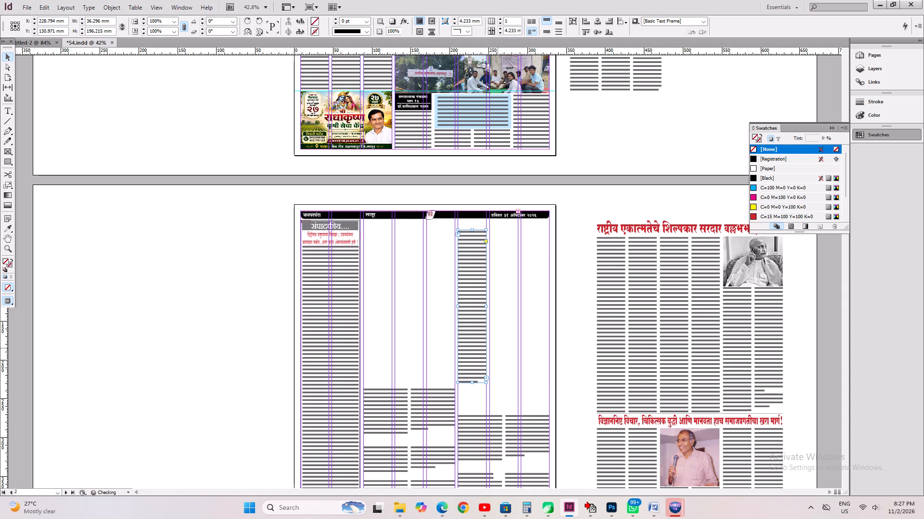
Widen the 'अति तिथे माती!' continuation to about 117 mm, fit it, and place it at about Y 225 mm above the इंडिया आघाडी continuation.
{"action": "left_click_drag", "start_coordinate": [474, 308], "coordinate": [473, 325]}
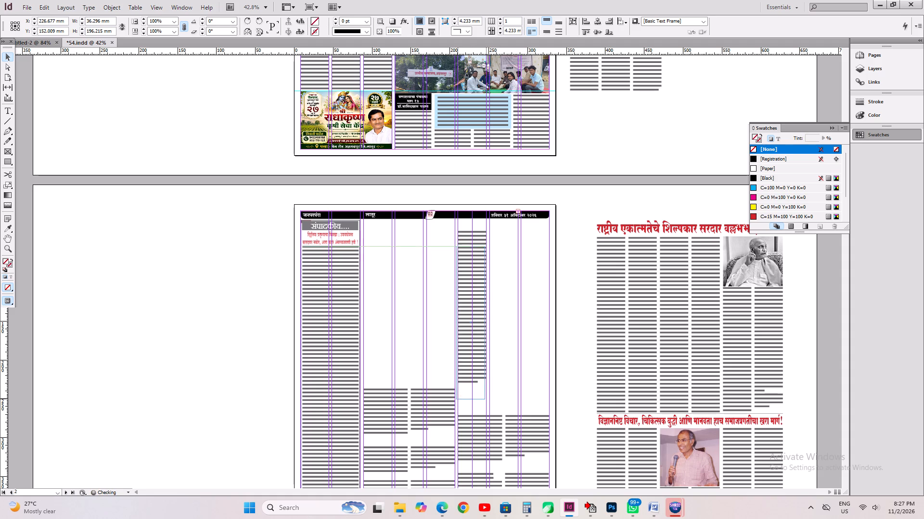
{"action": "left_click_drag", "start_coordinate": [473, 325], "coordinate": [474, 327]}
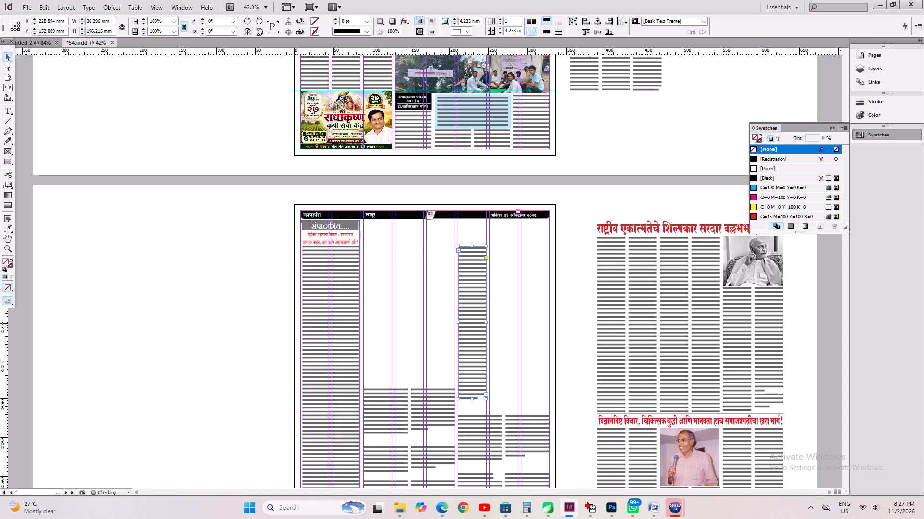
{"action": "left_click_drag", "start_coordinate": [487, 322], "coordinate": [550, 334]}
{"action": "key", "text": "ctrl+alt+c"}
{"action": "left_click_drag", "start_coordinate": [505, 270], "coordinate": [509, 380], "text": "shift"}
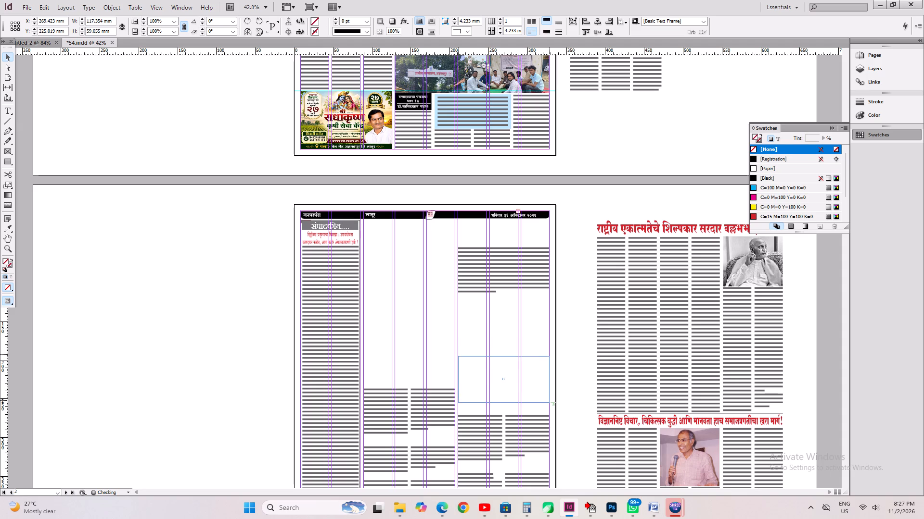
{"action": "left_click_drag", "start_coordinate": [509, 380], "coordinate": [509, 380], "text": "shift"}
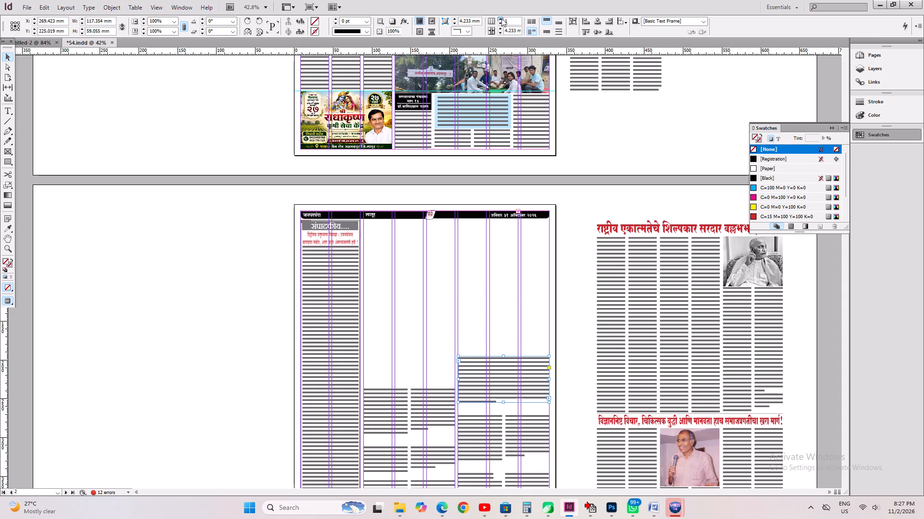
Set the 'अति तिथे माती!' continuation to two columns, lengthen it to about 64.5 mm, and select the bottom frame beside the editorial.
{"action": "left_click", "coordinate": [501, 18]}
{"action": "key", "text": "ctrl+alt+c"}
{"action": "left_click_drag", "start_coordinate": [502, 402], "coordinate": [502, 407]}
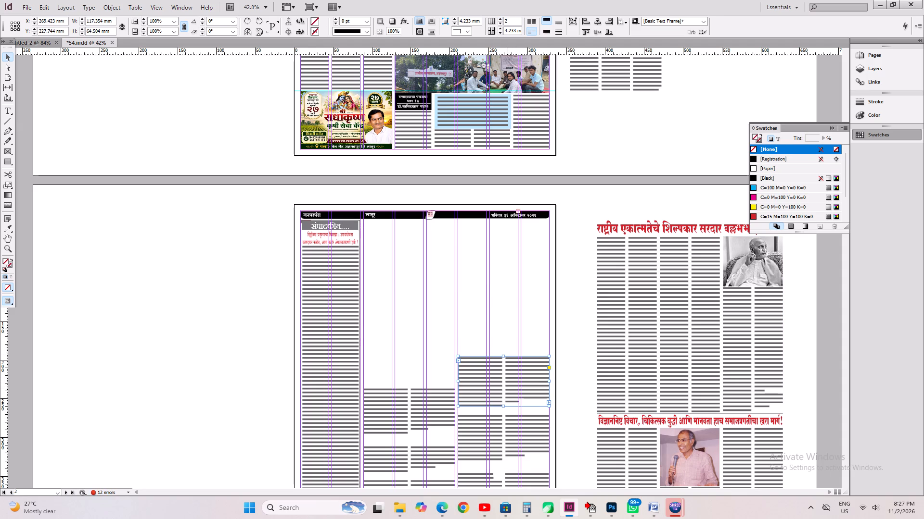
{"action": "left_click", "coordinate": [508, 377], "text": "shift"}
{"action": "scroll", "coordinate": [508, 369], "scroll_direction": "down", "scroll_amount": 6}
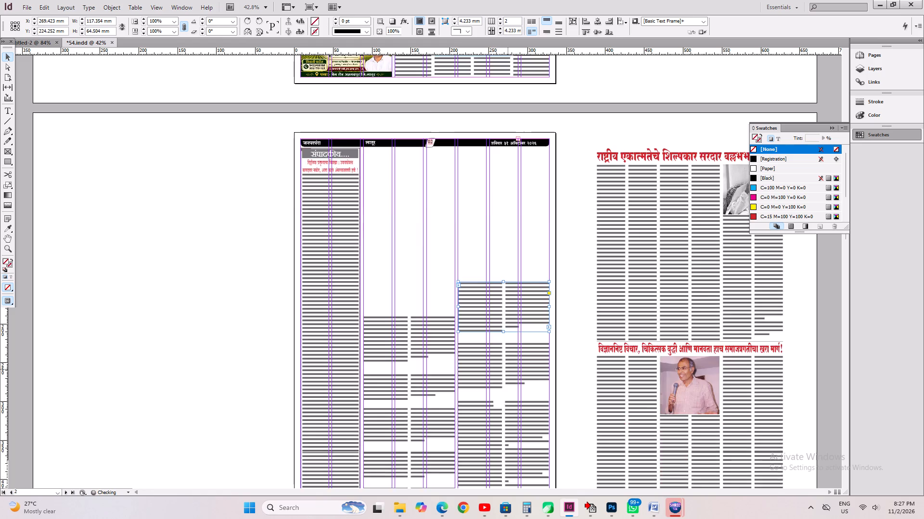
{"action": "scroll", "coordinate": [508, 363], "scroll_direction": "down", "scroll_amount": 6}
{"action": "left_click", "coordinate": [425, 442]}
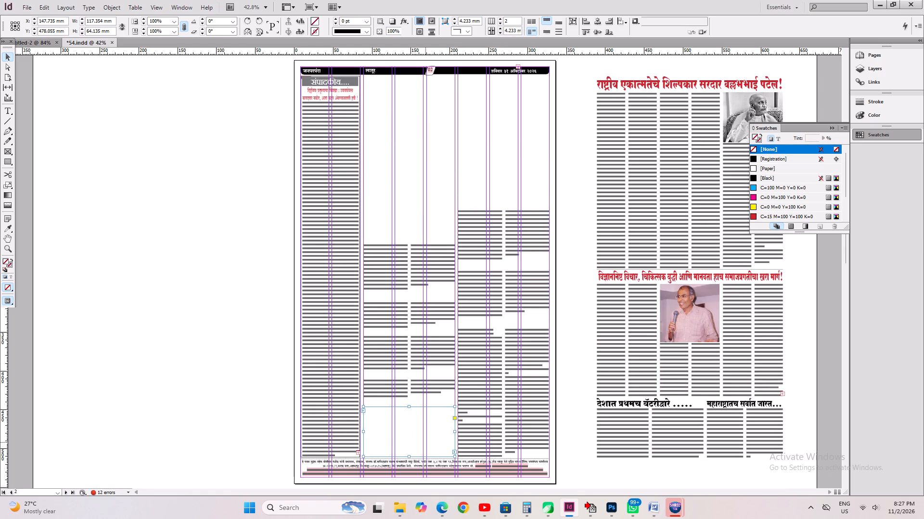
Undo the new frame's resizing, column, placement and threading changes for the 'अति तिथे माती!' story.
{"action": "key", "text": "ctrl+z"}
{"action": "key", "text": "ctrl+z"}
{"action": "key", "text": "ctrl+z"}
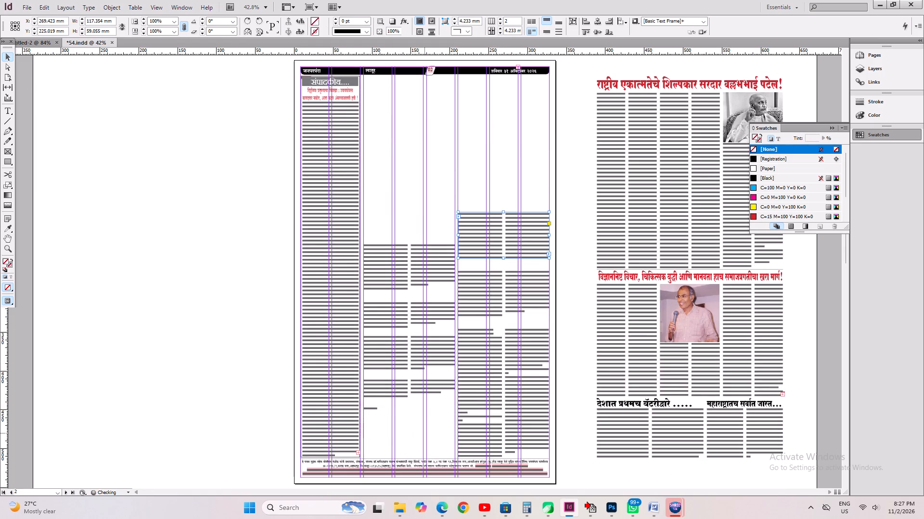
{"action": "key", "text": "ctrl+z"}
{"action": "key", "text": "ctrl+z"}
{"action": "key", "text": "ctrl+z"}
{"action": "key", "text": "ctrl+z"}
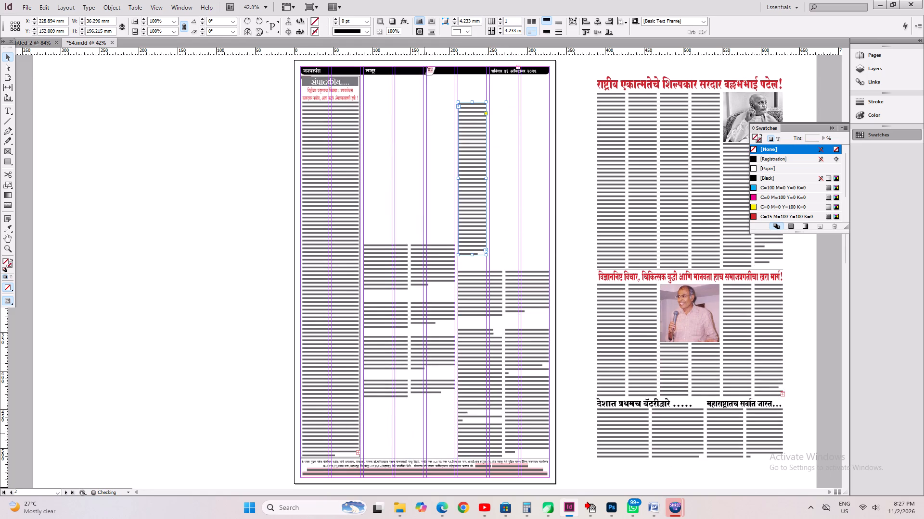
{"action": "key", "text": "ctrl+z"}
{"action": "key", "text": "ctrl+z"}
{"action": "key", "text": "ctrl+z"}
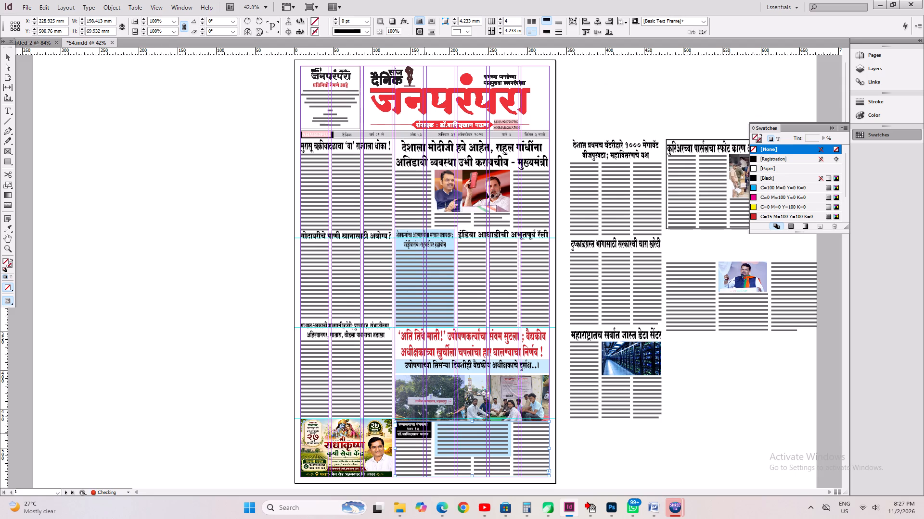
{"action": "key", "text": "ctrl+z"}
Select everything on page 2 and save the document.
{"action": "scroll", "coordinate": [446, 390], "scroll_direction": "down", "scroll_amount": 19}
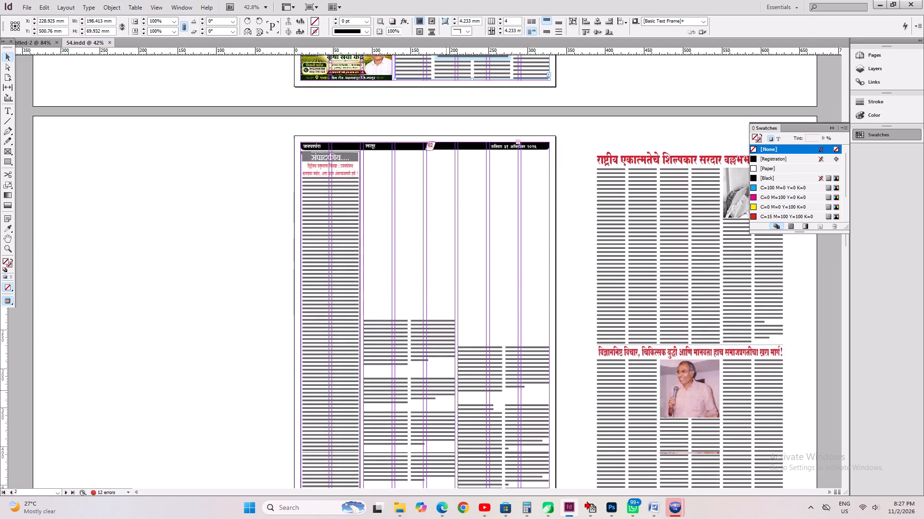
{"action": "scroll", "coordinate": [446, 390], "scroll_direction": "down", "scroll_amount": 3}
{"action": "key", "text": "ctrl+a"}
{"action": "key", "text": "ctrl+s"}
{"action": "left_click", "coordinate": [490, 387]}
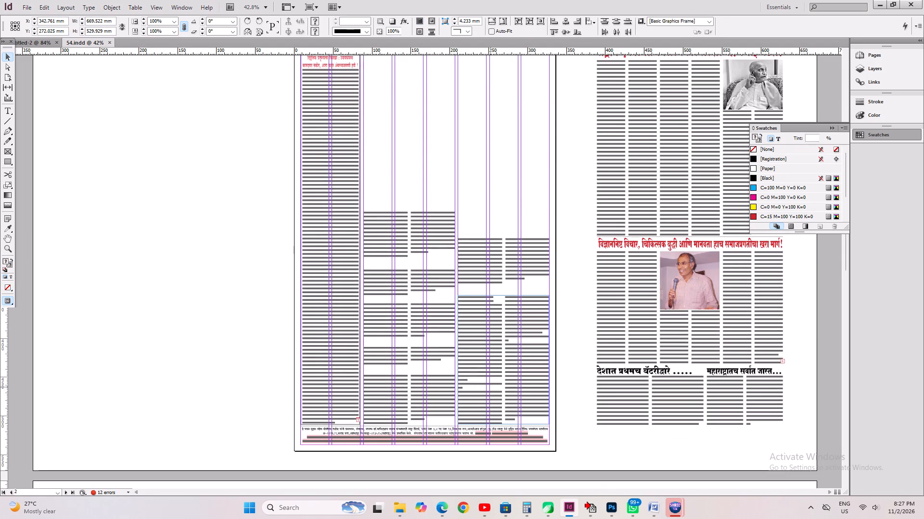
{"action": "key", "text": "ctrl+a"}
{"action": "key", "text": "ctrl+s"}
Check each of the stacked two-column continuation frames on page 2.
{"action": "left_click", "coordinate": [402, 408]}
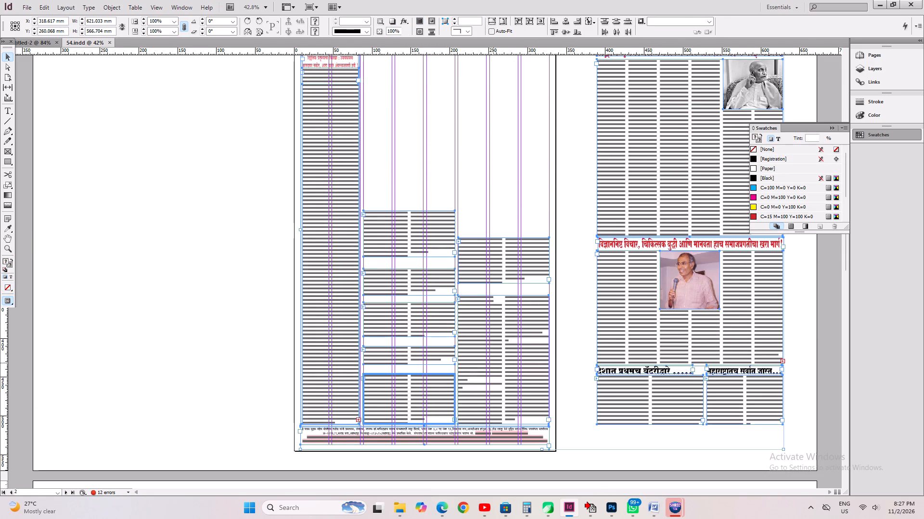
{"action": "left_click", "coordinate": [493, 363]}
{"action": "left_click", "coordinate": [423, 353]}
{"action": "left_click", "coordinate": [412, 313]}
{"action": "left_click", "coordinate": [419, 282]}
{"action": "left_click", "coordinate": [427, 233]}
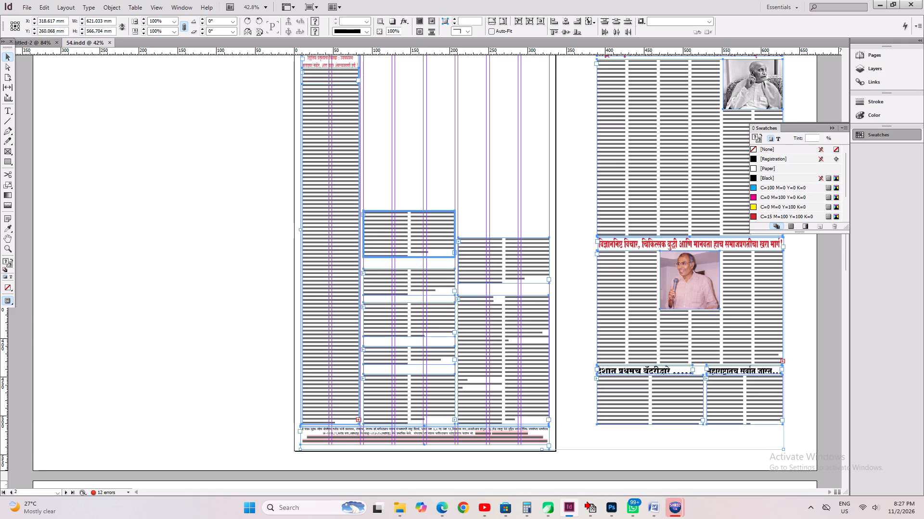
{"action": "left_click", "coordinate": [487, 247]}
{"action": "left_click", "coordinate": [483, 366]}
{"action": "left_click", "coordinate": [429, 128]}
Move the five stacked continuation frames beside the editorial together to the page's outer columns, at about X 268.7, Y 174.8 mm.
{"action": "left_click_drag", "start_coordinate": [425, 143], "coordinate": [422, 347]}
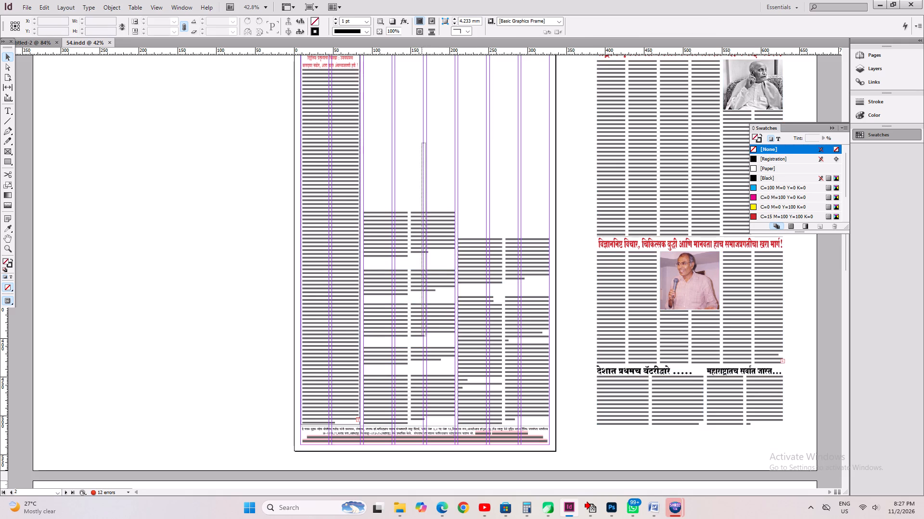
{"action": "left_click_drag", "start_coordinate": [422, 347], "coordinate": [409, 409]}
{"action": "scroll", "coordinate": [410, 409], "scroll_direction": "up", "scroll_amount": 4}
{"action": "left_click_drag", "start_coordinate": [405, 395], "coordinate": [537, 221]}
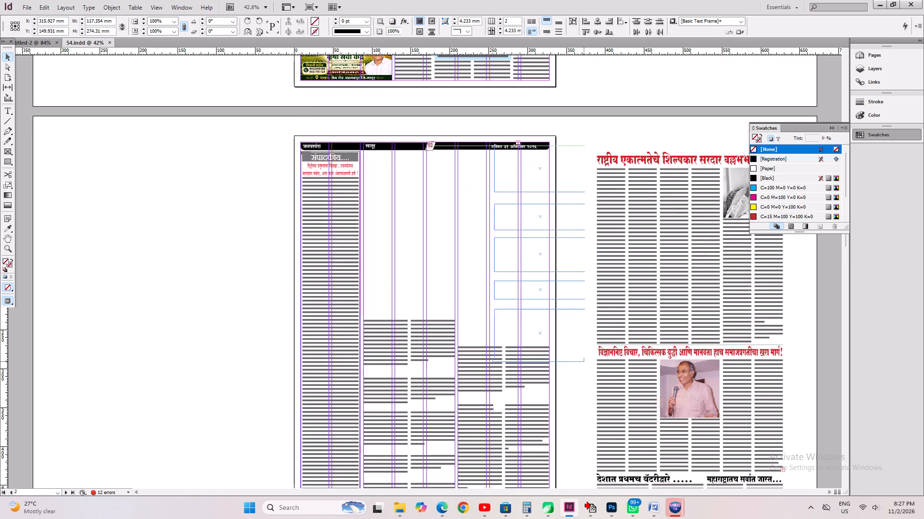
{"action": "left_click_drag", "start_coordinate": [537, 221], "coordinate": [501, 230]}
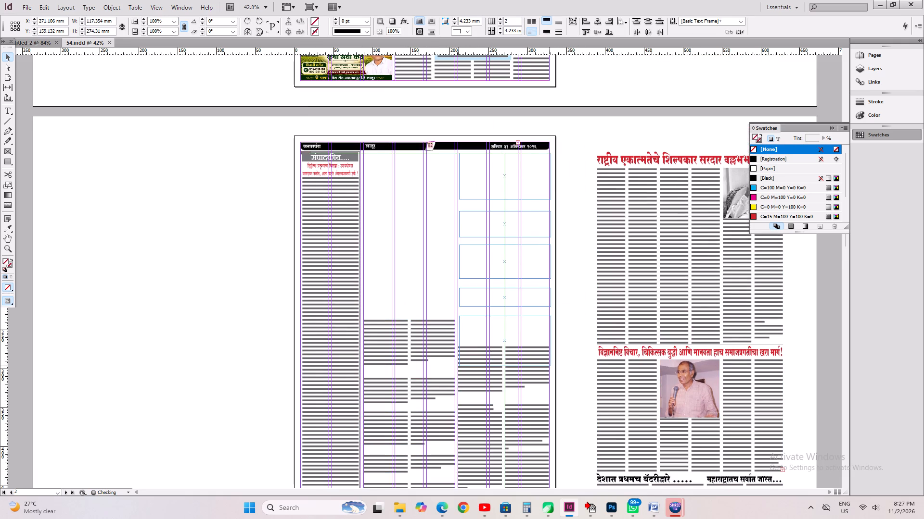
{"action": "left_click_drag", "start_coordinate": [501, 230], "coordinate": [499, 233]}
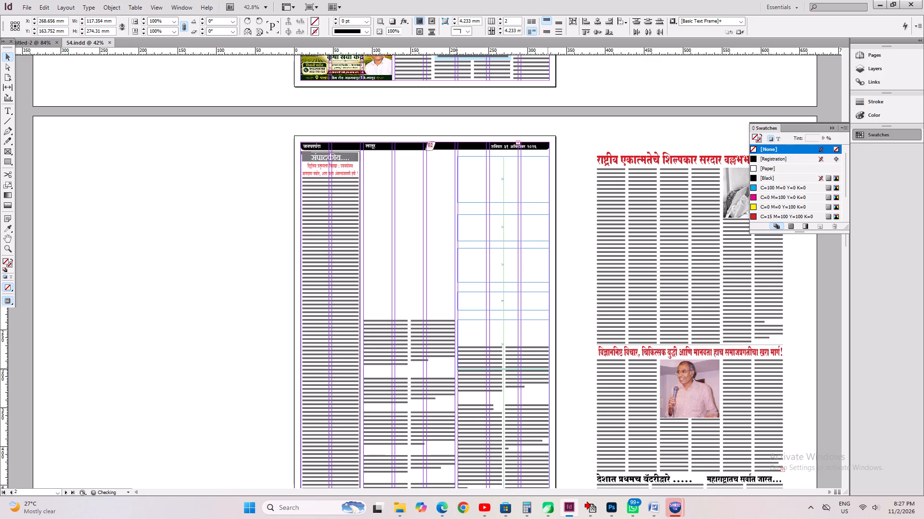
{"action": "left_click_drag", "start_coordinate": [499, 233], "coordinate": [500, 238]}
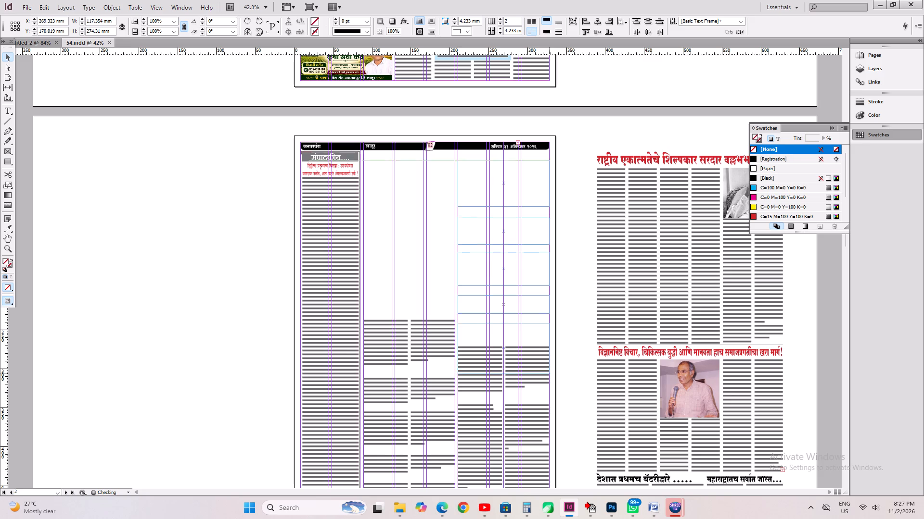
{"action": "left_click_drag", "start_coordinate": [500, 238], "coordinate": [499, 241]}
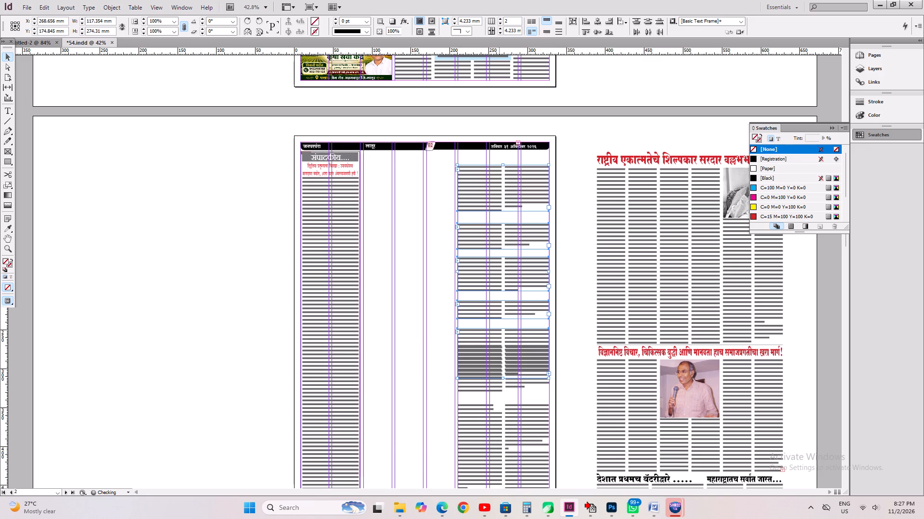
Move the shortest continuation beside the editorial at about Y 356 mm, and the इंडिया आघाडी continuation to about Y 215.6 mm in the outer columns.
{"action": "left_click", "coordinate": [381, 377]}
{"action": "left_click", "coordinate": [491, 355]}
{"action": "left_click_drag", "start_coordinate": [491, 350], "coordinate": [384, 278]}
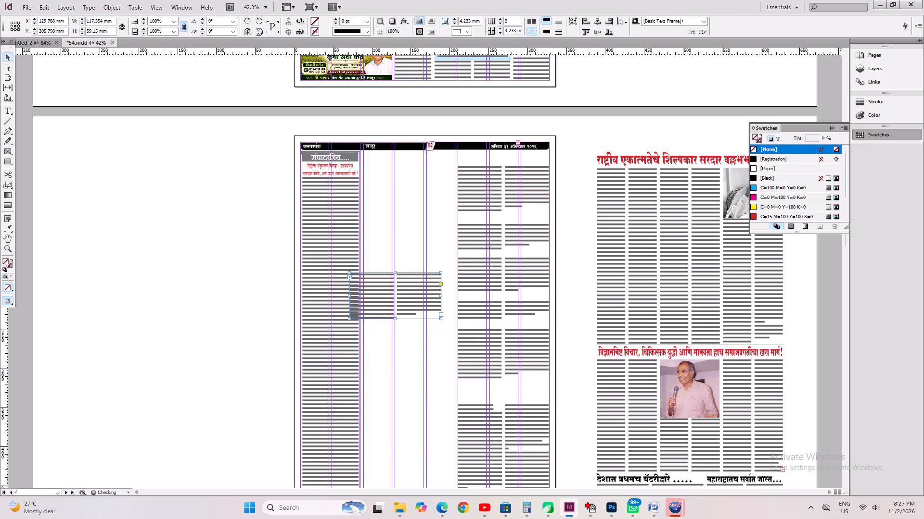
{"action": "left_click_drag", "start_coordinate": [508, 311], "coordinate": [414, 413]}
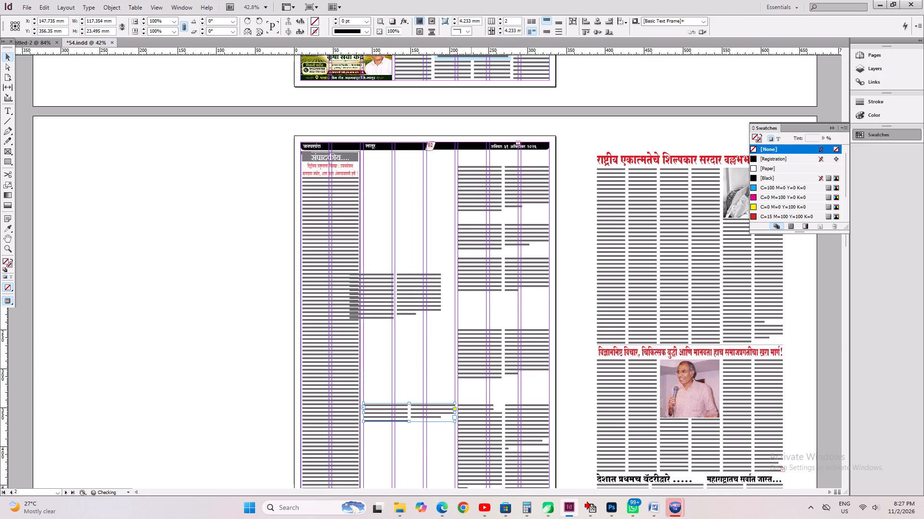
{"action": "left_click_drag", "start_coordinate": [414, 289], "coordinate": [523, 297]}
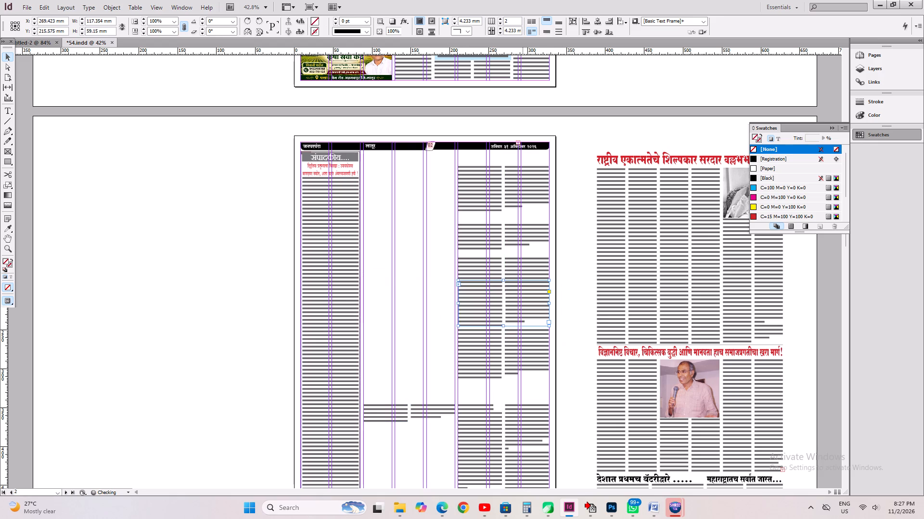
Move the blue-tinted story's continuation beside the editorial, and raise the 44 mm high continuation in the outer columns to about Y 146 mm.
{"action": "left_click_drag", "start_coordinate": [488, 239], "coordinate": [390, 346]}
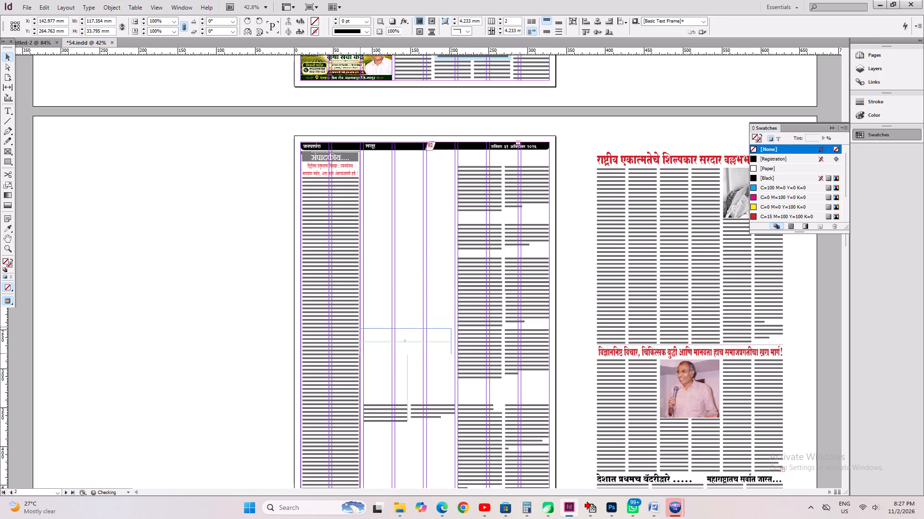
{"action": "left_click_drag", "start_coordinate": [390, 346], "coordinate": [389, 355]}
{"action": "left_click", "coordinate": [503, 267]}
{"action": "left_click_drag", "start_coordinate": [509, 260], "coordinate": [513, 235]}
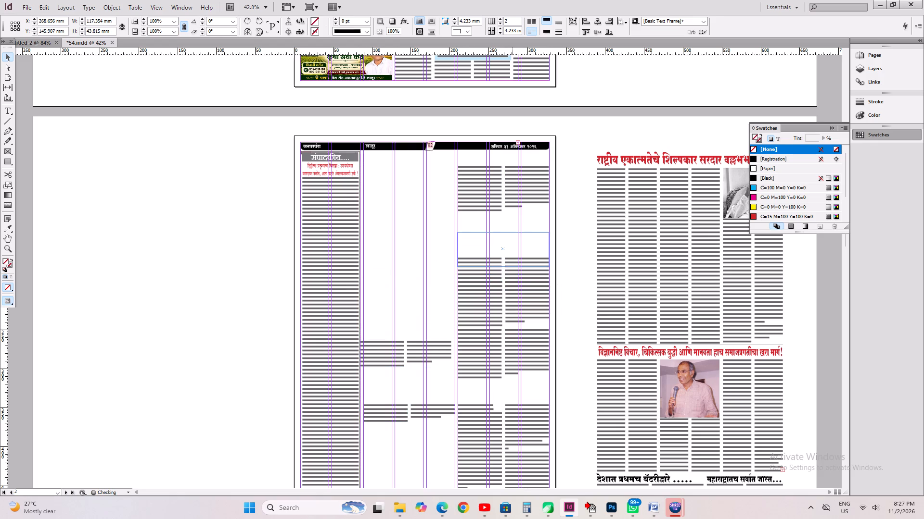
Lower the 64 mm high continuation in the outer columns to about Y 300 mm, below the इंडिया आघाडी continuation.
{"action": "left_click", "coordinate": [507, 185]}
{"action": "scroll", "coordinate": [530, 306], "scroll_direction": "down", "scroll_amount": 4}
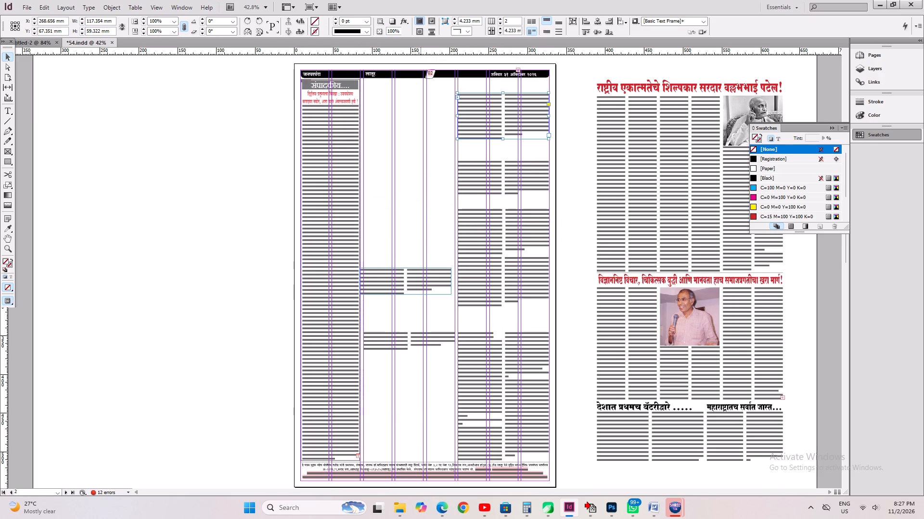
{"action": "left_click", "coordinate": [421, 259]}
{"action": "left_click", "coordinate": [513, 302]}
{"action": "left_click_drag", "start_coordinate": [511, 289], "coordinate": [512, 304], "text": "shift"}
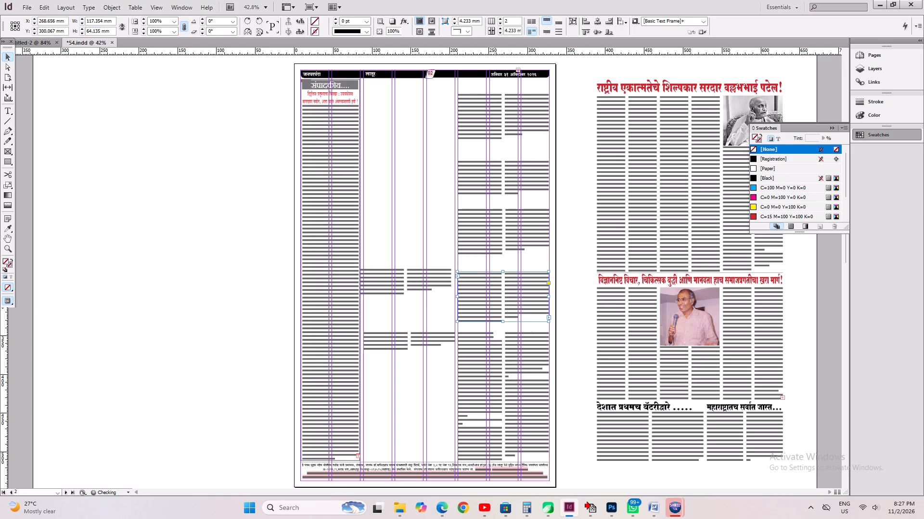
Lower the two continuation frames beside the editorial, together placing them near page 2's bottom, at about X 146.7, Y 480.3 mm.
{"action": "left_click", "coordinate": [405, 261]}
{"action": "left_click", "coordinate": [416, 325]}
{"action": "left_click", "coordinate": [413, 334]}
{"action": "left_click", "coordinate": [414, 267], "text": "shift"}
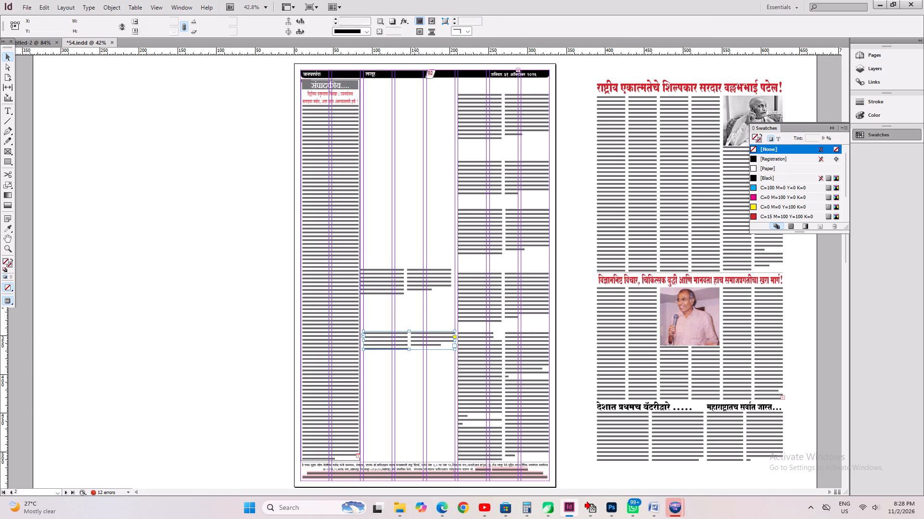
{"action": "left_click_drag", "start_coordinate": [425, 280], "coordinate": [428, 309]}
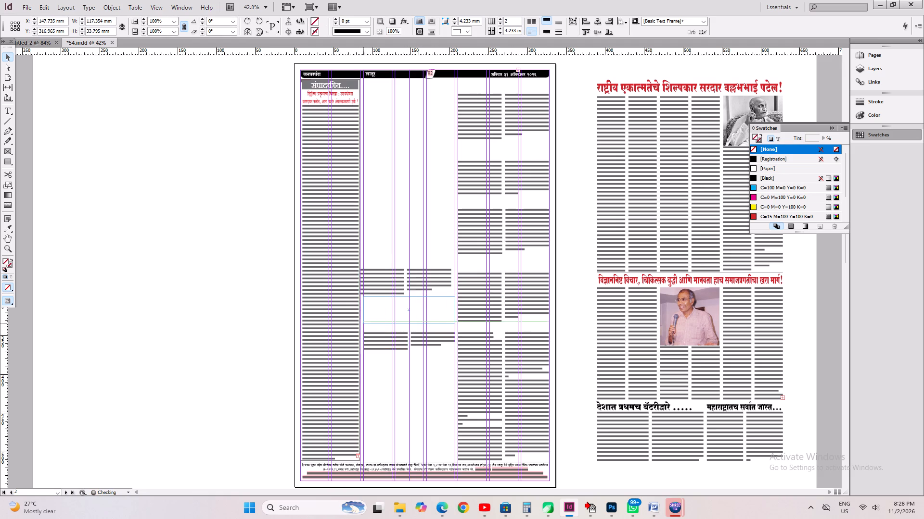
{"action": "left_click_drag", "start_coordinate": [428, 309], "coordinate": [427, 309]}
{"action": "left_click", "coordinate": [428, 345], "text": "shift"}
{"action": "left_click_drag", "start_coordinate": [428, 347], "coordinate": [420, 444], "text": "shift"}
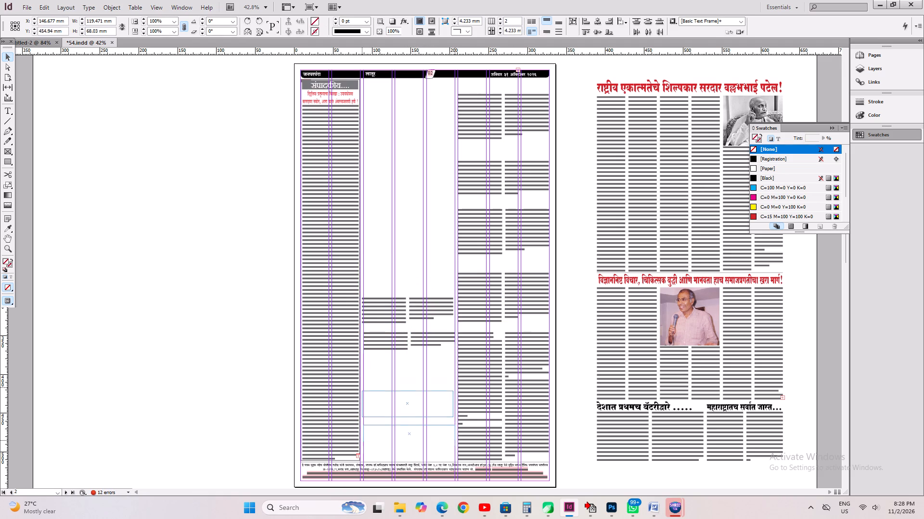
{"action": "left_click_drag", "start_coordinate": [420, 444], "coordinate": [420, 461], "text": "shift"}
Bring the topmost continuation in page 2's outer columns to about X 269.2 mm, with its frame about 117 mm wide, fitting the column guides.
{"action": "scroll", "coordinate": [529, 253], "scroll_direction": "up", "scroll_amount": 4}
{"action": "left_click", "coordinate": [497, 266]}
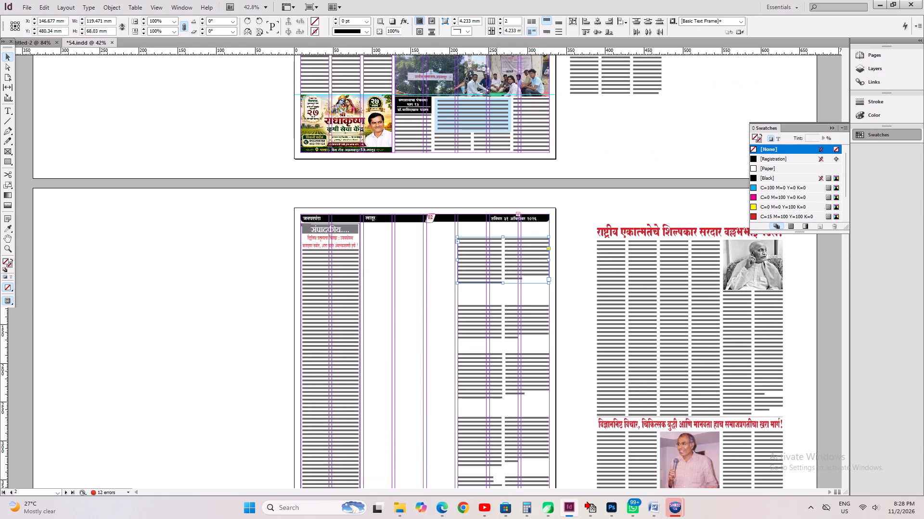
{"action": "key", "text": "ctrl+1"}
{"action": "scroll", "coordinate": [497, 266], "scroll_direction": "up", "scroll_amount": 3}
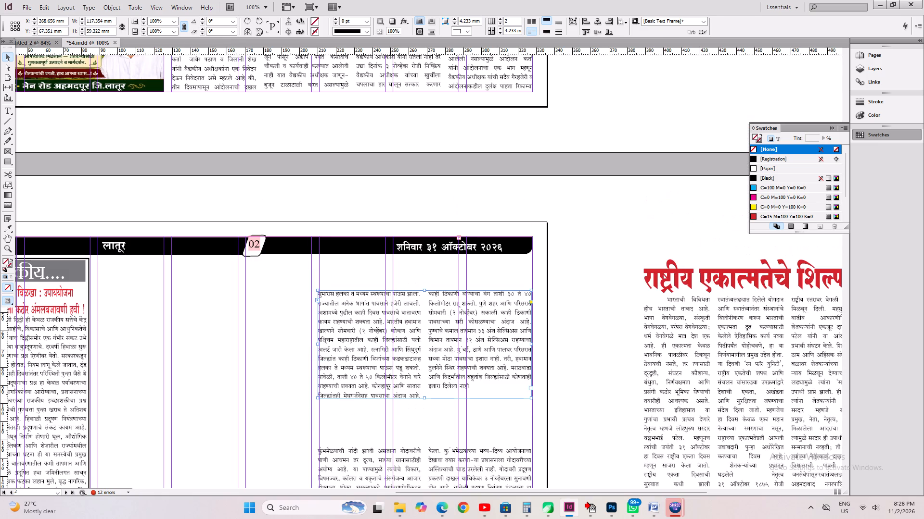
{"action": "key", "text": "Right"}
{"action": "left_click_drag", "start_coordinate": [320, 344], "coordinate": [320, 350]}
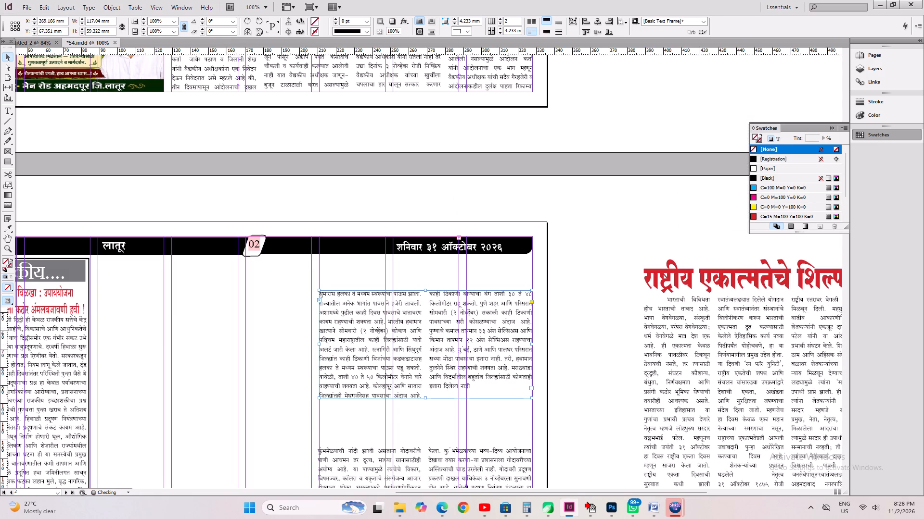
Insert a paragraph break in the unseasonal-rain story on page 1 after दुपारी तसेच, so its page 2 continuation starts with सायंकाळच्या.
{"action": "left_click", "coordinate": [5, 115]}
{"action": "left_click", "coordinate": [340, 290]}
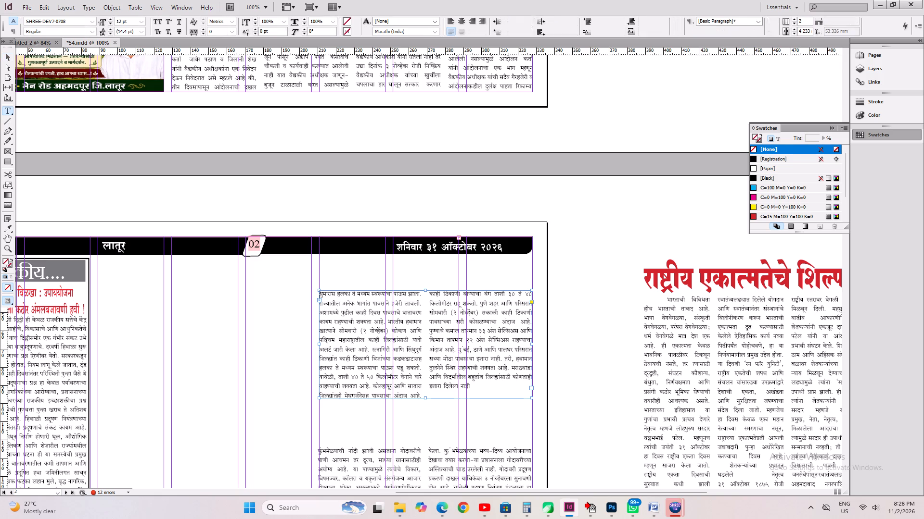
{"action": "key", "text": "Down"}
{"action": "key", "text": "Up"}
{"action": "key", "text": "Left"}
{"action": "key", "text": "Left"}
{"action": "key", "text": "Left"}
{"action": "key", "text": "Left"}
{"action": "key", "text": "Left"}
{"action": "key", "text": "Left"}
{"action": "key", "text": "Left"}
{"action": "key", "text": "Left"}
{"action": "key", "text": "Left"}
{"action": "key", "text": "Left"}
{"action": "key", "text": "Left"}
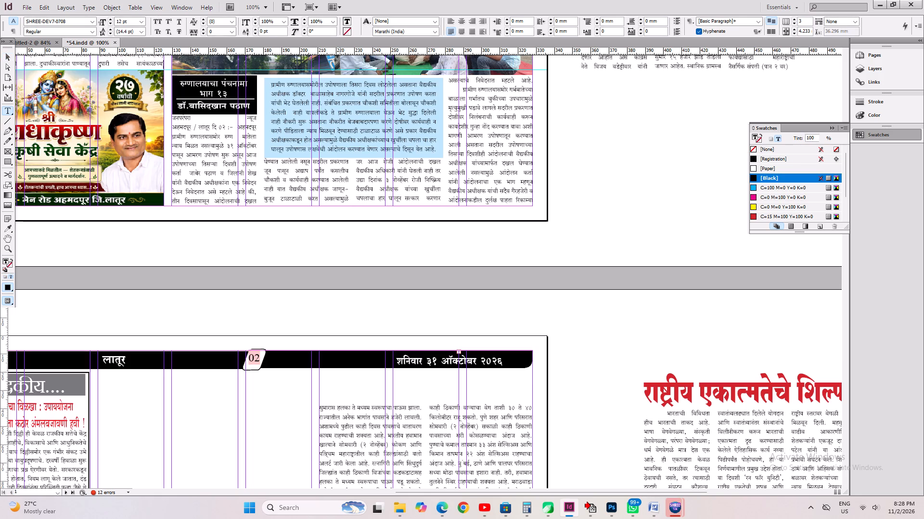
{"action": "key", "text": "Left"}
{"action": "key", "text": "Right"}
{"action": "key", "text": "Right"}
{"action": "key", "text": "Right"}
{"action": "key", "text": "Right"}
{"action": "key", "text": "Right"}
{"action": "key", "text": "Right"}
{"action": "key", "text": "Right"}
{"action": "key", "text": "Right"}
{"action": "key", "text": "Right"}
{"action": "key", "text": "Right"}
{"action": "key", "text": "Right"}
{"action": "key", "text": "Right"}
{"action": "key", "text": "Right"}
{"action": "key", "text": "Right"}
{"action": "key", "text": "Right"}
{"action": "key", "text": "Right"}
{"action": "key", "text": "Right"}
{"action": "key", "text": "Right"}
{"action": "key", "text": "Right"}
{"action": "key", "text": "Right"}
{"action": "key", "text": "Left"}
{"action": "key", "text": "Left"}
{"action": "key", "text": "Left"}
{"action": "key", "text": "Left"}
{"action": "key", "text": "Left"}
{"action": "key", "text": "Left"}
{"action": "key", "text": "Left"}
{"action": "key", "text": "Left"}
{"action": "key", "text": "Left"}
{"action": "key", "text": "Left"}
{"action": "key", "text": "Left"}
{"action": "key", "text": "Left"}
{"action": "key", "text": "Left"}
{"action": "key", "text": "Left"}
{"action": "key", "text": "Left"}
{"action": "key", "text": "Left"}
{"action": "key", "text": "Left"}
{"action": "key", "text": "Left"}
{"action": "key", "text": "Left"}
{"action": "key", "text": "Left"}
{"action": "key", "text": "Return"}
{"action": "key", "text": "Left"}
Add the jump line (पान २ वर) after दुपारी तसेच at the end of page 1's rain story, preceded by several spaces.
{"action": "key", "text": "ctrl+2"}
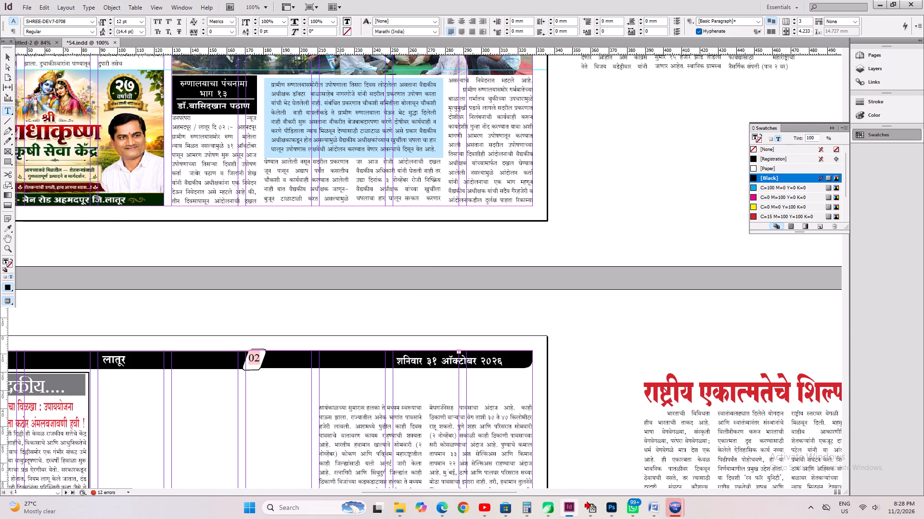
{"action": "type", "text": "()"}
{"action": "key", "text": "ctrl+2"}
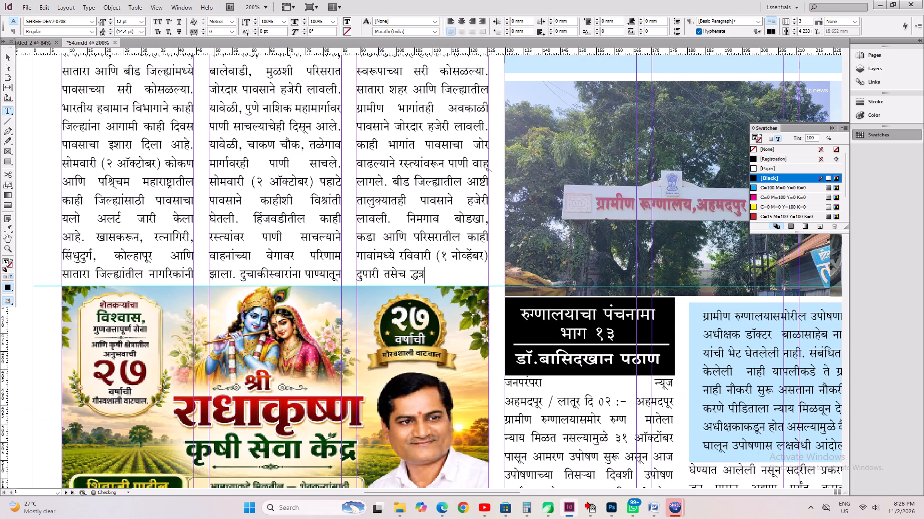
{"action": "key", "text": "shift+Left"}
{"action": "key", "text": "shift+Left"}
{"action": "type", "text": "()"}
{"action": "key", "text": "ctrl+2"}
{"action": "type", "text": "IKU 2 OJ"}
{"action": "key", "text": "Left"}
{"action": "key", "text": "Left"}
{"action": "key", "text": "Left"}
{"action": "key", "text": "Left"}
{"action": "key", "text": "Left"}
{"action": "key", "text": "Left"}
{"action": "key", "text": "Left"}
{"action": "key", "text": "Left"}
{"action": "key", "text": "Left"}
{"action": "key", "text": "Left"}
{"action": "key", "text": "Right"}
{"action": "key", "text": "space"}
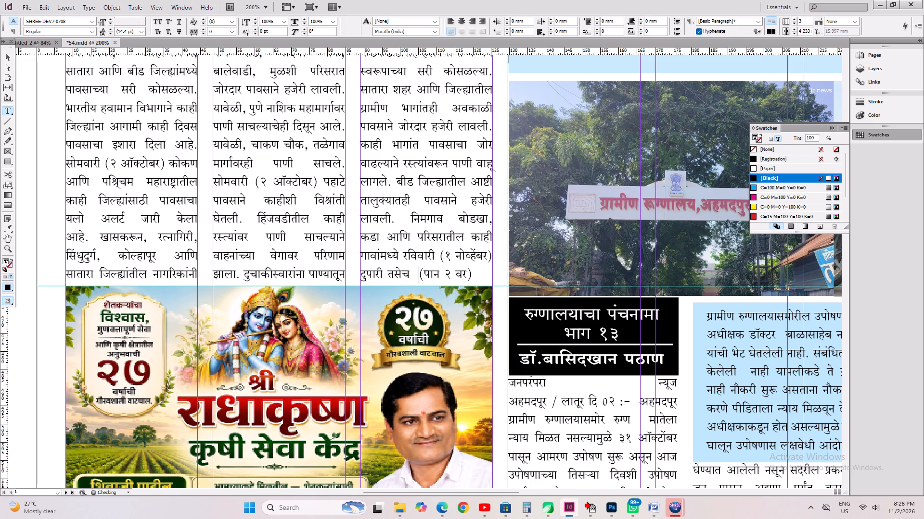
{"action": "key", "text": "space"}
{"action": "key", "text": "space"}
{"action": "key", "text": "space"}
Copy the rain story's headline from page 1 into a new text frame above its continuation on page 2, spanning the two outer columns.
{"action": "left_click_drag", "start_coordinate": [304, 202], "coordinate": [286, 465], "text": "alt"}
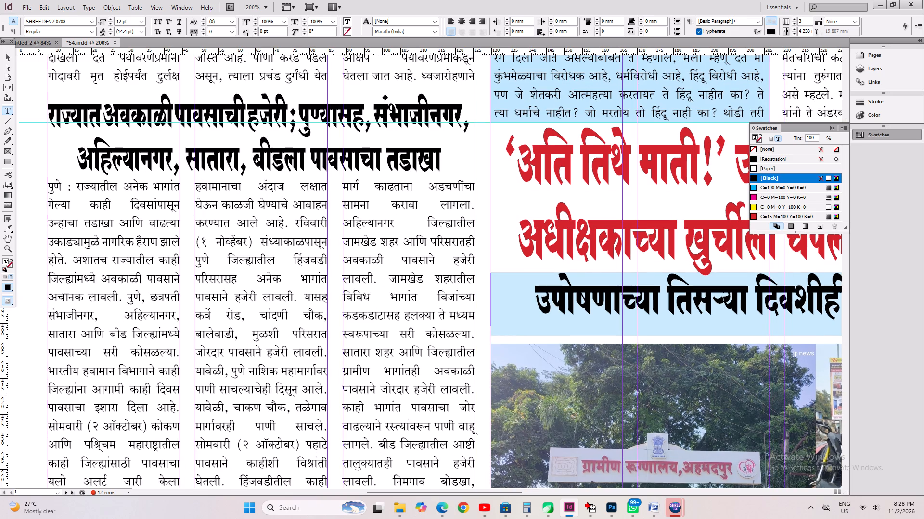
{"action": "left_click", "coordinate": [224, 144]}
{"action": "key", "text": "ctrl+a"}
{"action": "key", "text": "ctrl+c"}
{"action": "left_click", "coordinate": [261, 309]}
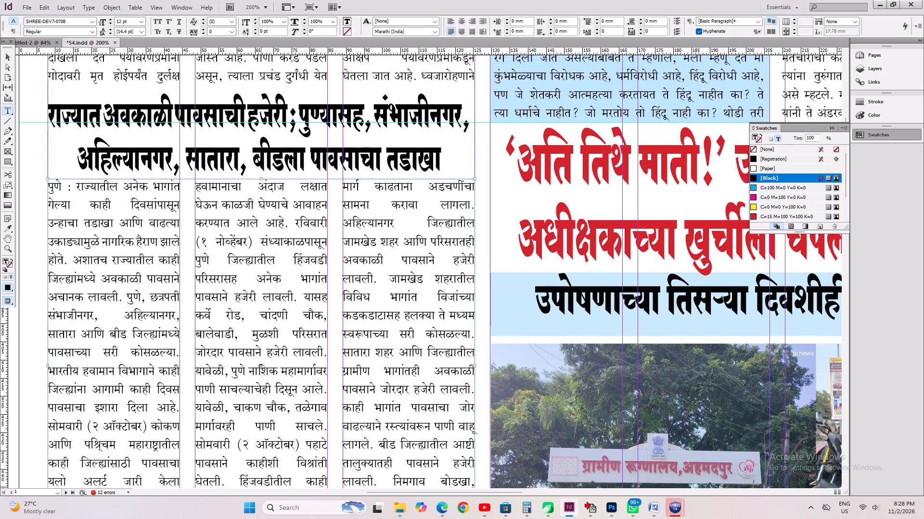
{"action": "key", "text": "ctrl+a"}
{"action": "key", "text": "Right"}
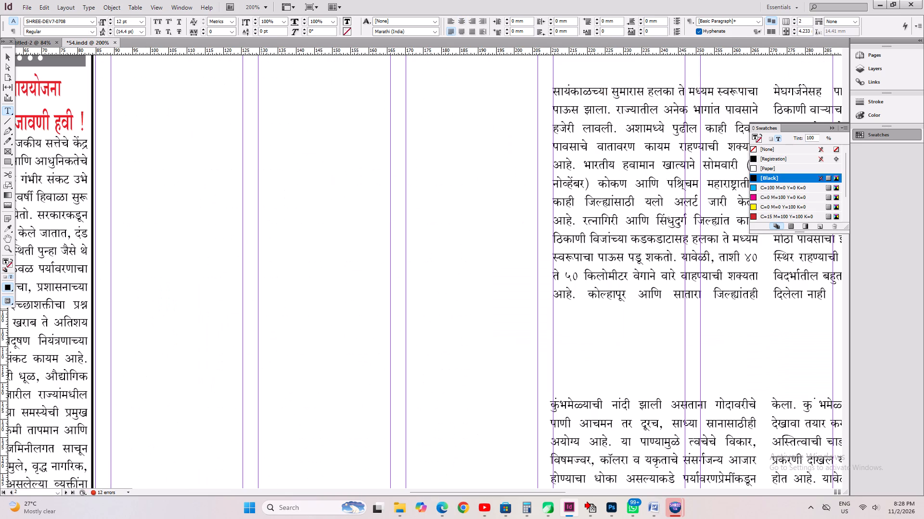
{"action": "key", "text": "ctrl+a"}
{"action": "key", "text": "ctrl+s"}
{"action": "left_click_drag", "start_coordinate": [769, 278], "coordinate": [436, 457], "text": "alt"}
{"action": "left_click_drag", "start_coordinate": [442, 432], "coordinate": [434, 453], "text": "alt"}
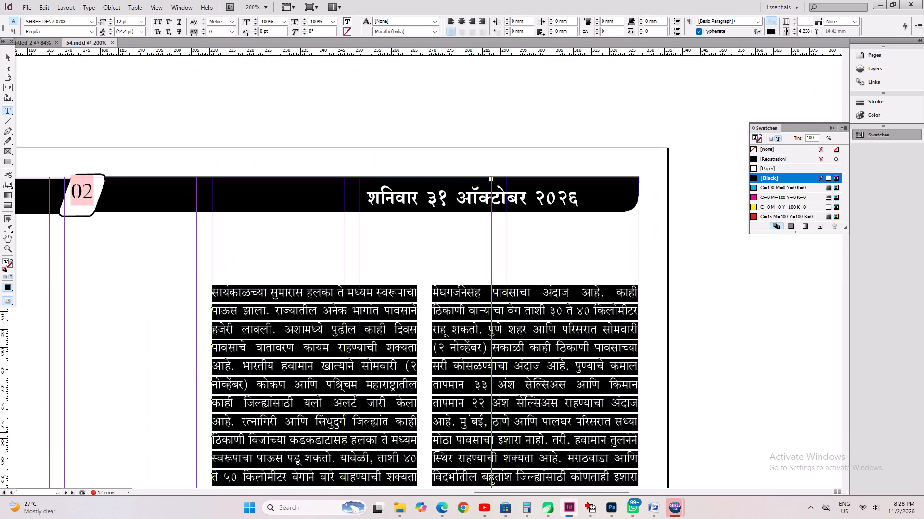
{"action": "left_click", "coordinate": [400, 404]}
{"action": "left_click_drag", "start_coordinate": [212, 230], "coordinate": [615, 324]}
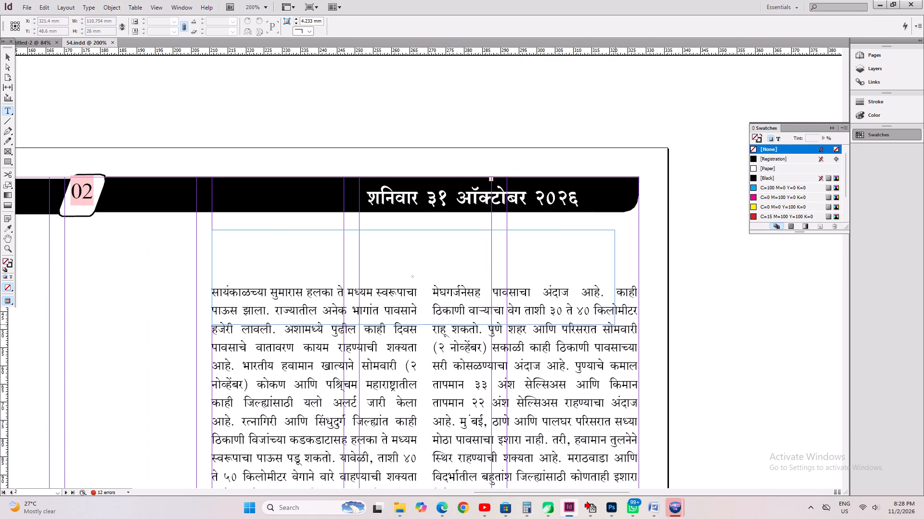
{"action": "left_click_drag", "start_coordinate": [615, 324], "coordinate": [640, 356]}
{"action": "key", "text": "ctrl+v"}
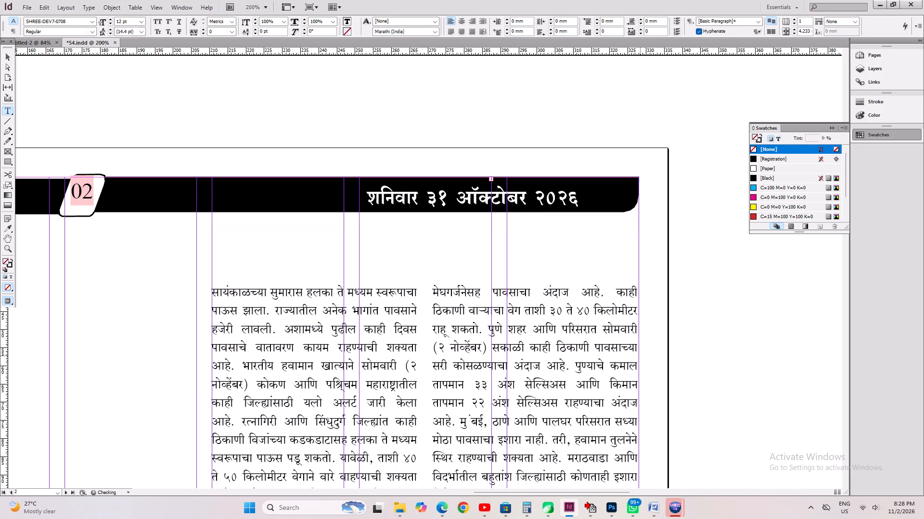
Shorten the pasted headline to राज्यात अवकाळी पावसाची हजेरी; पुण्यासह followed by eleven dots, and save the document.
{"action": "left_click_drag", "start_coordinate": [539, 255], "coordinate": [552, 331]}
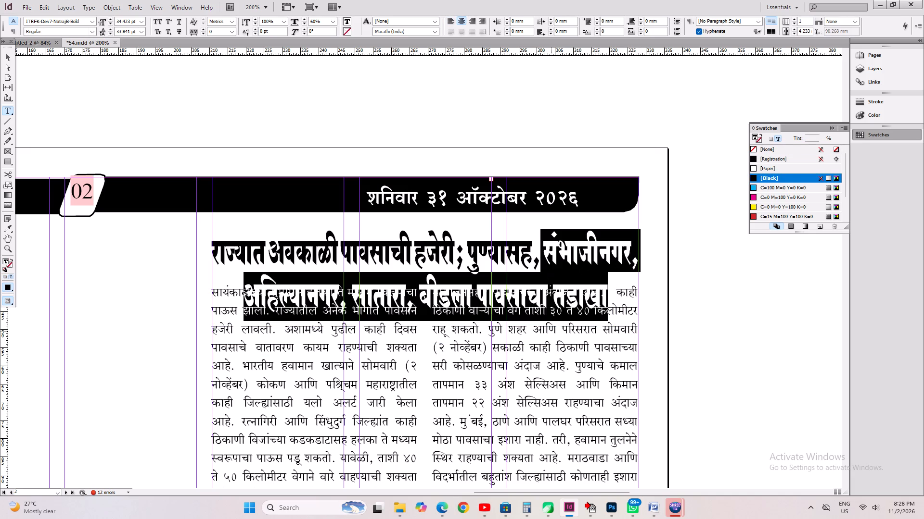
{"action": "key", "text": "BackSpace"}
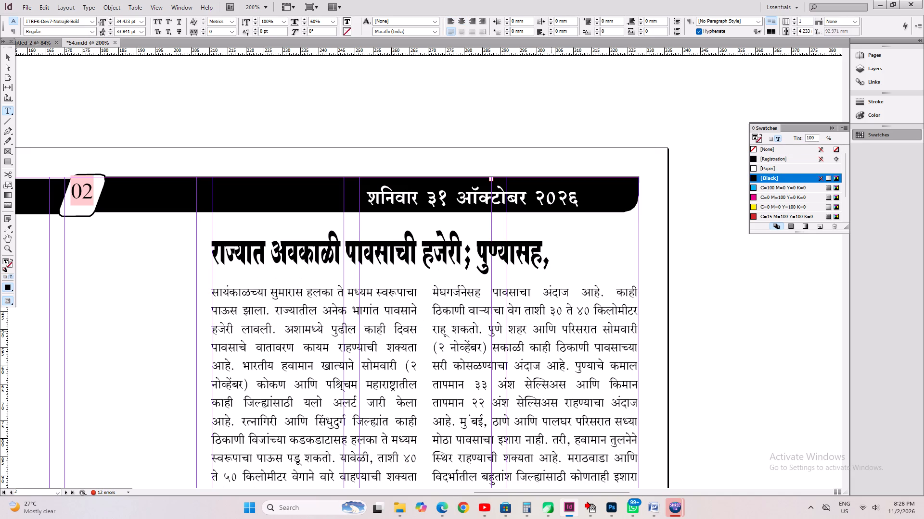
{"action": "key", "text": "BackSpace"}
{"action": "key", "text": "period"}
{"action": "key", "text": "period"}
{"action": "key", "text": "period"}
{"action": "key", "text": "period"}
{"action": "key", "text": "period"}
{"action": "key", "text": "period"}
{"action": "type", "text": "....."}
{"action": "key", "text": "ctrl+s"}
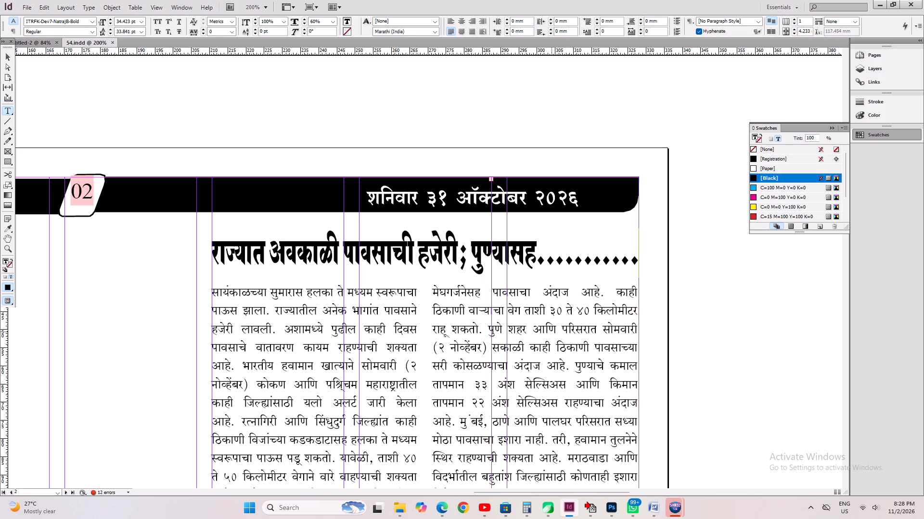
Fit the continuation headline's frame to its text and raise it to just below the page header, at about Y 23.6 mm.
{"action": "key", "text": "ctrl+alt+c"}
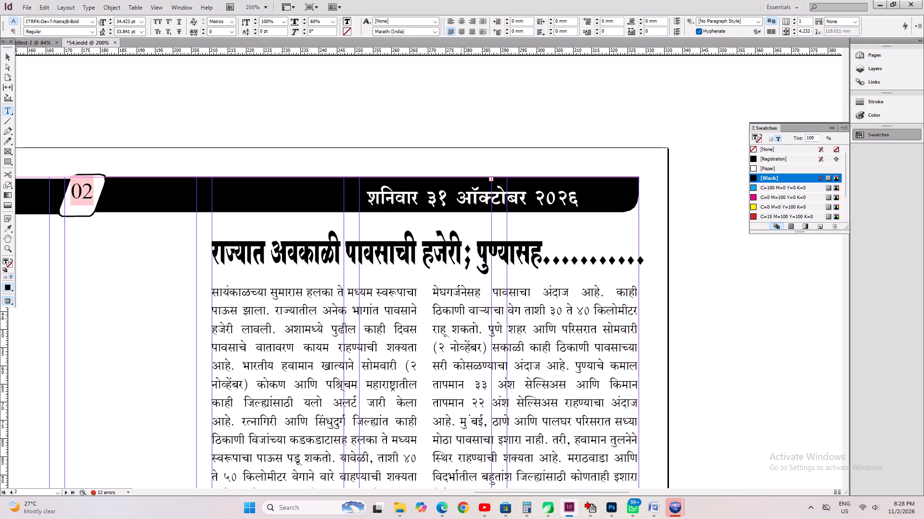
{"action": "left_click", "coordinate": [5, 59]}
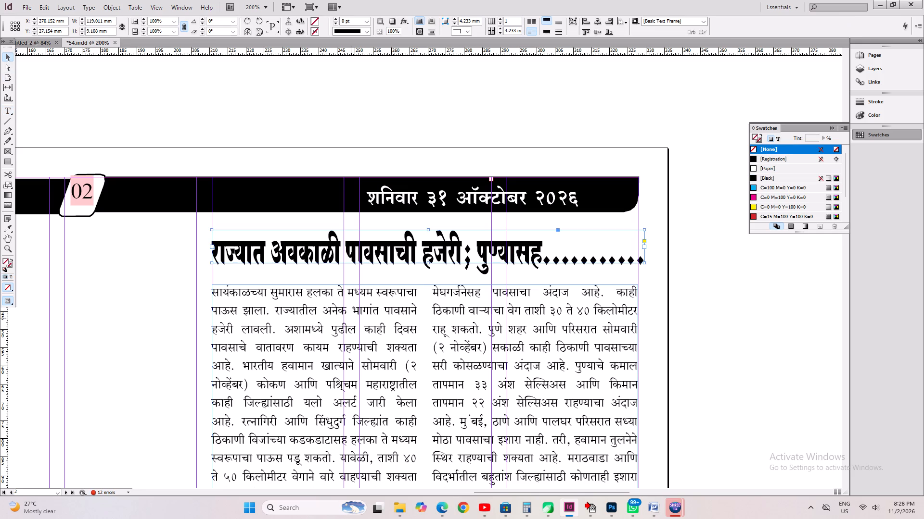
{"action": "left_click_drag", "start_coordinate": [363, 245], "coordinate": [363, 235], "text": "shift"}
{"action": "left_click", "coordinate": [665, 285]}
{"action": "left_click", "coordinate": [545, 243]}
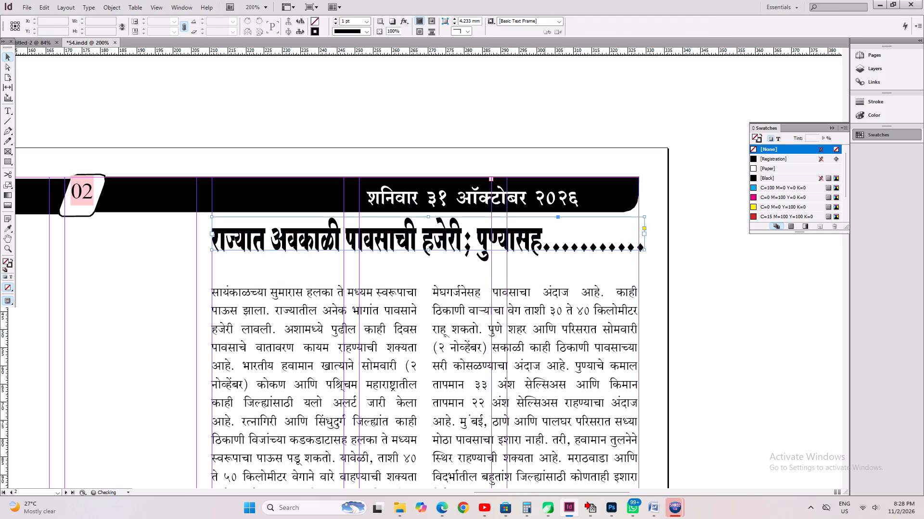
{"action": "key", "text": "space"}
{"action": "left_click", "coordinate": [636, 247]}
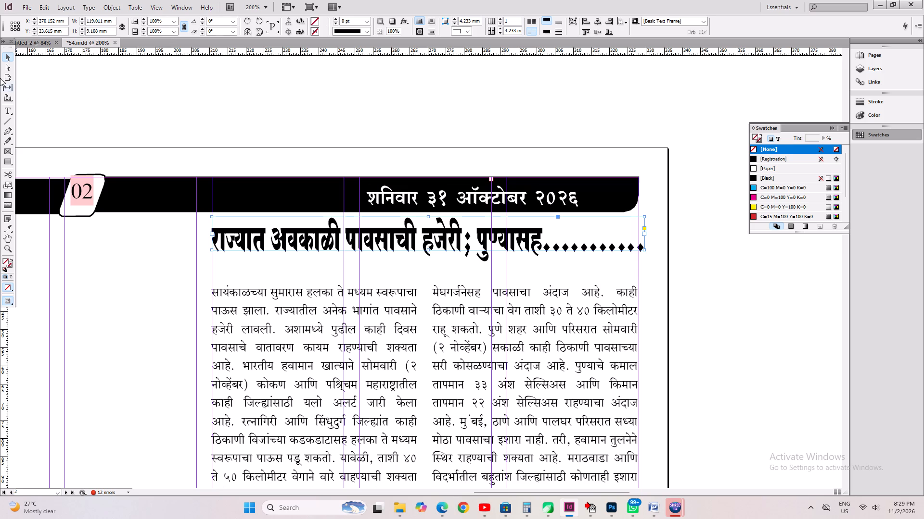
Trim the continuation headline's trailing dots to ten so it fits the column width, and save the document.
{"action": "left_click_drag", "start_coordinate": [6, 110], "coordinate": [64, 140]}
{"action": "left_click_drag", "start_coordinate": [625, 247], "coordinate": [637, 290]}
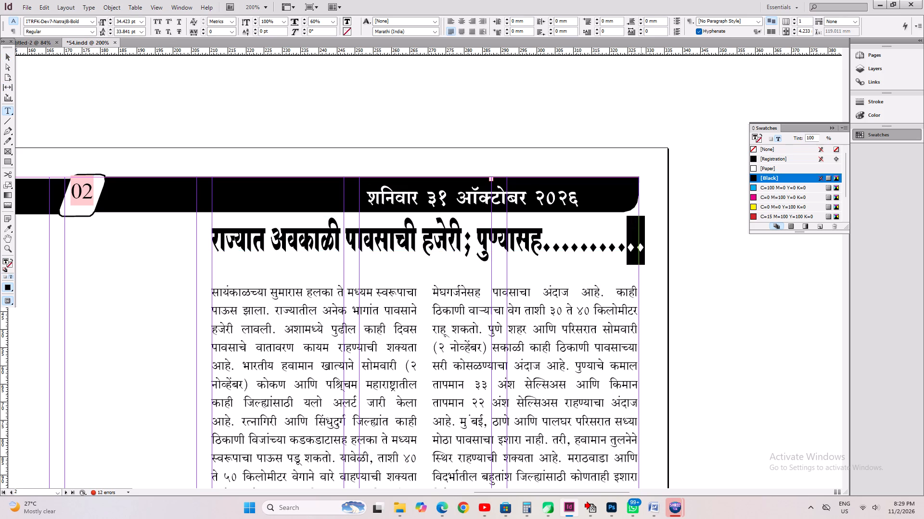
{"action": "key", "text": "BackSpace"}
{"action": "type", "text": ".."}
{"action": "key", "text": "BackSpace"}
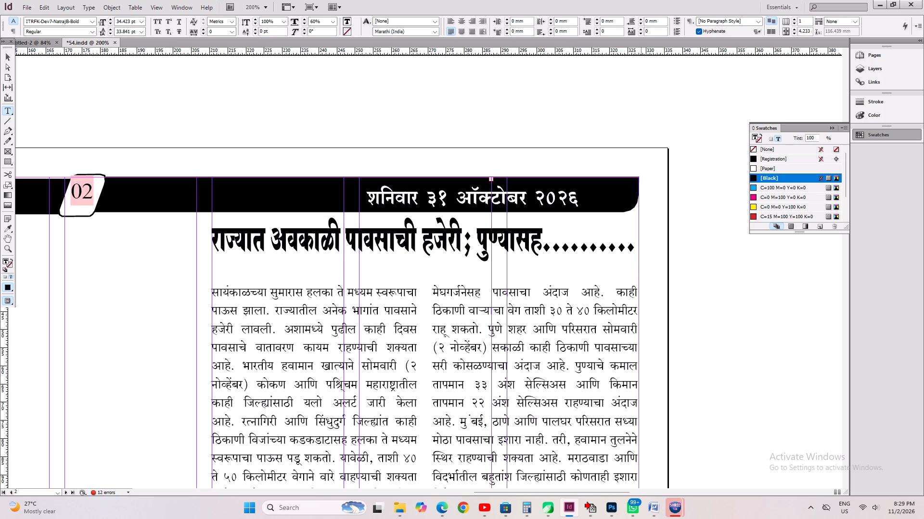
{"action": "key", "text": "ctrl+s"}
Refit the headline's frame to its text, stretch it downward to about 14.4 mm high, and align it over the outer columns.
{"action": "key", "text": "ctrl+alt+c"}
{"action": "left_click", "coordinate": [9, 57]}
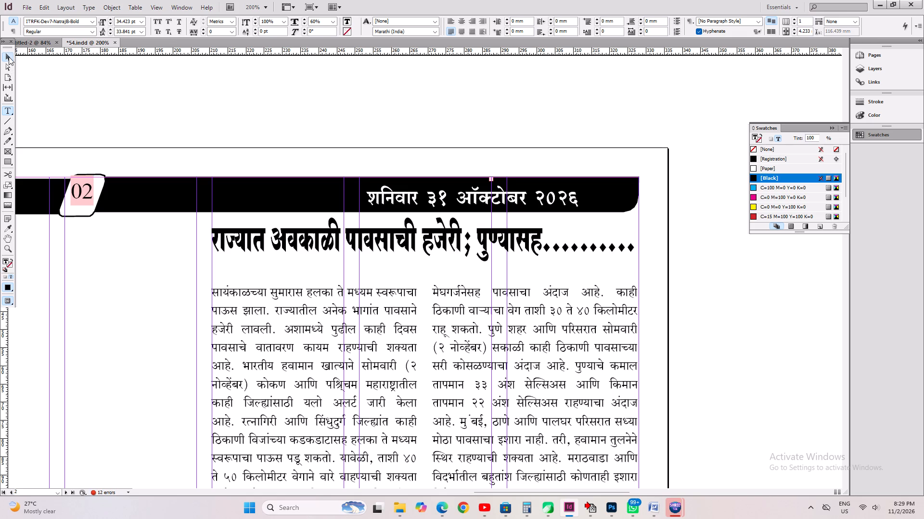
{"action": "left_click", "coordinate": [372, 239], "text": "ctrl"}
{"action": "left_click_drag", "start_coordinate": [423, 250], "coordinate": [424, 263]}
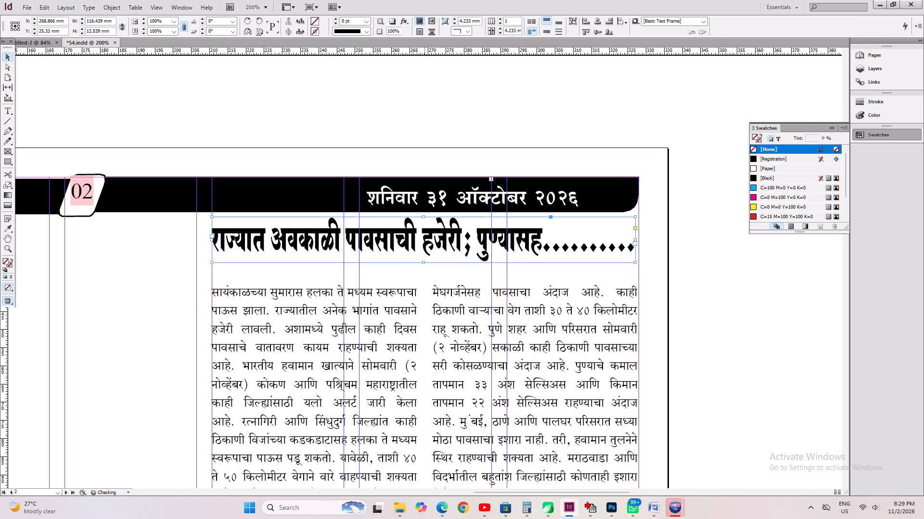
{"action": "left_click_drag", "start_coordinate": [424, 263], "coordinate": [423, 270], "text": "ctrl"}
{"action": "left_click", "coordinate": [635, 268], "text": "ctrl"}
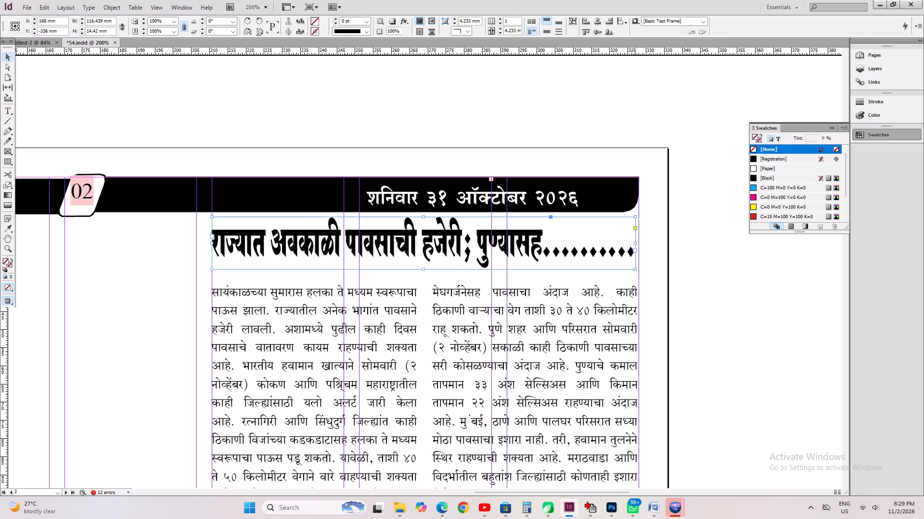
{"action": "left_click", "coordinate": [494, 238], "text": "shift"}
Raise the rain story's continuation closer to its headline, to about Y 63.1 mm.
{"action": "left_click", "coordinate": [415, 332]}
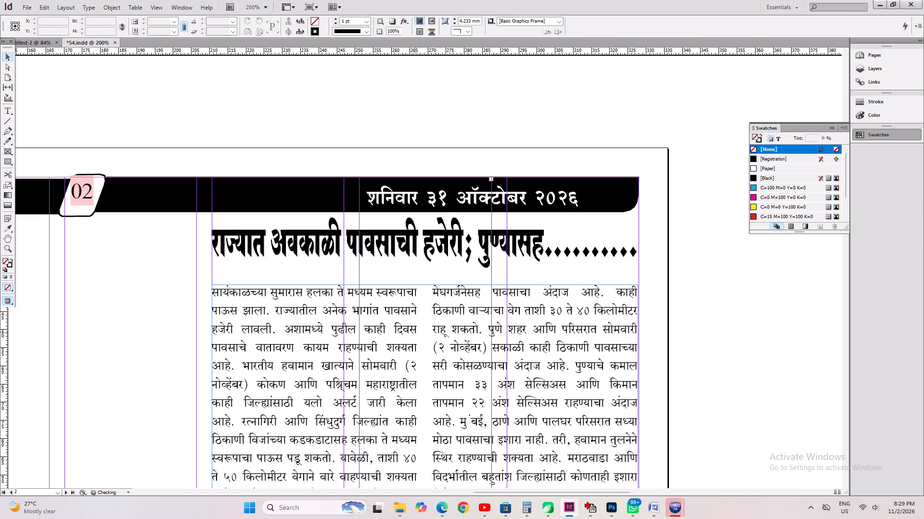
{"action": "left_click_drag", "start_coordinate": [415, 332], "coordinate": [414, 317], "text": "shift"}
Align the कुंभमेळ्याची नांदी continuation below it with the outer column guides, at about X 269.3 mm.
{"action": "scroll", "coordinate": [414, 317], "scroll_direction": "down", "scroll_amount": 11}
{"action": "left_click", "coordinate": [386, 328]}
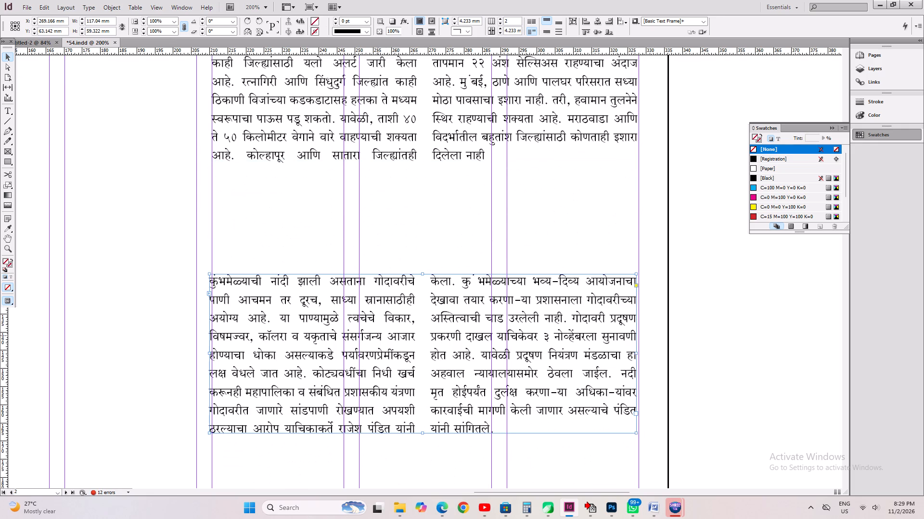
{"action": "left_click", "coordinate": [300, 330]}
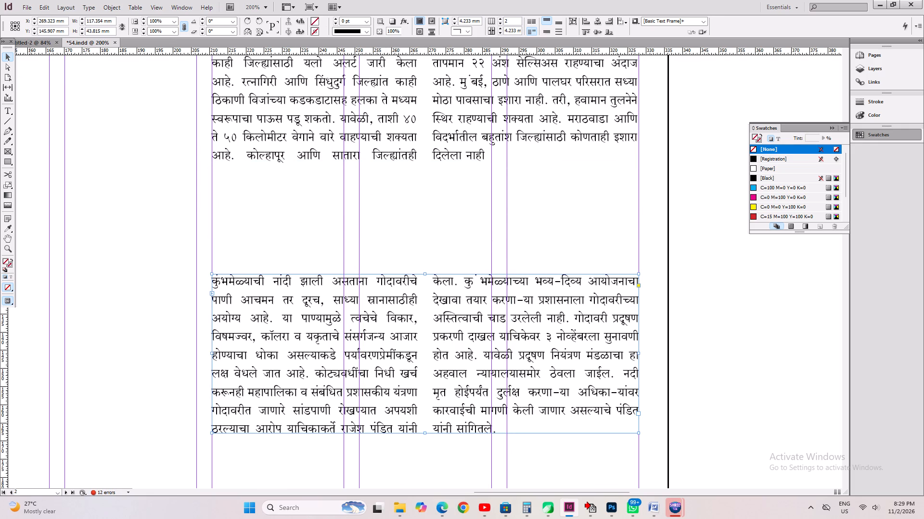
Break the गोदावरीचे पाणी story on page 1 before ध्वजारोहणाने, sending that word to the page 2 continuation.
{"action": "left_click", "coordinate": [13, 112]}
{"action": "left_click", "coordinate": [232, 277]}
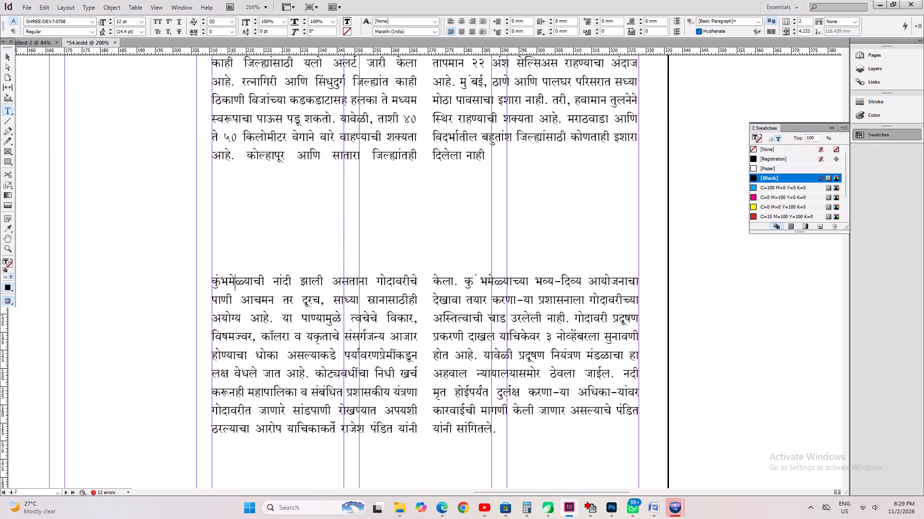
{"action": "key", "text": "Left"}
{"action": "key", "text": "Left"}
{"action": "key", "text": "Left"}
{"action": "key", "text": "Left"}
{"action": "key", "text": "Left"}
{"action": "key", "text": "Left"}
{"action": "key", "text": "Left"}
{"action": "key", "text": "Left"}
{"action": "key", "text": "Left"}
{"action": "key", "text": "Left"}
{"action": "key", "text": "Left"}
{"action": "key", "text": "Left"}
{"action": "key", "text": "Left"}
{"action": "key", "text": "Left"}
{"action": "key", "text": "Left"}
{"action": "key", "text": "Left"}
{"action": "key", "text": "Left"}
{"action": "key", "text": "Left"}
{"action": "key", "text": "Left"}
{"action": "key", "text": "Left"}
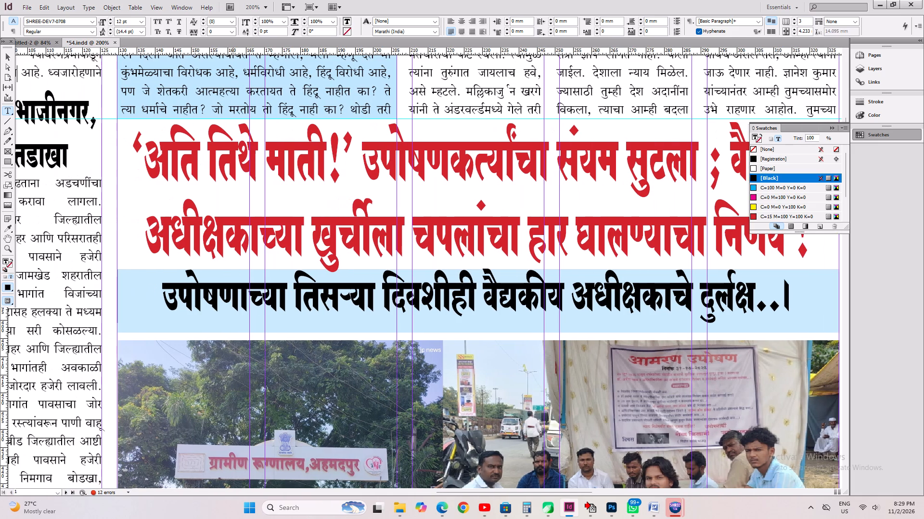
{"action": "key", "text": "Left"}
{"action": "key", "text": "Left"}
{"action": "key", "text": "Left"}
{"action": "key", "text": "Left"}
{"action": "key", "text": "Left"}
{"action": "key", "text": "Left"}
{"action": "key", "text": "Left"}
{"action": "key", "text": "Left"}
{"action": "key", "text": "Left"}
{"action": "key", "text": "Left"}
{"action": "key", "text": "Left"}
{"action": "key", "text": "Left"}
{"action": "key", "text": "Left"}
{"action": "key", "text": "Left"}
{"action": "key", "text": "Left"}
{"action": "key", "text": "Left"}
{"action": "key", "text": "Left"}
{"action": "key", "text": "Right"}
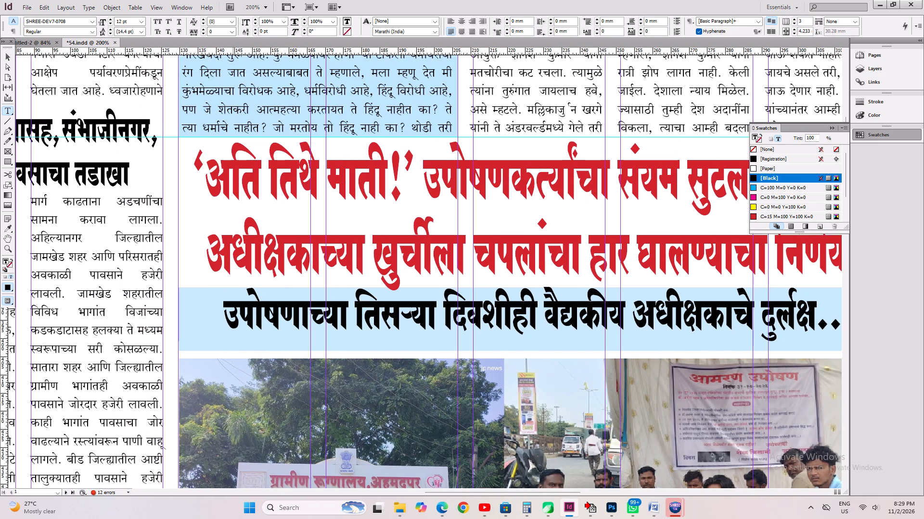
{"action": "key", "text": "Left"}
{"action": "key", "text": "Left"}
{"action": "key", "text": "Down"}
{"action": "key", "text": "Left"}
{"action": "key", "text": "Left"}
{"action": "key", "text": "Left"}
{"action": "key", "text": "Left"}
{"action": "key", "text": "Return"}
{"action": "key", "text": "Left"}
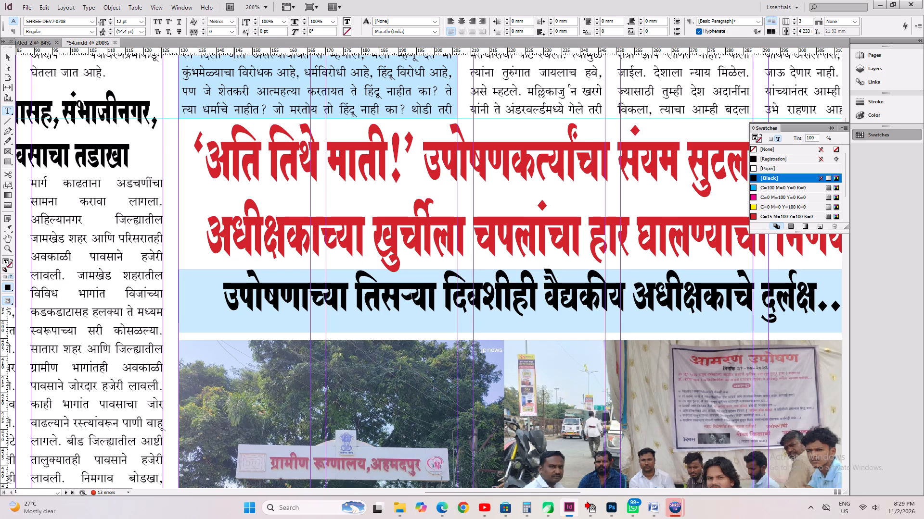
Add the jump line (पान २ वर) after घेतला जात आहे. at the end of the page 1 Godavari story and save.
{"action": "type", "text": "()"}
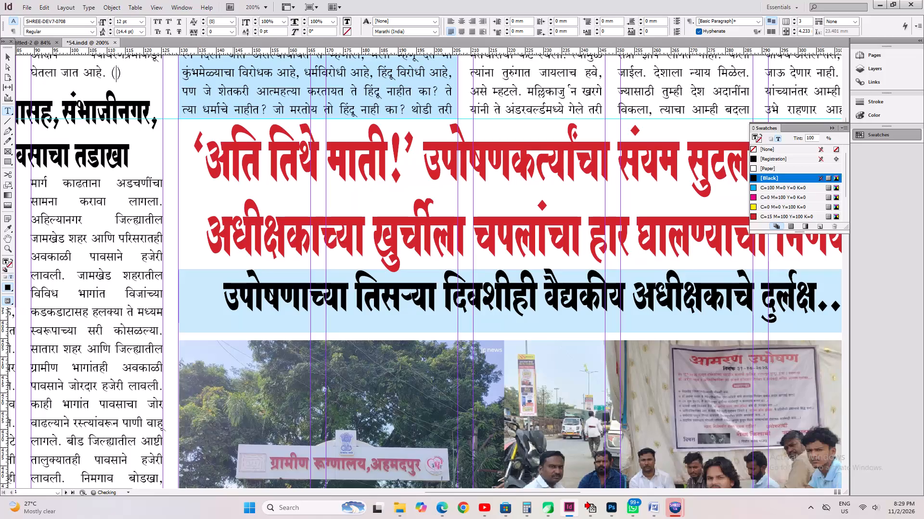
{"action": "type", "text": "iku"}
{"action": "key", "text": "BackSpace"}
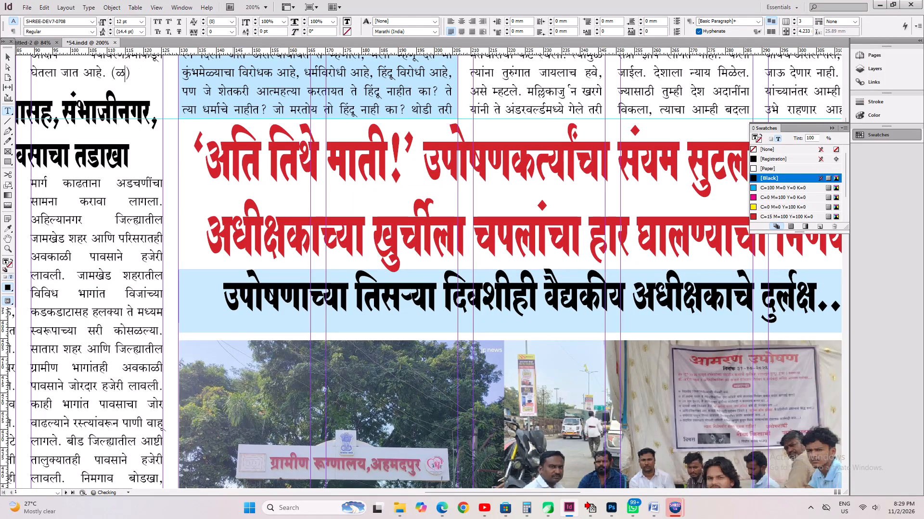
{"action": "key", "text": "BackSpace"}
{"action": "type", "text": "IKU"}
{"action": "key", "text": "space"}
{"action": "type", "text": "2 OJ"}
{"action": "key", "text": "Left"}
{"action": "key", "text": "Left"}
{"action": "key", "text": "Left"}
{"action": "key", "text": "Left"}
{"action": "key", "text": "Left"}
{"action": "key", "text": "Left"}
{"action": "key", "text": "Left"}
{"action": "key", "text": "Left"}
{"action": "key", "text": "Left"}
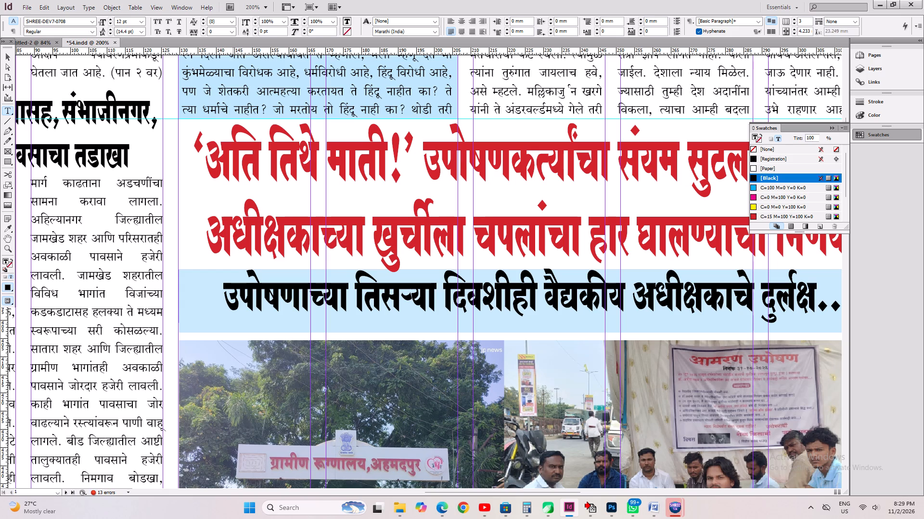
{"action": "key", "text": "Left"}
{"action": "key", "text": "Right"}
{"action": "key", "text": "space"}
{"action": "key", "text": "ctrl+s"}
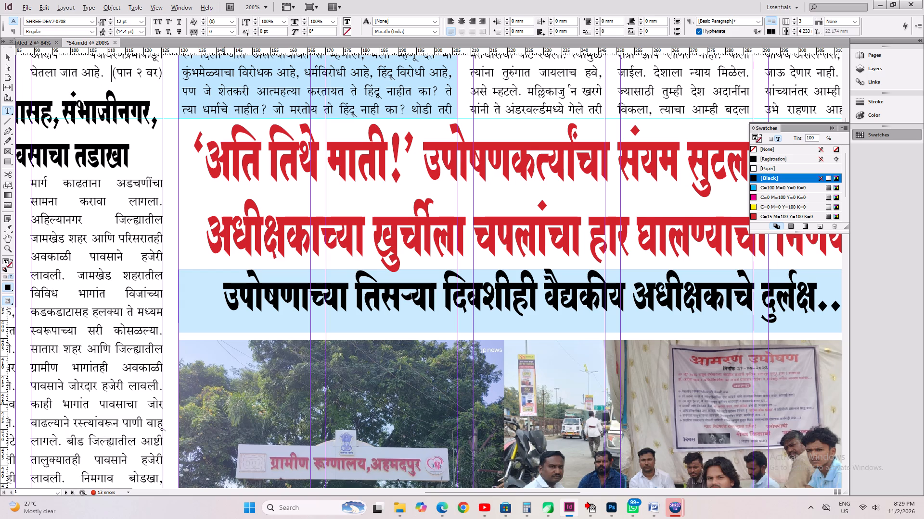
Copy the गोदावरीचे पाणी स्नानासाठी अयोग्य? headline from page 1 into a new text frame above its page 2 continuation, spanning both text columns.
{"action": "left_click_drag", "start_coordinate": [223, 299], "coordinate": [313, 518], "text": "alt"}
{"action": "left_click_drag", "start_coordinate": [243, 258], "coordinate": [279, 434], "text": "alt"}
{"action": "left_click_drag", "start_coordinate": [210, 275], "coordinate": [263, 380], "text": "alt"}
{"action": "left_click", "coordinate": [180, 165]}
{"action": "left_click", "coordinate": [180, 192], "text": "ctrl"}
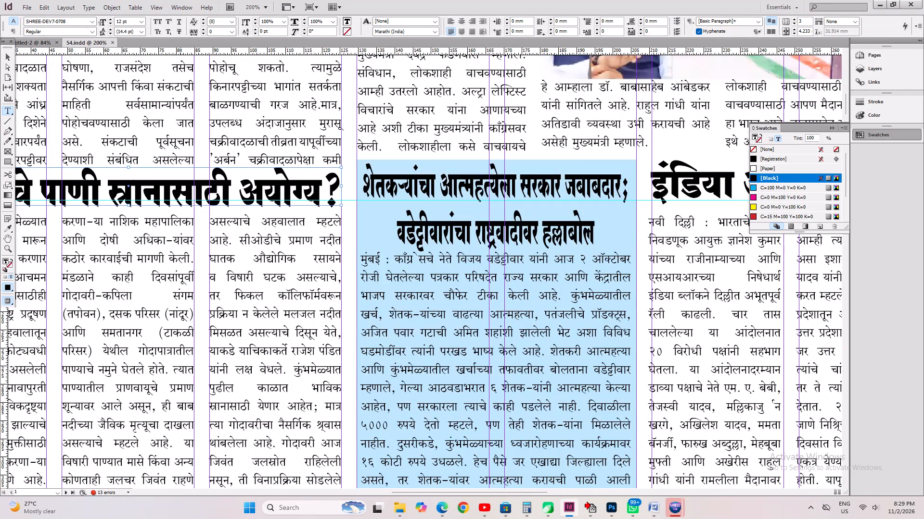
{"action": "left_click", "coordinate": [180, 191]}
{"action": "key", "text": "ctrl+a"}
{"action": "key", "text": "ctrl+c"}
{"action": "left_click", "coordinate": [249, 330]}
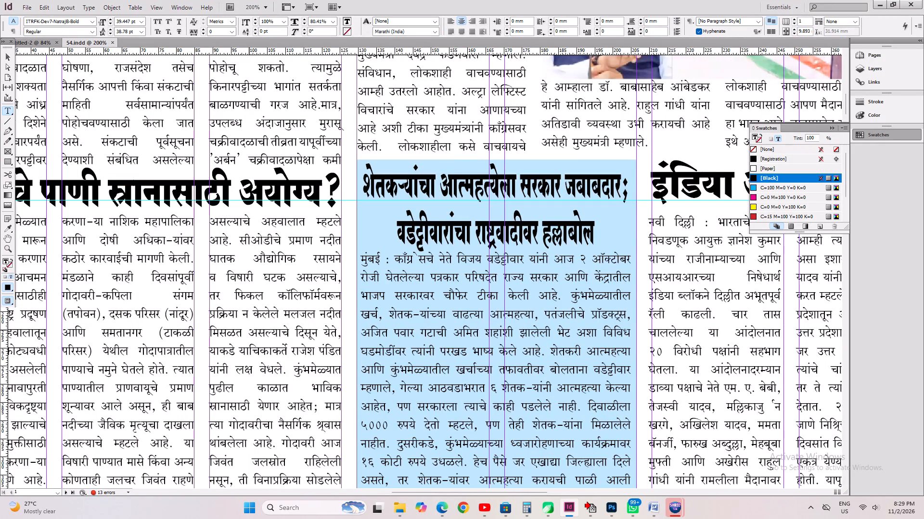
{"action": "left_click_drag", "start_coordinate": [262, 378], "coordinate": [275, 168], "text": "alt"}
{"action": "left_click", "coordinate": [275, 223]}
{"action": "key", "text": "ctrl+a"}
{"action": "key", "text": "Down"}
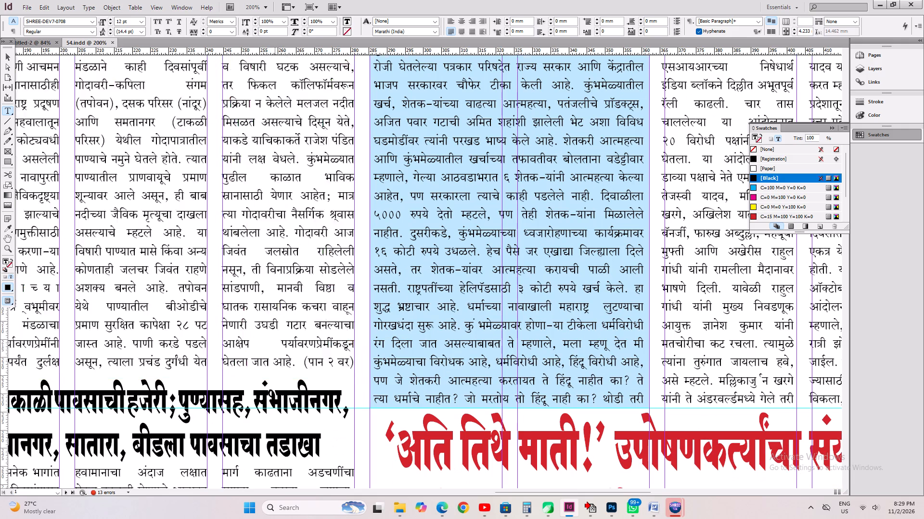
{"action": "key", "text": "ctrl+a"}
{"action": "key", "text": "ctrl+s"}
{"action": "scroll", "coordinate": [307, 221], "scroll_direction": "up", "scroll_amount": 5}
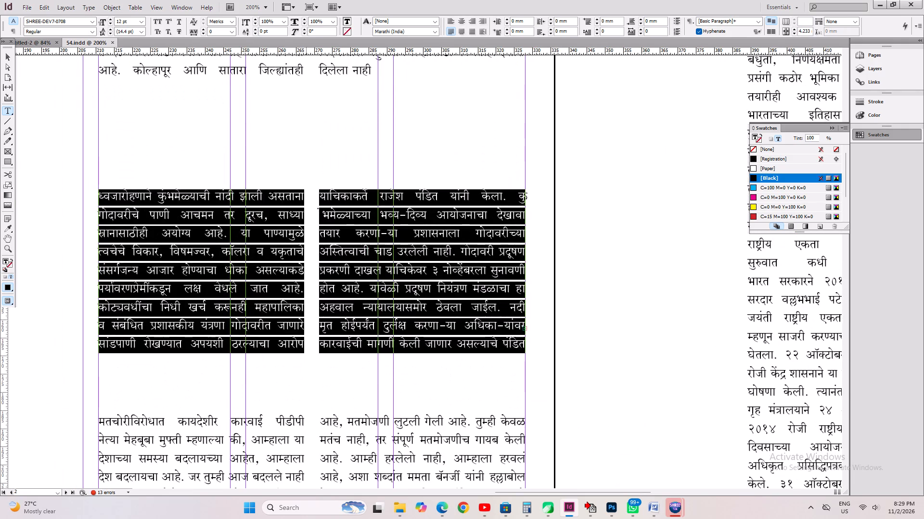
{"action": "scroll", "coordinate": [305, 255], "scroll_direction": "up", "scroll_amount": 2}
{"action": "left_click", "coordinate": [98, 168]}
{"action": "left_click_drag", "start_coordinate": [103, 162], "coordinate": [411, 251]}
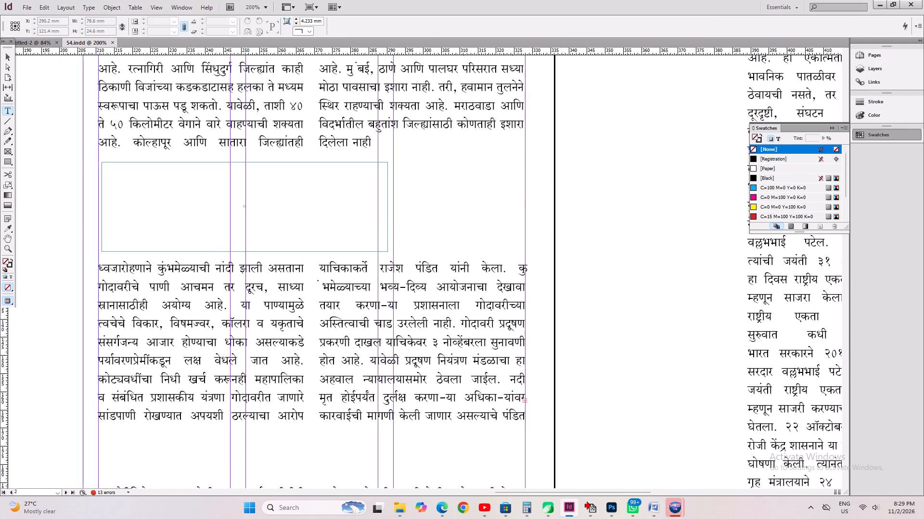
{"action": "left_click_drag", "start_coordinate": [411, 251], "coordinate": [526, 247]}
{"action": "key", "text": "ctrl+v"}
Force-justify the copied Godavari headline across the full width of its frame.
{"action": "key", "text": "ctrl+a"}
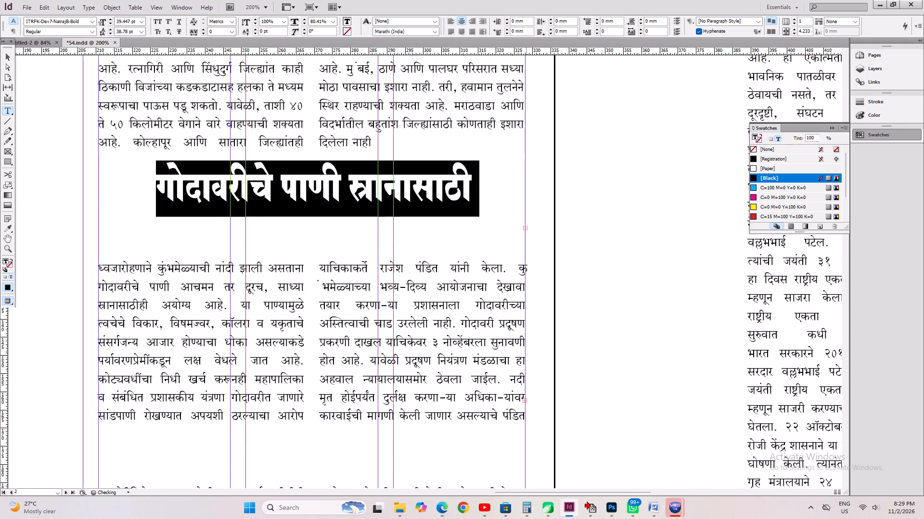
{"action": "key", "text": "ctrl+shift+j"}
{"action": "key", "text": "Left"}
{"action": "key", "text": "Right"}
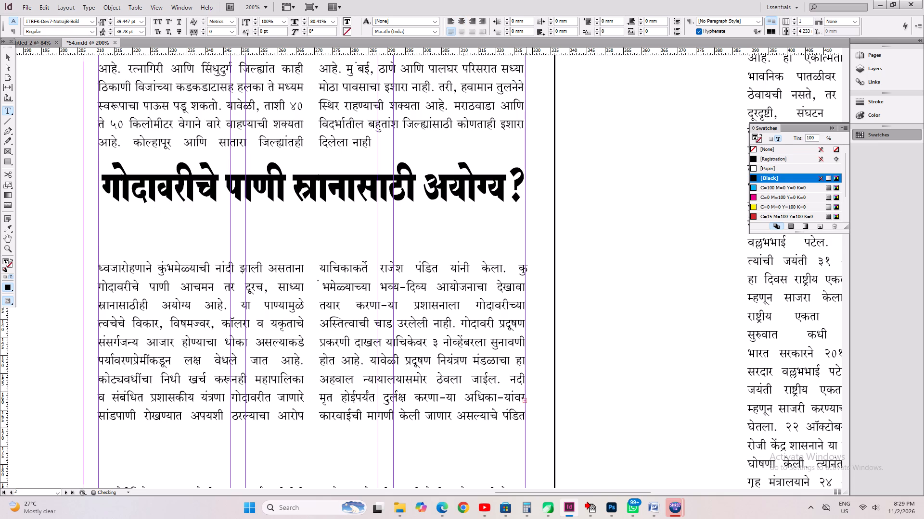
{"action": "key", "text": "Down"}
{"action": "key", "text": "Up"}
{"action": "key", "text": "Left"}
{"action": "key", "text": "Left"}
{"action": "key", "text": "Left"}
{"action": "key", "text": "Left"}
Replace the headline's question mark with three dots, reduce the text to 37.447 pt to fit one line, and save.
{"action": "key", "text": "End"}
{"action": "key", "text": "shift+Left"}
{"action": "key", "text": "BackSpace"}
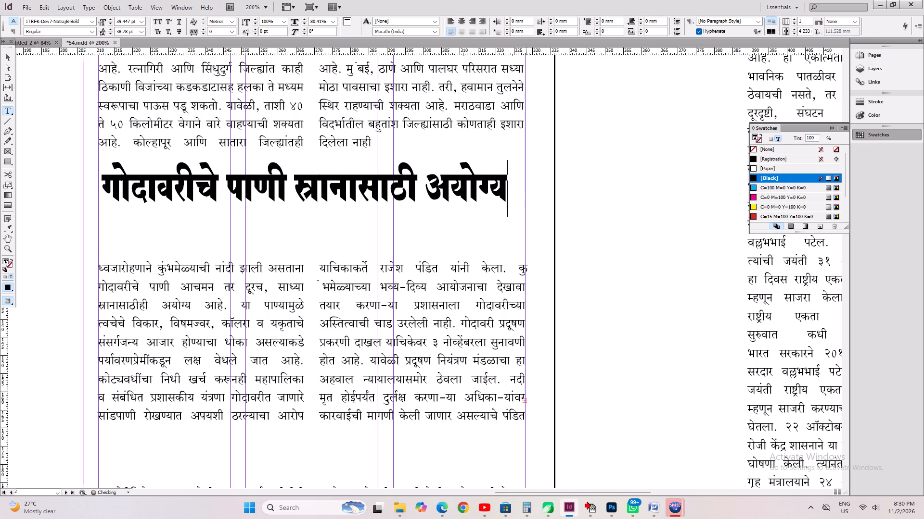
{"action": "type", "text": "..."}
{"action": "key", "text": "ctrl+a"}
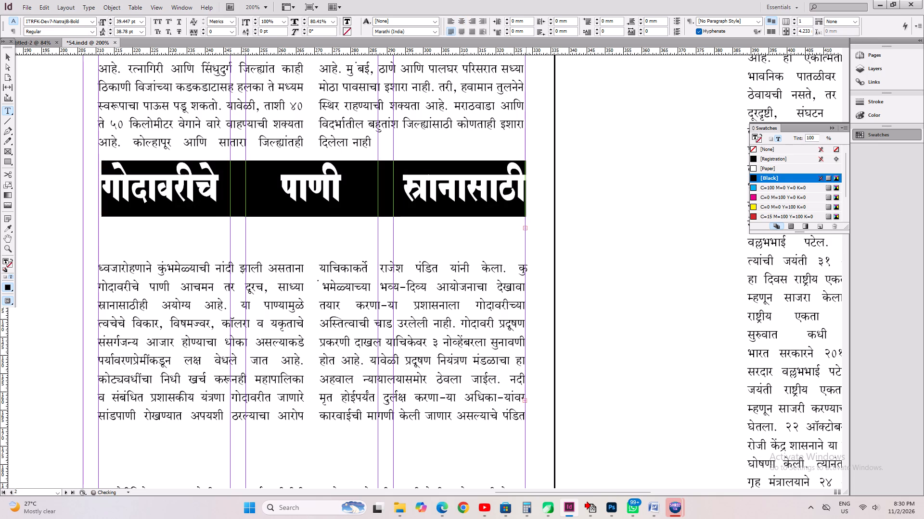
{"action": "key", "text": "ctrl+shift+j"}
{"action": "key", "text": "ctrl+shift+comma"}
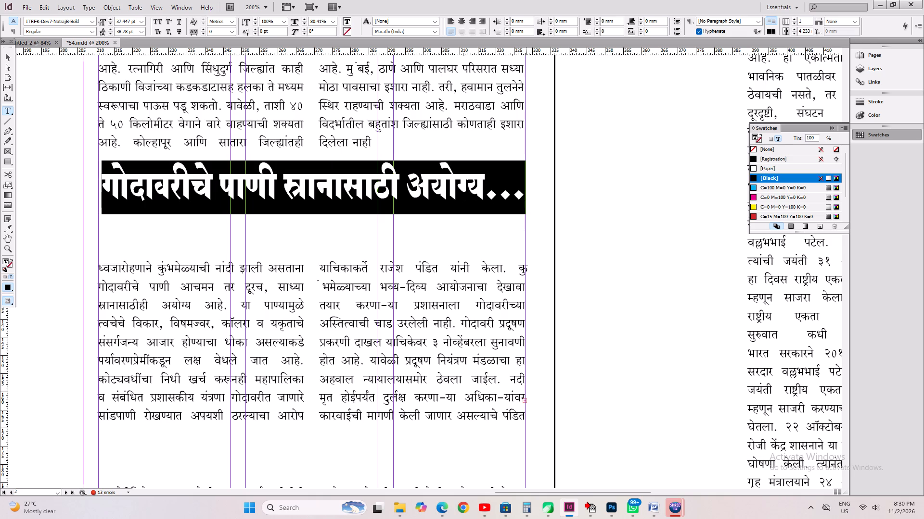
{"action": "key", "text": "ctrl+s"}
Fit the Godavari headline's frame to its text and align it with the column guides at about X 269.1 mm, Y 100.9 mm.
{"action": "key", "text": "ctrl+alt+c"}
{"action": "left_click", "coordinate": [9, 60]}
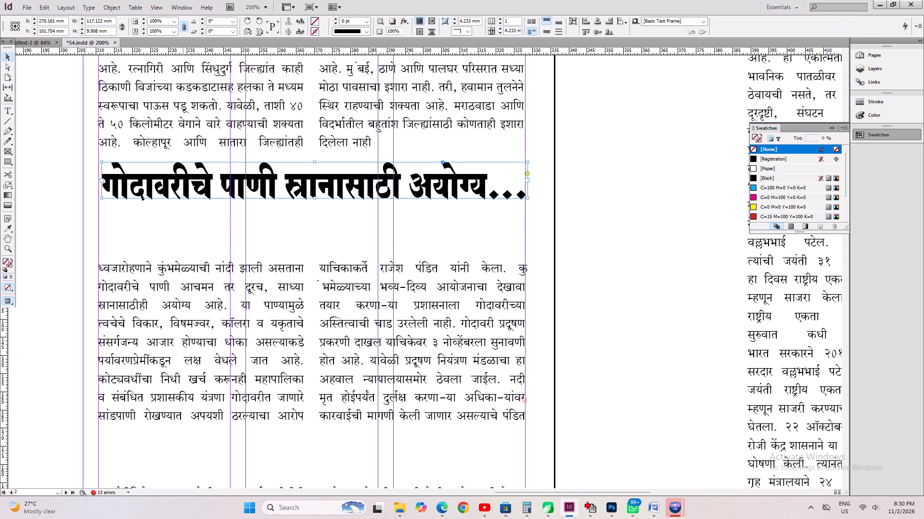
{"action": "left_click_drag", "start_coordinate": [179, 187], "coordinate": [174, 182]}
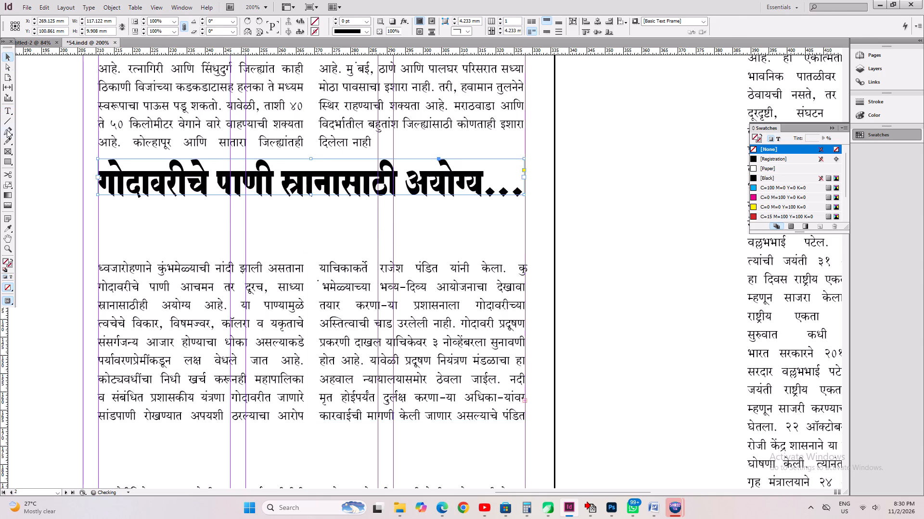
Draw a horizontal 1 pt rule about 117.4 mm long above the Godavari headline, at about Y 94.4 mm.
{"action": "left_click", "coordinate": [6, 115]}
{"action": "left_click", "coordinate": [10, 123]}
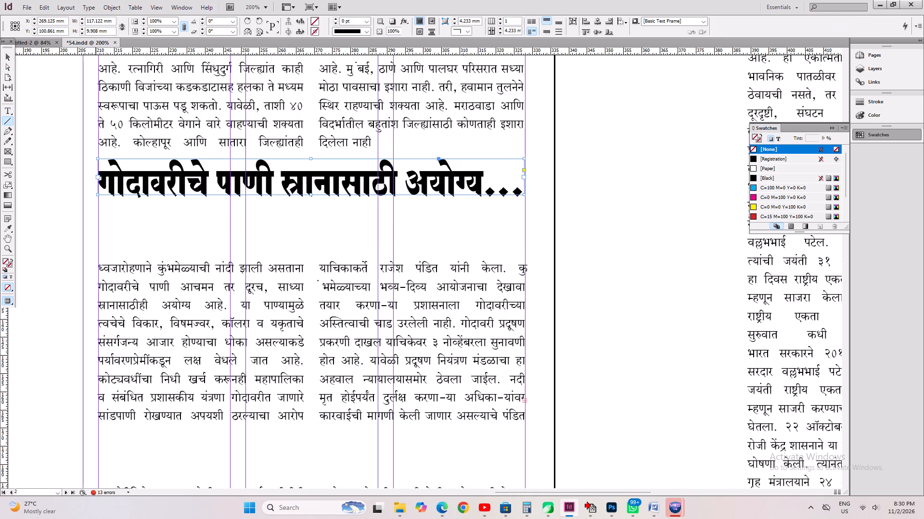
{"action": "left_click_drag", "start_coordinate": [98, 153], "coordinate": [528, 247], "text": "shift"}
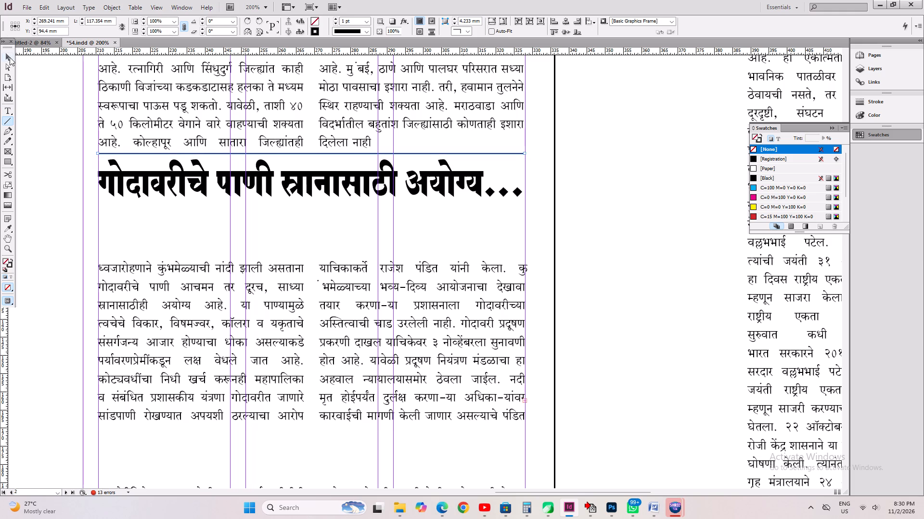
Raise the Godavari continuation text closer to its headline, to about Y 130.8 mm.
{"action": "left_click", "coordinate": [10, 57]}
{"action": "left_click", "coordinate": [185, 288]}
{"action": "left_click_drag", "start_coordinate": [263, 303], "coordinate": [263, 248], "text": "shift"}
{"action": "scroll", "coordinate": [263, 249], "scroll_direction": "down", "scroll_amount": 2}
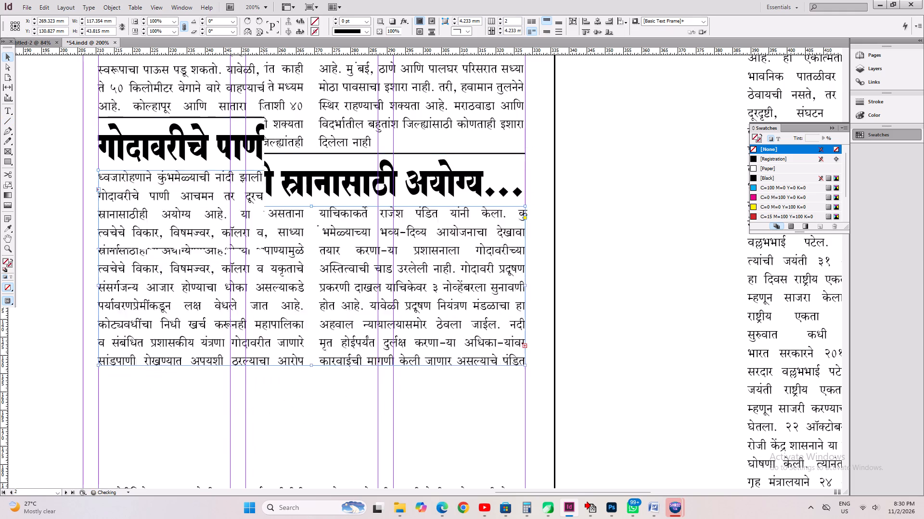
Break the इंडिया story on page 1 after तुमच्यासमोर उभे, sending राहणार आहोत to its page 2 continuation.
{"action": "scroll", "coordinate": [264, 252], "scroll_direction": "down", "scroll_amount": 6}
{"action": "left_click", "coordinate": [241, 323]}
{"action": "left_click_drag", "start_coordinate": [8, 112], "coordinate": [10, 122]}
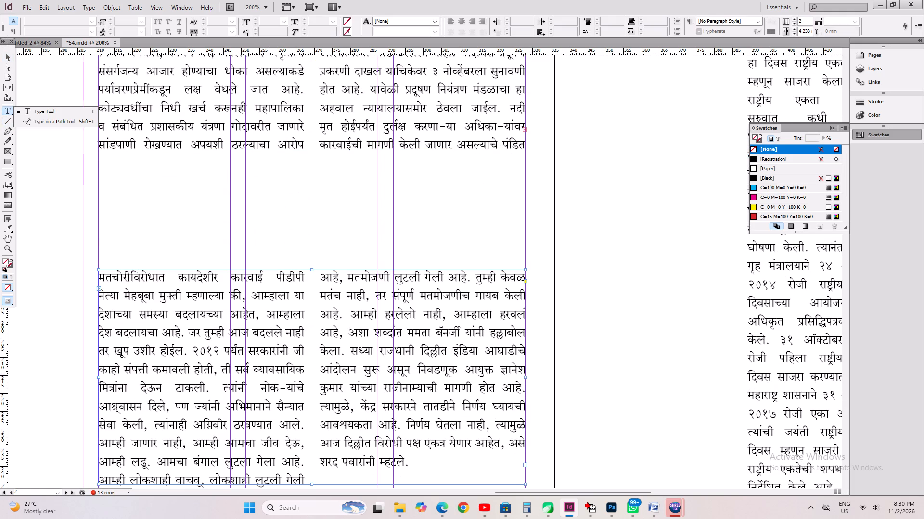
{"action": "left_click", "coordinate": [114, 285]}
{"action": "key", "text": "Left"}
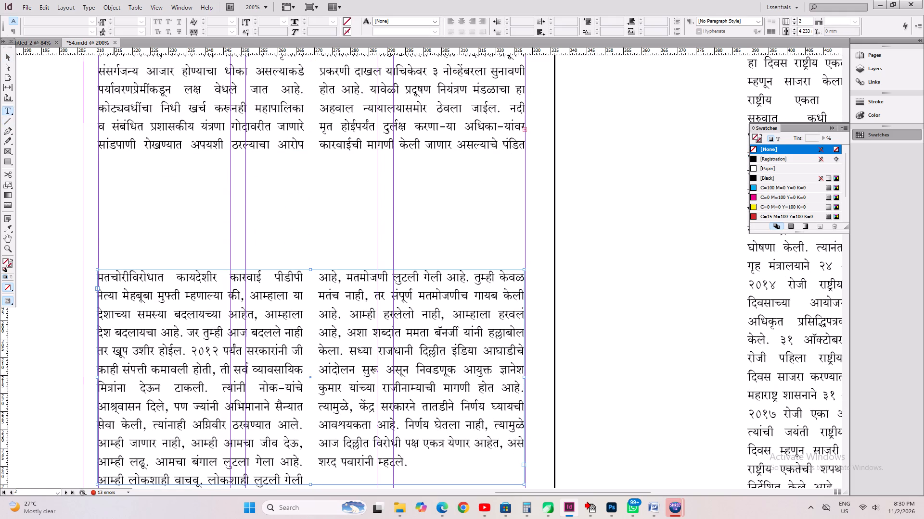
{"action": "key", "text": "ctrl+z"}
{"action": "left_click", "coordinate": [116, 270]}
{"action": "key", "text": "Left"}
{"action": "key", "text": "Left"}
{"action": "key", "text": "Left"}
{"action": "key", "text": "Left"}
{"action": "key", "text": "Left"}
{"action": "key", "text": "Left"}
{"action": "key", "text": "Left"}
{"action": "key", "text": "Left"}
{"action": "key", "text": "Left"}
{"action": "key", "text": "Left"}
{"action": "key", "text": "Left"}
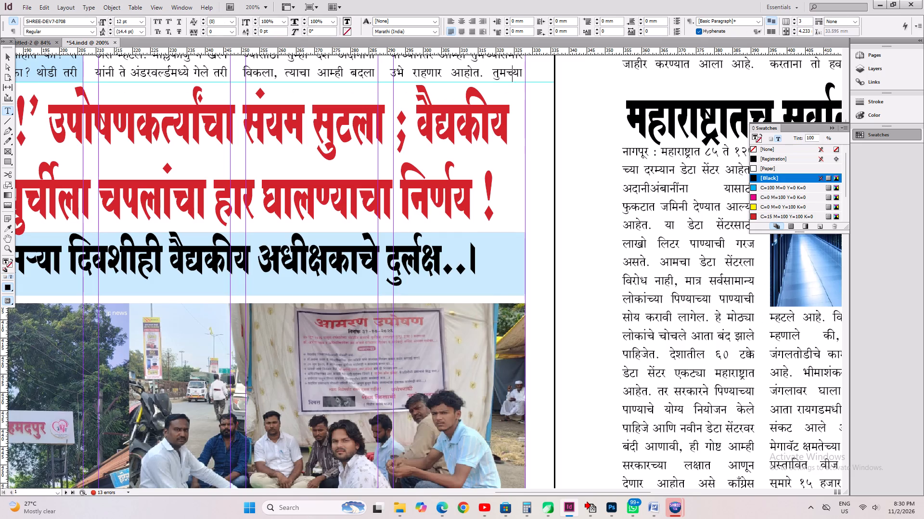
{"action": "key", "text": "Left"}
{"action": "key", "text": "Left"}
{"action": "key", "text": "Left"}
{"action": "key", "text": "Left"}
{"action": "key", "text": "Left"}
{"action": "key", "text": "Right"}
{"action": "key", "text": "Return"}
{"action": "key", "text": "Left"}
{"action": "key", "text": "Left"}
{"action": "key", "text": "Left"}
{"action": "key", "text": "Left"}
{"action": "key", "text": "Left"}
{"action": "key", "text": "Left"}
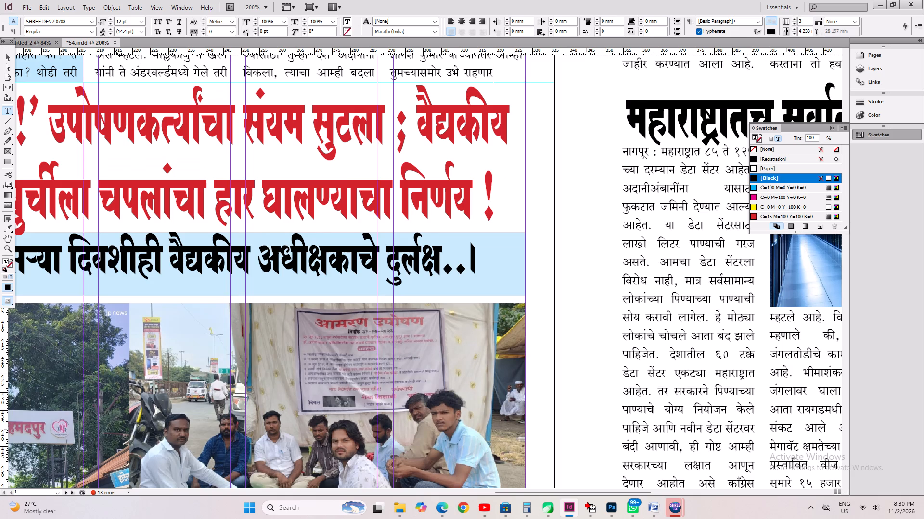
{"action": "key", "text": "Left"}
{"action": "key", "text": "Left"}
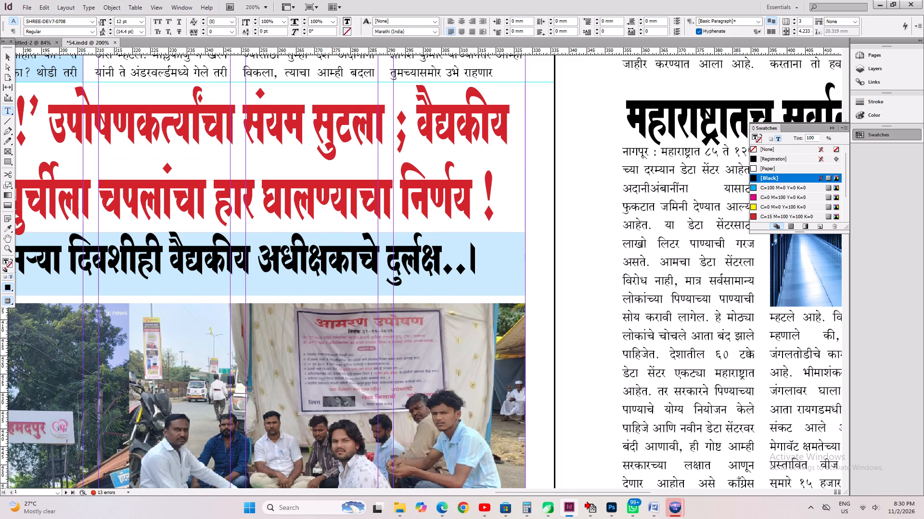
{"action": "key", "text": "Return"}
{"action": "key", "text": "Left"}
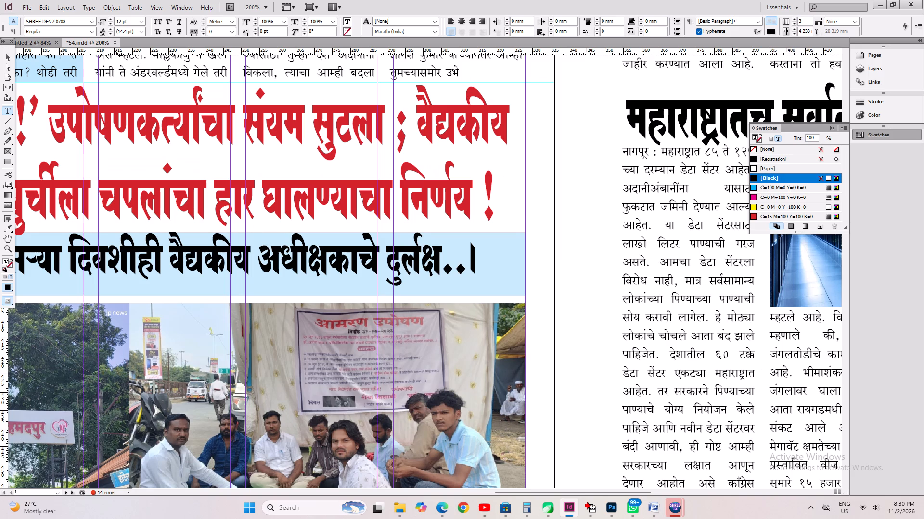
Add the jump line (पान २ वर) after तुमच्यासमोर उभे at the end of page 1's इंडिया story and save.
{"action": "type", "text": "()"}
{"action": "key", "text": "ctrl+2"}
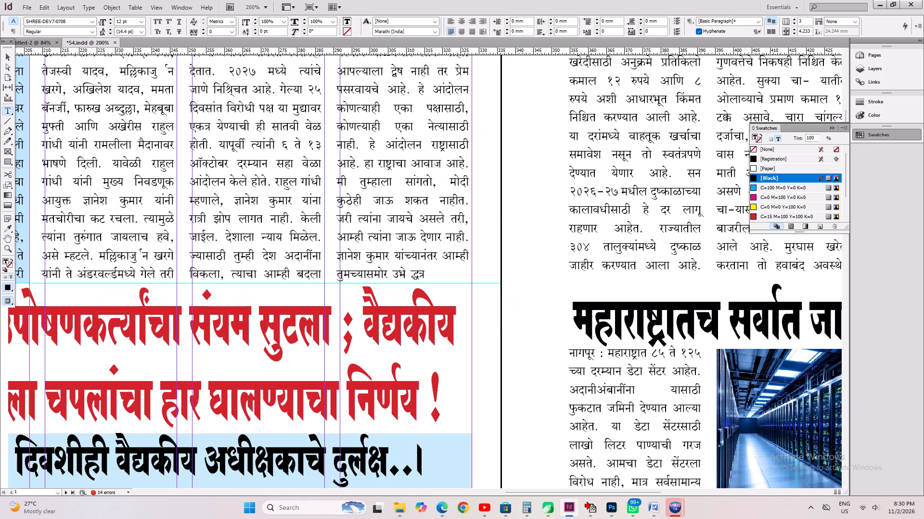
{"action": "key", "text": "shift+Left"}
{"action": "key", "text": "shift+Left"}
{"action": "type", "text": "()"}
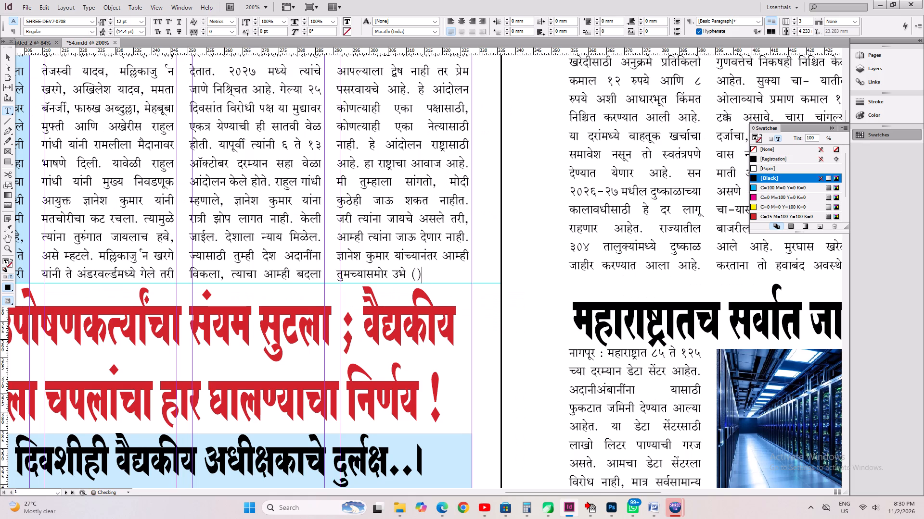
{"action": "key", "text": "ctrl+2"}
{"action": "type", "text": "IKU"}
{"action": "key", "text": "space"}
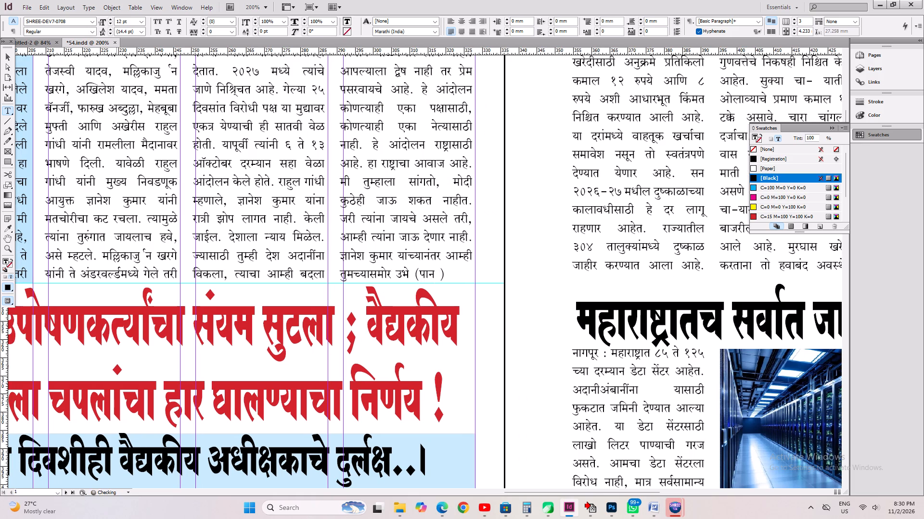
{"action": "type", "text": "2 OJ"}
{"action": "key", "text": "Left"}
{"action": "key", "text": "Left"}
{"action": "key", "text": "Left"}
{"action": "key", "text": "Left"}
{"action": "key", "text": "Left"}
{"action": "key", "text": "Left"}
{"action": "key", "text": "Left"}
{"action": "key", "text": "Left"}
{"action": "key", "text": "Left"}
{"action": "key", "text": "Left"}
{"action": "key", "text": "Right"}
{"action": "key", "text": "space"}
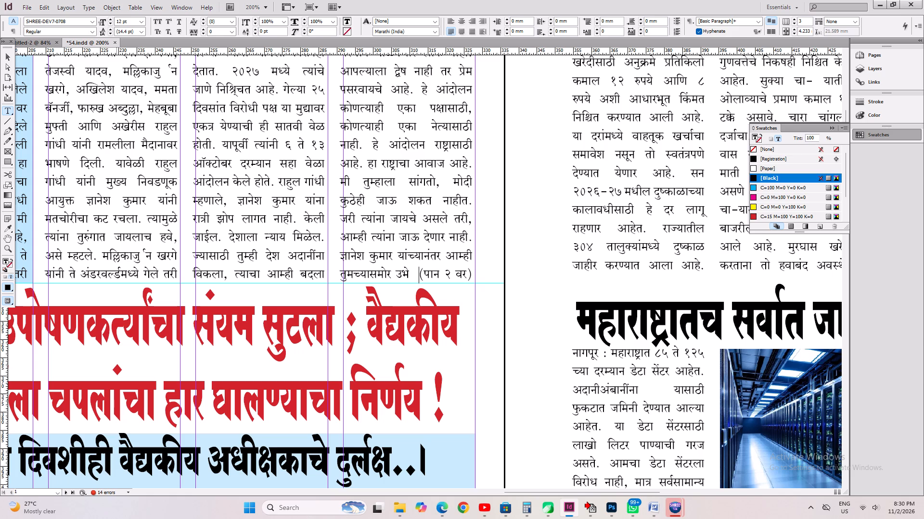
{"action": "key", "text": "ctrl+s"}
Copy the headline इंडिया आघाडीची अभूतपूर्व रॅली from page 1.
{"action": "key", "text": "ctrl+a"}
{"action": "key", "text": "ctrl+0"}
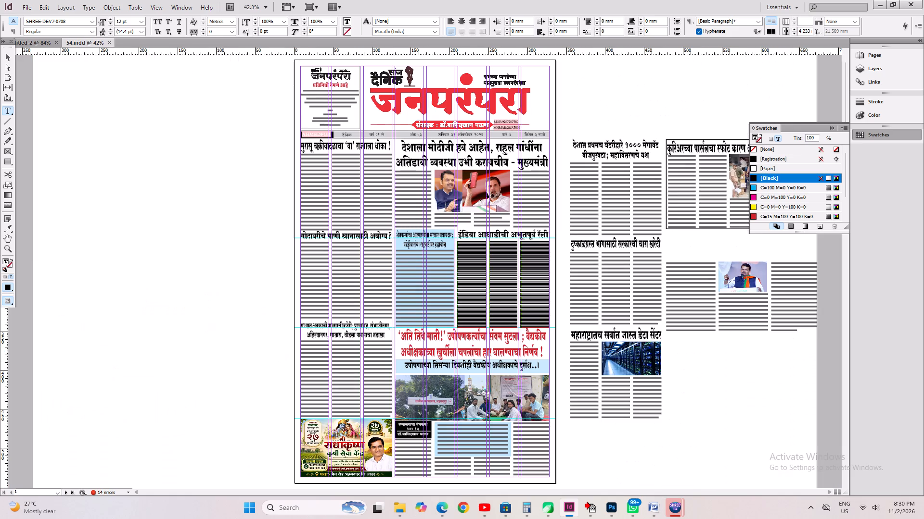
{"action": "left_click", "coordinate": [499, 237]}
{"action": "left_click", "coordinate": [499, 237]}
{"action": "key", "text": "ctrl+a"}
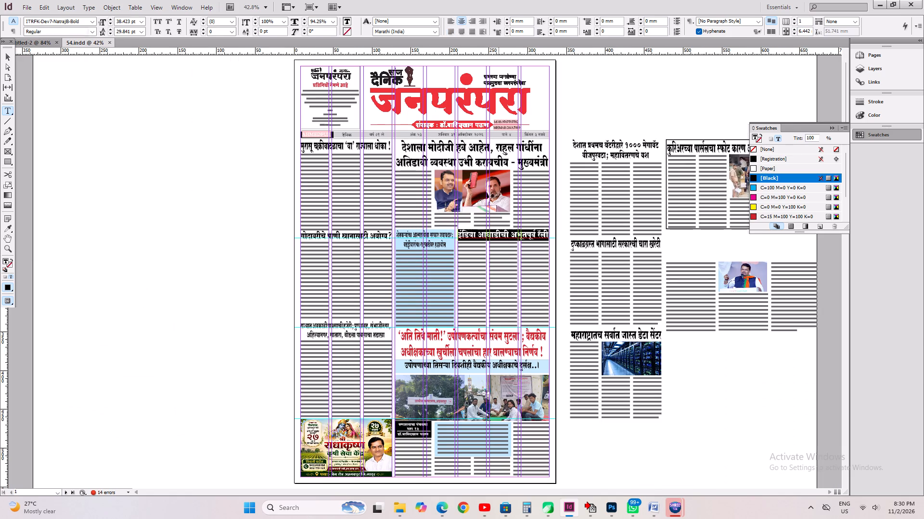
{"action": "key", "text": "ctrl+c"}
Remove the break after राहणार in the इंडिया story's page 2 continuation so its opening text runs on.
{"action": "left_click", "coordinate": [504, 280]}
{"action": "key", "text": "ctrl+a"}
{"action": "key", "text": "Down"}
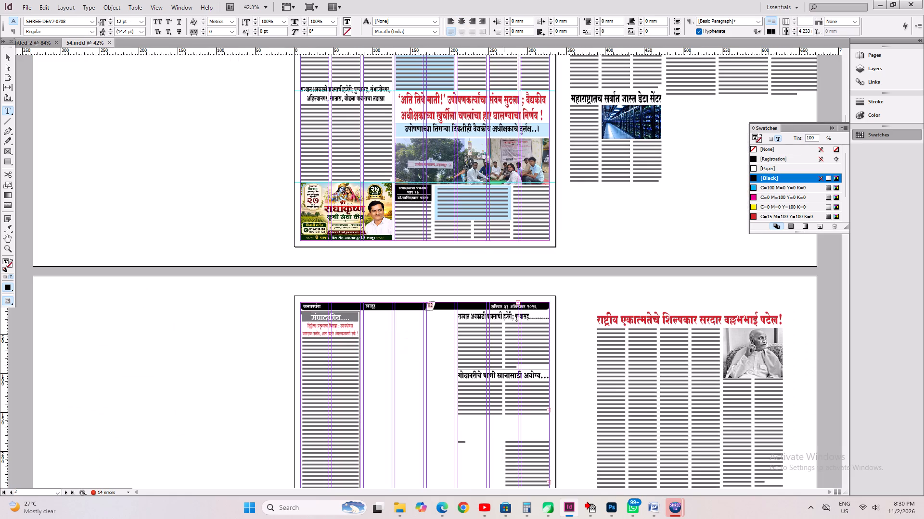
{"action": "key", "text": "ctrl+a"}
{"action": "key", "text": "ctrl+s"}
{"action": "left_click", "coordinate": [475, 443]}
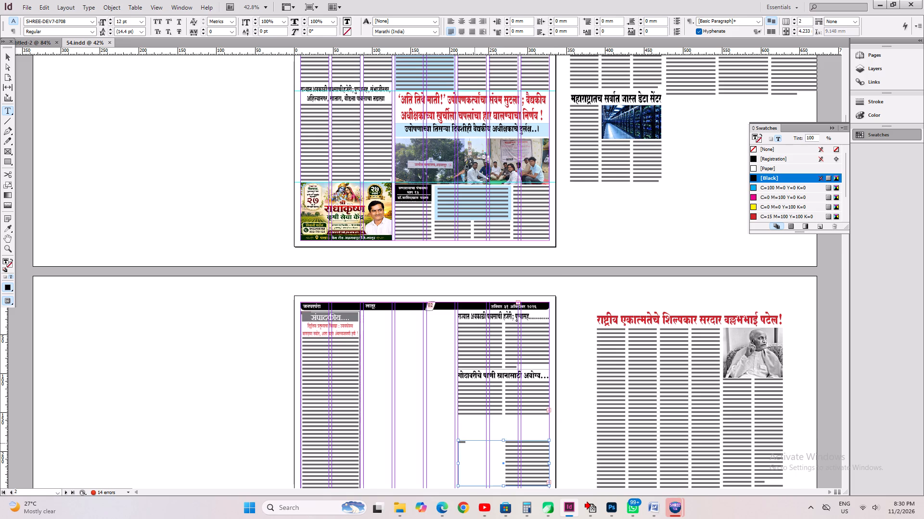
{"action": "key", "text": "ctrl+1"}
{"action": "key", "text": "Delete"}
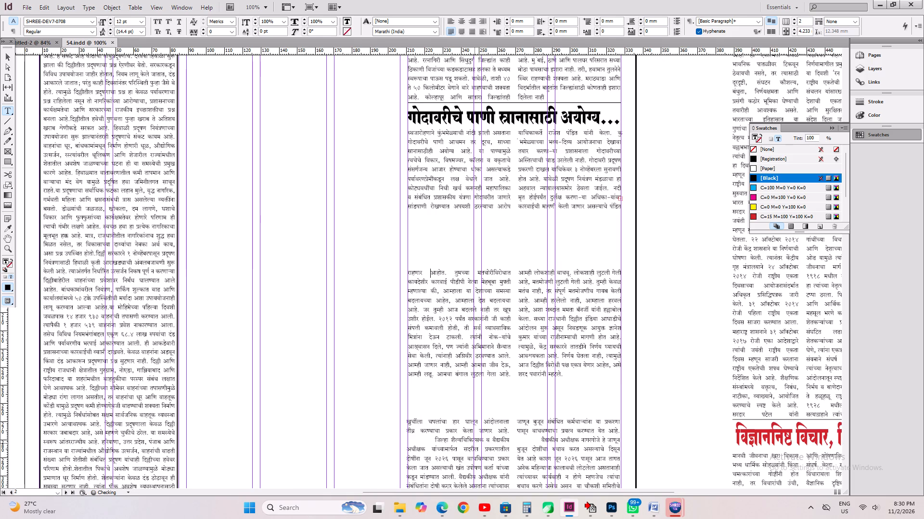
Paste the इंडिया headline into a new frame above its continuation, fit the frame, and lower it to about Y 169.4 mm.
{"action": "left_click_drag", "start_coordinate": [408, 215], "coordinate": [591, 261]}
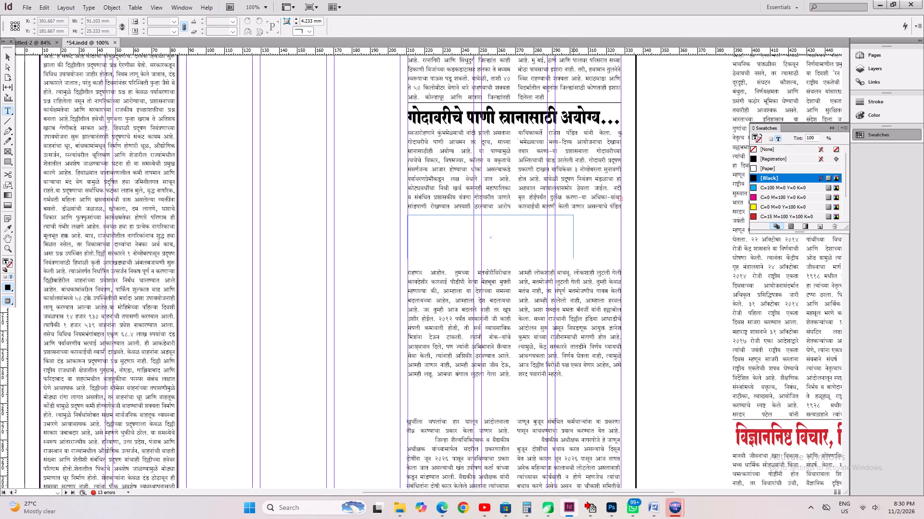
{"action": "left_click_drag", "start_coordinate": [591, 261], "coordinate": [623, 263]}
{"action": "key", "text": "ctrl+v"}
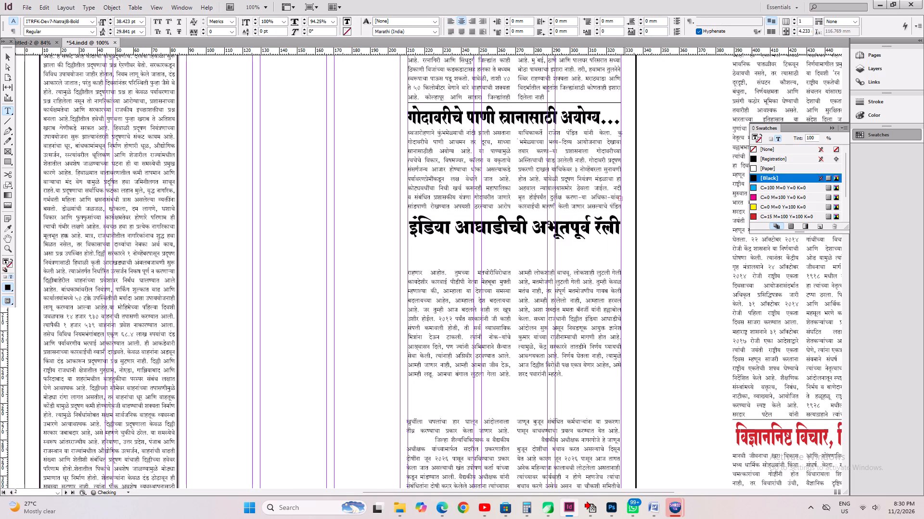
{"action": "key", "text": "ctrl+a"}
{"action": "key", "text": "ctrl+alt+c"}
{"action": "left_click", "coordinate": [13, 64]}
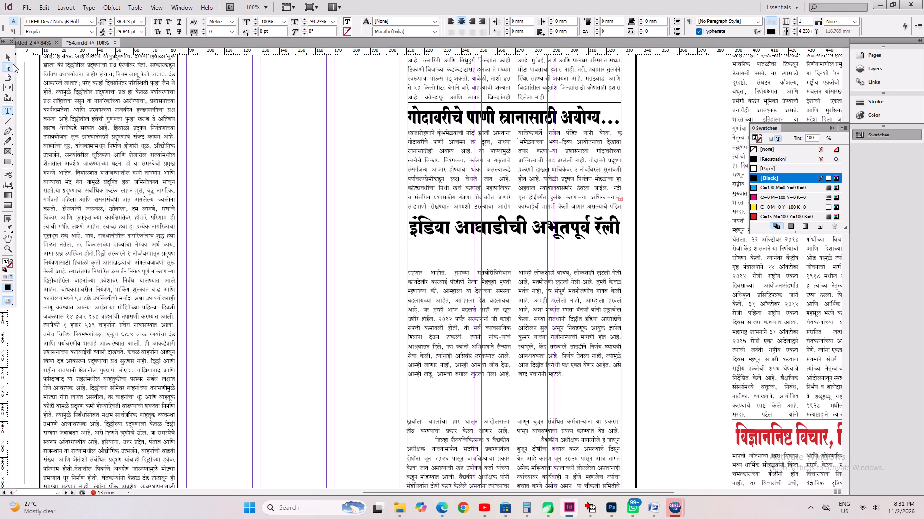
{"action": "left_click", "coordinate": [7, 59]}
{"action": "left_click_drag", "start_coordinate": [467, 227], "coordinate": [467, 240]}
Fit the Godavari continuation frame to its text, about 117.4 by 49 mm.
{"action": "left_click", "coordinate": [495, 182]}
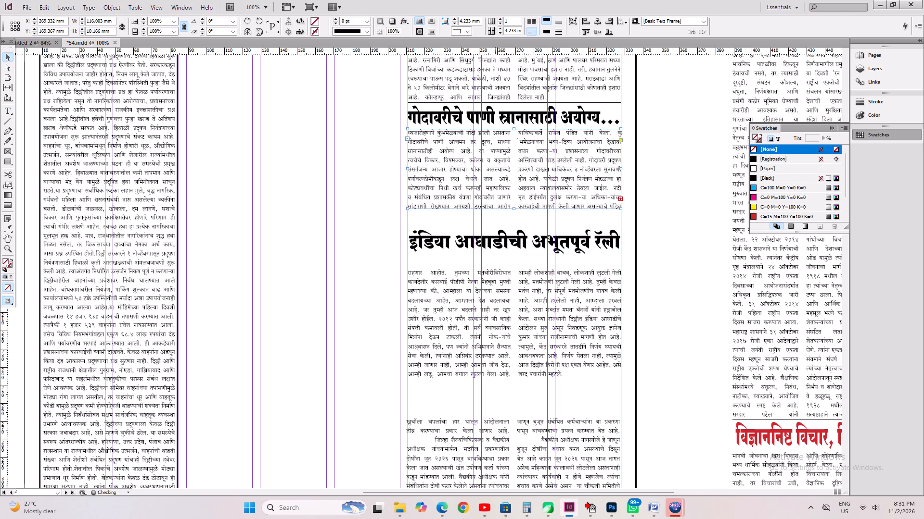
{"action": "key", "text": "ctrl+alt+c"}
{"action": "key", "text": "ctrl+1"}
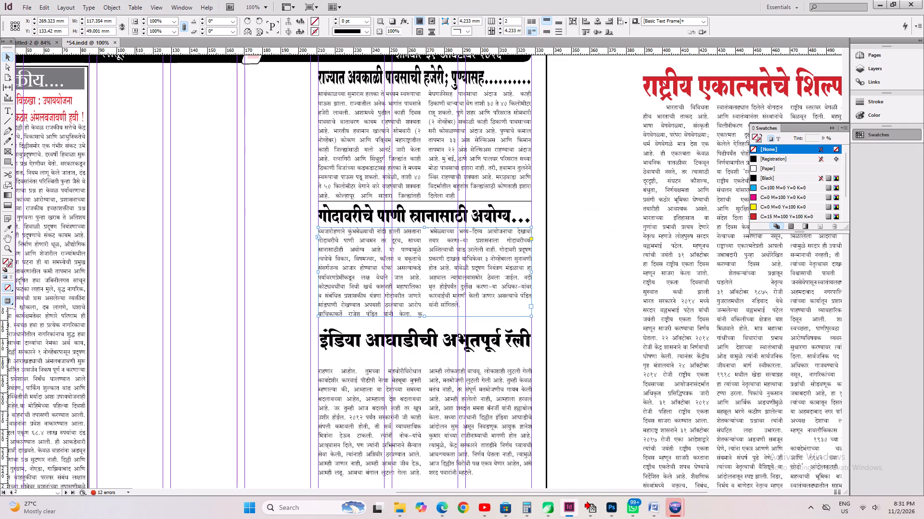
Set tracking to 40 on the latter part of the Godavari continuation text and save the document.
{"action": "left_click", "coordinate": [205, 295]}
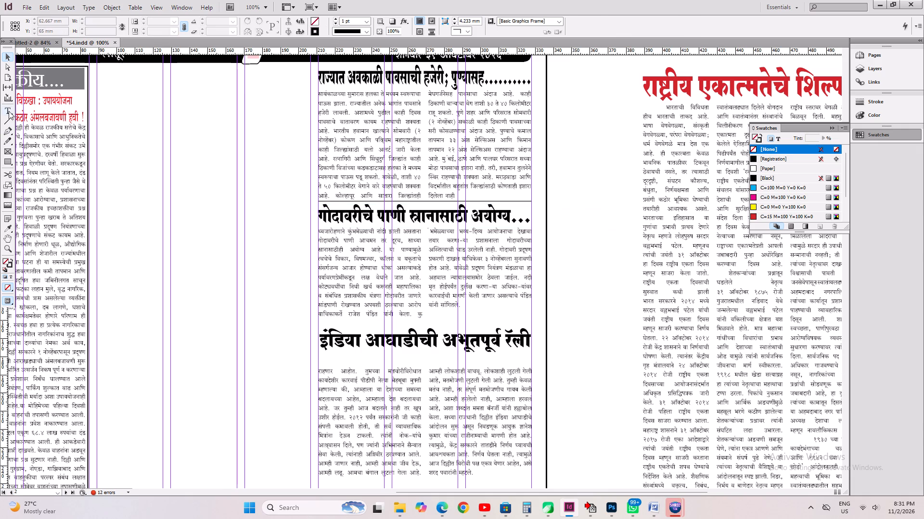
{"action": "left_click", "coordinate": [9, 107]}
{"action": "left_click_drag", "start_coordinate": [379, 278], "coordinate": [482, 311]}
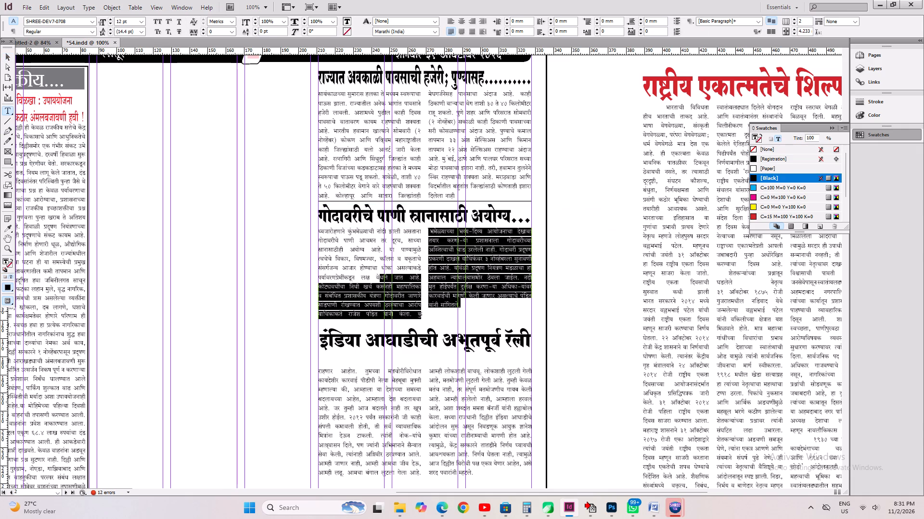
{"action": "key", "text": "alt+Right"}
{"action": "key", "text": "alt+Right"}
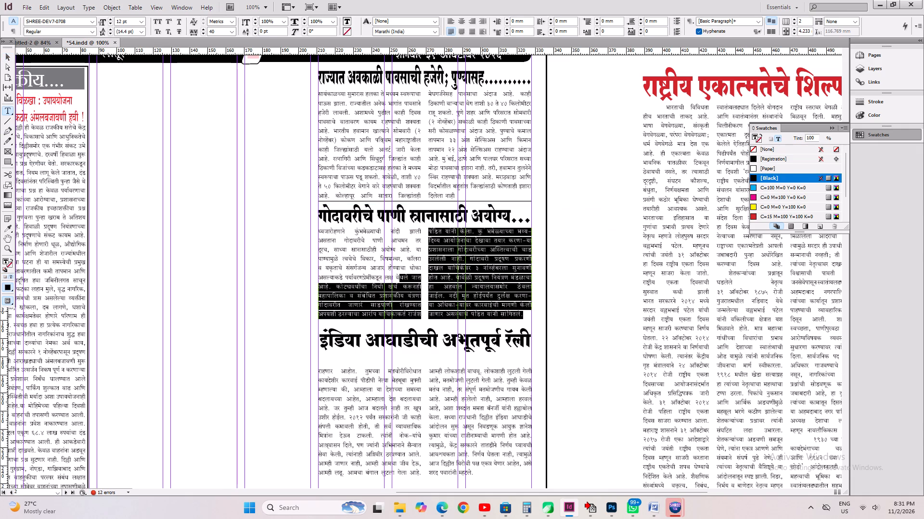
{"action": "key", "text": "ctrl+z"}
{"action": "key", "text": "ctrl+s"}
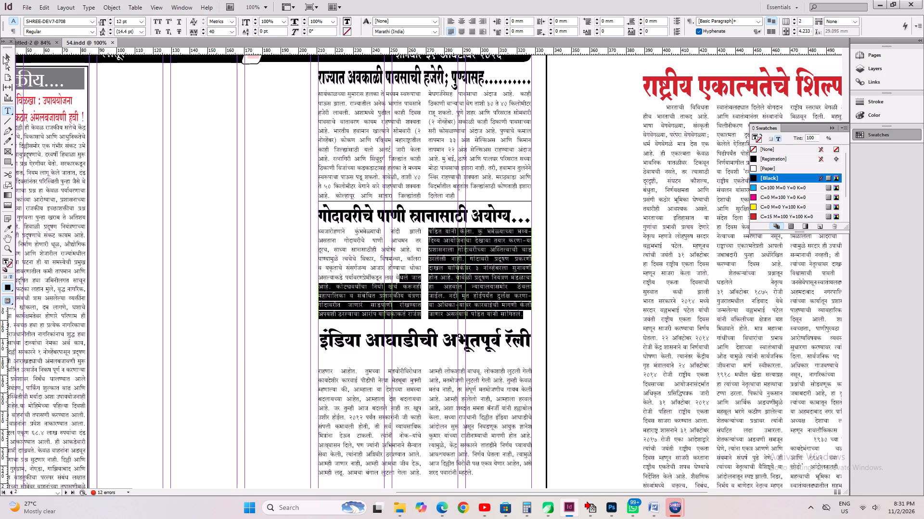
Duplicate the rule above the Godavari headline to just above the इंडिया headline on page 2.
{"action": "left_click", "coordinate": [3, 57]}
{"action": "left_click", "coordinate": [435, 200], "text": "ctrl"}
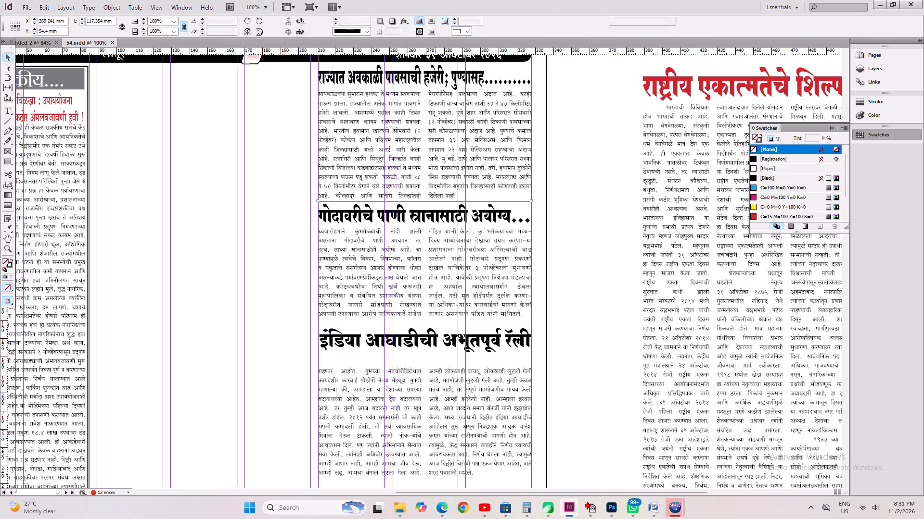
{"action": "left_click_drag", "start_coordinate": [435, 200], "coordinate": [434, 319], "text": "ctrl+alt+shift"}
Close up the इंडिया headline and its continuation text below the rule, at about Y 166.2 mm and 206.6 mm.
{"action": "left_click", "coordinate": [424, 340]}
{"action": "left_click", "coordinate": [441, 337], "text": "shift"}
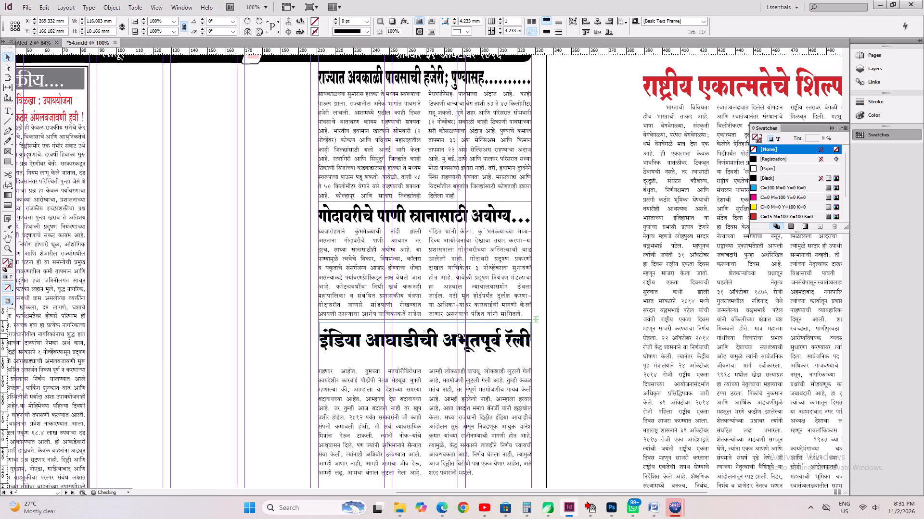
{"action": "scroll", "coordinate": [442, 333], "scroll_direction": "down", "scroll_amount": 3}
{"action": "left_click", "coordinate": [426, 371]}
{"action": "left_click_drag", "start_coordinate": [458, 344], "coordinate": [458, 327], "text": "shift"}
{"action": "scroll", "coordinate": [458, 327], "scroll_direction": "down", "scroll_amount": 2}
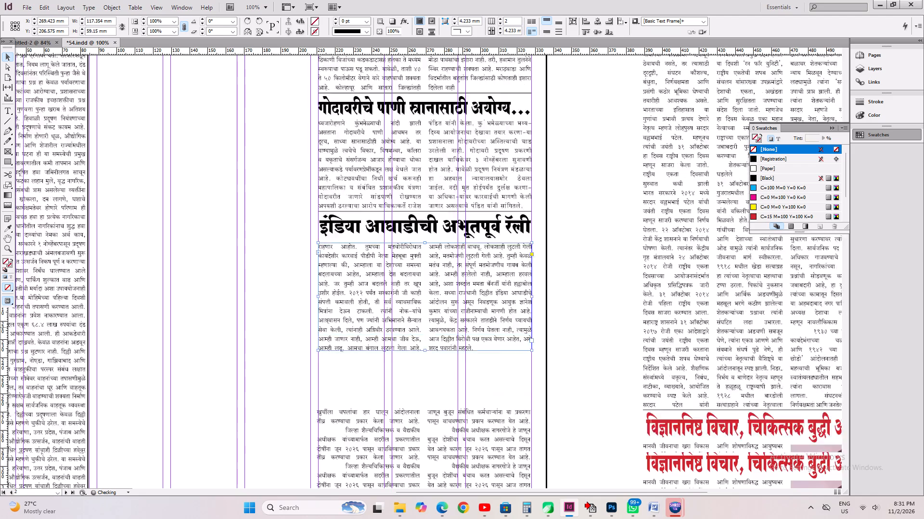
Align the left edge of the खुर्चीला चपलांचा हार continuation frame with the column guide, making it about 116.6 mm wide.
{"action": "scroll", "coordinate": [458, 327], "scroll_direction": "down", "scroll_amount": 4}
{"action": "left_click", "coordinate": [445, 373]}
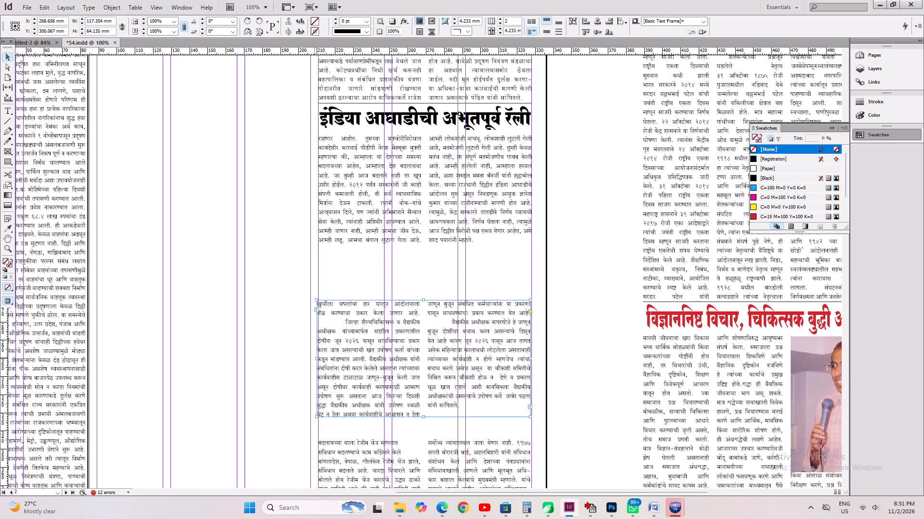
{"action": "left_click", "coordinate": [316, 358]}
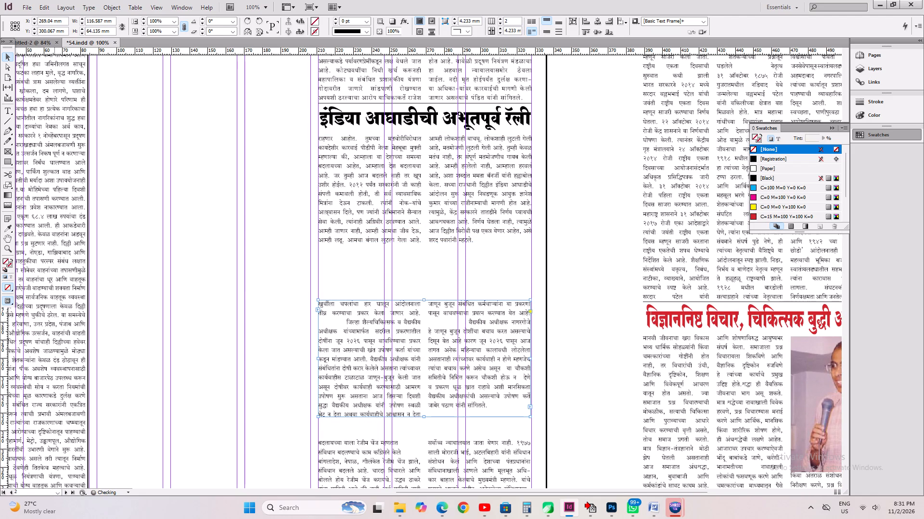
Break page 1's उपोषण story after व आंदोलनाकडील दुर्लक्ष, sending पाहता रिकाम्या onward to its page 2 continuation.
{"action": "left_click", "coordinate": [9, 110]}
{"action": "left_click", "coordinate": [333, 302]}
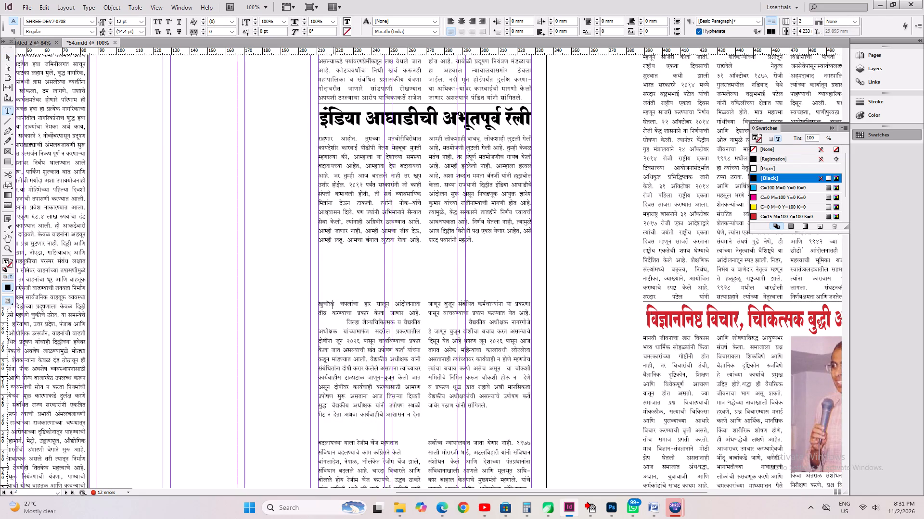
{"action": "key", "text": "Left"}
{"action": "key", "text": "Left"}
{"action": "key", "text": "Left"}
{"action": "key", "text": "Left"}
{"action": "key", "text": "Left"}
{"action": "key", "text": "Left"}
{"action": "key", "text": "Left"}
{"action": "key", "text": "Left"}
{"action": "key", "text": "Left"}
{"action": "key", "text": "Left"}
{"action": "key", "text": "Left"}
{"action": "key", "text": "Left"}
{"action": "key", "text": "Left"}
{"action": "key", "text": "Left"}
{"action": "key", "text": "Left"}
{"action": "key", "text": "Left"}
{"action": "key", "text": "Left"}
{"action": "key", "text": "Left"}
{"action": "key", "text": "Left"}
{"action": "key", "text": "Left"}
{"action": "key", "text": "Left"}
{"action": "key", "text": "Left"}
{"action": "key", "text": "Left"}
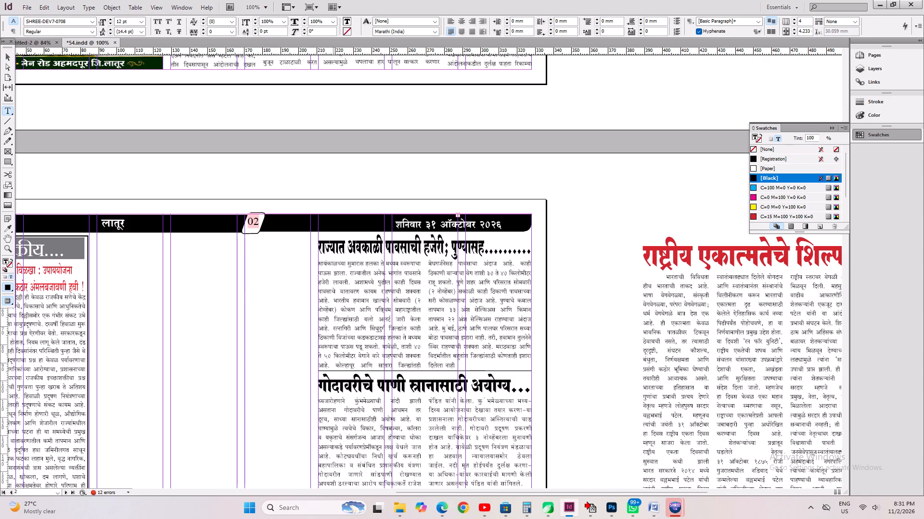
{"action": "key", "text": "Return"}
Add the jump line (पान २ वर) after दुर्लक्ष at the end of page 1's उपोषण story and save.
{"action": "key", "text": "Left"}
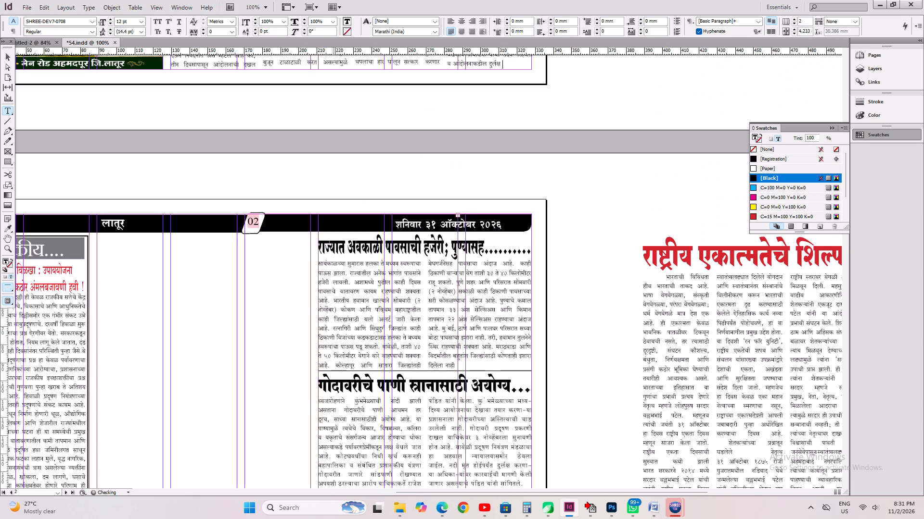
{"action": "type", "text": "()"}
{"action": "key", "text": "ctrl+2"}
{"action": "type", "text": "IKU"}
{"action": "key", "text": "space"}
{"action": "type", "text": "2 OJ"}
{"action": "key", "text": "ctrl+s"}
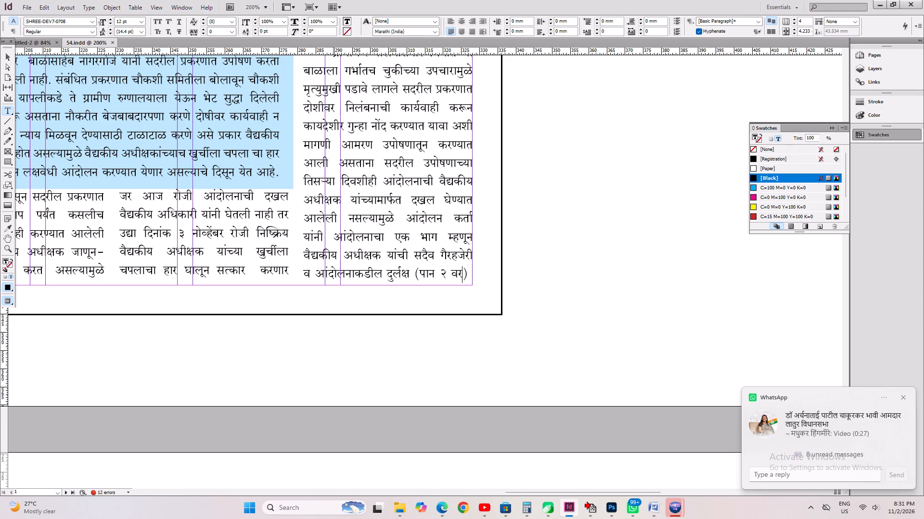
Copy the red two-line headline beginning ‘अति तिथे माती!’ from above the protest photo on page 1.
{"action": "key", "text": "ctrl+a"}
{"action": "scroll", "coordinate": [353, 255], "scroll_direction": "up", "scroll_amount": 7}
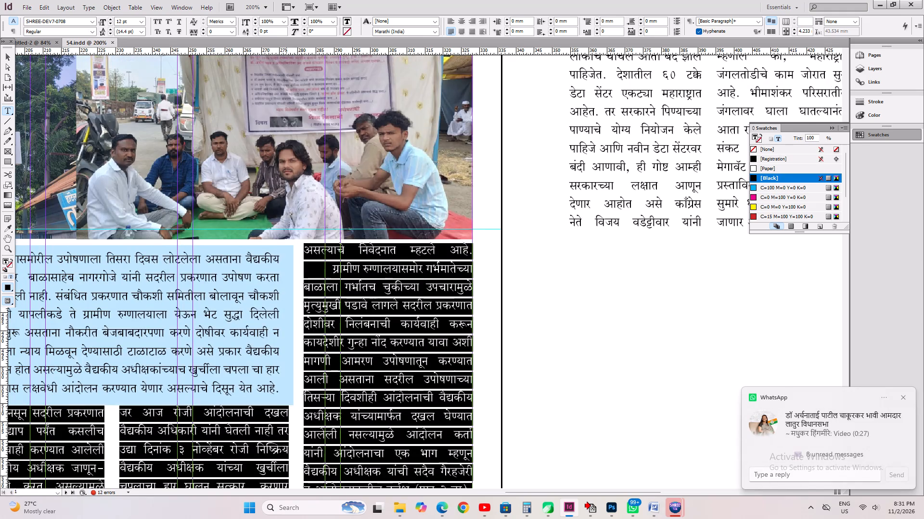
{"action": "left_click_drag", "start_coordinate": [236, 276], "coordinate": [260, 302], "text": "alt"}
{"action": "left_click_drag", "start_coordinate": [281, 329], "coordinate": [355, 441], "text": "alt"}
{"action": "left_click_drag", "start_coordinate": [221, 173], "coordinate": [276, 290], "text": "alt"}
{"action": "left_click", "coordinate": [225, 96]}
{"action": "key", "text": "ctrl+a"}
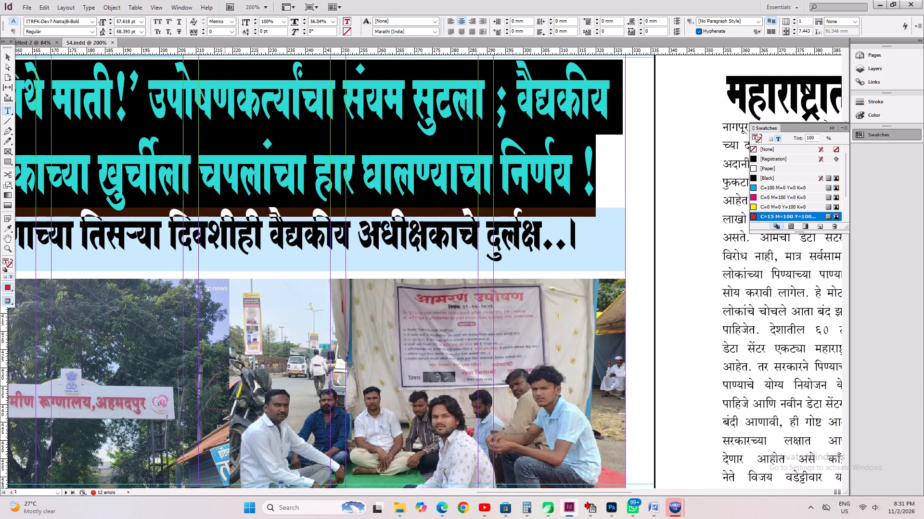
{"action": "key", "text": "ctrl+c"}
Draw a headline frame across both columns above page 2's पाहता रिकाम्या continuation and paste the copied red headline into it.
{"action": "scroll", "coordinate": [440, 335], "scroll_direction": "down", "scroll_amount": 10}
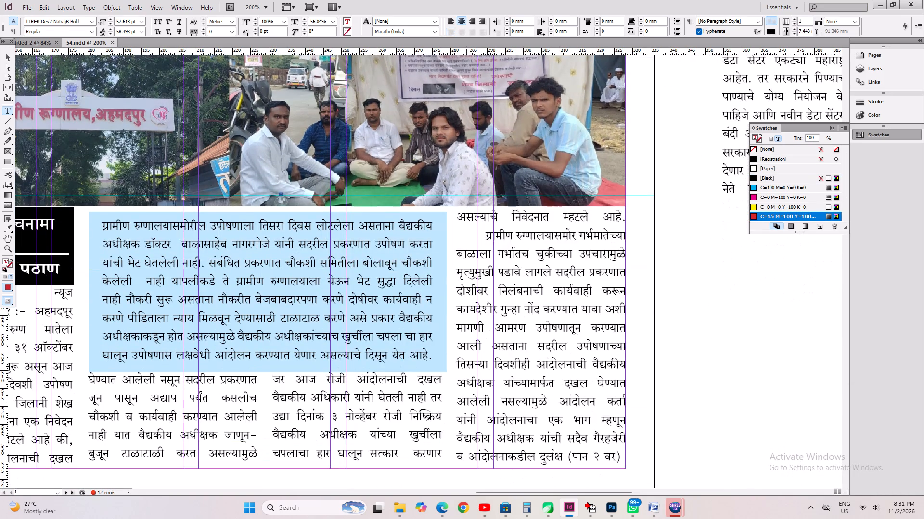
{"action": "left_click", "coordinate": [469, 343]}
{"action": "key", "text": "ctrl+a"}
{"action": "key", "text": "Right"}
{"action": "key", "text": "ctrl+a"}
{"action": "key", "text": "ctrl+s"}
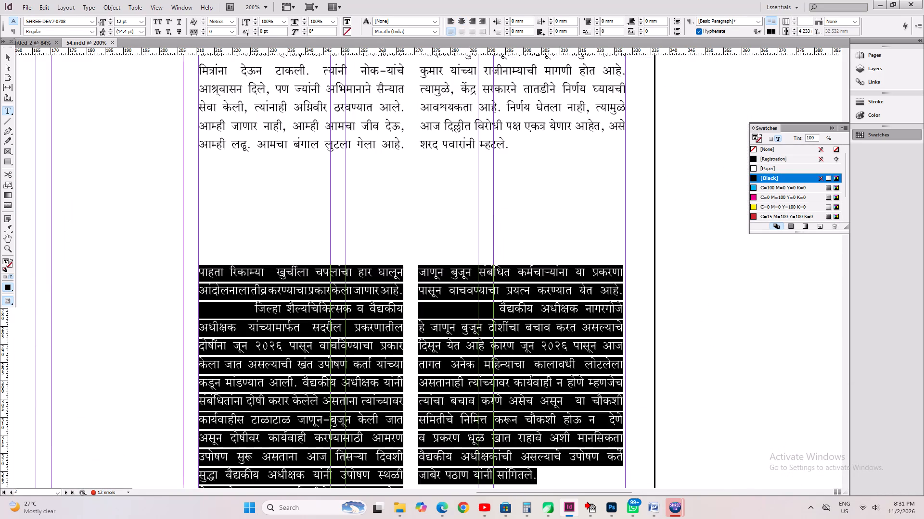
{"action": "left_click", "coordinate": [384, 347]}
{"action": "left_click_drag", "start_coordinate": [198, 162], "coordinate": [616, 281]}
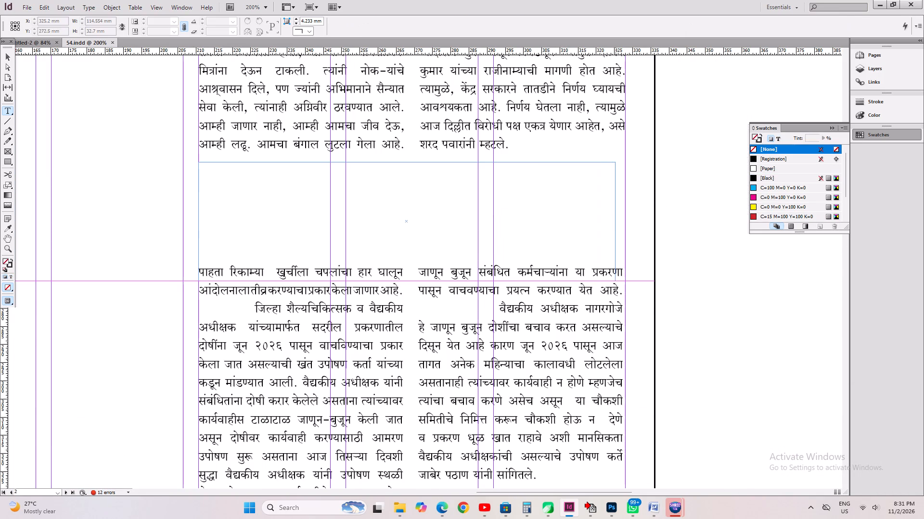
{"action": "left_click_drag", "start_coordinate": [616, 281], "coordinate": [625, 290]}
{"action": "key", "text": "ctrl+v"}
Reduce the pasted ‘अति तिथे माती!’ headline's font size to 47.618 pt.
{"action": "key", "text": "ctrl+a"}
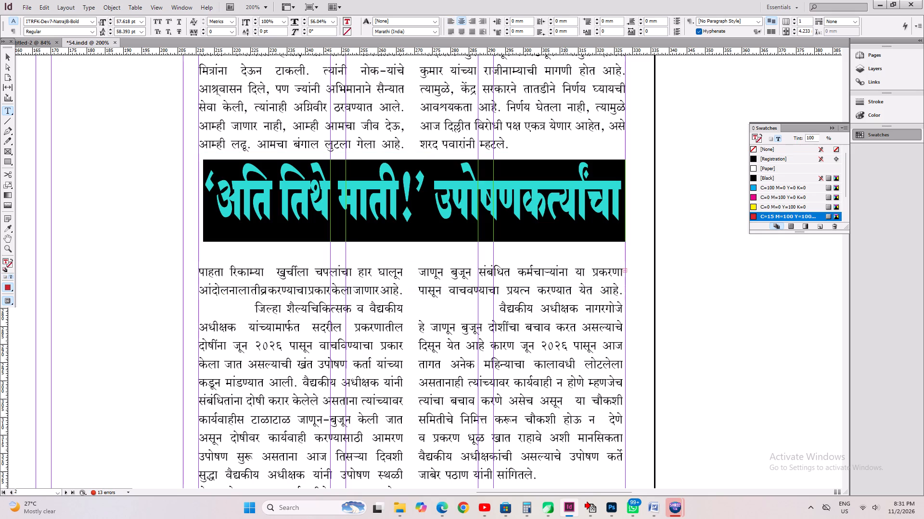
{"action": "key", "text": "ctrl+shift+comma"}
{"action": "key", "text": "ctrl+shift+comma"}
{"action": "key", "text": "ctrl+shift+comma"}
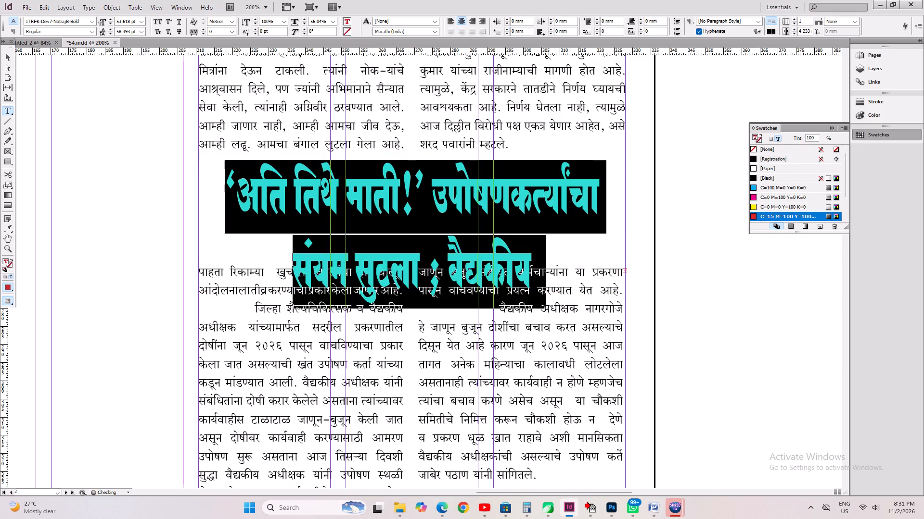
{"action": "key", "text": "ctrl+shift+comma"}
{"action": "key", "text": "ctrl+shift+comma"}
{"action": "key", "text": "Left"}
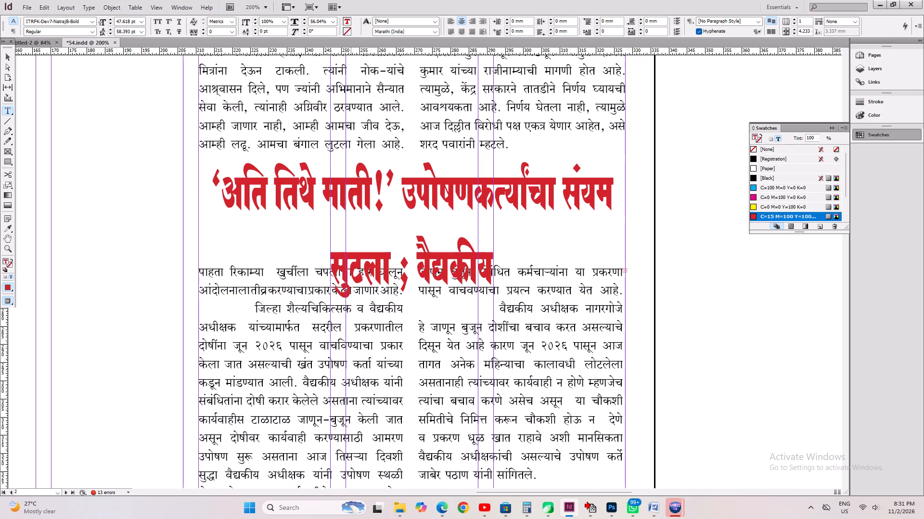
Cut the pasted headline off after संयम and end it with an ellipsis.
{"action": "key", "text": "Page_Down"}
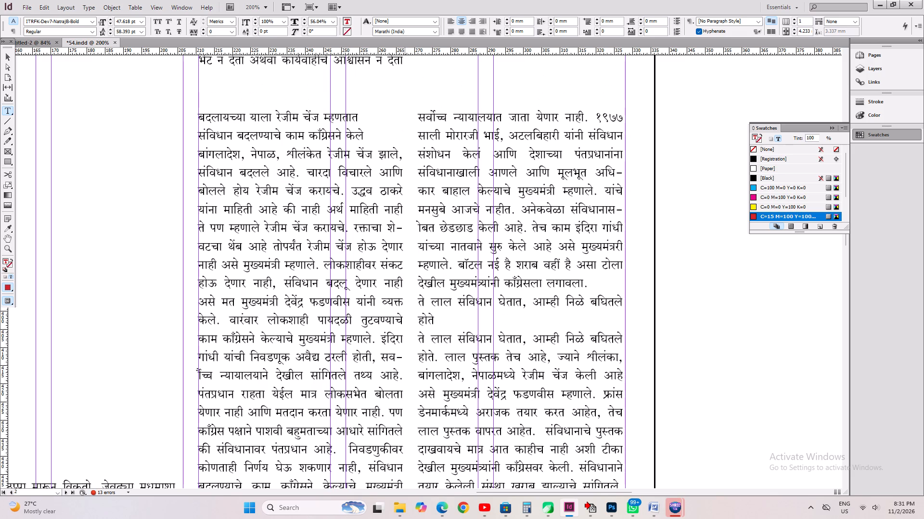
{"action": "scroll", "coordinate": [406, 191], "scroll_direction": "up", "scroll_amount": 5}
{"action": "key", "text": "ctrl+a"}
{"action": "key", "text": "Left"}
{"action": "key", "text": "Left"}
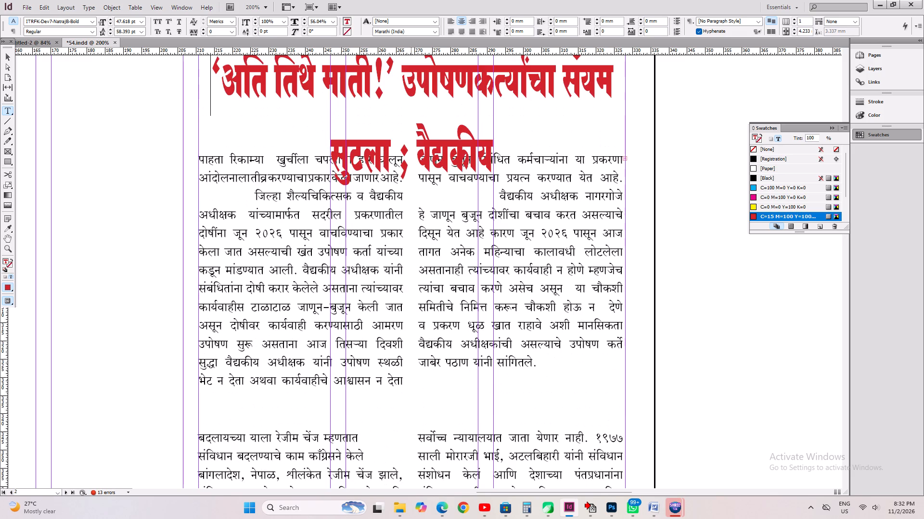
{"action": "left_click", "coordinate": [447, 76]}
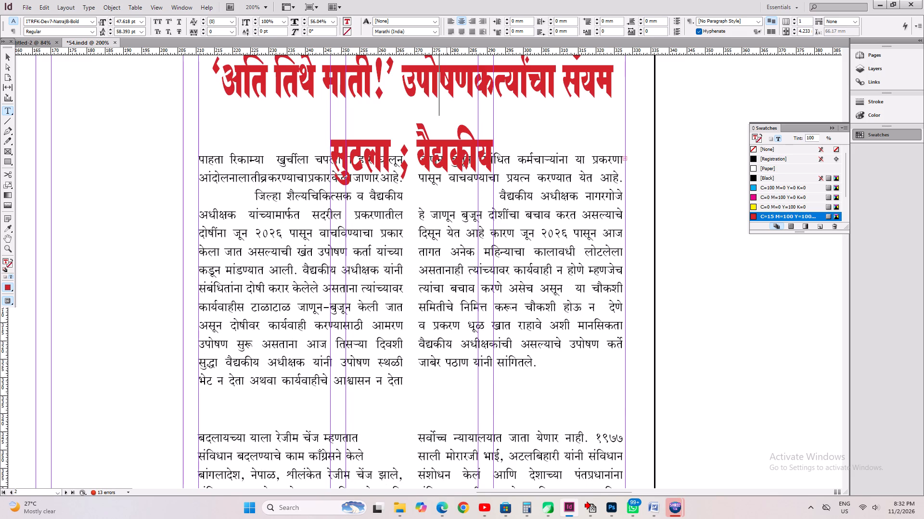
{"action": "key", "text": "End"}
{"action": "key", "text": "shift+Down"}
{"action": "key", "text": "BackSpace"}
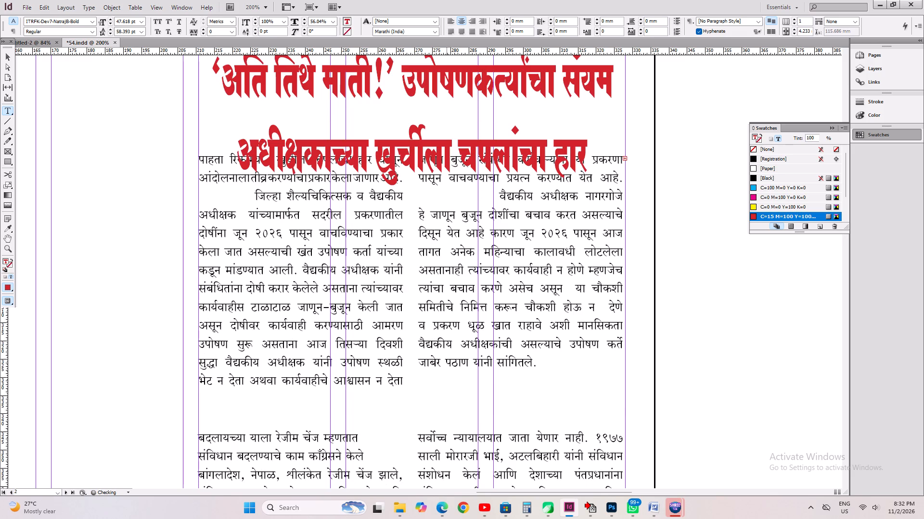
{"action": "key", "text": "shift+Down"}
{"action": "key", "text": "shift+Down"}
{"action": "key", "text": "shift+Down"}
{"action": "key", "text": "Delete"}
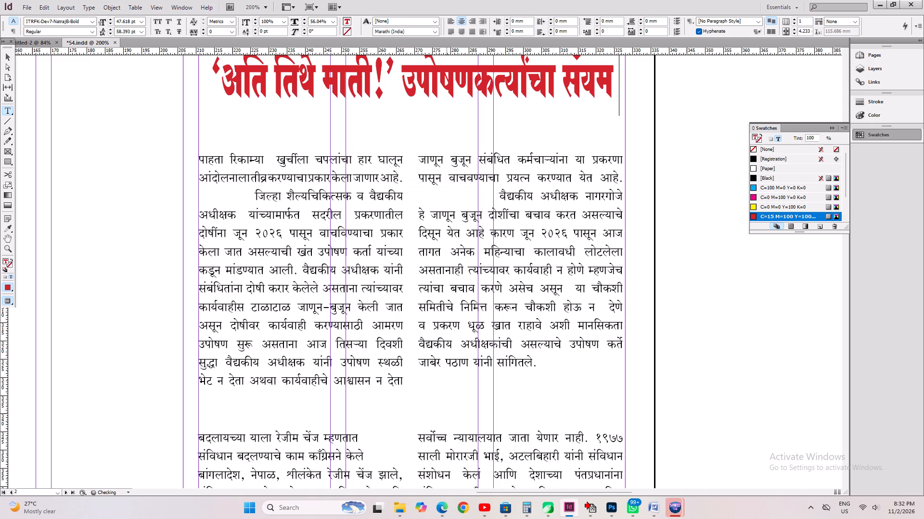
{"action": "type", "text": "..."}
Justify the shortened ‘अति तिथे माती!’ headline, set it to 45.618 pt and fit its frame to the text.
{"action": "key", "text": "ctrl+a"}
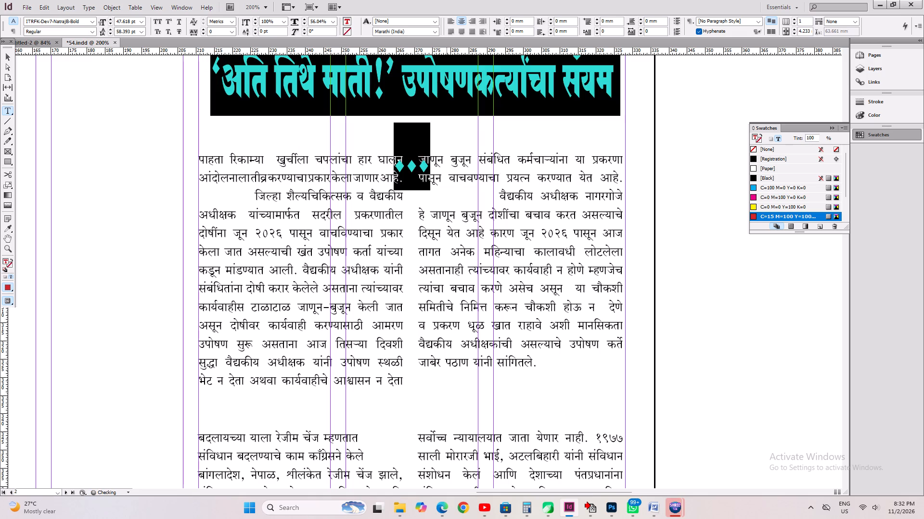
{"action": "key", "text": "ctrl+shift+j"}
{"action": "key", "text": "ctrl+shift+comma"}
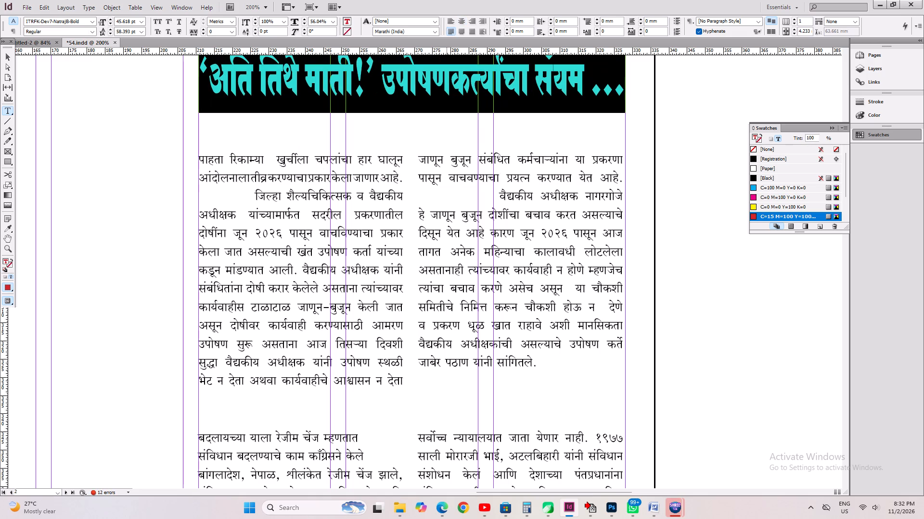
{"action": "key", "text": "ctrl+2"}
{"action": "key", "text": "ctrl+1"}
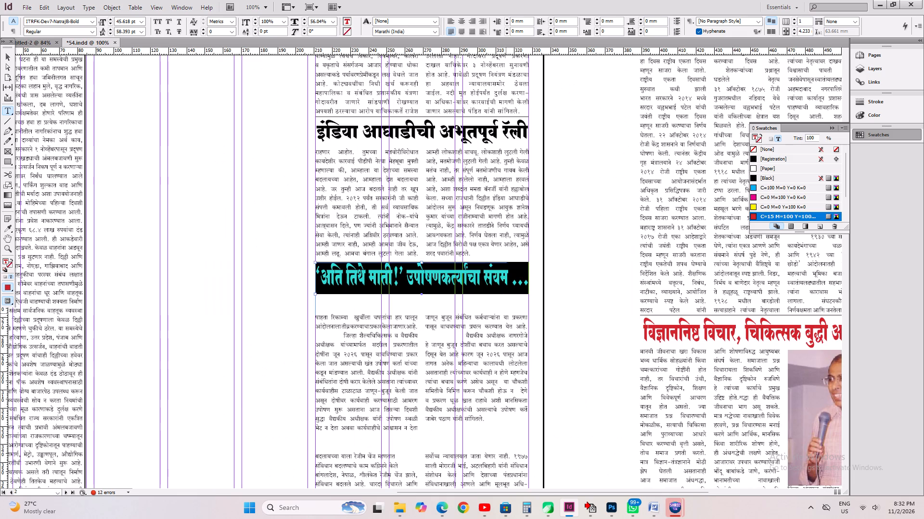
{"action": "key", "text": "ctrl+alt+c"}
Move the पाहता रिकाम्या continuation up under its headline, widen it to 117.354 mm at the column guide and fit its height.
{"action": "left_click", "coordinate": [10, 59]}
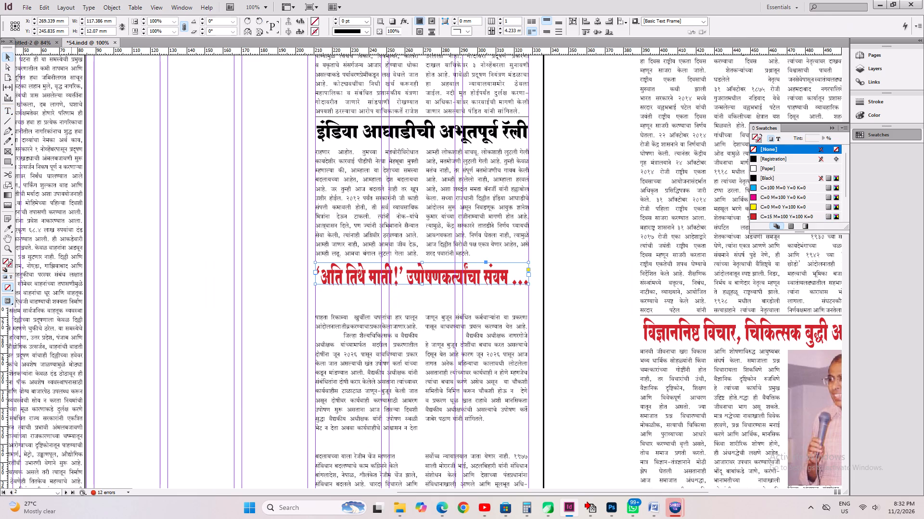
{"action": "left_click", "coordinate": [368, 315]}
{"action": "left_click_drag", "start_coordinate": [417, 317], "coordinate": [418, 297], "text": "shift"}
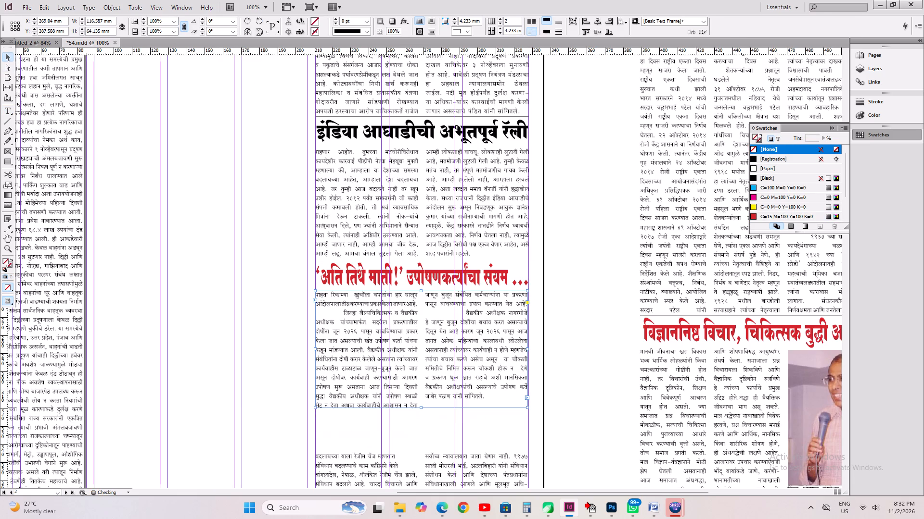
{"action": "left_click", "coordinate": [529, 408]}
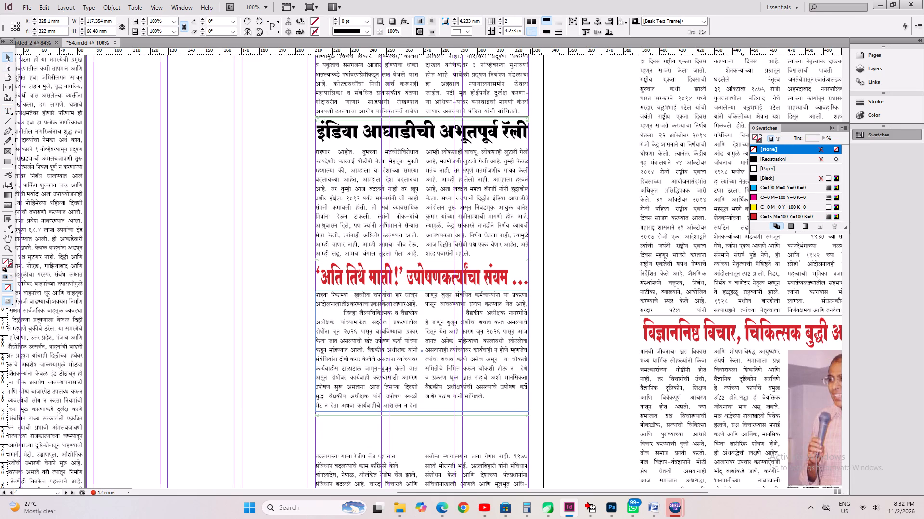
{"action": "key", "text": "ctrl+alt+c"}
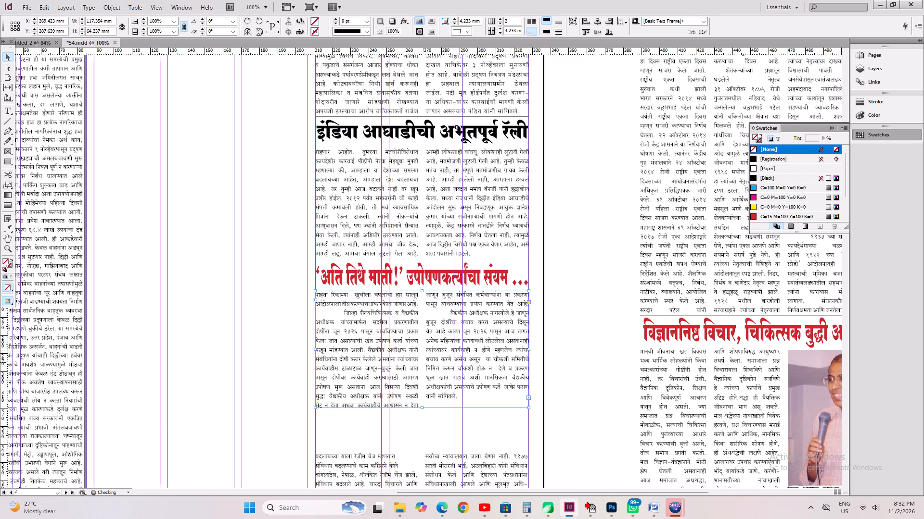
Nudge the body text below page 2's इंडिया आघाडीची headline up to Y 205.164 mm.
{"action": "left_click", "coordinate": [387, 209]}
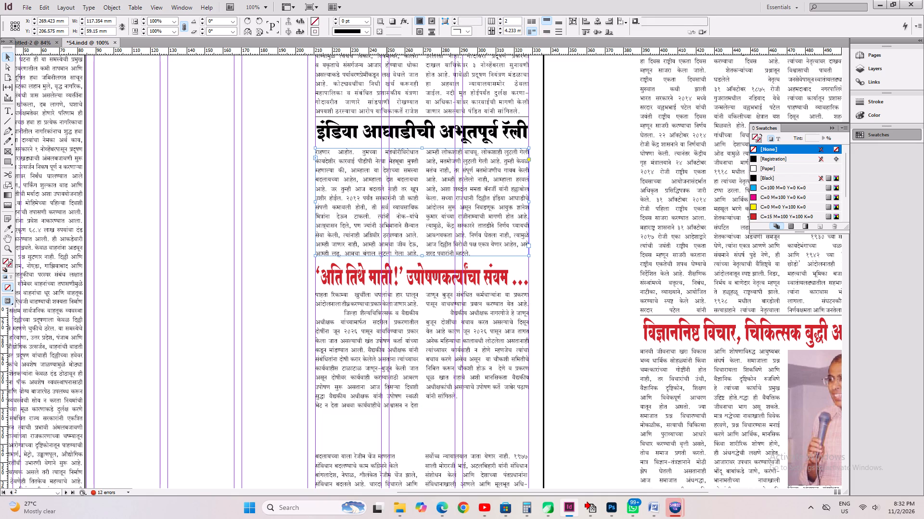
{"action": "key", "text": "Up"}
{"action": "key", "text": "Up"}
{"action": "key", "text": "Up"}
{"action": "key", "text": "Up"}
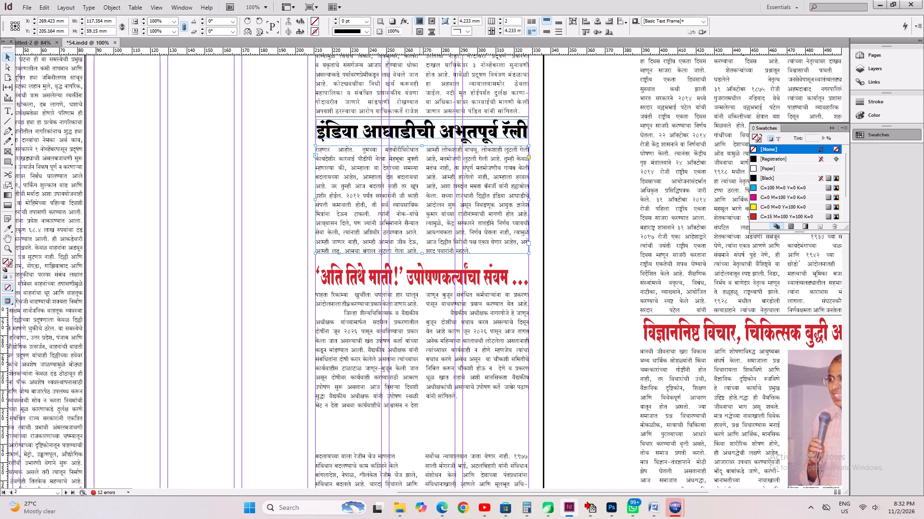
Duplicate the rule above the इंडिया आघाडीची headline to sit above the ‘अति तिथे माती!’ headline on page 2.
{"action": "left_click", "coordinate": [420, 116]}
{"action": "left_click", "coordinate": [419, 117]}
{"action": "left_click_drag", "start_coordinate": [419, 117], "coordinate": [410, 270], "text": "ctrl+alt+shift"}
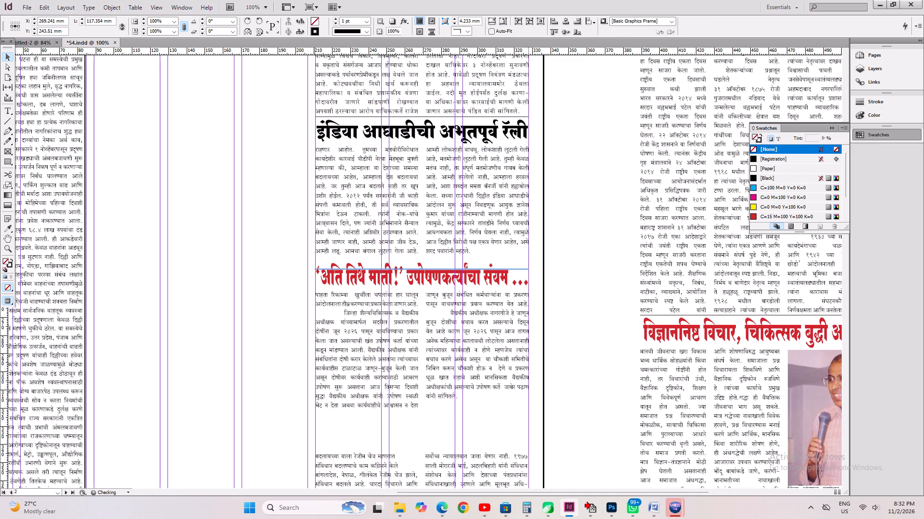
{"action": "left_click_drag", "start_coordinate": [410, 270], "coordinate": [409, 259], "text": "ctrl+alt+shift"}
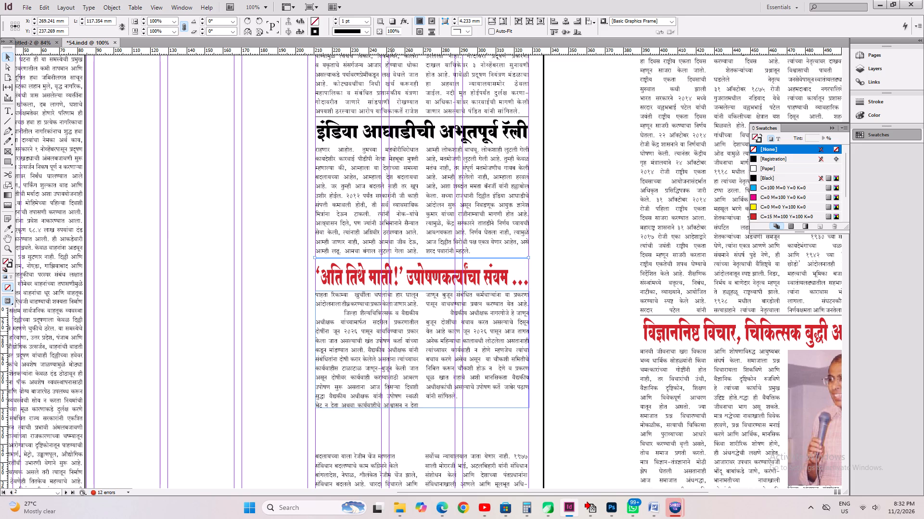
Nudge the पाहता रिकाम्या continuation text up slightly, to Y 287.286 mm.
{"action": "left_click", "coordinate": [392, 331]}
{"action": "key", "text": "Up"}
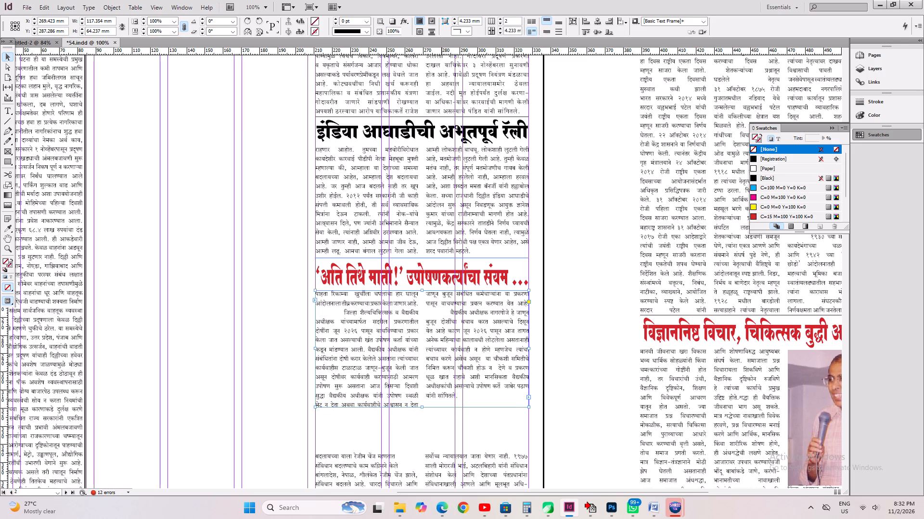
Duplicate the rule above the ‘अति तिथे माती!’ headline to just below that story's continuation text.
{"action": "left_click", "coordinate": [442, 258]}
{"action": "left_click_drag", "start_coordinate": [442, 258], "coordinate": [442, 409], "text": "ctrl+alt+shift"}
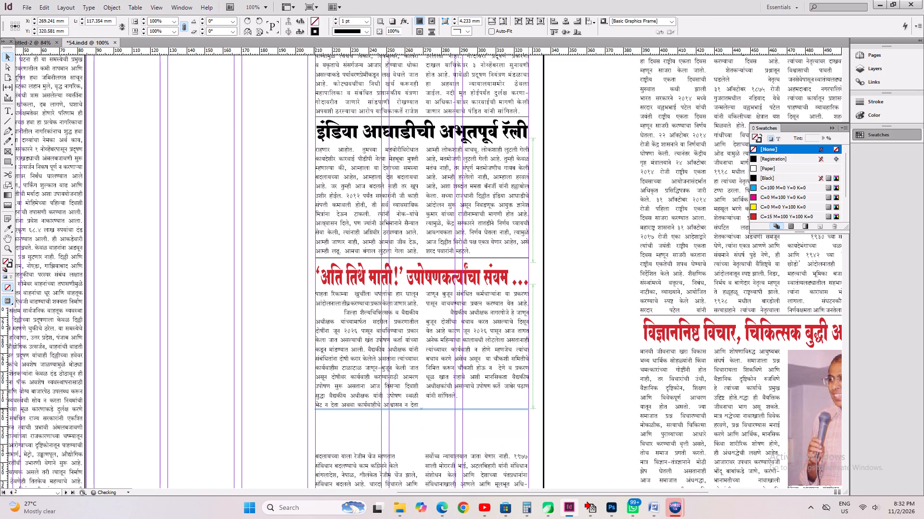
{"action": "left_click_drag", "start_coordinate": [442, 409], "coordinate": [442, 410], "text": "ctrl+alt+shift"}
Break page 1's lead story after बदलायचे आणि, sending the rest of the text to its page 2 continuation.
{"action": "scroll", "coordinate": [442, 410], "scroll_direction": "down", "scroll_amount": 7}
{"action": "left_click", "coordinate": [453, 392]}
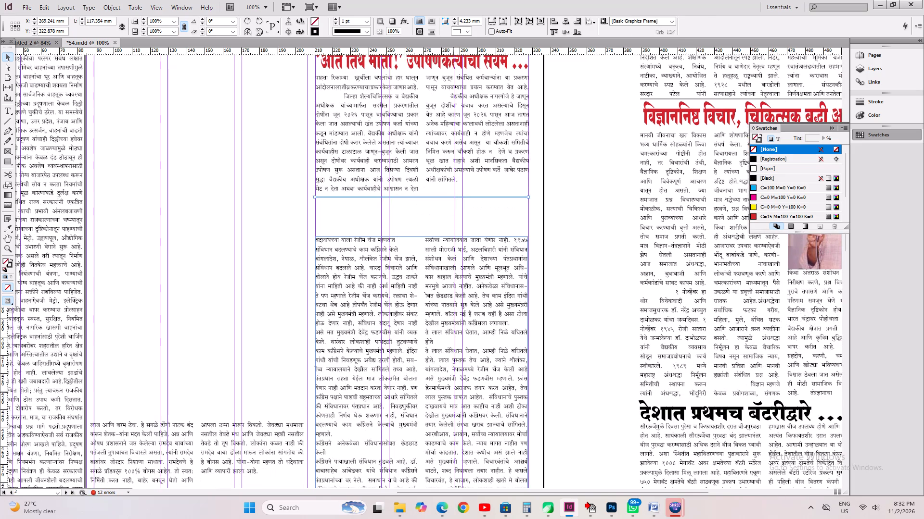
{"action": "scroll", "coordinate": [453, 392], "scroll_direction": "down", "scroll_amount": 4}
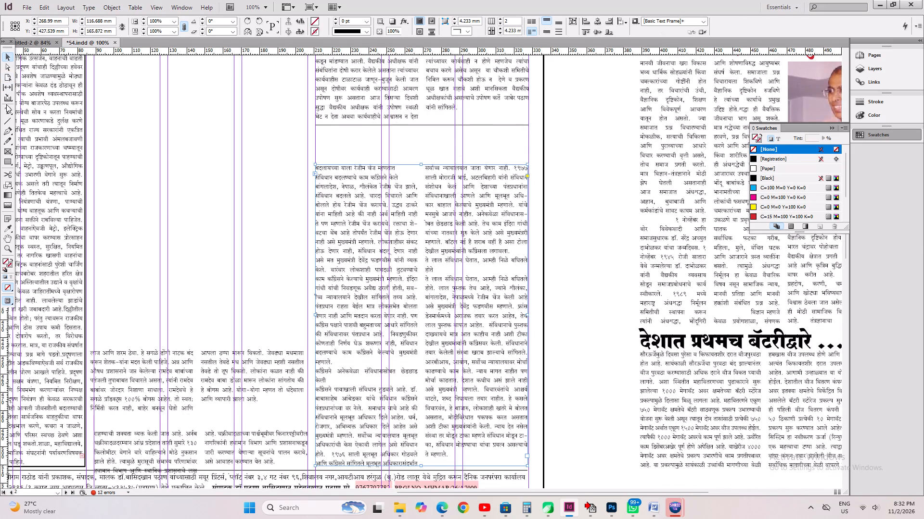
{"action": "left_click_drag", "start_coordinate": [6, 113], "coordinate": [10, 118]}
{"action": "left_click", "coordinate": [354, 168]}
{"action": "key", "text": "Left"}
{"action": "key", "text": "Left"}
{"action": "key", "text": "Left"}
{"action": "key", "text": "Left"}
{"action": "key", "text": "Left"}
{"action": "key", "text": "Left"}
{"action": "key", "text": "Left"}
{"action": "key", "text": "Left"}
{"action": "key", "text": "Left"}
{"action": "key", "text": "Left"}
{"action": "key", "text": "Left"}
{"action": "key", "text": "Left"}
{"action": "key", "text": "Left"}
{"action": "key", "text": "Left"}
{"action": "key", "text": "Left"}
{"action": "key", "text": "Left"}
{"action": "key", "text": "Left"}
{"action": "key", "text": "Left"}
{"action": "key", "text": "Left"}
{"action": "key", "text": "Left"}
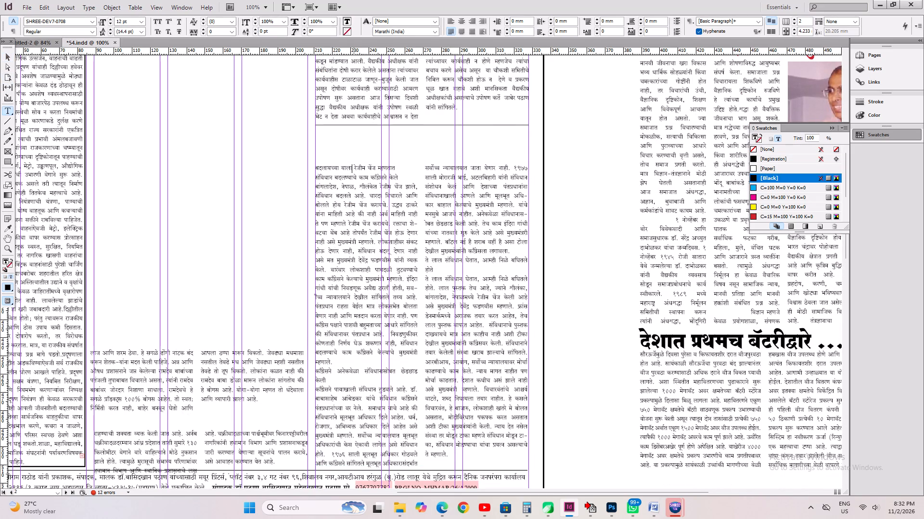
{"action": "key", "text": "Left"}
{"action": "key", "text": "Left"}
{"action": "key", "text": "Left"}
{"action": "key", "text": "Left"}
{"action": "key", "text": "Left"}
{"action": "key", "text": "Left"}
{"action": "key", "text": "Left"}
{"action": "key", "text": "Left"}
{"action": "key", "text": "Left"}
{"action": "key", "text": "Left"}
{"action": "key", "text": "Left"}
{"action": "key", "text": "Left"}
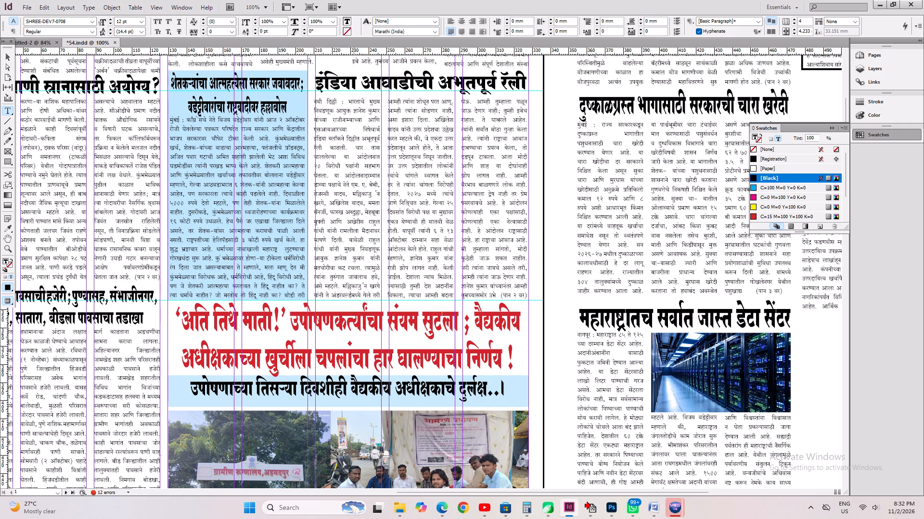
{"action": "key", "text": "Left"}
{"action": "key", "text": "Left"}
{"action": "key", "text": "Return"}
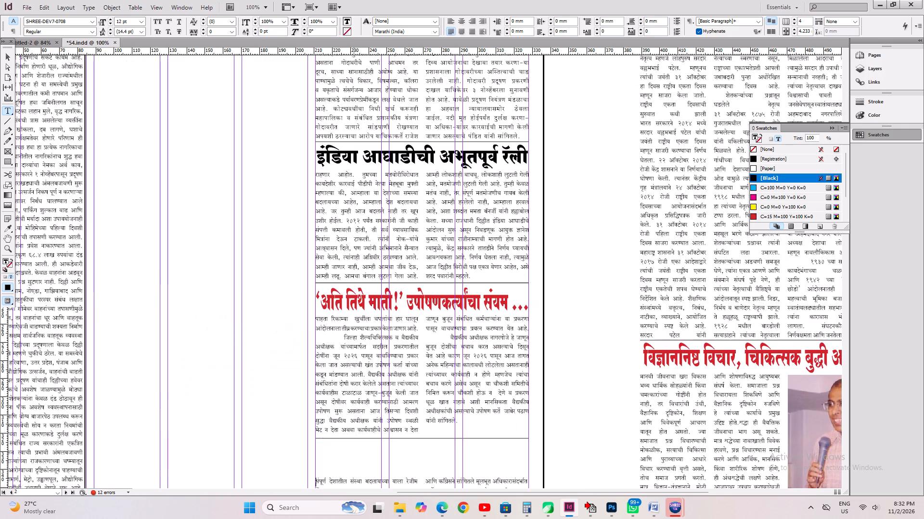
Add the jump line (पान २ वर) after बदलायचे आणि in page 1's lead story, space it out and save.
{"action": "key", "text": "Left"}
{"action": "type", "text": "()"}
{"action": "key", "text": "ctrl+2"}
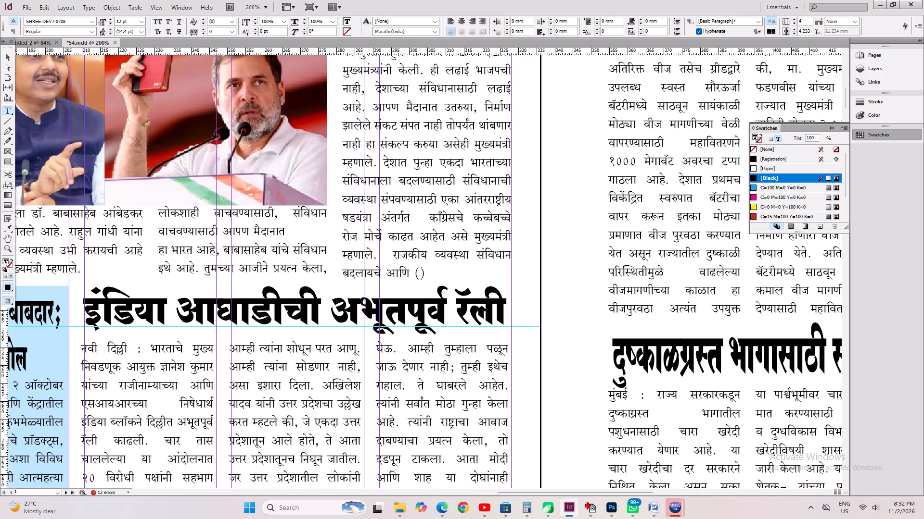
{"action": "type", "text": "IKU"}
{"action": "key", "text": "space"}
{"action": "type", "text": "2 OJ"}
{"action": "key", "text": "Left"}
{"action": "key", "text": "Left"}
{"action": "key", "text": "Left"}
{"action": "key", "text": "Left"}
{"action": "key", "text": "Left"}
{"action": "key", "text": "Left"}
{"action": "key", "text": "Left"}
{"action": "key", "text": "Left"}
{"action": "key", "text": "Left"}
{"action": "key", "text": "space"}
{"action": "key", "text": "space"}
{"action": "key", "text": "space"}
{"action": "key", "text": "space"}
{"action": "key", "text": "ctrl+s"}
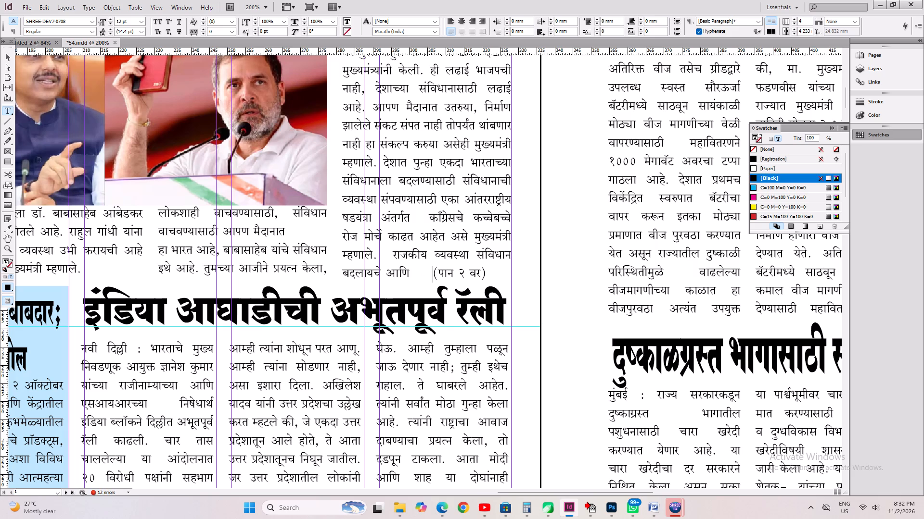
Copy the two-line lead headline beginning देशाला मोदीजी हवे आहेत from page 1.
{"action": "key", "text": "ctrl+0"}
{"action": "key", "text": "ctrl+a"}
{"action": "left_click", "coordinate": [461, 145]}
{"action": "key", "text": "ctrl+a"}
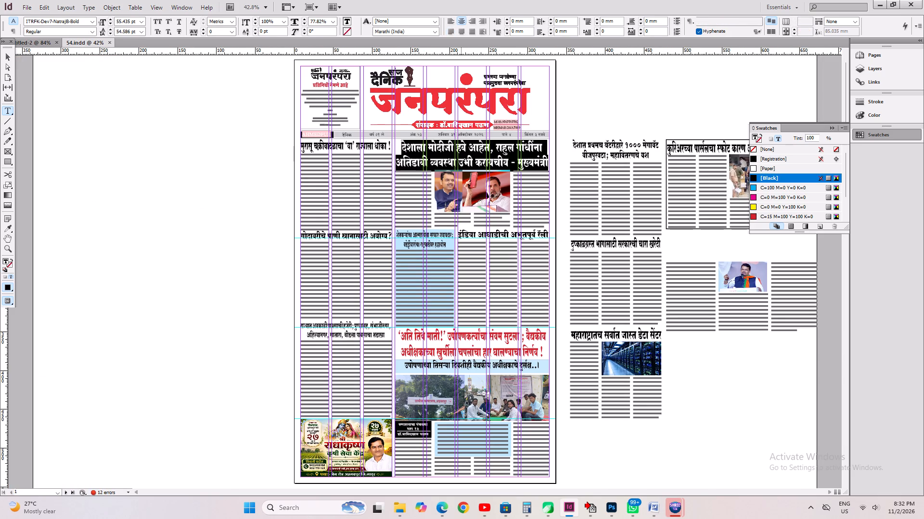
{"action": "key", "text": "ctrl+c"}
Paste the copied lead headline into a new frame above the lead story's continuation on page 2.
{"action": "left_click", "coordinate": [535, 213]}
{"action": "key", "text": "ctrl+a"}
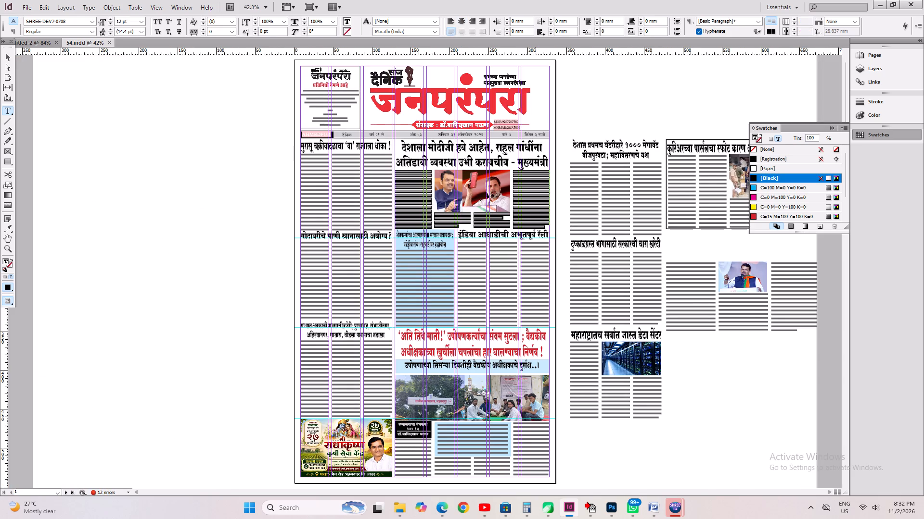
{"action": "key", "text": "Down"}
{"action": "key", "text": "ctrl+a"}
{"action": "scroll", "coordinate": [558, 228], "scroll_direction": "down", "scroll_amount": 4}
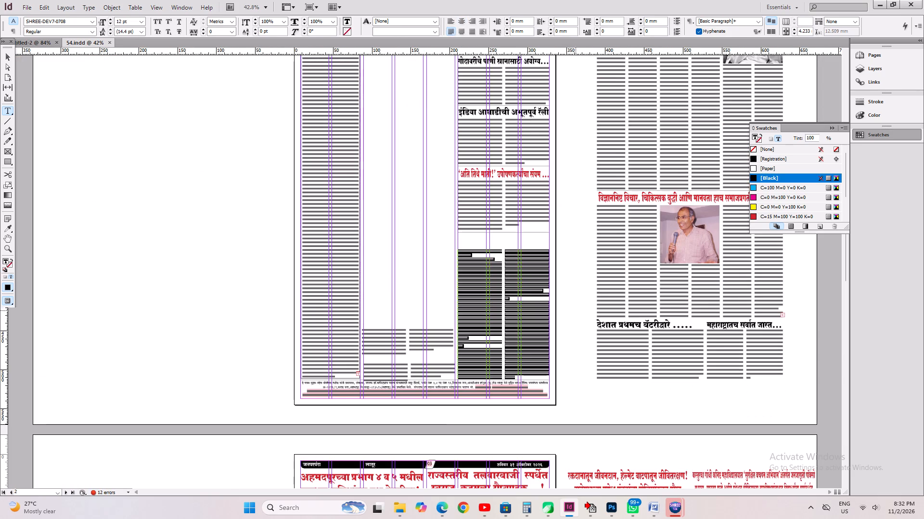
{"action": "left_click", "coordinate": [565, 315]}
{"action": "left_click", "coordinate": [534, 304]}
{"action": "key", "text": "ctrl+1"}
{"action": "left_click_drag", "start_coordinate": [428, 179], "coordinate": [432, 273], "text": "alt"}
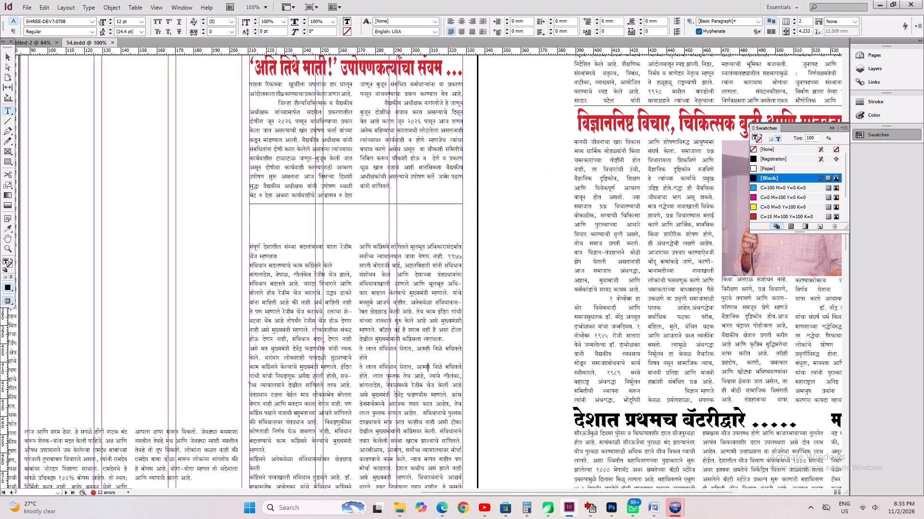
{"action": "left_click_drag", "start_coordinate": [250, 211], "coordinate": [462, 327]}
{"action": "key", "text": "ctrl+v"}
Justify the pasted lead headline and reduce its font size to 47.435 pt.
{"action": "key", "text": "ctrl+a"}
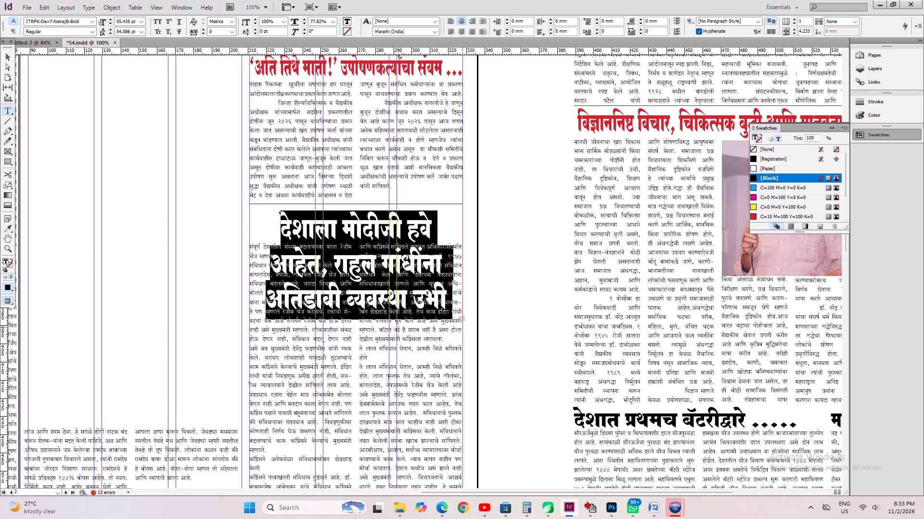
{"action": "key", "text": "ctrl+shift+j"}
{"action": "key", "text": "ctrl+shift+comma"}
{"action": "key", "text": "ctrl+shift+comma"}
{"action": "key", "text": "ctrl+shift+comma"}
{"action": "key", "text": "ctrl+shift+comma"}
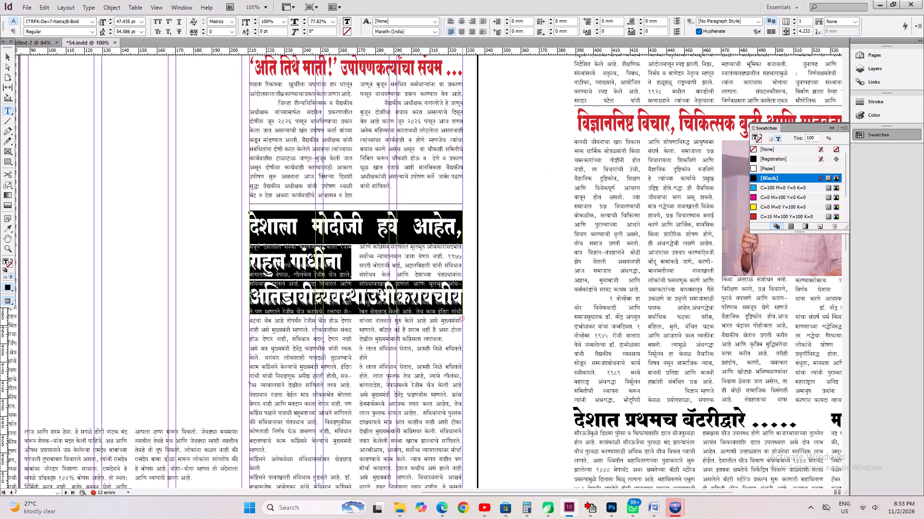
Shorten the page 2 lead headline to देशाला मोदीजी हवे आहेत..... by replacing everything after आहेत with five dots.
{"action": "key", "text": "Left"}
{"action": "key", "text": "Right"}
{"action": "key", "text": "End"}
{"action": "key", "text": "Left"}
{"action": "key", "text": "shift+Down"}
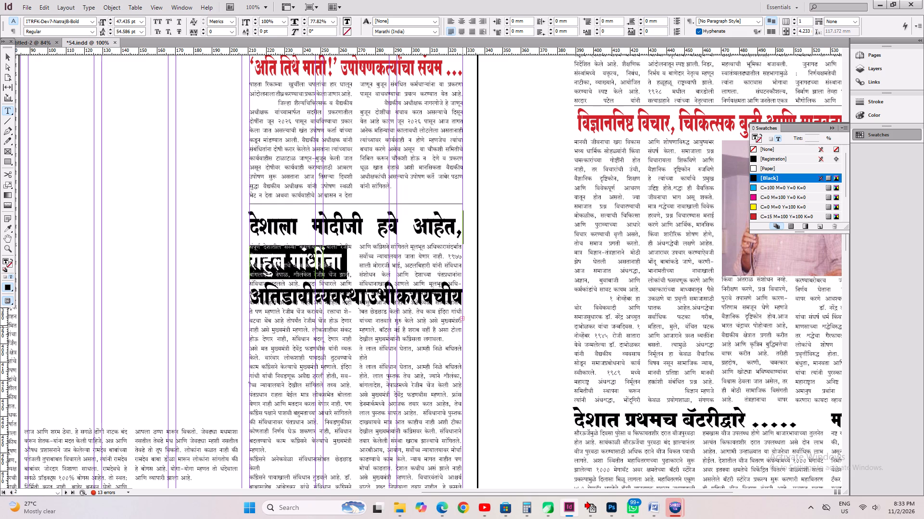
{"action": "key", "text": "Left"}
{"action": "key", "text": "Left"}
{"action": "key", "text": "shift+Down"}
{"action": "key", "text": "shift+Down"}
{"action": "key", "text": "shift+Down"}
{"action": "key", "text": "shift+Down"}
{"action": "key", "text": "BackSpace"}
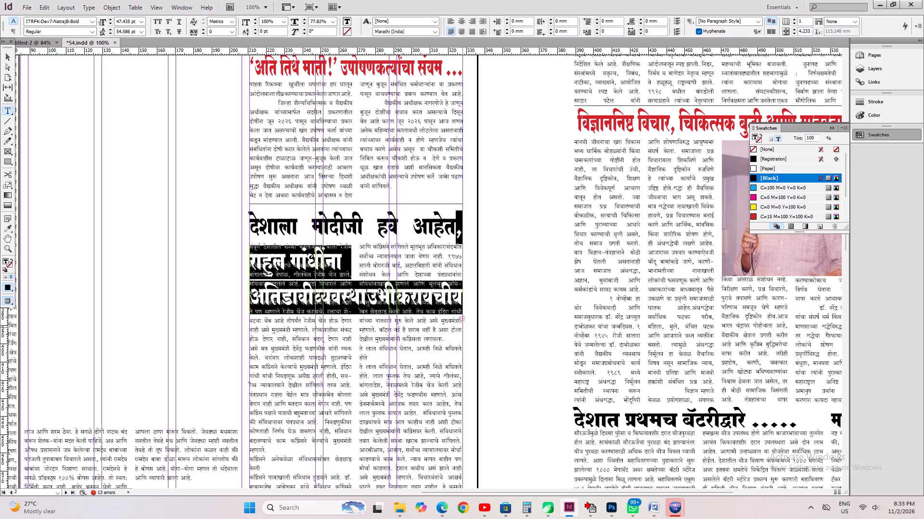
{"action": "type", "text": "....."}
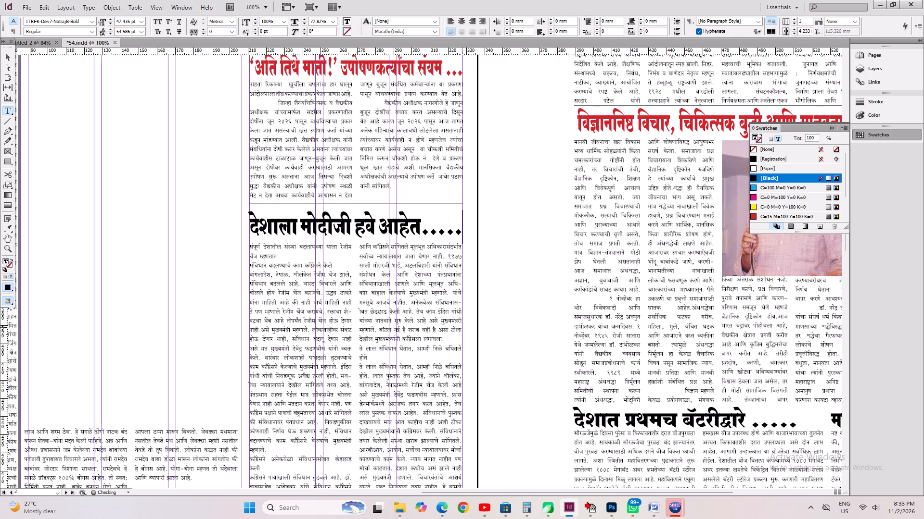
Fit the देशाला मोदीजी हवे आहेत..... frame to its text, trim it to the column edge and save.
{"action": "key", "text": "ctrl+s"}
{"action": "key", "text": "ctrl+alt+c"}
{"action": "key", "text": "ctrl+s"}
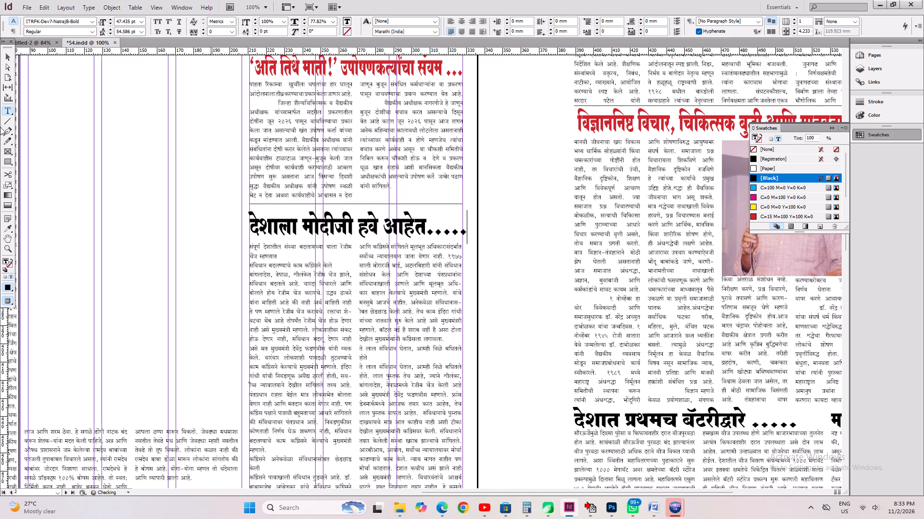
{"action": "left_click", "coordinate": [6, 62]}
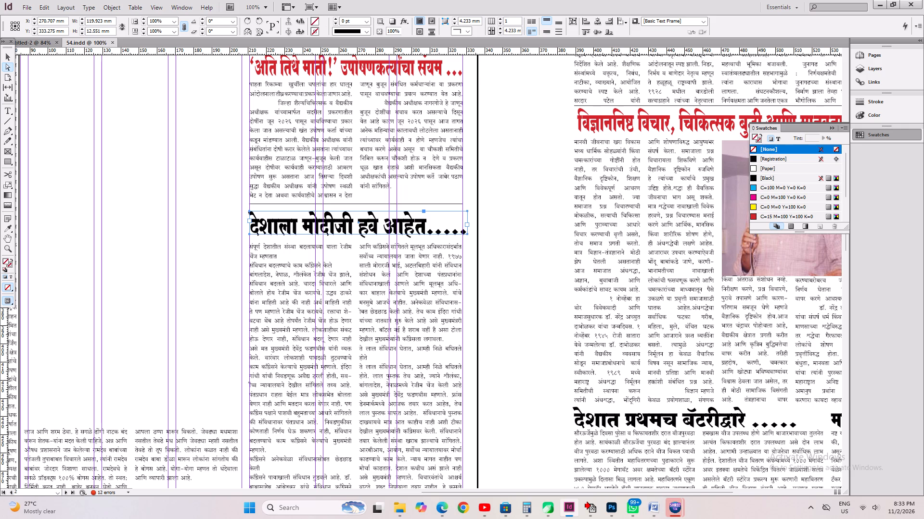
{"action": "left_click", "coordinate": [8, 58]}
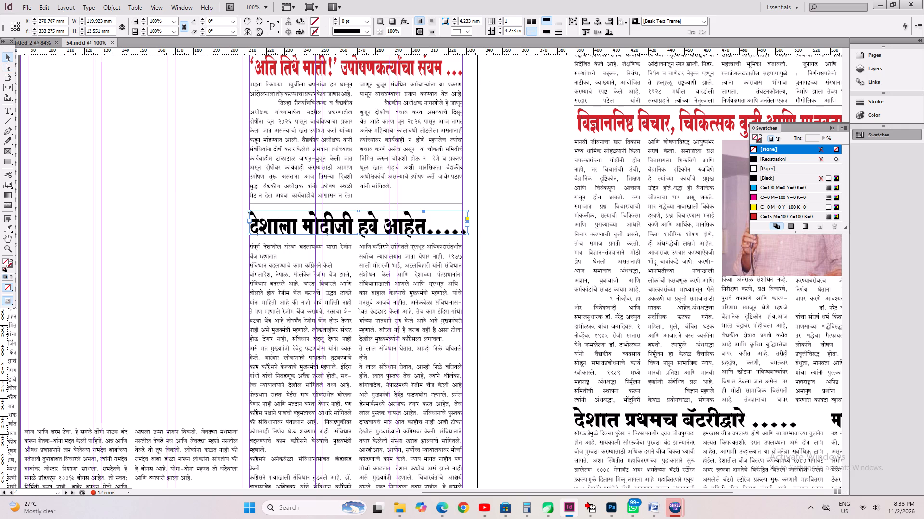
{"action": "left_click_drag", "start_coordinate": [468, 235], "coordinate": [463, 237]}
{"action": "left_click", "coordinate": [486, 262]}
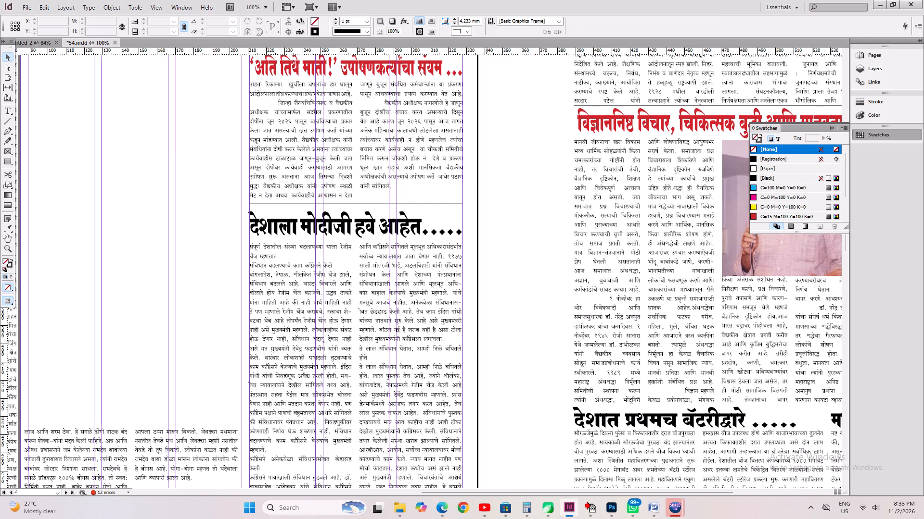
Nudge the lead story's continuation text frame up about 1 mm towards its headline and save.
{"action": "left_click", "coordinate": [425, 440]}
{"action": "key", "text": "Up"}
{"action": "key", "text": "Up"}
{"action": "key", "text": "Up"}
{"action": "key", "text": "Up"}
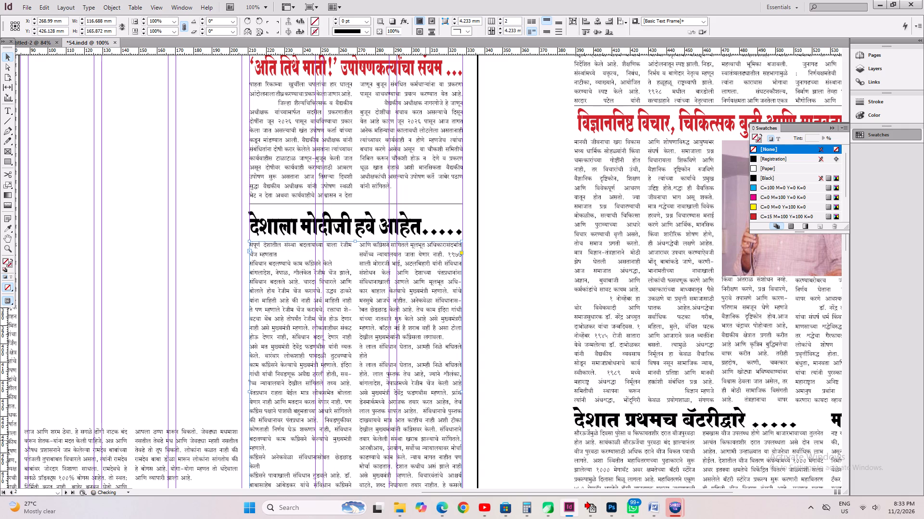
{"action": "scroll", "coordinate": [398, 445], "scroll_direction": "down", "scroll_amount": 10}
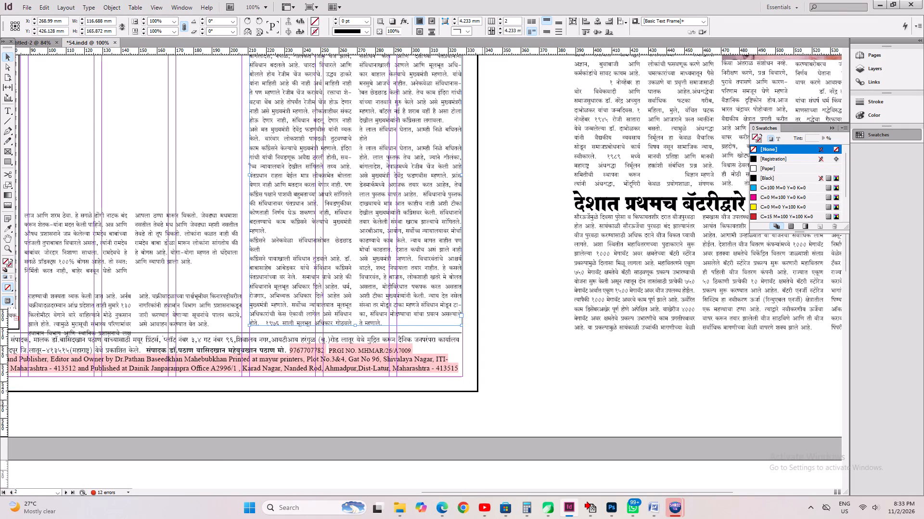
{"action": "key", "text": "Down"}
{"action": "key", "text": "ctrl+s"}
Move the cyclone story's continuation frame at the foot of page 2 up about 3.5 mm, clear of the imprint.
{"action": "key", "text": "ctrl+0"}
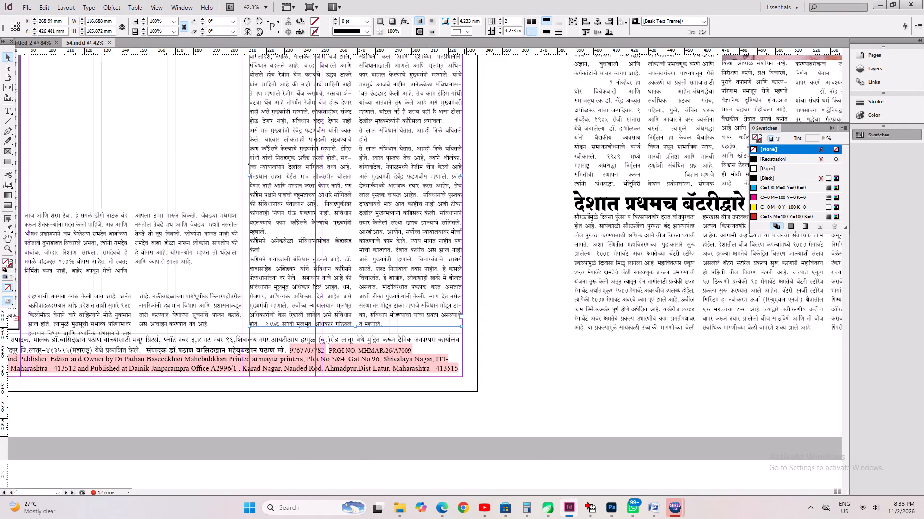
{"action": "key", "text": "ctrl+a"}
{"action": "key", "text": "ctrl+s"}
{"action": "left_click", "coordinate": [442, 324]}
{"action": "left_click", "coordinate": [407, 433]}
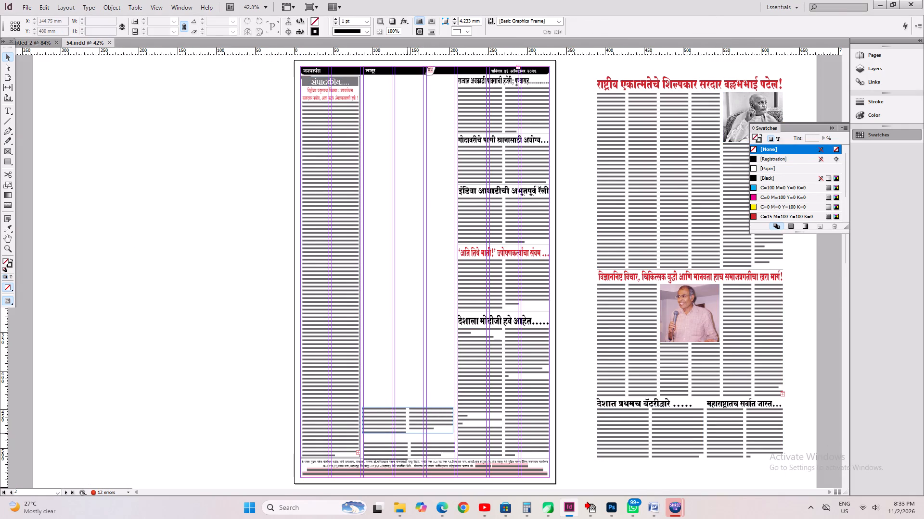
{"action": "left_click", "coordinate": [400, 449], "text": "ctrl"}
{"action": "key", "text": "ctrl+1"}
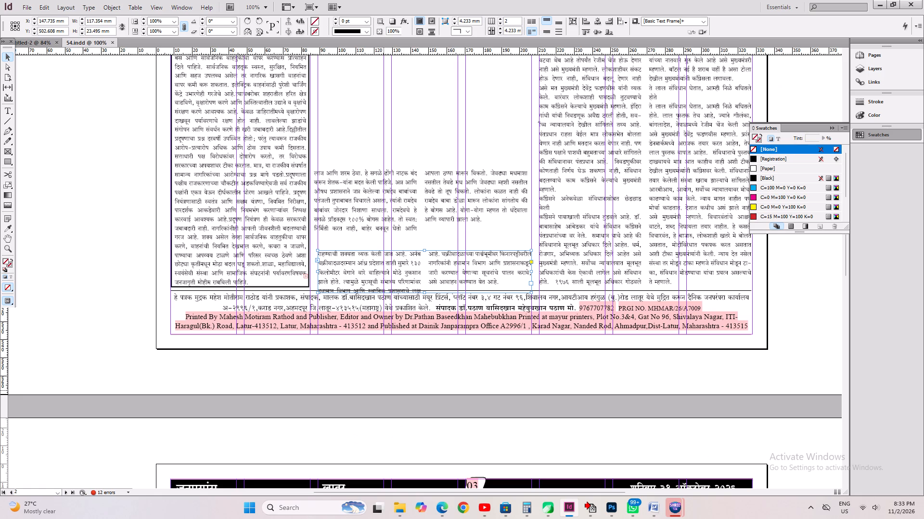
{"action": "key", "text": "Up"}
{"action": "key", "text": "Up"}
{"action": "key", "text": "Up"}
{"action": "key", "text": "Up"}
{"action": "key", "text": "Up"}
{"action": "key", "text": "Up"}
{"action": "key", "text": "Up"}
{"action": "key", "text": "Up"}
{"action": "key", "text": "Up"}
{"action": "key", "text": "Up"}
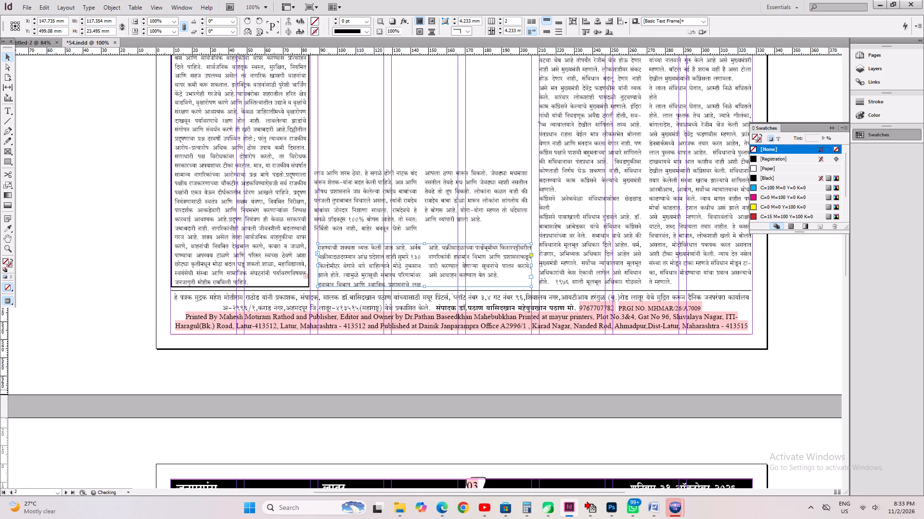
Start a new indented paragraph at त्यामुळे in the cyclone story's page 2 continuation and save.
{"action": "left_click", "coordinate": [6, 109]}
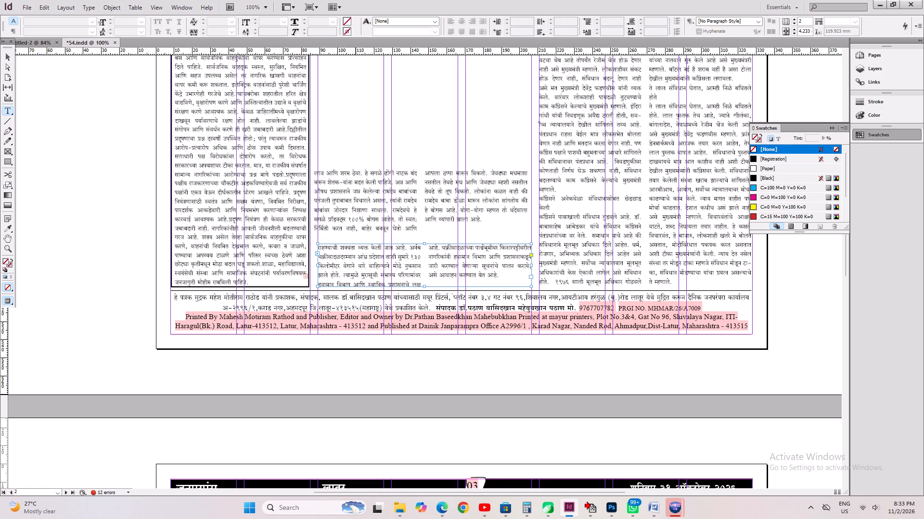
{"action": "left_click_drag", "start_coordinate": [342, 259], "coordinate": [479, 289]}
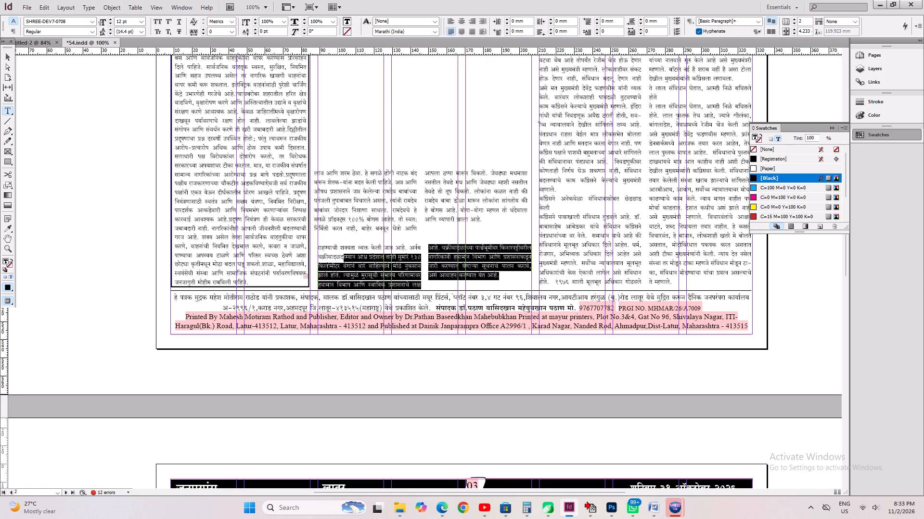
{"action": "left_click", "coordinate": [346, 276]}
{"action": "key", "text": "Left"}
{"action": "key", "text": "Return"}
{"action": "key", "text": "Tab"}
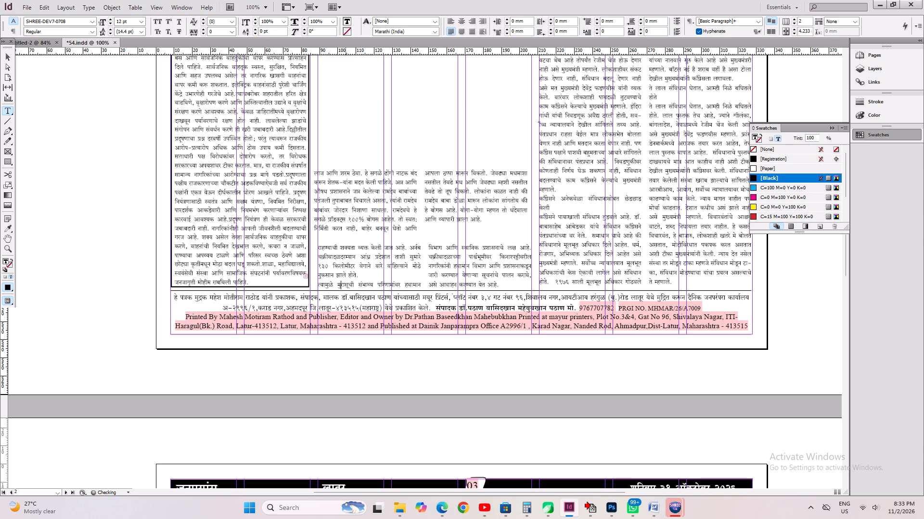
{"action": "key", "text": "ctrl+s"}
Break page 1's cyclone story after यापूर्वीच्या 'अर्बन', sending the rest of the text to its page 2 continuation.
{"action": "left_click", "coordinate": [336, 250]}
{"action": "key", "text": "Left"}
{"action": "key", "text": "Left"}
{"action": "key", "text": "Left"}
{"action": "key", "text": "Left"}
{"action": "key", "text": "Left"}
{"action": "key", "text": "Left"}
{"action": "key", "text": "Left"}
{"action": "key", "text": "Left"}
{"action": "key", "text": "Left"}
{"action": "key", "text": "Left"}
{"action": "key", "text": "Left"}
{"action": "key", "text": "Left"}
{"action": "key", "text": "Left"}
{"action": "key", "text": "Left"}
{"action": "key", "text": "Left"}
{"action": "key", "text": "Left"}
{"action": "key", "text": "Left"}
{"action": "key", "text": "Left"}
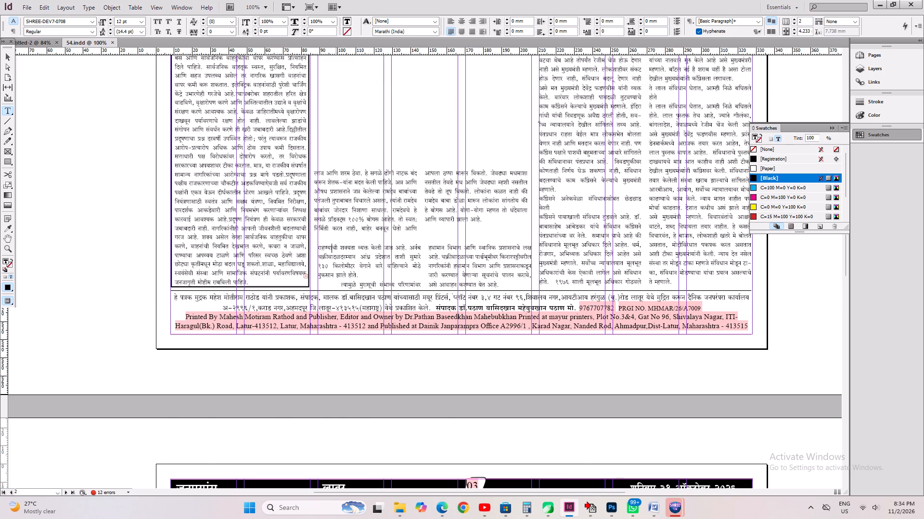
{"action": "key", "text": "Left"}
{"action": "key", "text": "Left"}
{"action": "key", "text": "Left"}
{"action": "key", "text": "Left"}
{"action": "key", "text": "Left"}
{"action": "key", "text": "Left"}
{"action": "key", "text": "Left"}
{"action": "key", "text": "Left"}
{"action": "key", "text": "Left"}
{"action": "key", "text": "Left"}
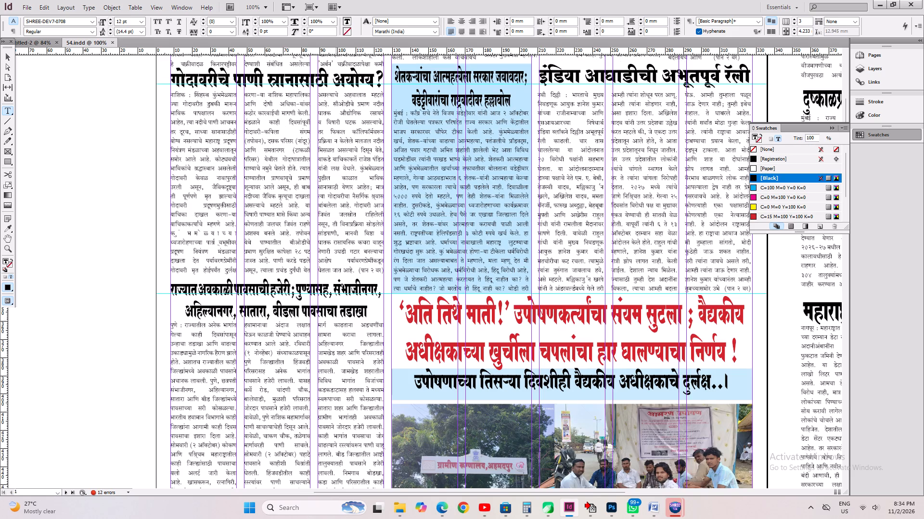
{"action": "key", "text": "Left"}
{"action": "key", "text": "Right"}
{"action": "key", "text": "Return"}
{"action": "key", "text": "Left"}
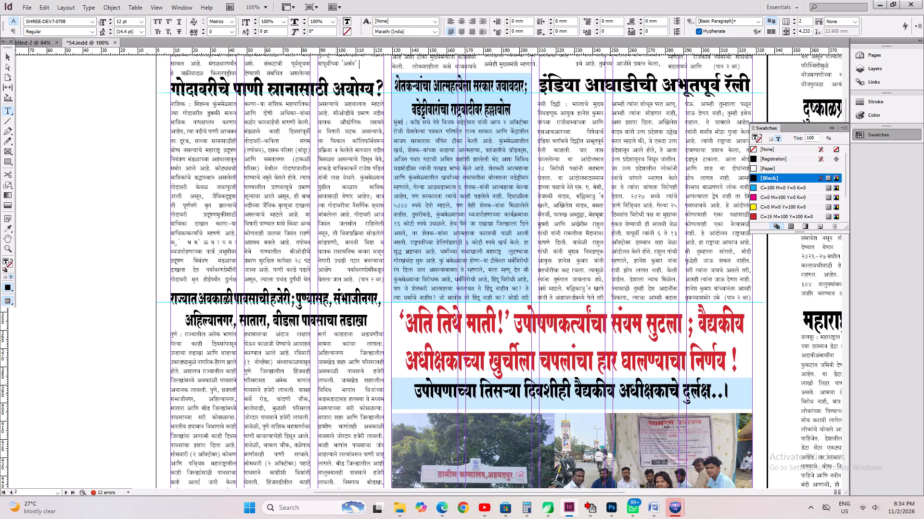
Add the jump line (पान २ वर) after 'अर्बन' in page 1's cyclone story and save.
{"action": "key", "text": "ctrl+2"}
{"action": "type", "text": "()"}
{"action": "key", "text": "ctrl+2"}
{"action": "type", "text": "IKU"}
{"action": "key", "text": "space"}
{"action": "type", "text": "2 OJ"}
{"action": "key", "text": "ctrl+s"}
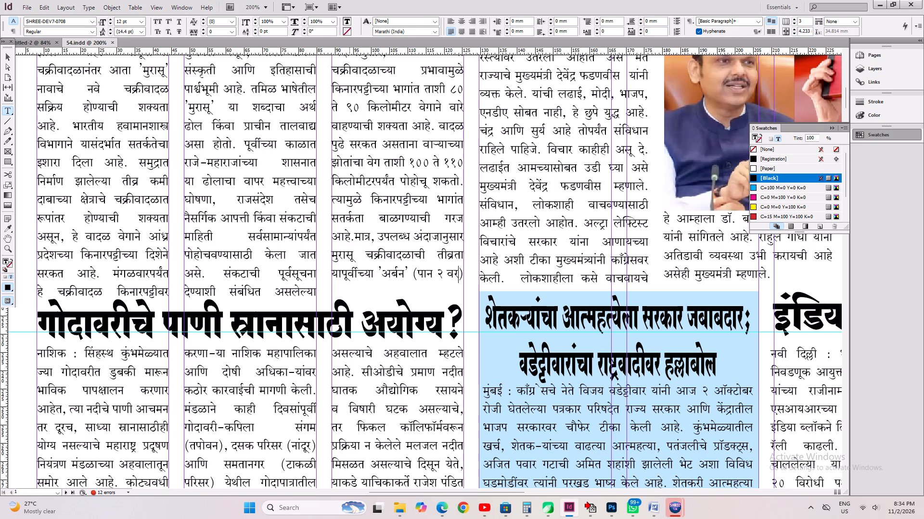
Copy the cyclone story's headline मुरासू चक्रीवादळाचा ‘या’ राज्याला धोका ! from page 1.
{"action": "left_click_drag", "start_coordinate": [304, 219], "coordinate": [356, 417], "text": "alt"}
{"action": "left_click_drag", "start_coordinate": [301, 265], "coordinate": [328, 375], "text": "alt"}
{"action": "left_click_drag", "start_coordinate": [285, 243], "coordinate": [287, 232]}
{"action": "left_click", "coordinate": [291, 215]}
{"action": "key", "text": "ctrl+a"}
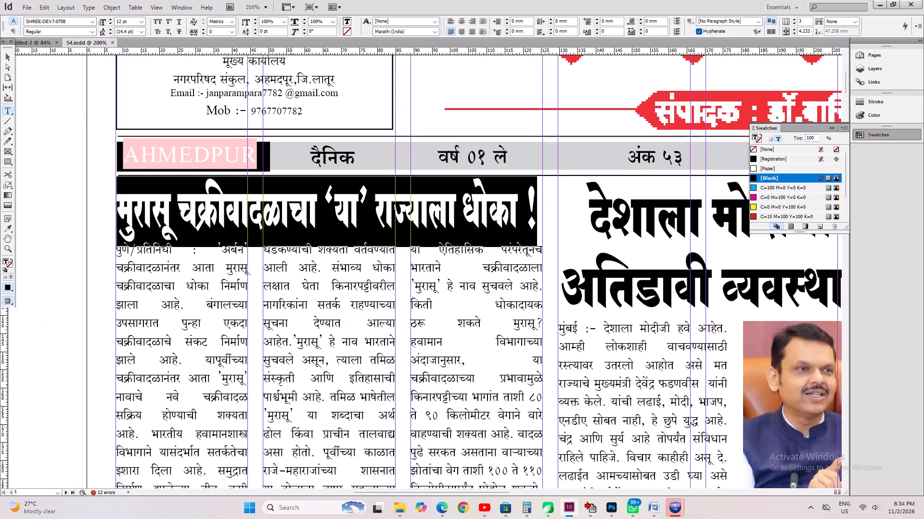
{"action": "key", "text": "ctrl+v"}
{"action": "key", "text": "ctrl+z"}
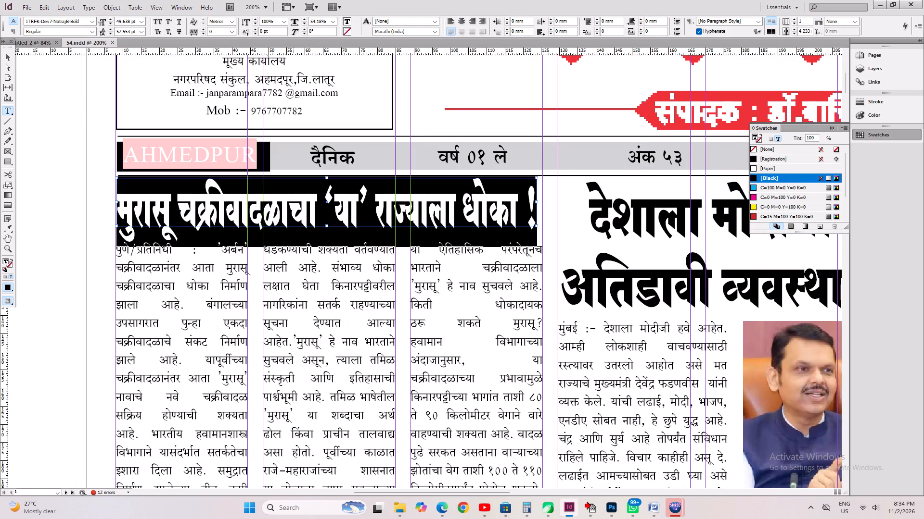
{"action": "key", "text": "ctrl+c"}
Move the continuation text beginning लाज आणि शरम ठेवा up on page 2, making headline room above the cyclone continuation.
{"action": "left_click", "coordinate": [363, 331]}
{"action": "key", "text": "ctrl+a"}
{"action": "key", "text": "Down"}
{"action": "key", "text": "ctrl+a"}
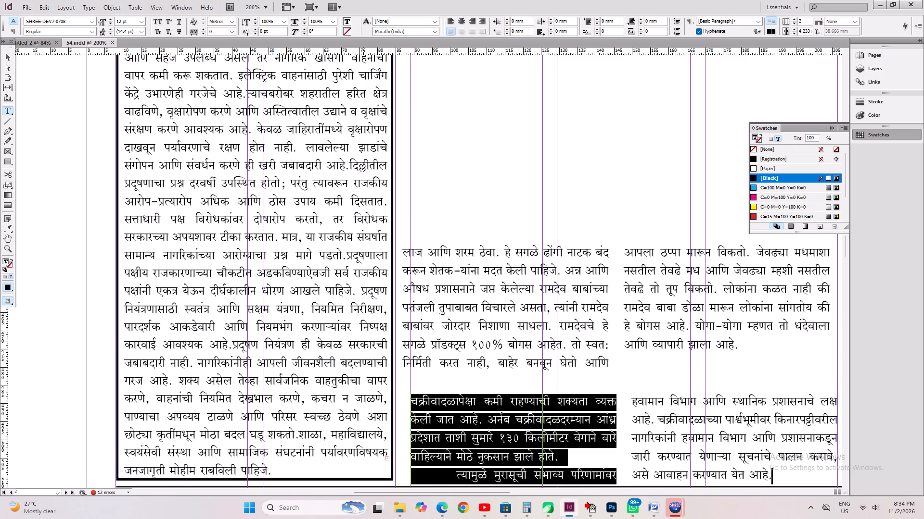
{"action": "key", "text": "ctrl+s"}
{"action": "left_click_drag", "start_coordinate": [531, 404], "coordinate": [287, 240], "text": "alt"}
{"action": "left_click_drag", "start_coordinate": [334, 300], "coordinate": [334, 343], "text": "alt"}
{"action": "left_click", "coordinate": [334, 293]}
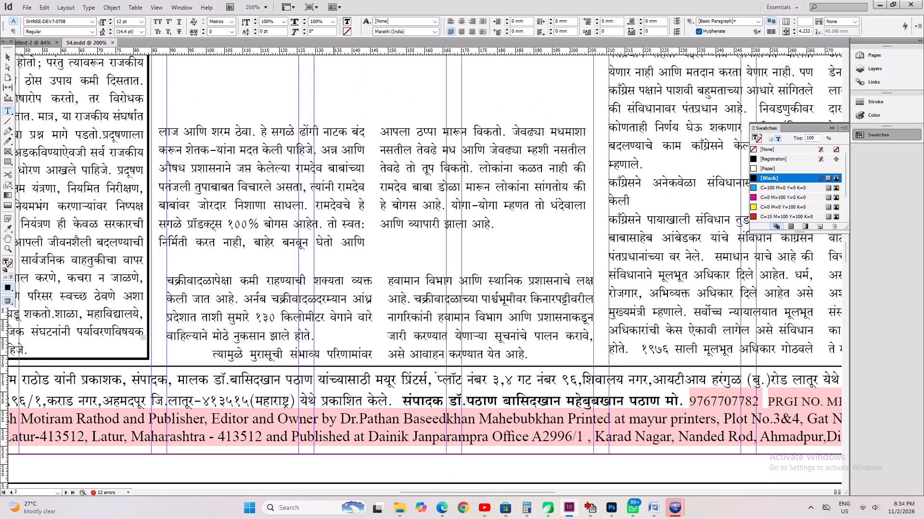
{"action": "left_click", "coordinate": [8, 59]}
{"action": "left_click", "coordinate": [271, 175]}
{"action": "left_click_drag", "start_coordinate": [341, 180], "coordinate": [345, 136], "text": "shift"}
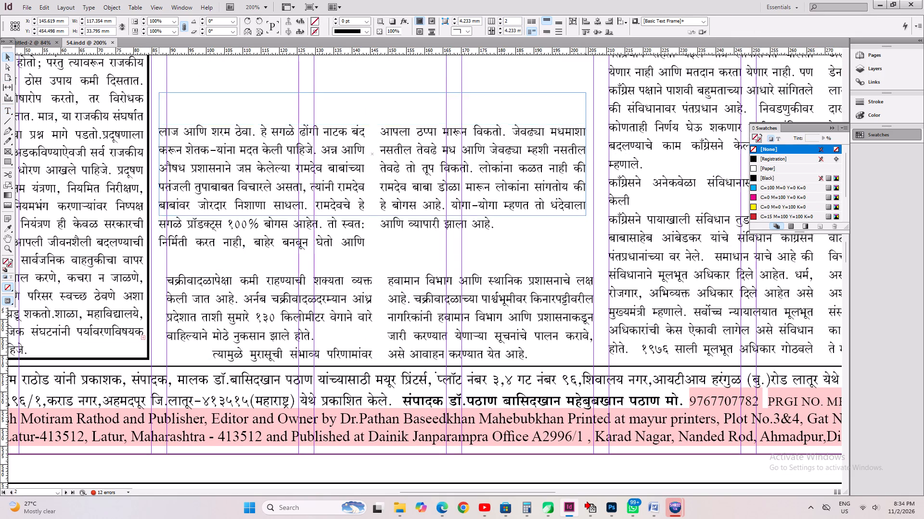
{"action": "left_click_drag", "start_coordinate": [345, 136], "coordinate": [345, 114], "text": "shift"}
{"action": "left_click", "coordinate": [282, 251]}
Paste the cyclone headline into a new two-column-wide frame above its page 2 continuation, save, and raise it clear of the text.
{"action": "left_click", "coordinate": [13, 114]}
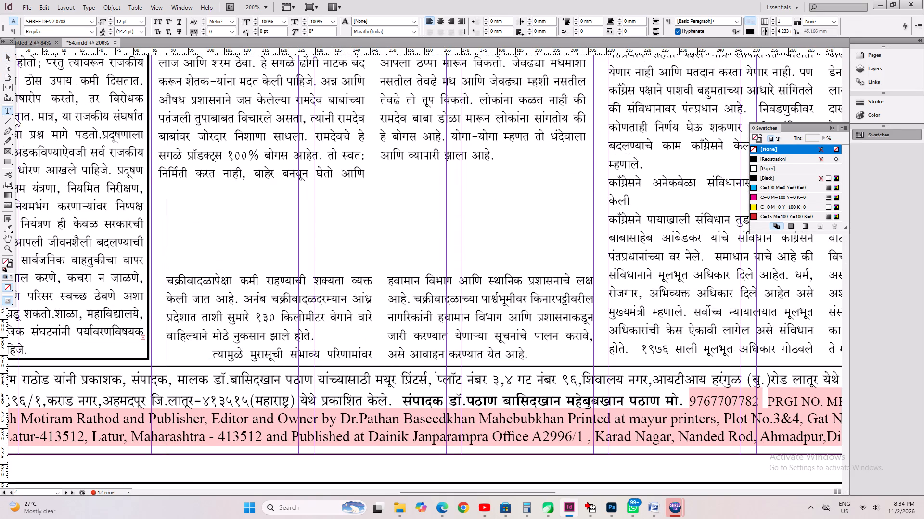
{"action": "left_click_drag", "start_coordinate": [166, 220], "coordinate": [595, 286]}
{"action": "key", "text": "ctrl+v"}
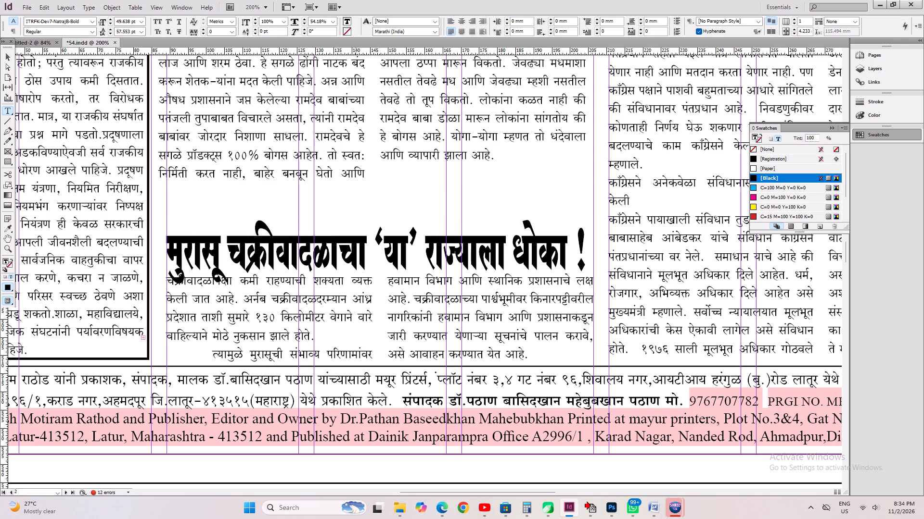
{"action": "key", "text": "ctrl+a"}
{"action": "key", "text": "ctrl+s"}
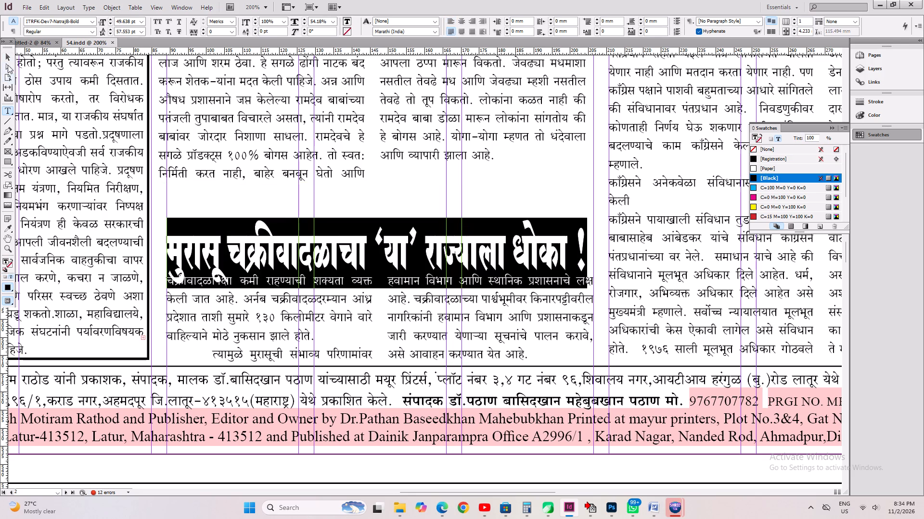
{"action": "left_click", "coordinate": [8, 59]}
{"action": "left_click", "coordinate": [354, 276]}
{"action": "left_click_drag", "start_coordinate": [375, 252], "coordinate": [375, 241], "text": "shift"}
Lower the continuation frame beginning लाज आणि शरम ठेवा towards the cyclone headline, aligning it with the cyclone text's left edge.
{"action": "left_click", "coordinate": [339, 131]}
{"action": "left_click_drag", "start_coordinate": [354, 131], "coordinate": [360, 150]}
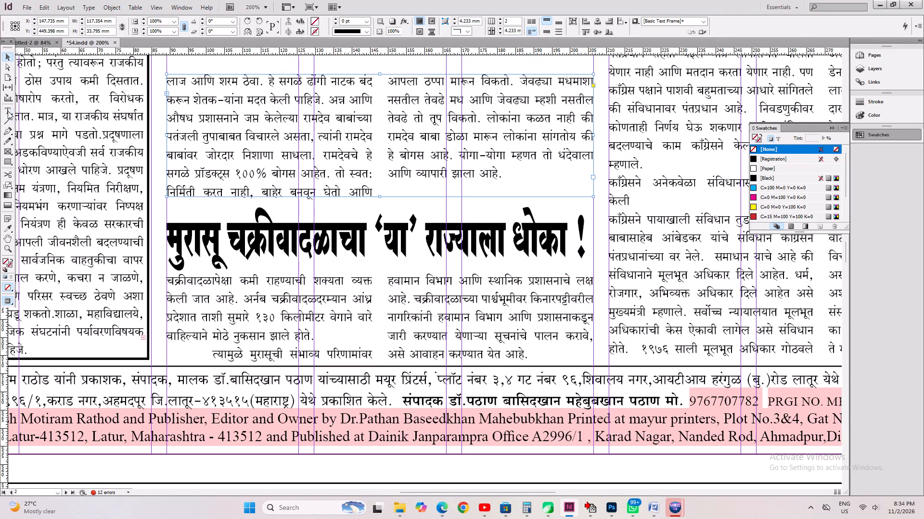
Start an indented new paragraph at लोकांना कळत नाही in the page 2 continuation above the cyclone headline, and save.
{"action": "left_click", "coordinate": [8, 111]}
{"action": "left_click", "coordinate": [288, 124]}
{"action": "left_click_drag", "start_coordinate": [256, 110], "coordinate": [518, 167]}
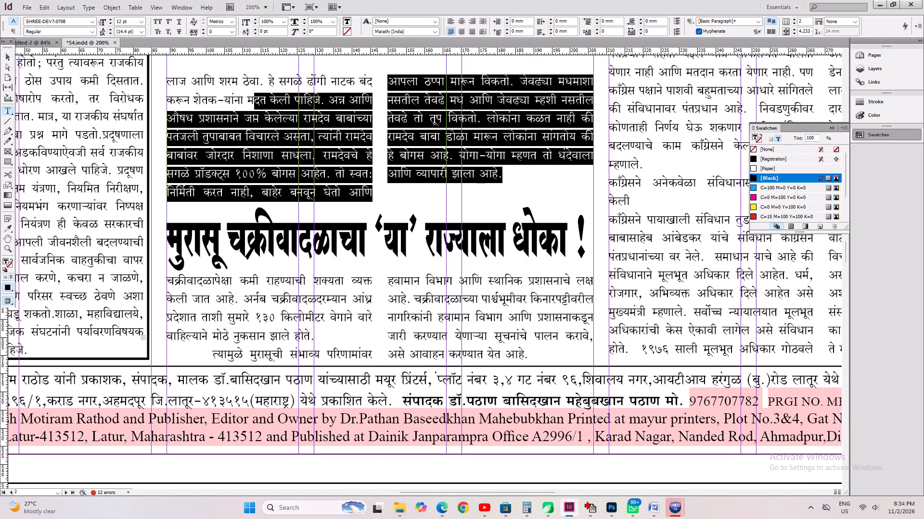
{"action": "left_click", "coordinate": [487, 122]}
{"action": "key", "text": "Return"}
{"action": "key", "text": "Tab"}
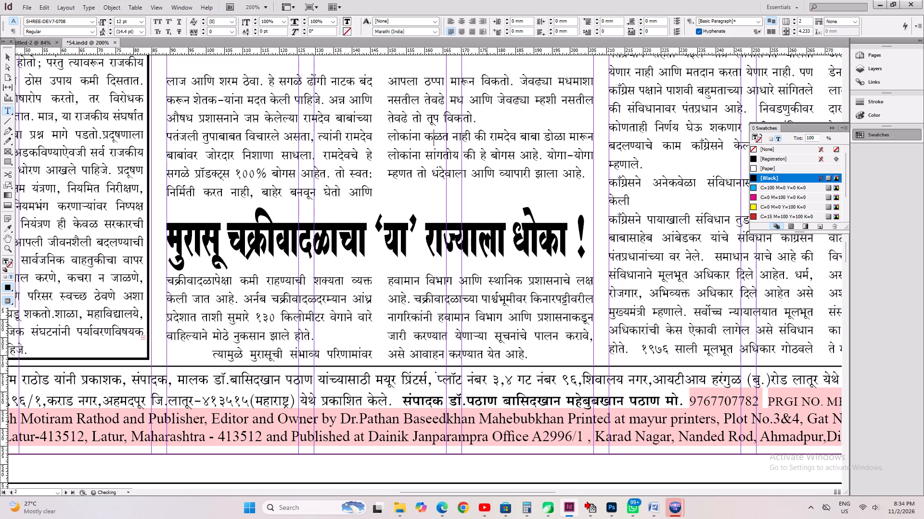
{"action": "key", "text": "ctrl+s"}
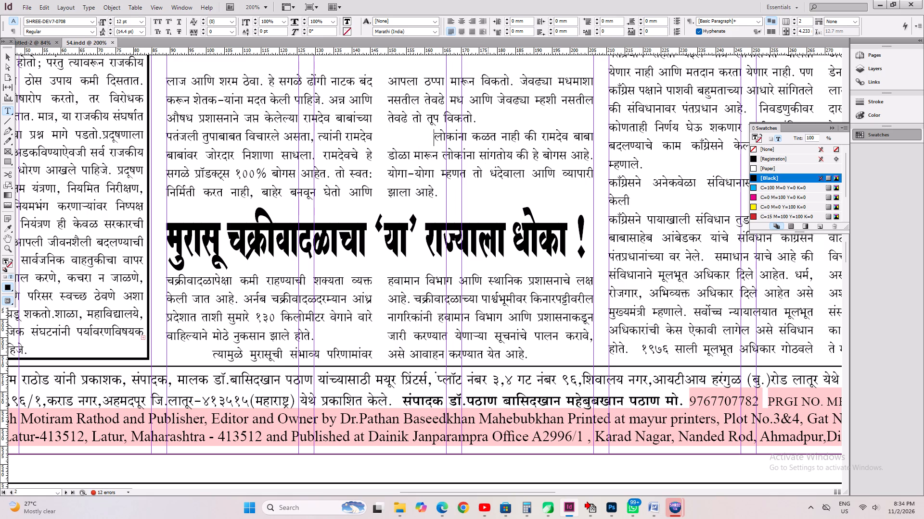
Break the वडेट्टीवार story after हिंदू नाही at the end of its page 1 text, ahead of the page 2 continuation.
{"action": "key", "text": "ctrl+s"}
{"action": "key", "text": "ctrl+0"}
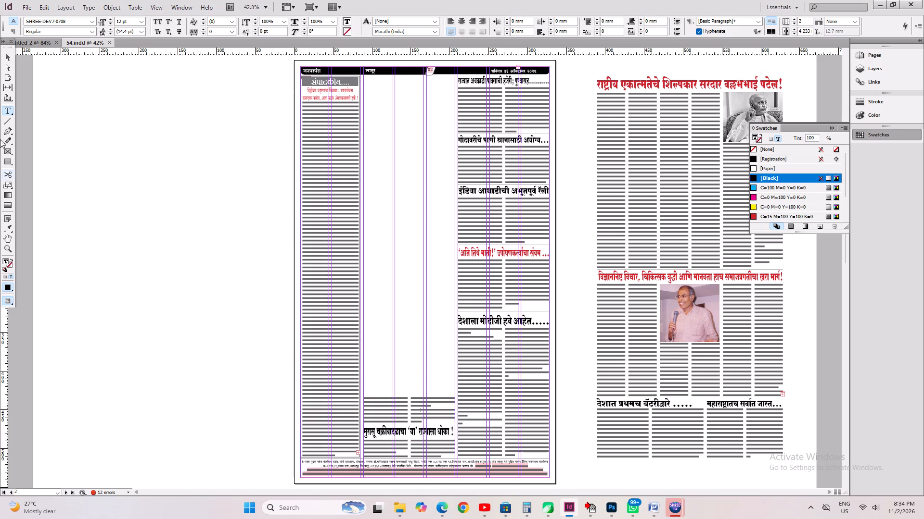
{"action": "left_click_drag", "start_coordinate": [8, 108], "coordinate": [15, 125]}
{"action": "left_click", "coordinate": [372, 397]}
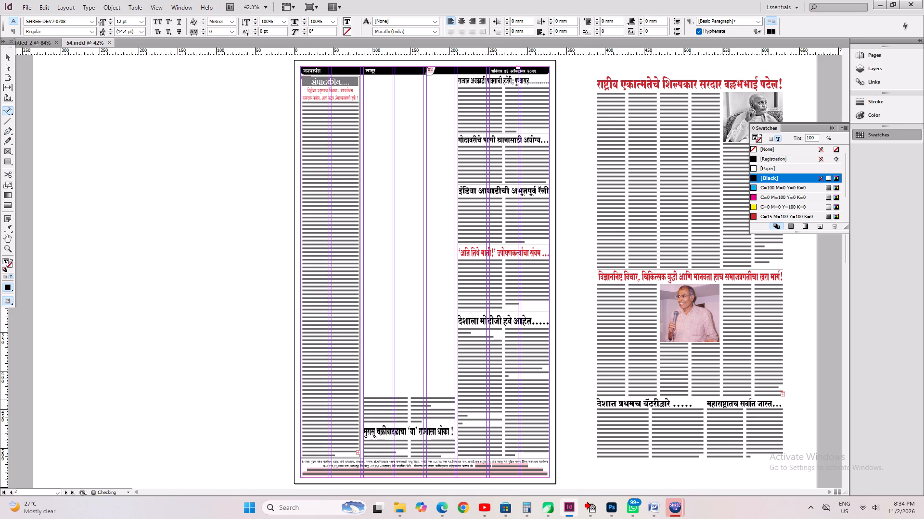
{"action": "left_click", "coordinate": [907, 512]}
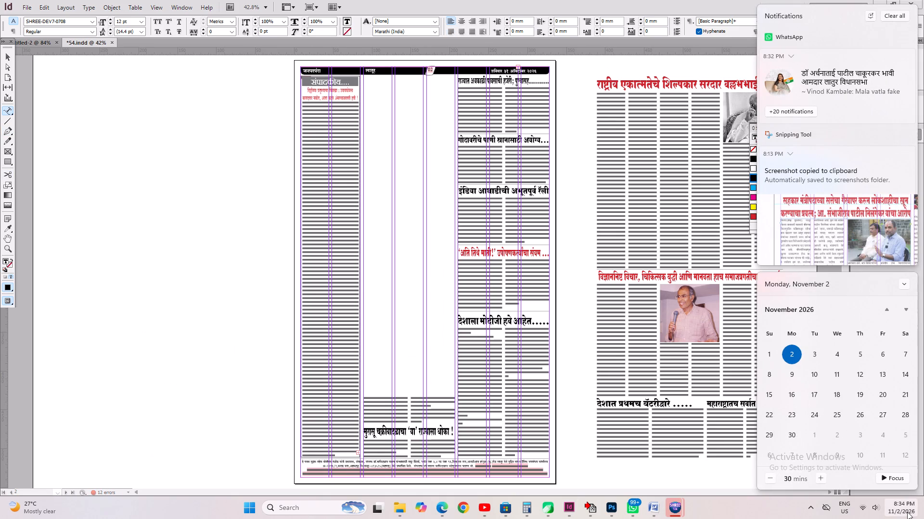
{"action": "left_click", "coordinate": [907, 512]}
{"action": "left_click", "coordinate": [381, 398]}
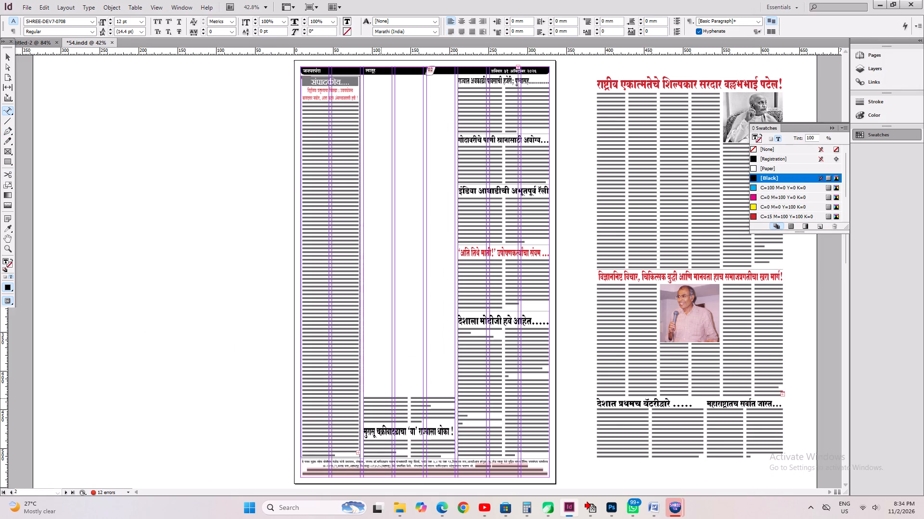
{"action": "key", "text": "ctrl+2"}
{"action": "key", "text": "Left"}
{"action": "key", "text": "Left"}
{"action": "key", "text": "Left"}
{"action": "key", "text": "Left"}
{"action": "key", "text": "Left"}
{"action": "key", "text": "Left"}
{"action": "key", "text": "Left"}
{"action": "key", "text": "Left"}
{"action": "key", "text": "Left"}
{"action": "key", "text": "Left"}
{"action": "key", "text": "Left"}
{"action": "key", "text": "Left"}
{"action": "key", "text": "Left"}
{"action": "key", "text": "Left"}
{"action": "key", "text": "Left"}
{"action": "key", "text": "Left"}
{"action": "key", "text": "Left"}
{"action": "key", "text": "Left"}
{"action": "key", "text": "Left"}
{"action": "key", "text": "Left"}
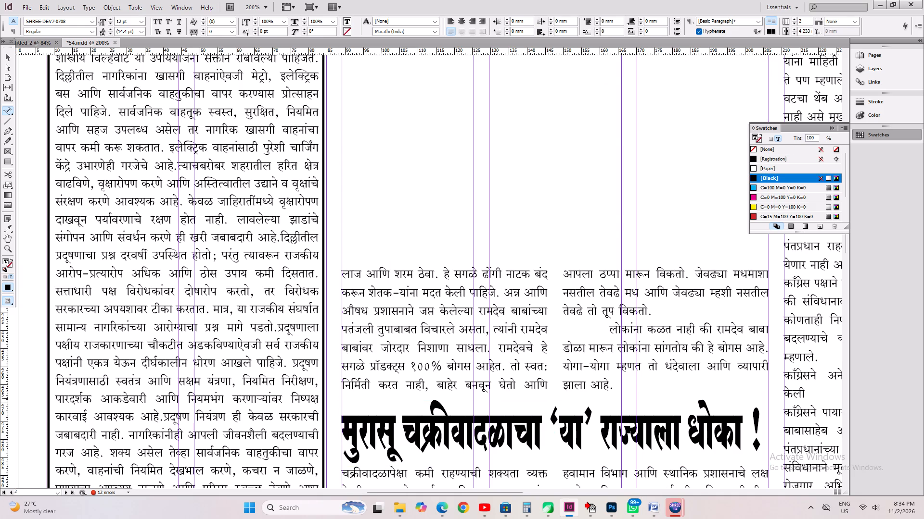
{"action": "key", "text": "Right"}
{"action": "key", "text": "Right"}
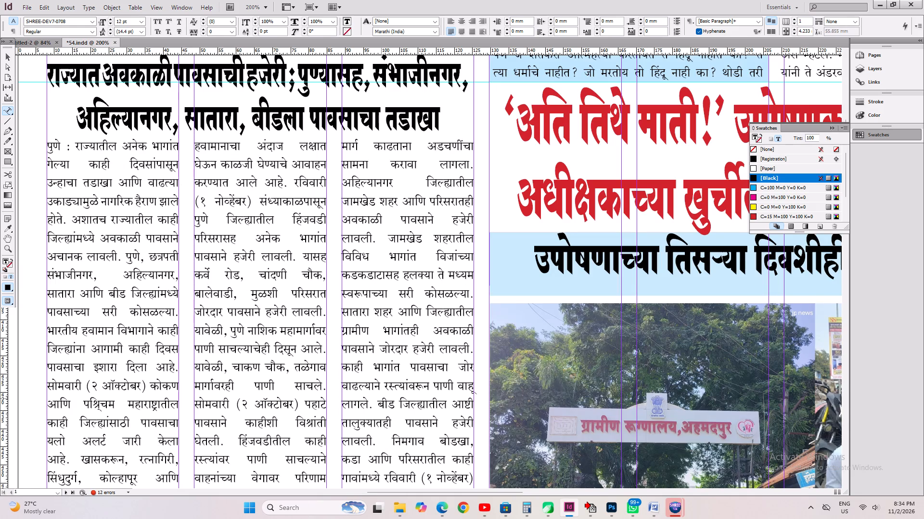
{"action": "key", "text": "Return"}
Add the jump line (पान २ वर) after हिंदू नाही on the last line of the page 1 वडेट्टीवार story.
{"action": "key", "text": "Left"}
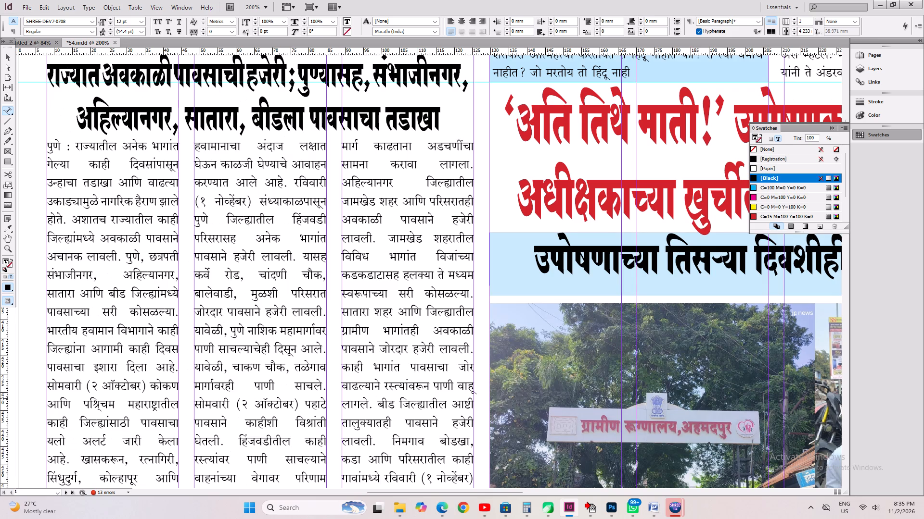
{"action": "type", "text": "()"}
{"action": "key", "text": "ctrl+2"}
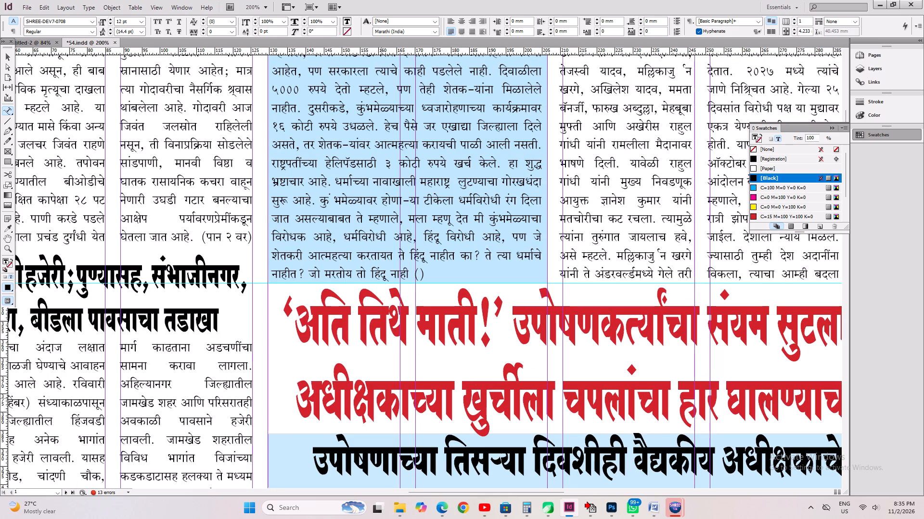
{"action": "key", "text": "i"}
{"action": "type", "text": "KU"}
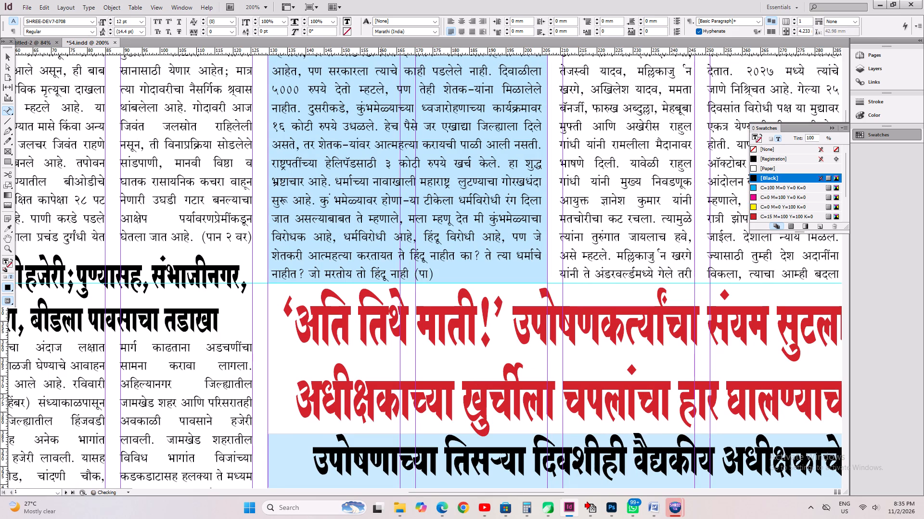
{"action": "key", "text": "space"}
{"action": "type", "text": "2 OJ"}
Pad the gap before (पान २ वर) with spaces so the jump line sits at the column's right edge, and save.
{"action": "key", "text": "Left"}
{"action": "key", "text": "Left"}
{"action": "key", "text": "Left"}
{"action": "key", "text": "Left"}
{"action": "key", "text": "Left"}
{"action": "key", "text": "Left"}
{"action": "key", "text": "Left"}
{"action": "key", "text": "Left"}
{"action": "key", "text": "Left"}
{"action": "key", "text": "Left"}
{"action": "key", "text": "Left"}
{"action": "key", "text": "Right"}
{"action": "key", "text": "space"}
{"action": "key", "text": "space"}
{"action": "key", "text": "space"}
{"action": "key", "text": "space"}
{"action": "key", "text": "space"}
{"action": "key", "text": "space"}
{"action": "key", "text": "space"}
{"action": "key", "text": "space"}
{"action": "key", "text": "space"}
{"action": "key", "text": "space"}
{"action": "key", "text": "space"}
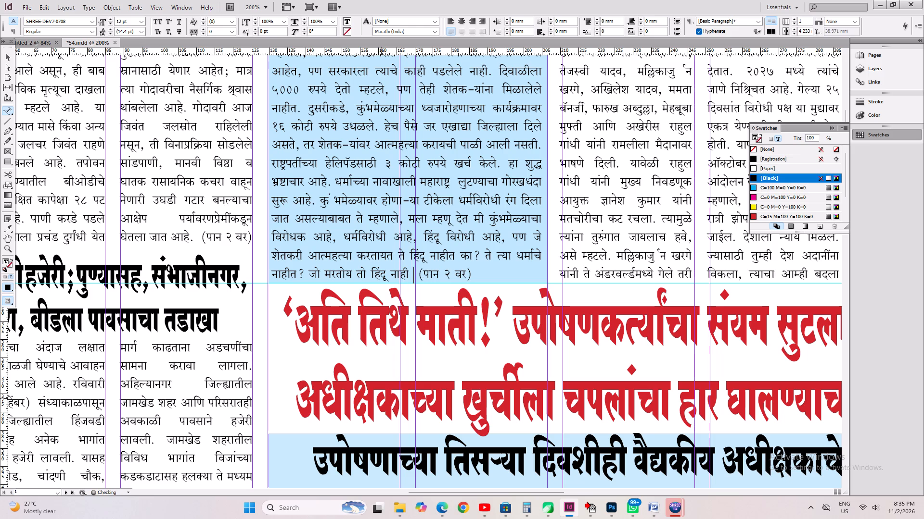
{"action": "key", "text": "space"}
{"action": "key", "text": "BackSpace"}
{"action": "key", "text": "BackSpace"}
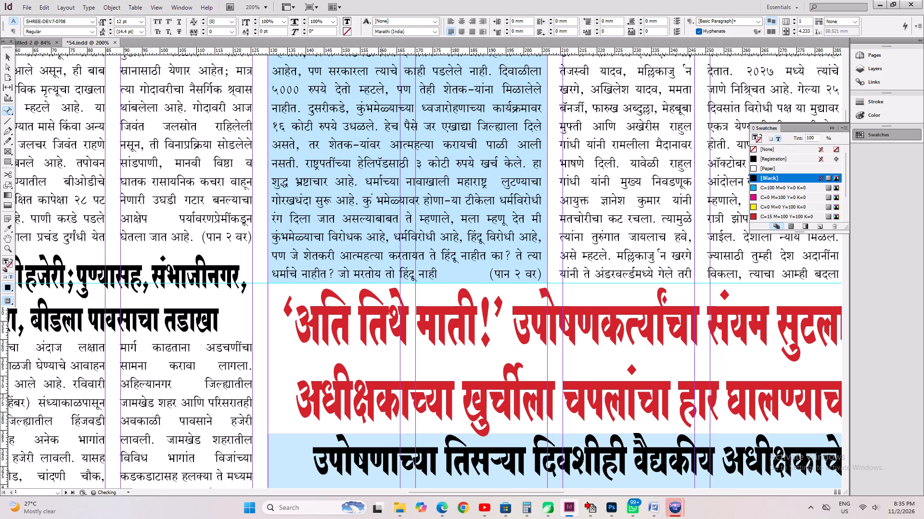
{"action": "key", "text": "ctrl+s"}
Select the full two-line headline text of the वडेट्टीवार story on page 1.
{"action": "left_click_drag", "start_coordinate": [339, 266], "coordinate": [353, 518], "text": "alt"}
{"action": "left_click_drag", "start_coordinate": [363, 297], "coordinate": [363, 373], "text": "alt"}
{"action": "left_click", "coordinate": [335, 192]}
{"action": "key", "text": "ctrl+a"}
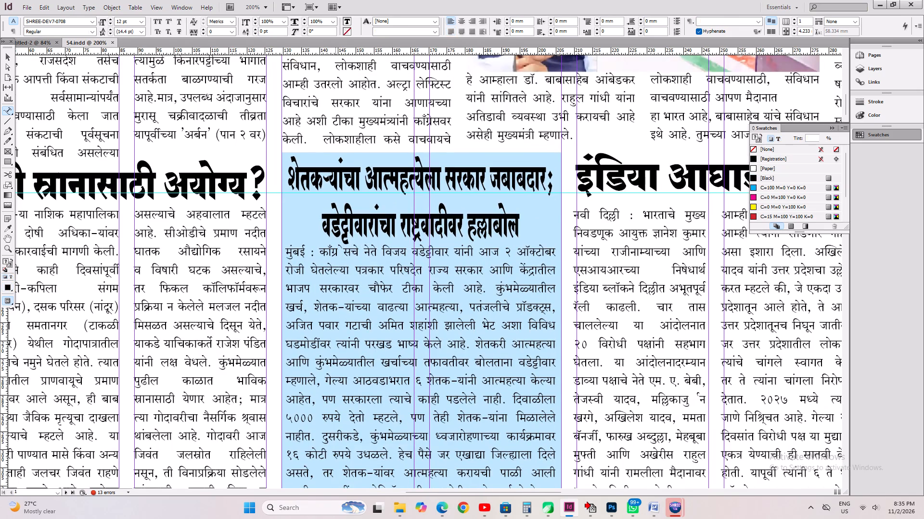
Copy the two-line headline शेतकऱ्यांचा आत्महत्येला सरकार जबाबदार; वडेट्टीवारांचा राष्ट्रवादीवर हल्लाबोल from the blue-shaded story on page 1, and save.
{"action": "left_click", "coordinate": [340, 181], "text": "ctrl"}
{"action": "key", "text": "ctrl+a"}
{"action": "left_click", "coordinate": [359, 219], "text": "ctrl"}
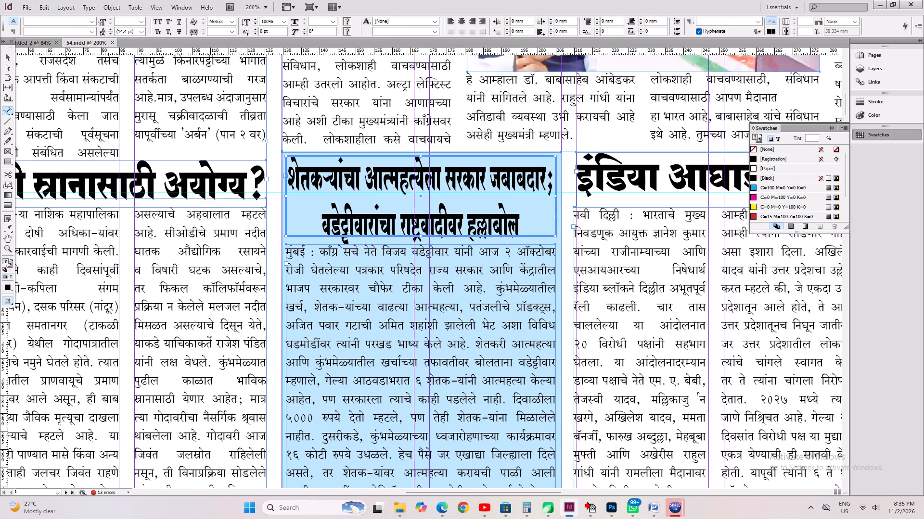
{"action": "left_click", "coordinate": [362, 222]}
{"action": "key", "text": "ctrl+a"}
{"action": "key", "text": "ctrl+c"}
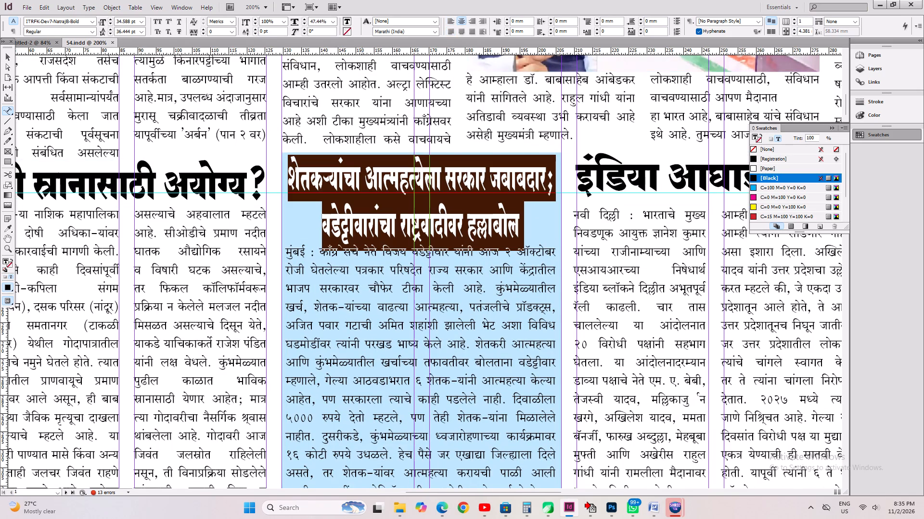
{"action": "left_click", "coordinate": [417, 332]}
{"action": "left_click", "coordinate": [437, 380]}
{"action": "left_click_drag", "start_coordinate": [436, 420], "coordinate": [425, 259], "text": "alt"}
{"action": "left_click", "coordinate": [425, 259]}
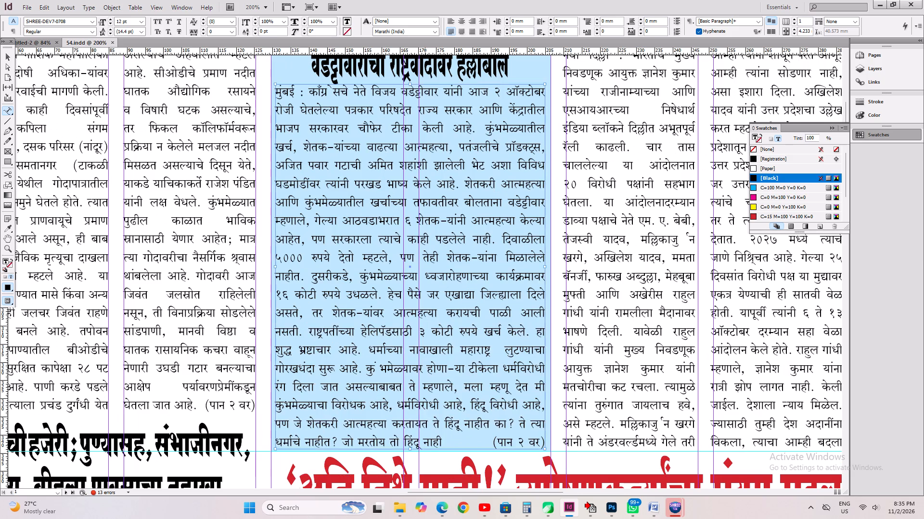
{"action": "key", "text": "ctrl+a"}
{"action": "key", "text": "Down"}
{"action": "key", "text": "ctrl+a"}
{"action": "key", "text": "ctrl+s"}
Paste the farmers' headline into a new two-column-wide text frame above its continuation on page 2.
{"action": "left_click", "coordinate": [451, 420]}
{"action": "left_click_drag", "start_coordinate": [416, 442], "coordinate": [434, 297], "text": "alt"}
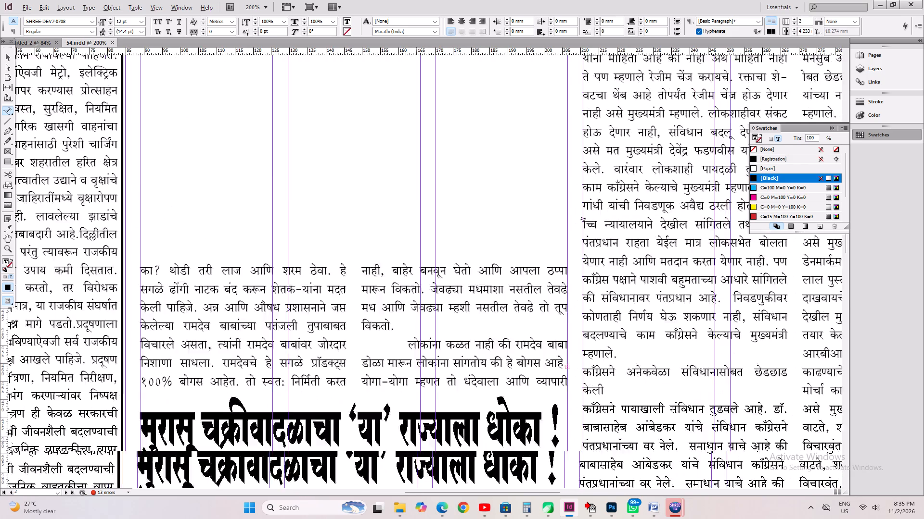
{"action": "left_click_drag", "start_coordinate": [434, 297], "coordinate": [434, 256], "text": "alt"}
{"action": "left_click_drag", "start_coordinate": [432, 277], "coordinate": [433, 337], "text": "alt"}
{"action": "left_click_drag", "start_coordinate": [143, 157], "coordinate": [482, 242]}
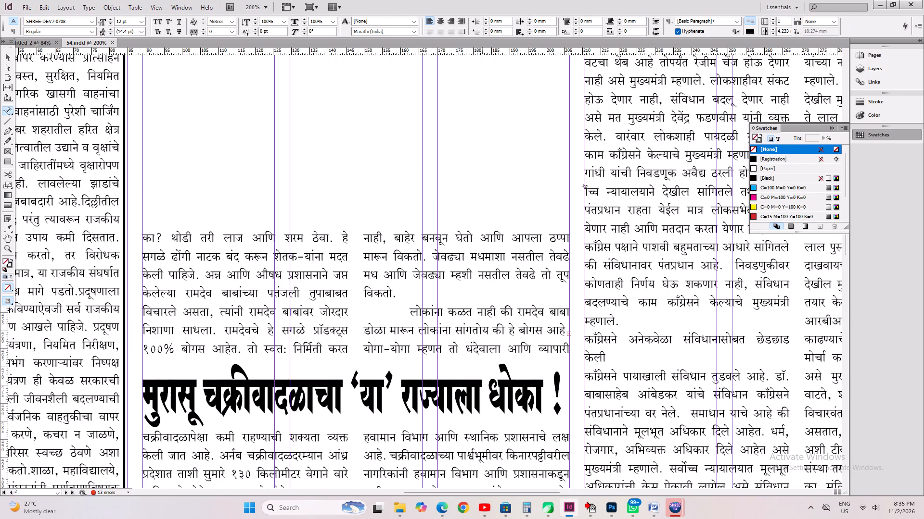
{"action": "left_click_drag", "start_coordinate": [482, 242], "coordinate": [484, 239]}
{"action": "left_click", "coordinate": [442, 227]}
{"action": "left_click", "coordinate": [5, 108]}
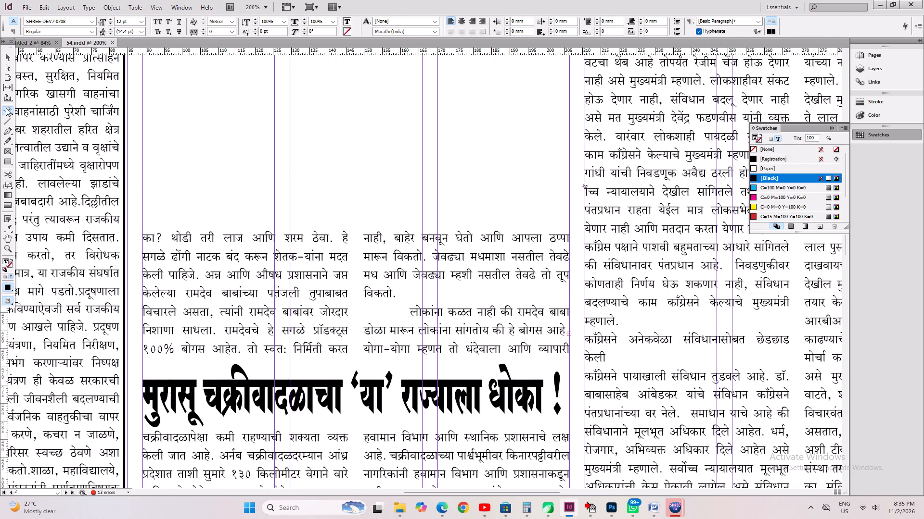
{"action": "left_click", "coordinate": [24, 108]}
{"action": "left_click_drag", "start_coordinate": [142, 158], "coordinate": [436, 220]}
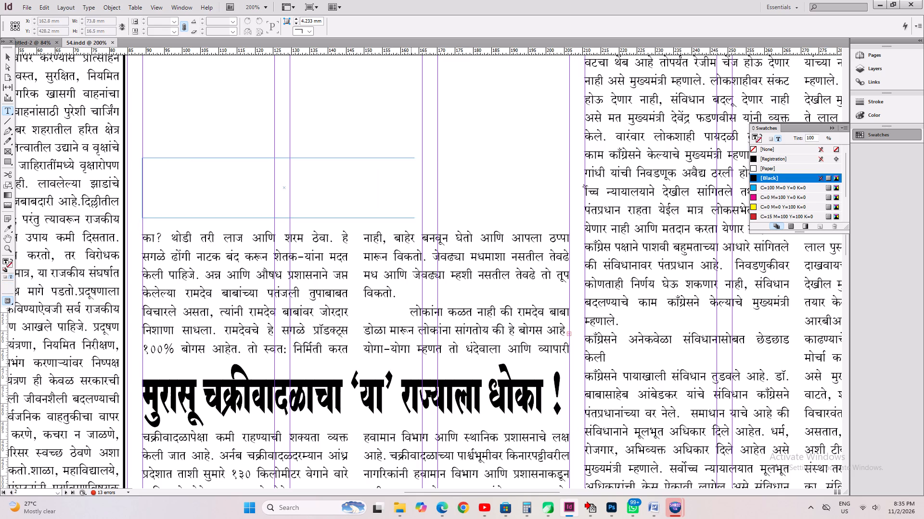
{"action": "left_click_drag", "start_coordinate": [436, 220], "coordinate": [571, 248]}
{"action": "key", "text": "ctrl+v"}
Shorten the pasted headline to शेतकऱ्यांचा आत्महत्येला सरकार...., justify it with the last line left-aligned, and fit its frame to the text.
{"action": "key", "text": "ctrl+a"}
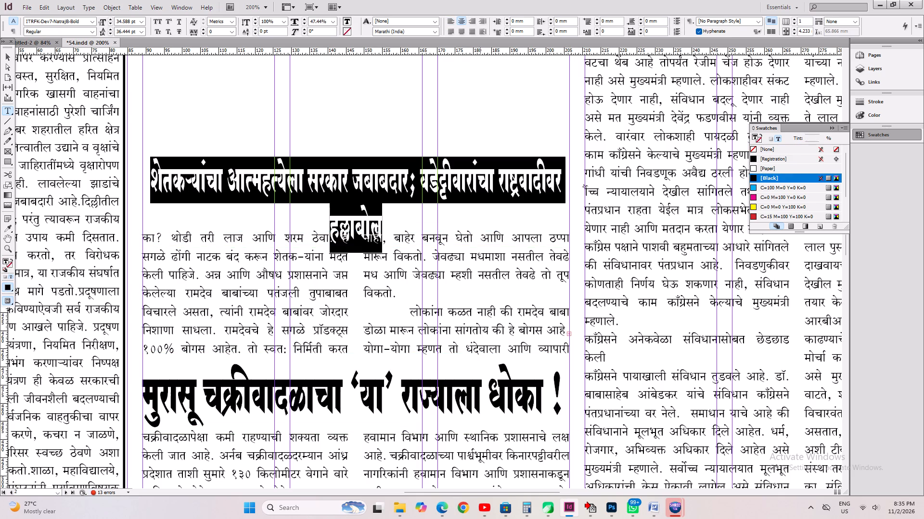
{"action": "left_click_drag", "start_coordinate": [349, 183], "coordinate": [372, 281]}
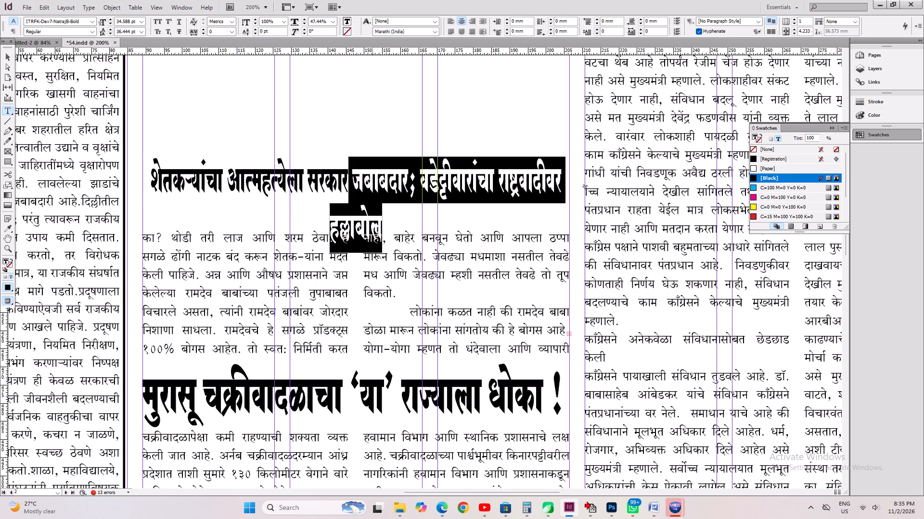
{"action": "key", "text": "BackSpace"}
{"action": "type", "text": "...."}
{"action": "key", "text": "ctrl+a"}
{"action": "key", "text": "ctrl+shift+j"}
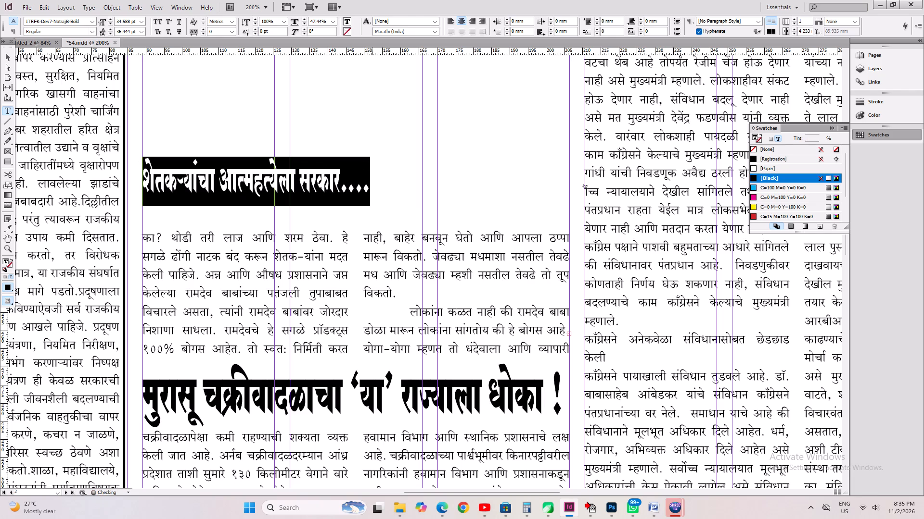
{"action": "key", "text": "ctrl+alt+c"}
Scale the shortened headline to the two-column width, about 117 mm by 12.5 mm, set it just above the continuation text, and save.
{"action": "left_click", "coordinate": [5, 55]}
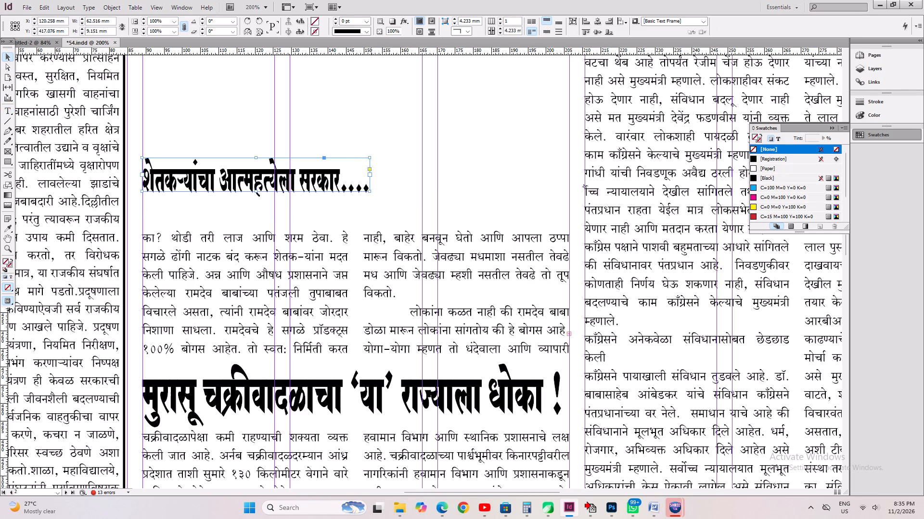
{"action": "left_click", "coordinate": [371, 190]}
{"action": "left_click_drag", "start_coordinate": [369, 193], "coordinate": [566, 204], "text": "ctrl"}
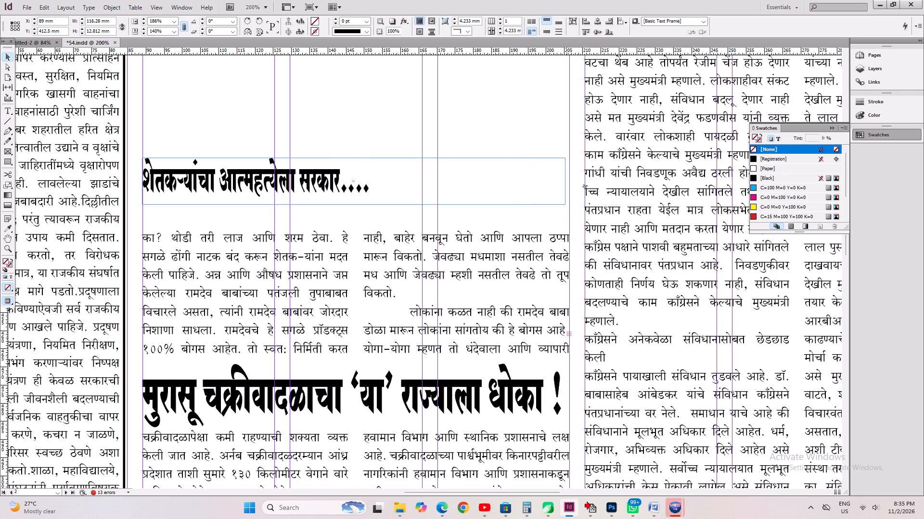
{"action": "left_click_drag", "start_coordinate": [566, 204], "coordinate": [569, 204], "text": "ctrl"}
{"action": "left_click_drag", "start_coordinate": [306, 190], "coordinate": [306, 206], "text": "shift"}
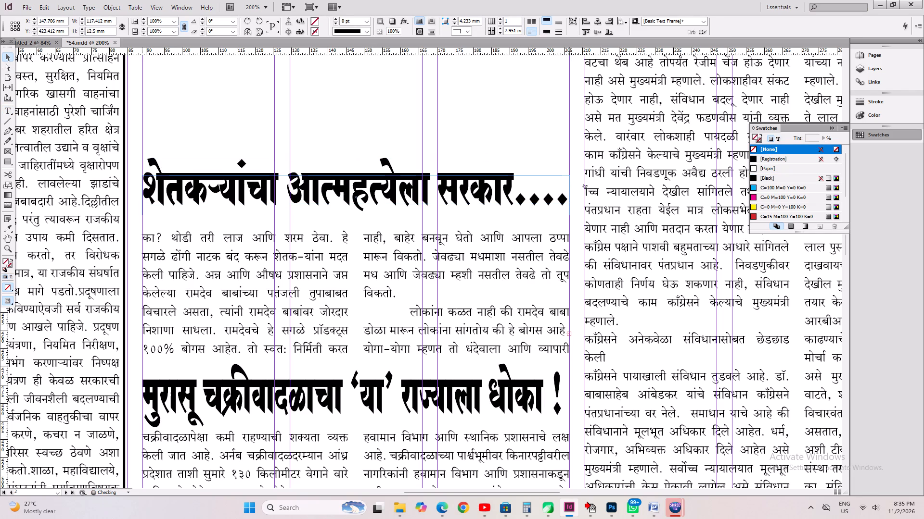
{"action": "left_click_drag", "start_coordinate": [306, 206], "coordinate": [306, 207], "text": "shift"}
{"action": "left_click", "coordinate": [327, 161]}
{"action": "left_click", "coordinate": [291, 161]}
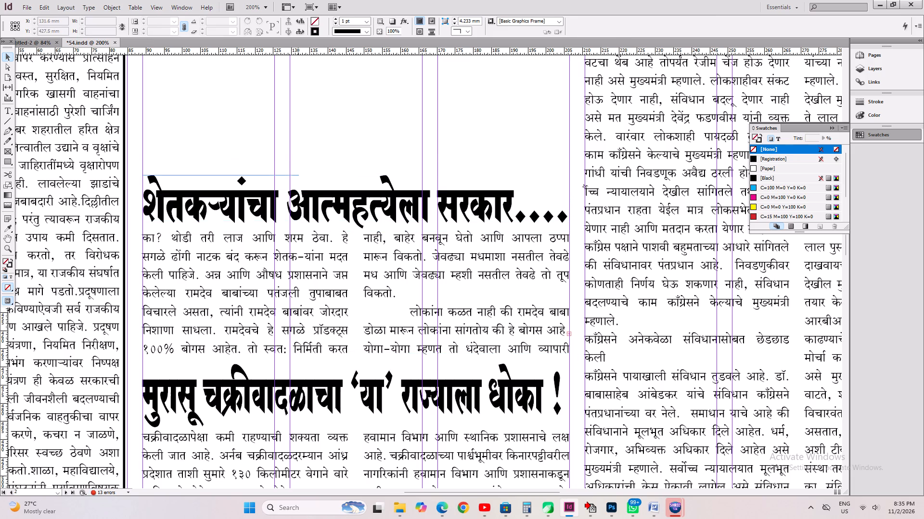
{"action": "left_click", "coordinate": [298, 217]}
{"action": "key", "text": "Up"}
{"action": "key", "text": "ctrl+s"}
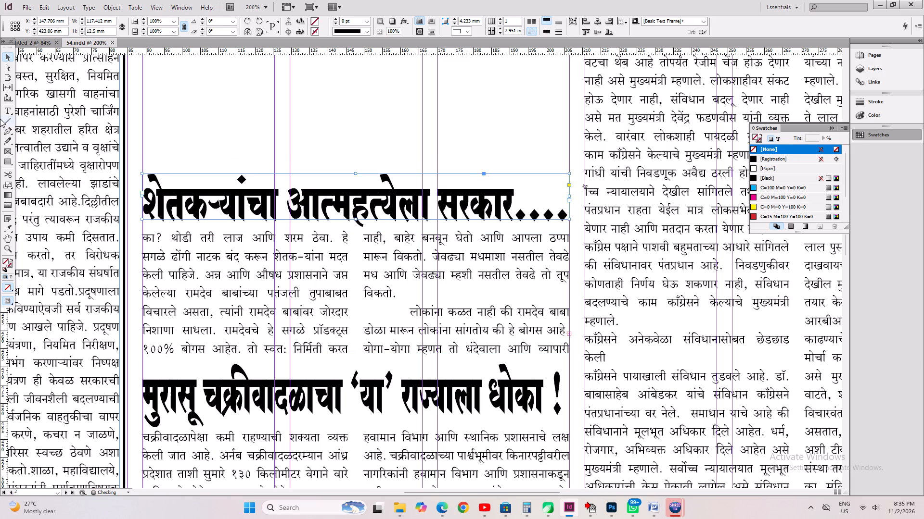
Draw a 1 pt horizontal rule about 117 mm long above the शेतकऱ्यांचा आत्महत्येला सरकार.... headline on page 2, and save.
{"action": "left_click", "coordinate": [8, 121]}
{"action": "left_click_drag", "start_coordinate": [143, 165], "coordinate": [463, 218], "text": "shift"}
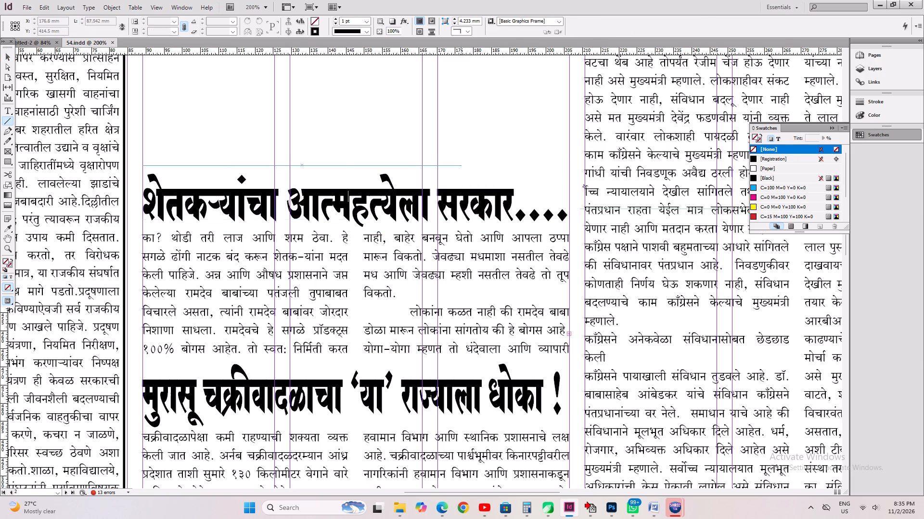
{"action": "left_click_drag", "start_coordinate": [463, 218], "coordinate": [569, 244], "text": "shift"}
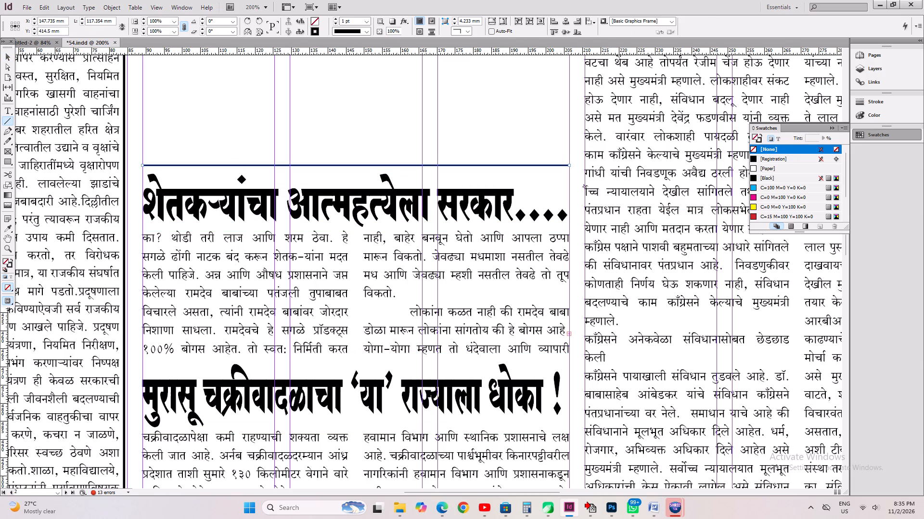
{"action": "key", "text": "ctrl+s"}
{"action": "key", "text": "ctrl+0"}
{"action": "key", "text": "ctrl+a"}
{"action": "key", "text": "ctrl+s"}
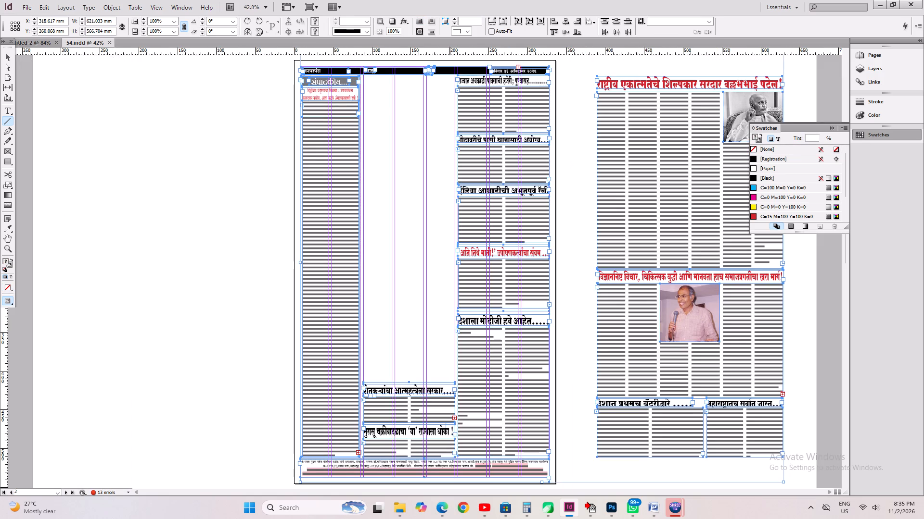
{"action": "key", "text": "ctrl+s"}
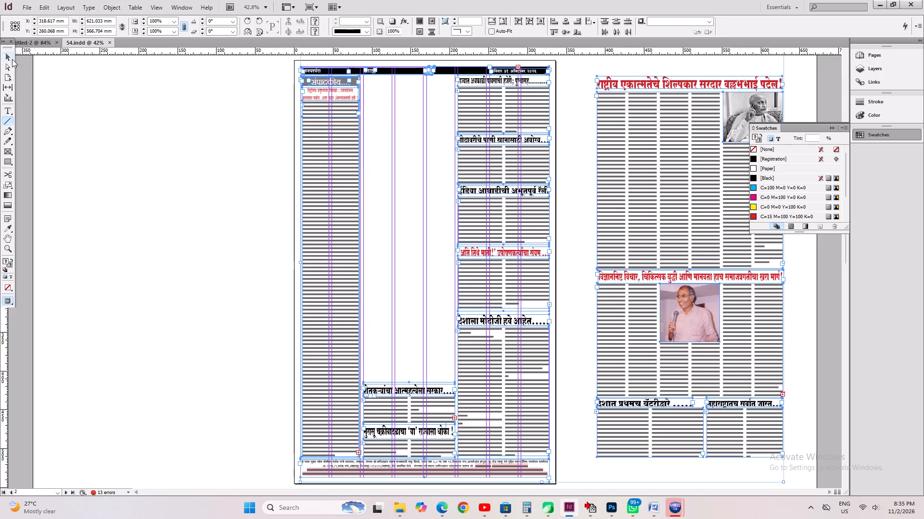
Look through the layouts of pages 2 to 4 for space that still needs stories.
{"action": "left_click", "coordinate": [12, 59]}
{"action": "key", "text": "space"}
{"action": "key", "text": "space"}
{"action": "key", "text": "space"}
{"action": "key", "text": "space"}
{"action": "key", "text": "space"}
{"action": "key", "text": "space"}
{"action": "key", "text": "space"}
{"action": "key", "text": "space"}
{"action": "key", "text": "space"}
{"action": "key", "text": "space"}
{"action": "key", "text": "space"}
{"action": "key", "text": "space"}
{"action": "key", "text": "space"}
{"action": "key", "text": "space"}
{"action": "key", "text": "space"}
{"action": "key", "text": "space"}
{"action": "key", "text": "space"}
{"action": "key", "text": "space"}
{"action": "key", "text": "space"}
{"action": "key", "text": "space"}
{"action": "left_click_drag", "start_coordinate": [278, 159], "coordinate": [211, 355]}
{"action": "left_click_drag", "start_coordinate": [403, 179], "coordinate": [391, 454]}
{"action": "left_click_drag", "start_coordinate": [403, 323], "coordinate": [383, 119]}
{"action": "left_click_drag", "start_coordinate": [446, 357], "coordinate": [453, 231]}
{"action": "left_click_drag", "start_coordinate": [481, 319], "coordinate": [421, 99]}
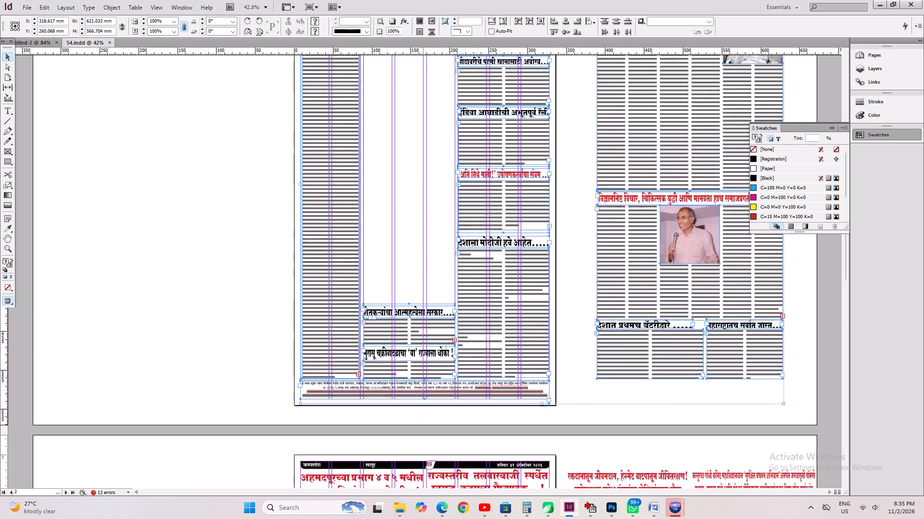
{"action": "left_click_drag", "start_coordinate": [458, 270], "coordinate": [421, 79]}
{"action": "left_click_drag", "start_coordinate": [455, 300], "coordinate": [423, 75]}
{"action": "left_click_drag", "start_coordinate": [443, 270], "coordinate": [422, 143]}
{"action": "left_click_drag", "start_coordinate": [430, 319], "coordinate": [422, 89]}
{"action": "left_click_drag", "start_coordinate": [422, 279], "coordinate": [409, 54]}
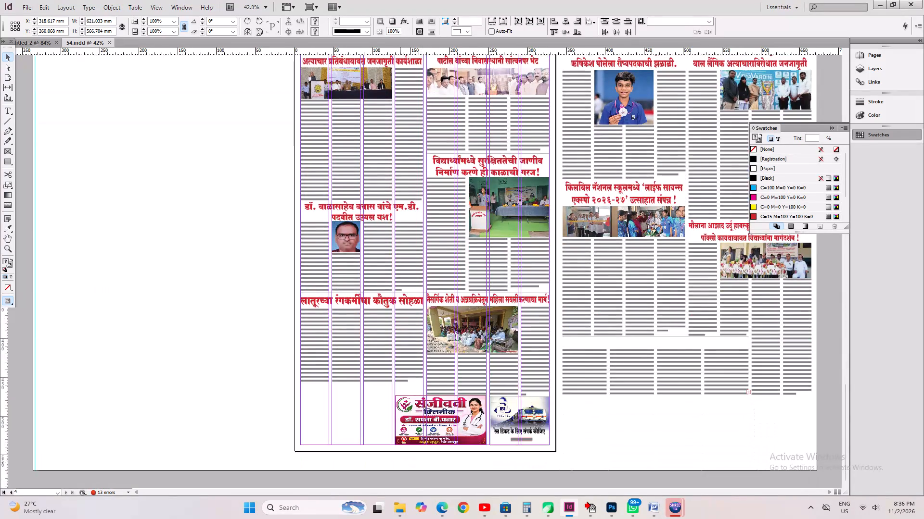
{"action": "left_click_drag", "start_coordinate": [400, 179], "coordinate": [399, 416]}
{"action": "left_click_drag", "start_coordinate": [402, 219], "coordinate": [429, 421]}
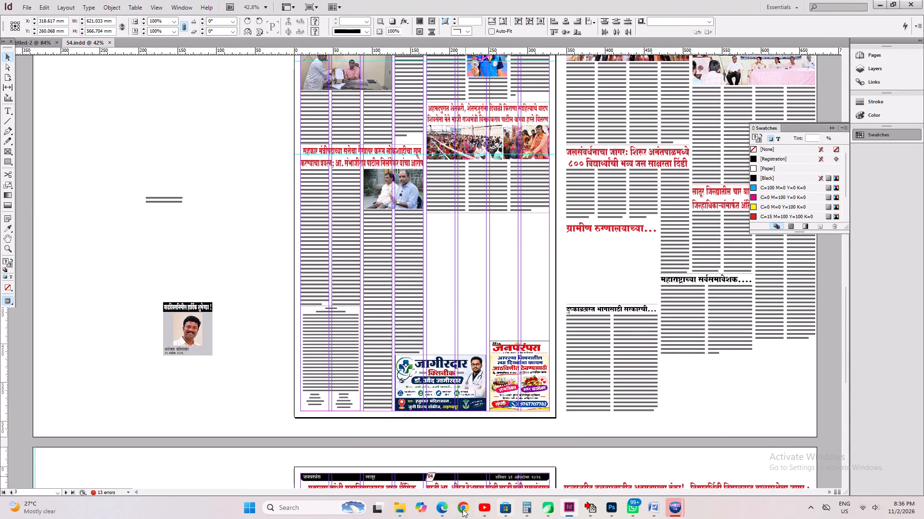
Switch to the newspaper PDF in Edge and copy the headline ज्येष्ठांची कार्यशाळा संपन्न from its page 4.
{"action": "left_click", "coordinate": [447, 511]}
{"action": "left_click", "coordinate": [441, 347]}
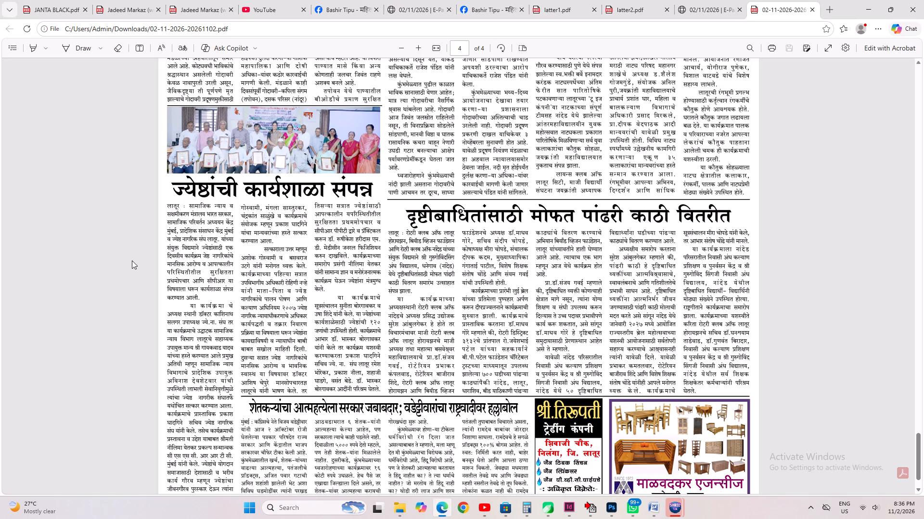
{"action": "left_click_drag", "start_coordinate": [176, 191], "coordinate": [376, 191]}
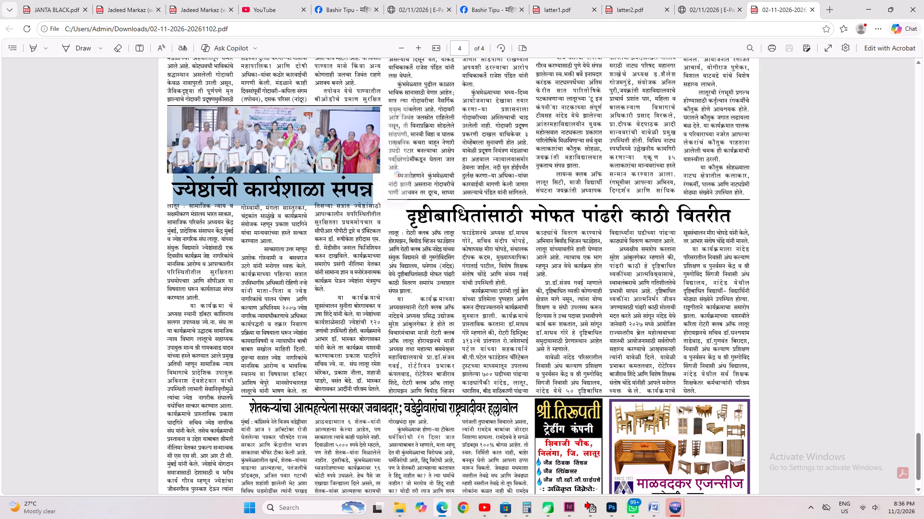
{"action": "scroll", "coordinate": [353, 327], "scroll_direction": "down", "scroll_amount": 5}
{"action": "key", "text": "ctrl+c"}
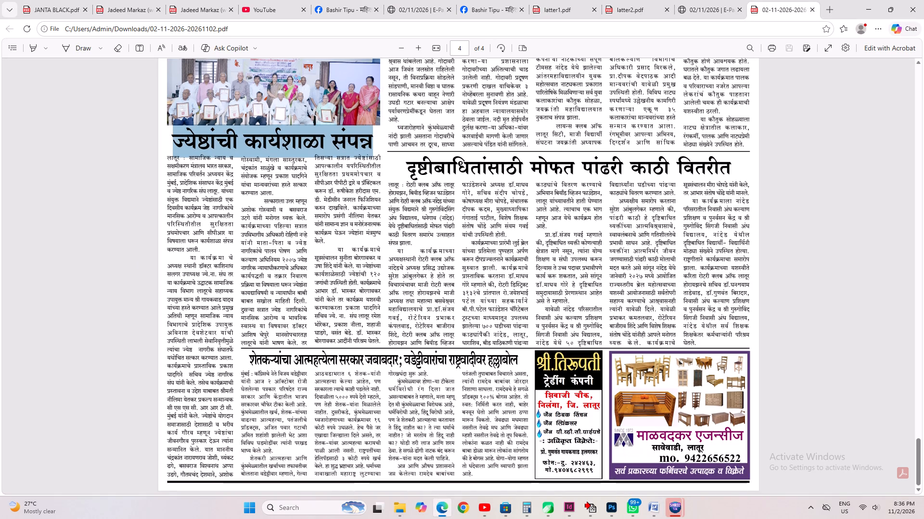
Back in InDesign, duplicate page 3's red Ahmedpur story headline into the empty space below that story, replacing its text with ज्येष्ठांची कार्यशाळा संपन्न.
{"action": "left_click", "coordinate": [571, 514]}
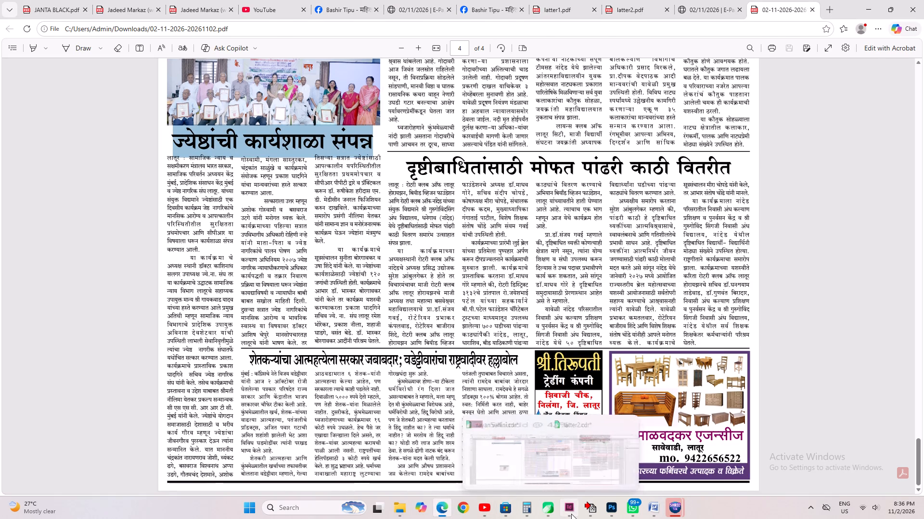
{"action": "left_click", "coordinate": [485, 114]}
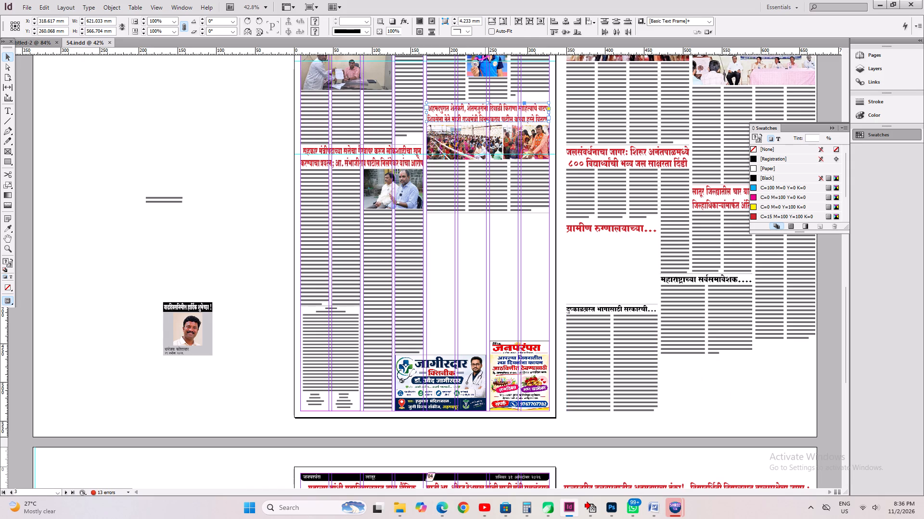
{"action": "left_click_drag", "start_coordinate": [486, 114], "coordinate": [480, 226], "text": "ctrl+alt+shift"}
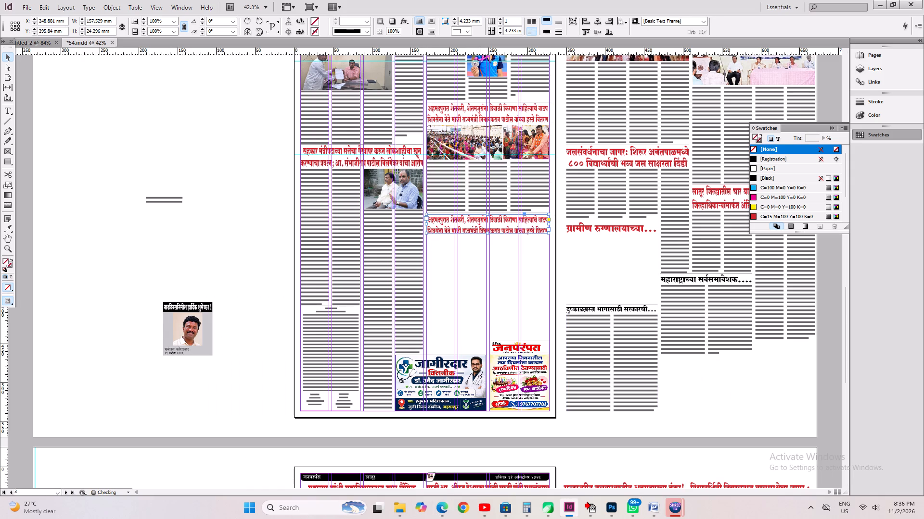
{"action": "left_click_drag", "start_coordinate": [8, 112], "coordinate": [12, 115]}
{"action": "left_click", "coordinate": [471, 227]}
{"action": "key", "text": "ctrl+a"}
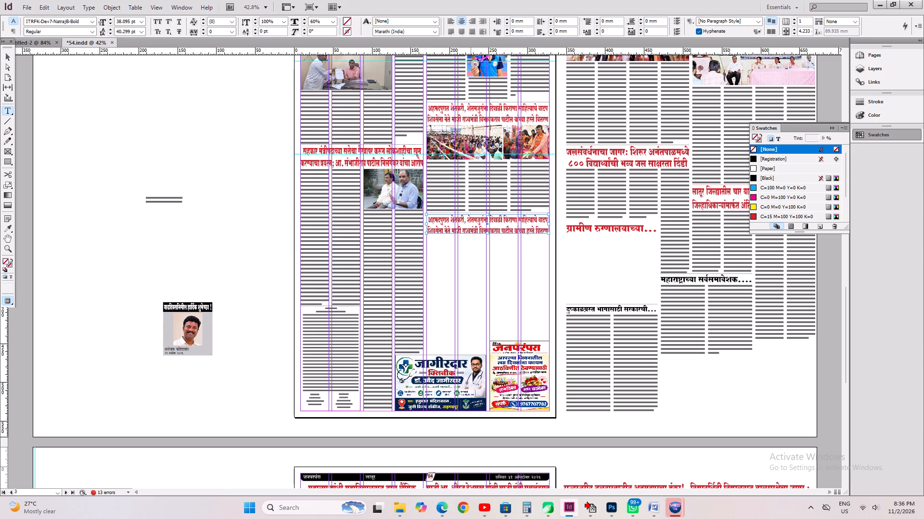
{"action": "key", "text": "ctrl+v"}
Set the horizontal scale of the new ज्येष्ठांची कार्यशाळा संपन्न headline to 100%.
{"action": "key", "text": "ctrl+a"}
{"action": "key", "text": "ctrl+1"}
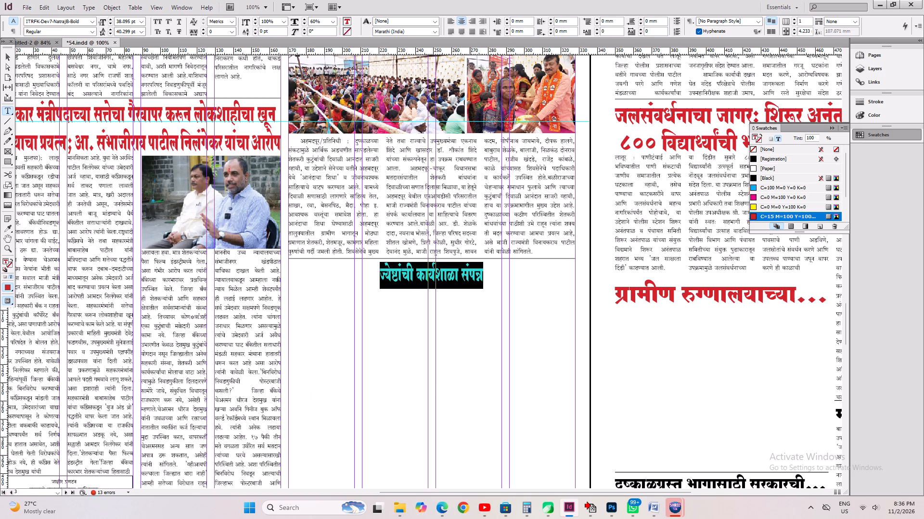
{"action": "double_click", "coordinate": [320, 24]}
{"action": "type", "text": "100"}
{"action": "key", "text": "Return"}
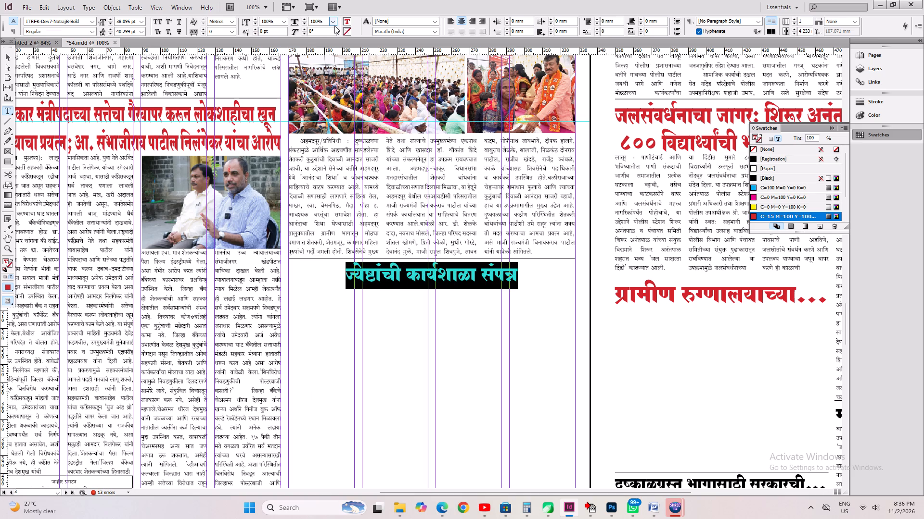
Enlarge the ज्येष्ठांची कार्यशाळा संपन्न headline slightly and widen its frame to about 158 mm, matching the Ahmedpur story above.
{"action": "key", "text": "ctrl+alt+c"}
{"action": "key", "text": "ctrl+shift+period"}
{"action": "key", "text": "ctrl+shift+period"}
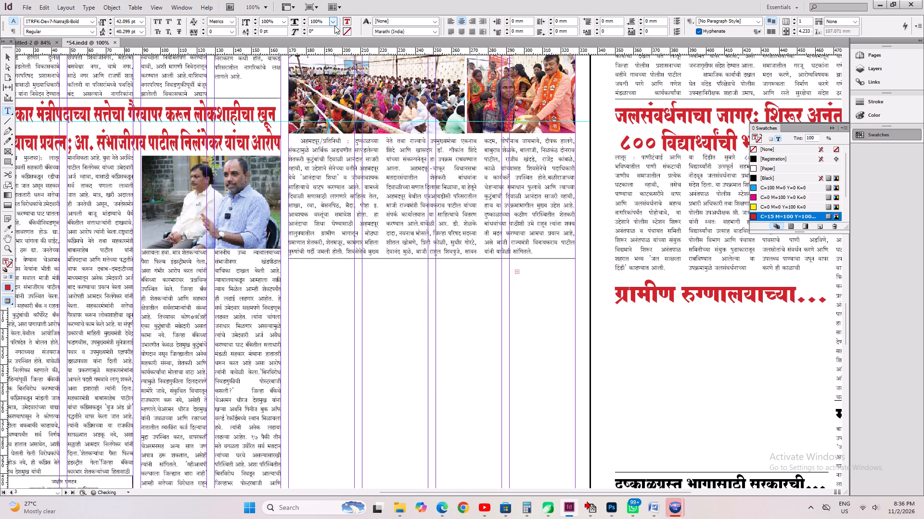
{"action": "key", "text": "ctrl+alt+c"}
{"action": "left_click", "coordinate": [6, 54]}
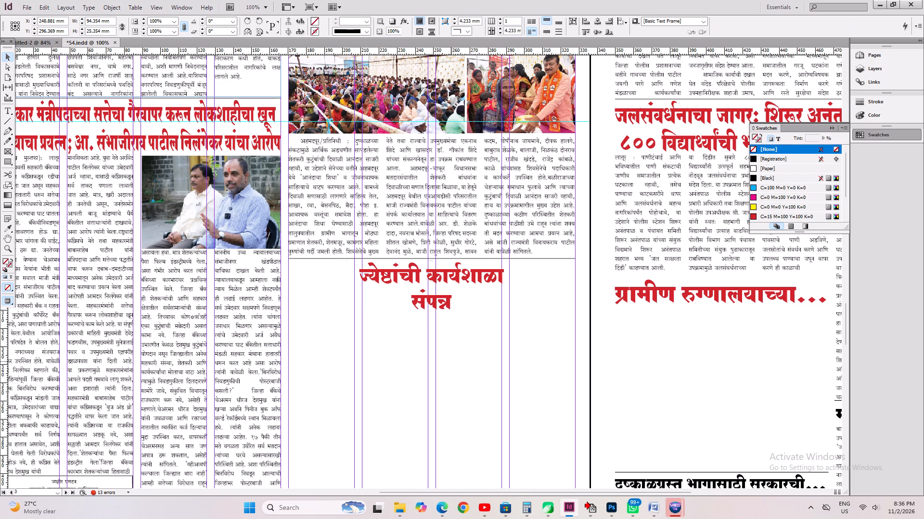
{"action": "left_click_drag", "start_coordinate": [345, 308], "coordinate": [283, 308]}
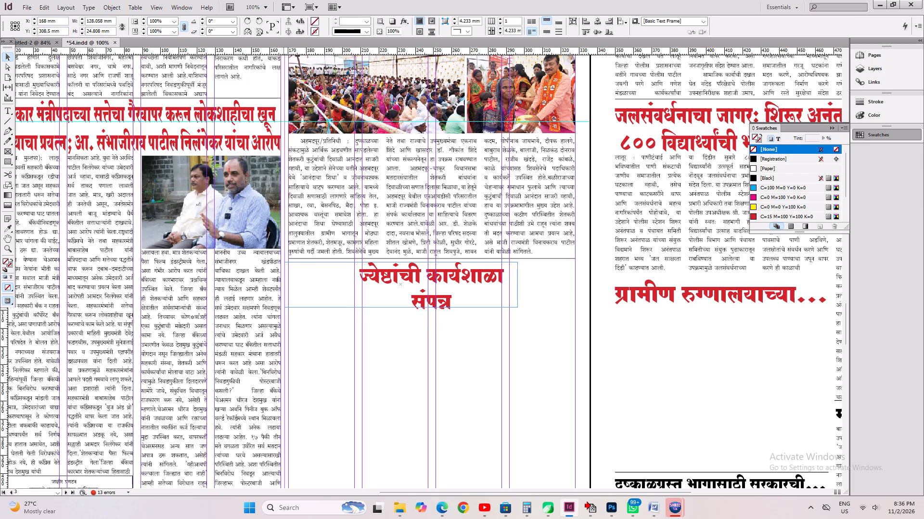
{"action": "left_click_drag", "start_coordinate": [283, 308], "coordinate": [287, 309]}
{"action": "left_click_drag", "start_coordinate": [518, 309], "coordinate": [524, 312]}
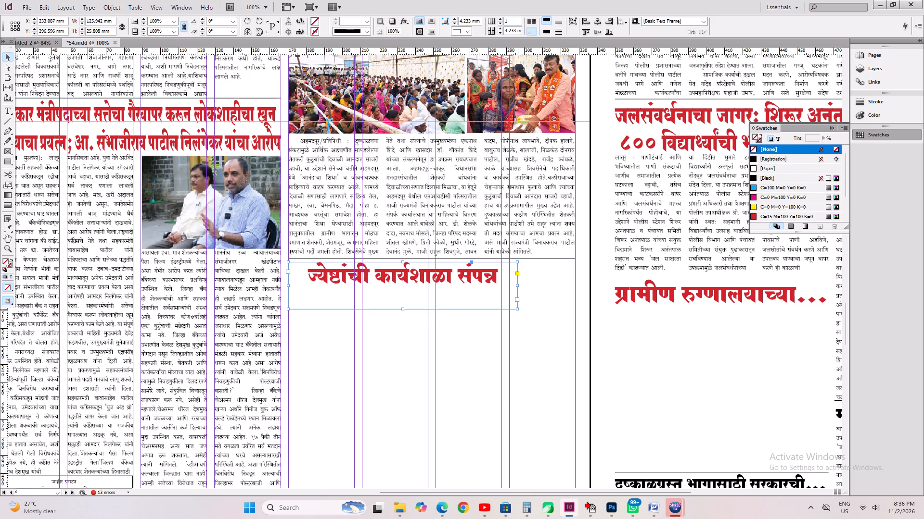
{"action": "left_click_drag", "start_coordinate": [524, 312], "coordinate": [576, 327]}
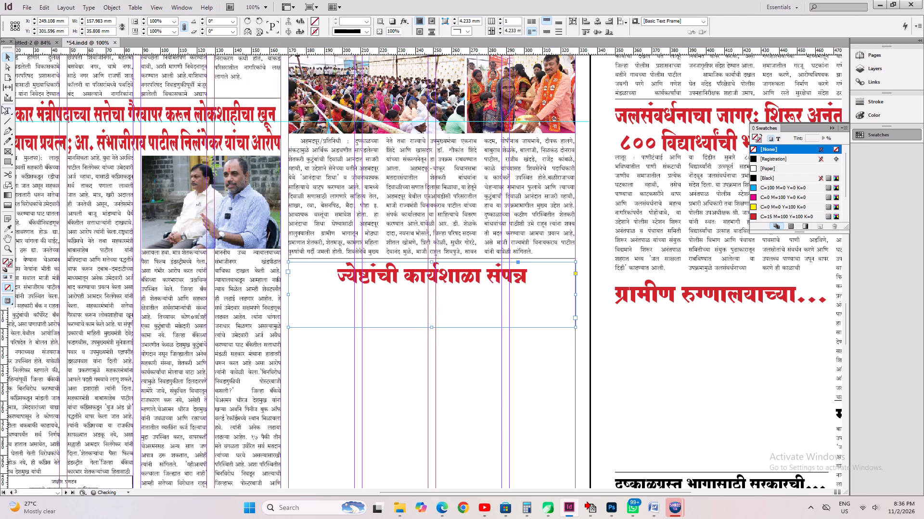
Enlarge the ज्येष्ठांची कार्यशाळा संपन्न headline text to about 62 pt, fit its frame to the content and save.
{"action": "left_click_drag", "start_coordinate": [4, 110], "coordinate": [14, 118]}
{"action": "left_click", "coordinate": [331, 275]}
{"action": "key", "text": "ctrl+a"}
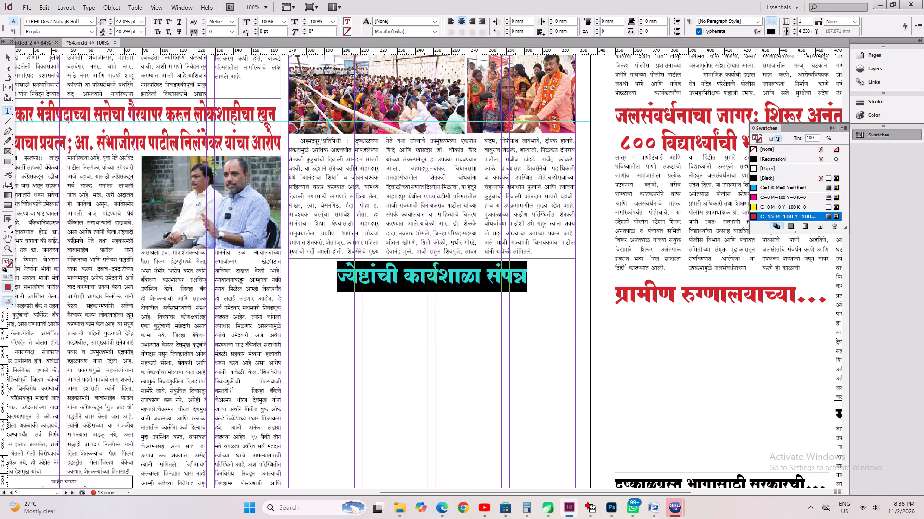
{"action": "key", "text": "ctrl+shift+period"}
{"action": "key", "text": "ctrl+shift+period"}
{"action": "key", "text": "ctrl+shift+period"}
{"action": "key", "text": "ctrl+shift+period"}
{"action": "key", "text": "ctrl+shift+period"}
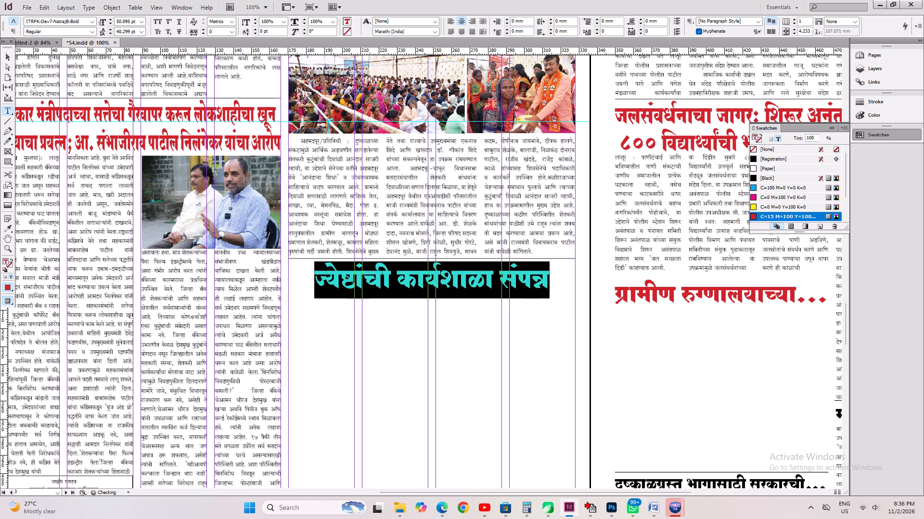
{"action": "key", "text": "ctrl+shift+period"}
{"action": "key", "text": "ctrl+shift+period"}
{"action": "key", "text": "ctrl+shift+period"}
{"action": "key", "text": "ctrl+shift+period"}
{"action": "key", "text": "ctrl+shift+period"}
{"action": "key", "text": "ctrl+shift+period"}
{"action": "key", "text": "ctrl+shift+comma"}
{"action": "key", "text": "ctrl+s"}
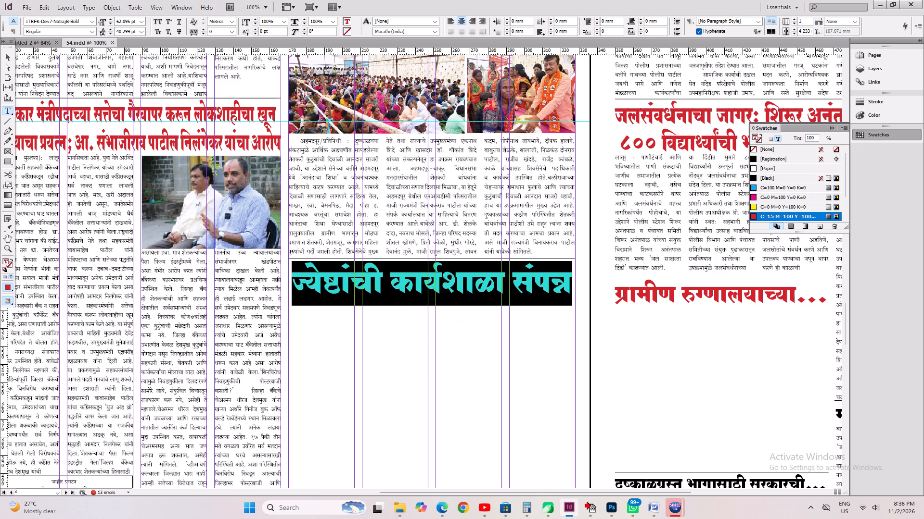
{"action": "key", "text": "ctrl+alt+c"}
{"action": "key", "text": "ctrl+s"}
{"action": "key", "text": "ctrl+0"}
{"action": "key", "text": "ctrl+s"}
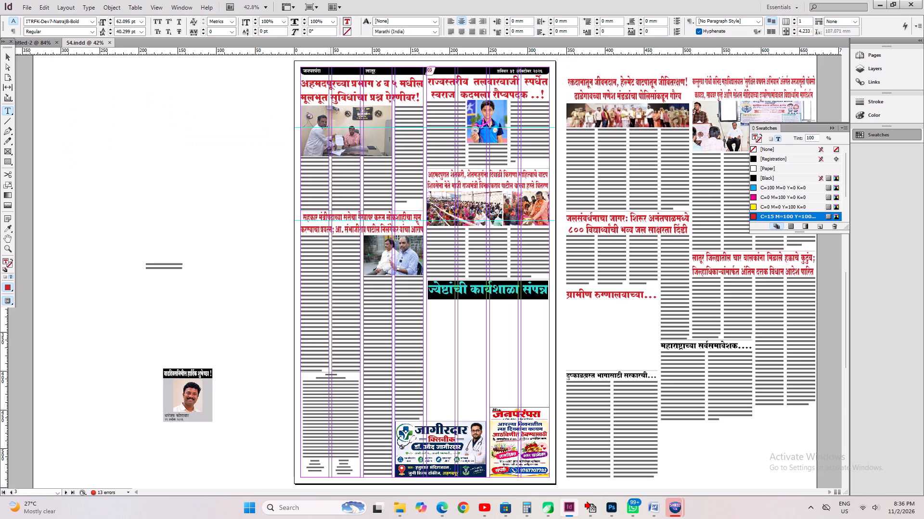
{"action": "key", "text": "ctrl+s"}
Switch to the newspaper PDF in Edge, copy the ज्येष्ठांची कार्यशाळा संपन्न story body, and pass it through the blank Word document, cutting it out again.
{"action": "left_click", "coordinate": [568, 514]}
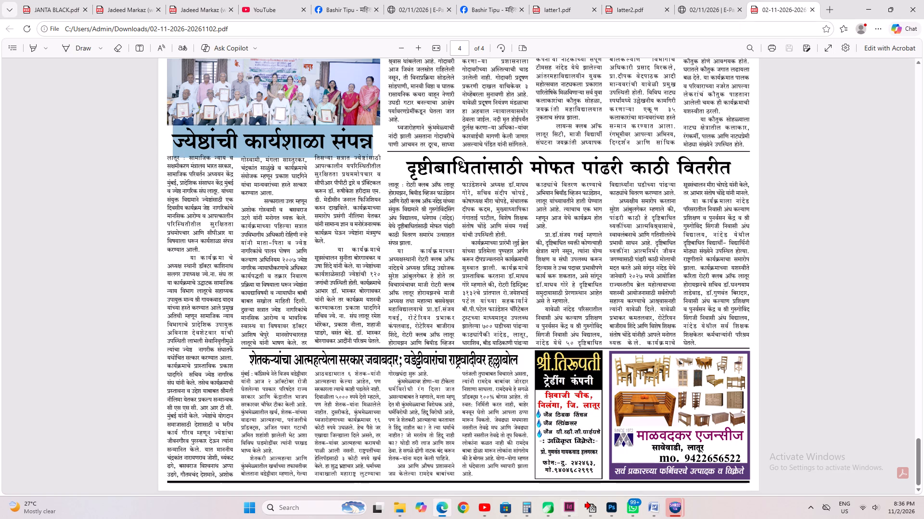
{"action": "left_click", "coordinate": [271, 253]}
{"action": "left_click_drag", "start_coordinate": [167, 157], "coordinate": [330, 235]}
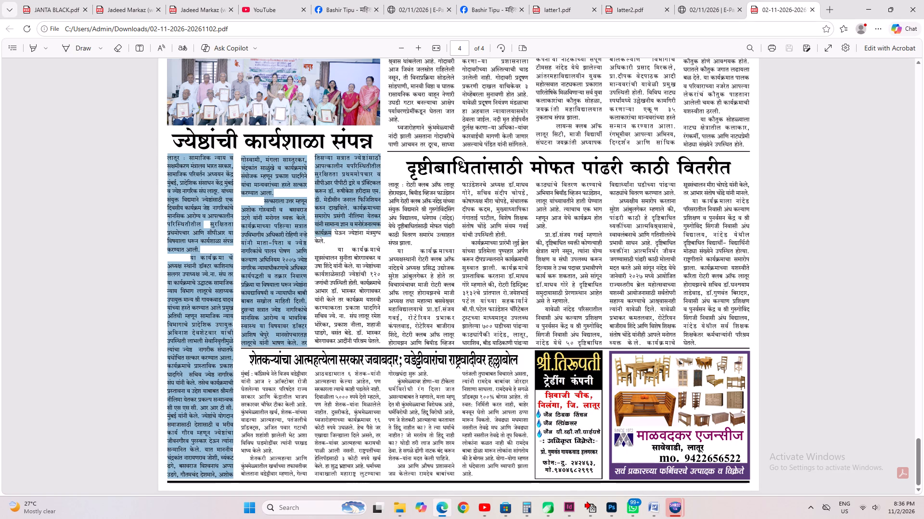
{"action": "left_click_drag", "start_coordinate": [330, 235], "coordinate": [381, 347]}
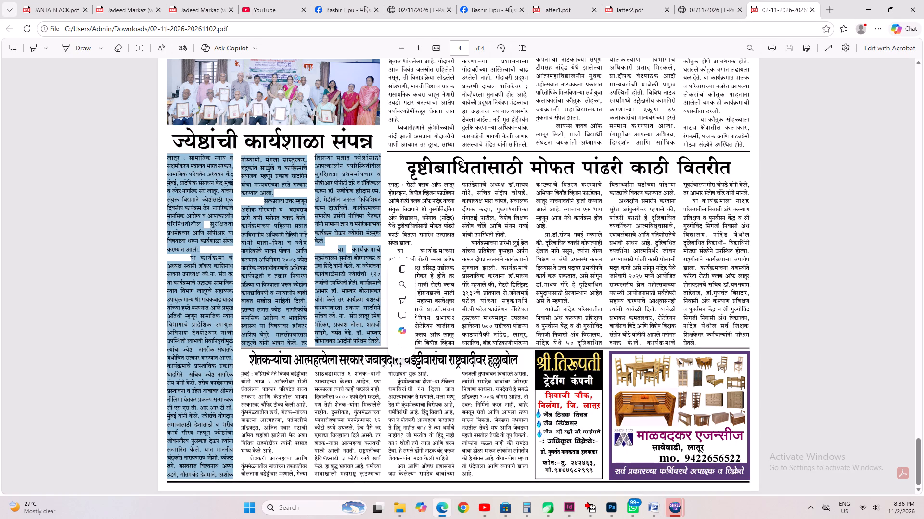
{"action": "left_click", "coordinate": [408, 269]}
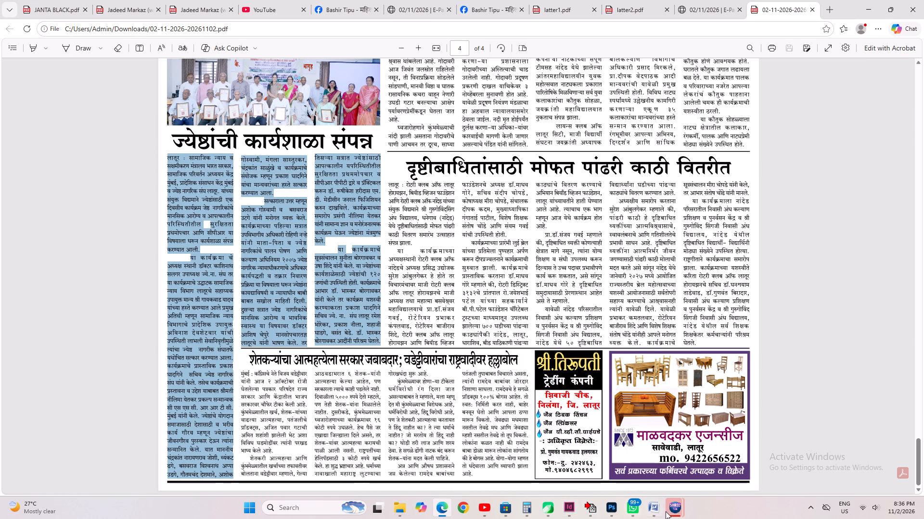
{"action": "left_click", "coordinate": [660, 512]}
{"action": "key", "text": "ctrl+v"}
{"action": "key", "text": "ctrl+a"}
{"action": "key", "text": "ctrl+x"}
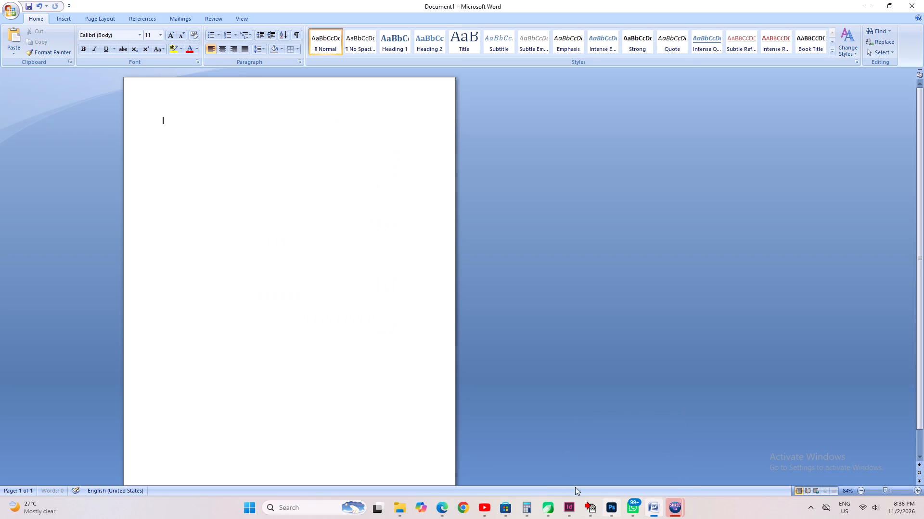
Back in InDesign, paste the story into a new text frame on the pasteboard, justify it fully and fit the frame.
{"action": "left_click", "coordinate": [571, 508]}
{"action": "left_click", "coordinate": [232, 285]}
{"action": "left_click_drag", "start_coordinate": [130, 112], "coordinate": [235, 277]}
{"action": "key", "text": "ctrl+v"}
{"action": "key", "text": "ctrl+a"}
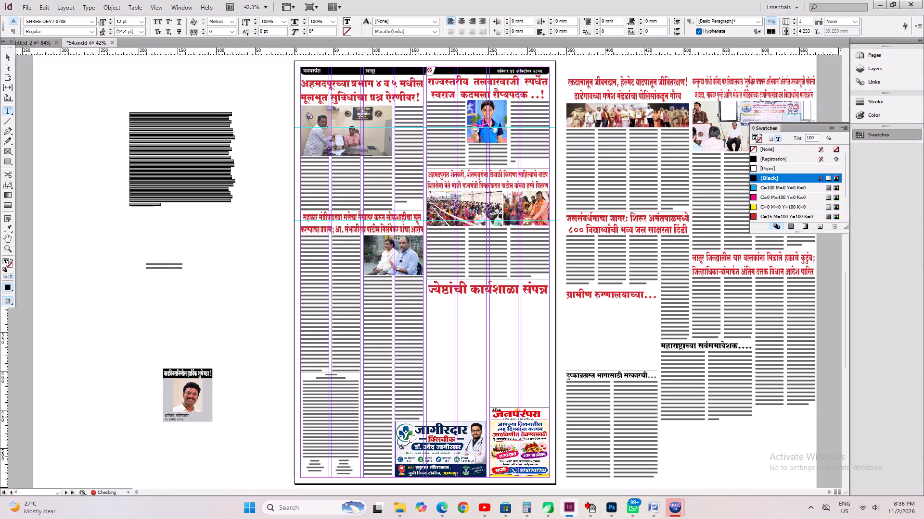
{"action": "key", "text": "ctrl+shift+j"}
{"action": "key", "text": "ctrl+alt+c"}
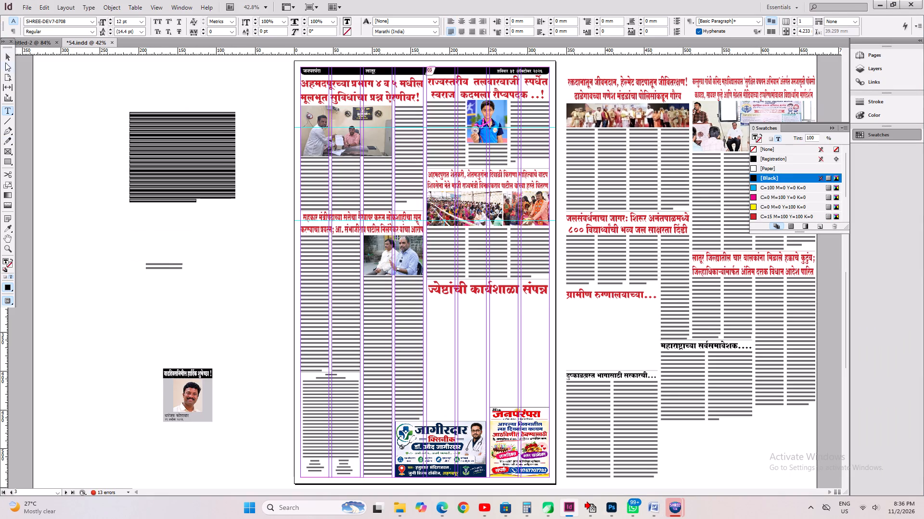
Place the story frame under the ज्येष्ठांची कार्यशाळा संपन्न headline, resize it to about 158 by 136 mm and set four columns.
{"action": "left_click_drag", "start_coordinate": [6, 56], "coordinate": [12, 66]}
{"action": "left_click_drag", "start_coordinate": [174, 151], "coordinate": [472, 336]}
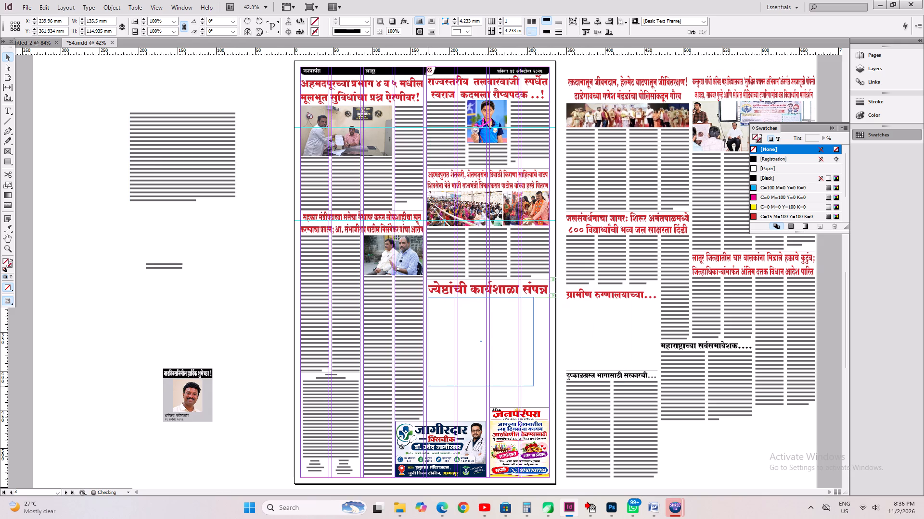
{"action": "left_click_drag", "start_coordinate": [472, 336], "coordinate": [471, 336]}
{"action": "key", "text": "ctrl+1"}
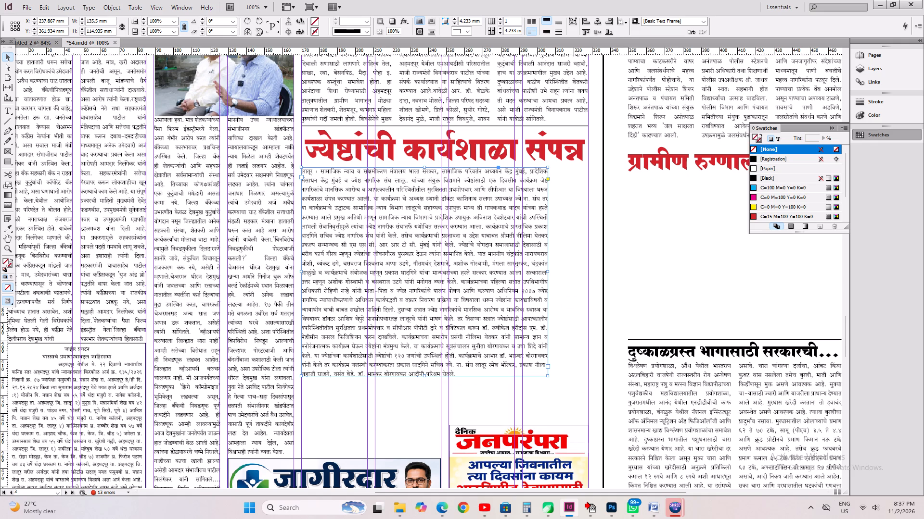
{"action": "left_click_drag", "start_coordinate": [549, 374], "coordinate": [589, 415]}
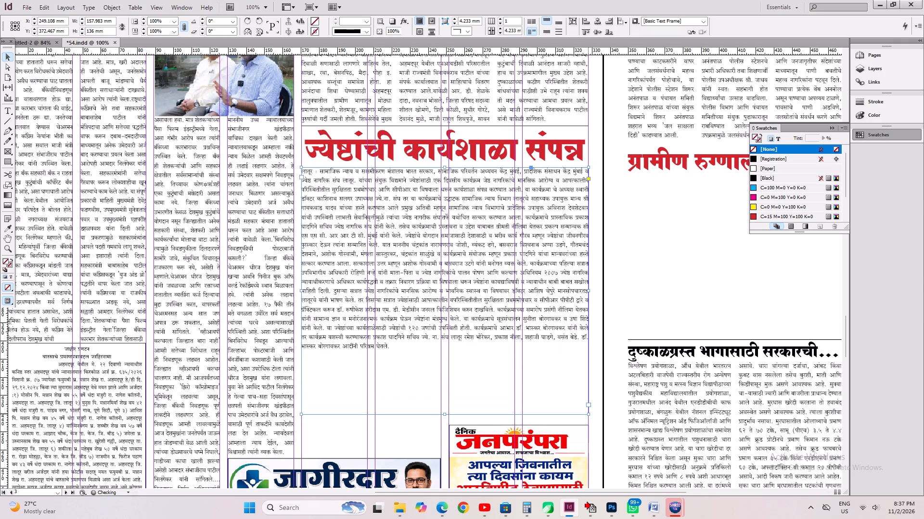
{"action": "double_click", "coordinate": [501, 18]}
{"action": "left_click", "coordinate": [501, 18]}
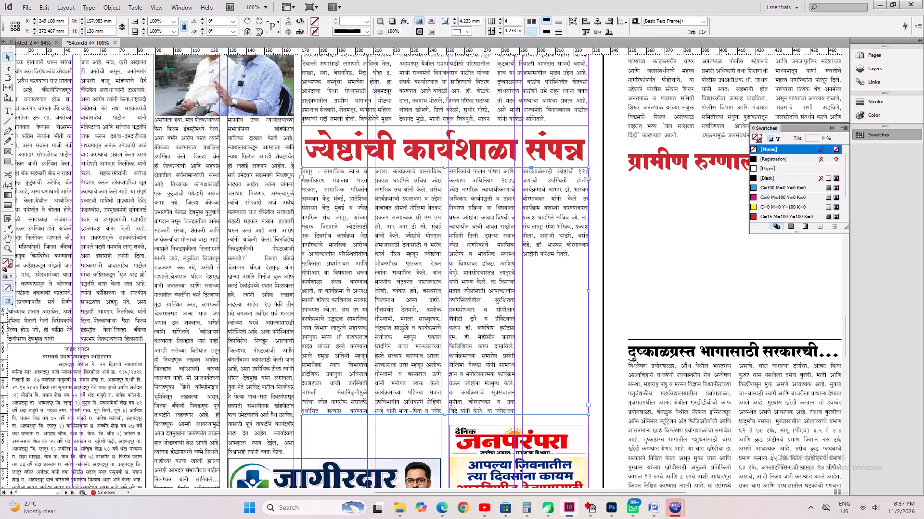
Lengthen the four-column story frame to about 163 mm, nudge it up closer to the headline and save.
{"action": "left_click_drag", "start_coordinate": [444, 416], "coordinate": [440, 457]}
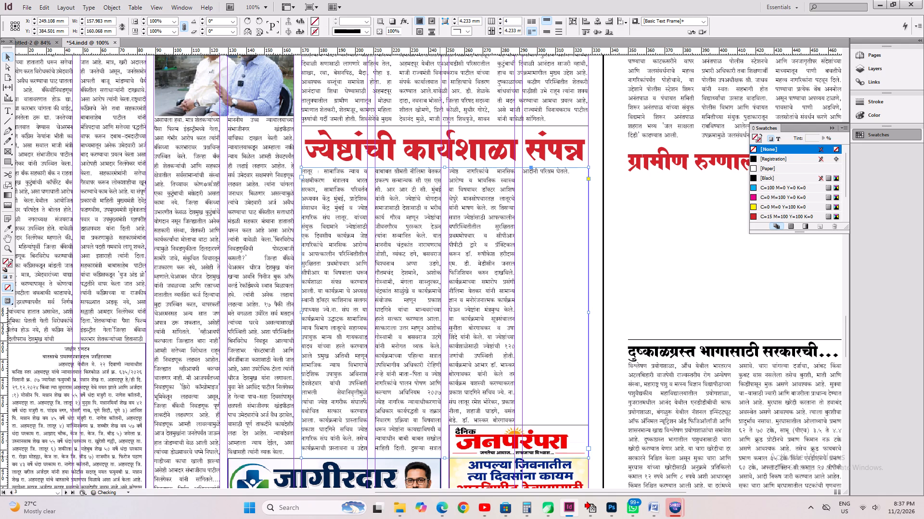
{"action": "key", "text": "Up"}
{"action": "key", "text": "Up"}
{"action": "key", "text": "Up"}
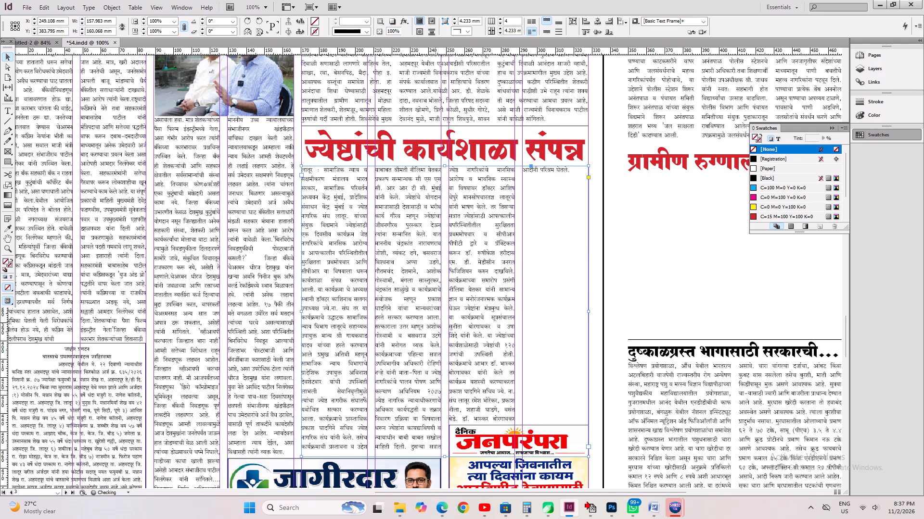
{"action": "key", "text": "Up"}
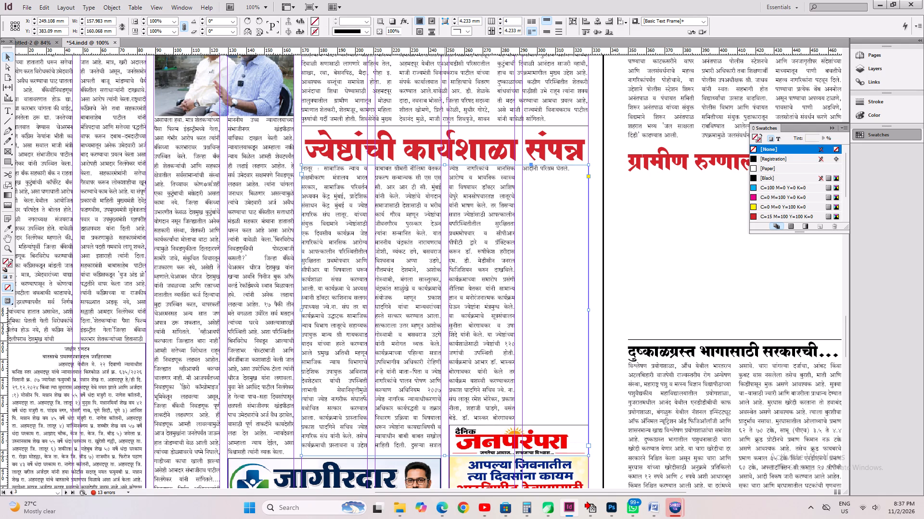
{"action": "left_click_drag", "start_coordinate": [445, 456], "coordinate": [445, 461]}
{"action": "key", "text": "ctrl+s"}
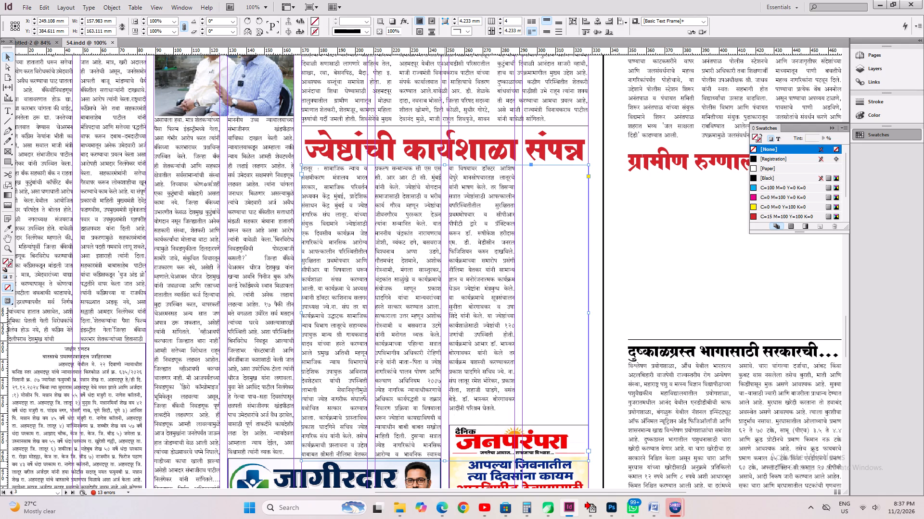
{"action": "key", "text": "ctrl+0"}
{"action": "key", "text": "ctrl+s"}
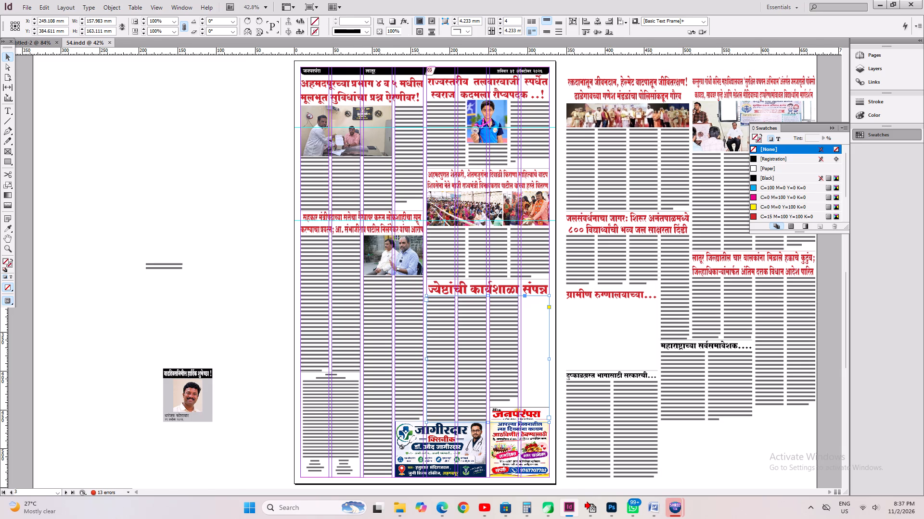
Scale the ज्येष्ठांची कार्यशाळा संपन्न headline shorter in height and wider, filling the full width of the story columns below.
{"action": "left_click", "coordinate": [222, 268]}
{"action": "left_click", "coordinate": [515, 289], "text": "ctrl"}
{"action": "key", "text": "ctrl+2"}
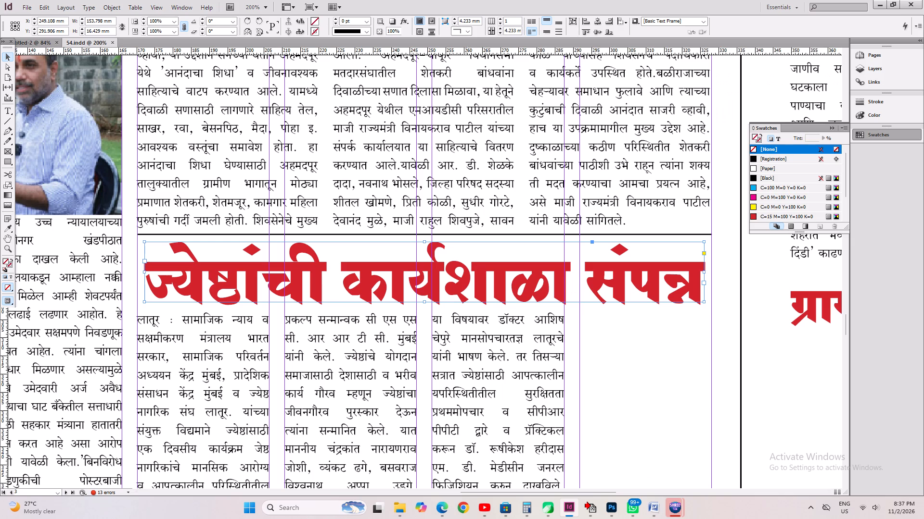
{"action": "left_click_drag", "start_coordinate": [425, 303], "coordinate": [424, 291], "text": "ctrl"}
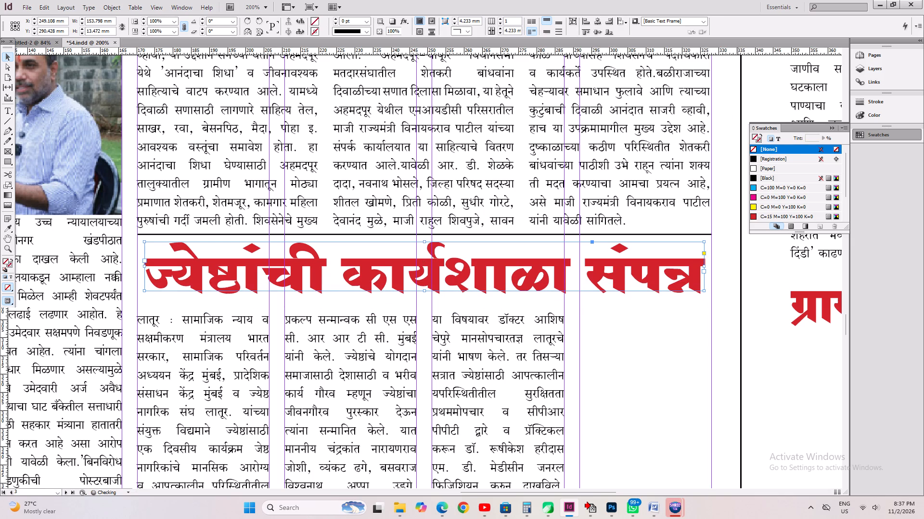
{"action": "left_click_drag", "start_coordinate": [705, 290], "coordinate": [711, 290], "text": "ctrl"}
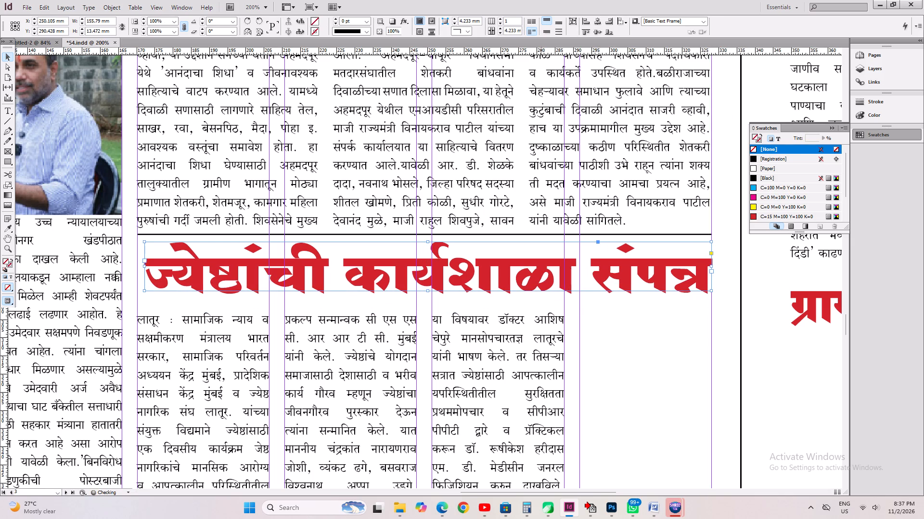
{"action": "left_click", "coordinate": [495, 269], "text": "shift"}
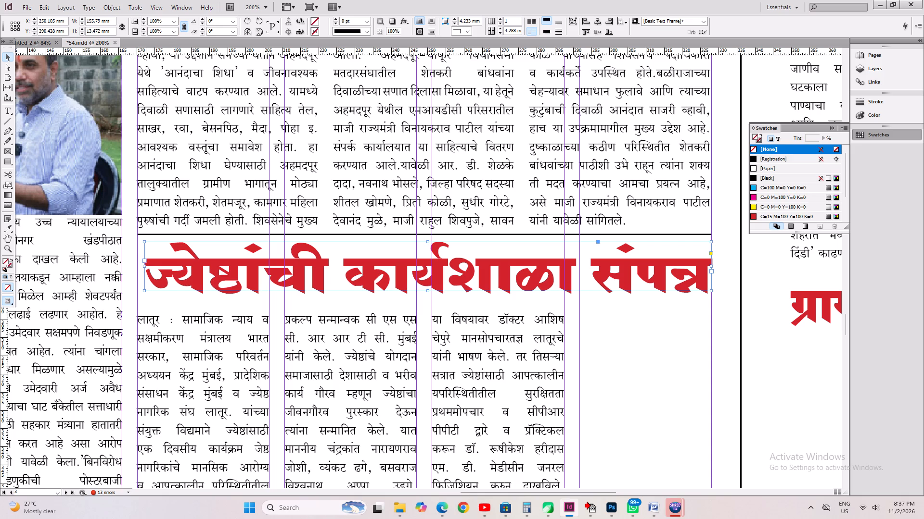
{"action": "left_click_drag", "start_coordinate": [146, 292], "coordinate": [138, 284], "text": "ctrl"}
Raise the top edge of the four-column story frame to just under the headline and save the document.
{"action": "left_click", "coordinate": [188, 354]}
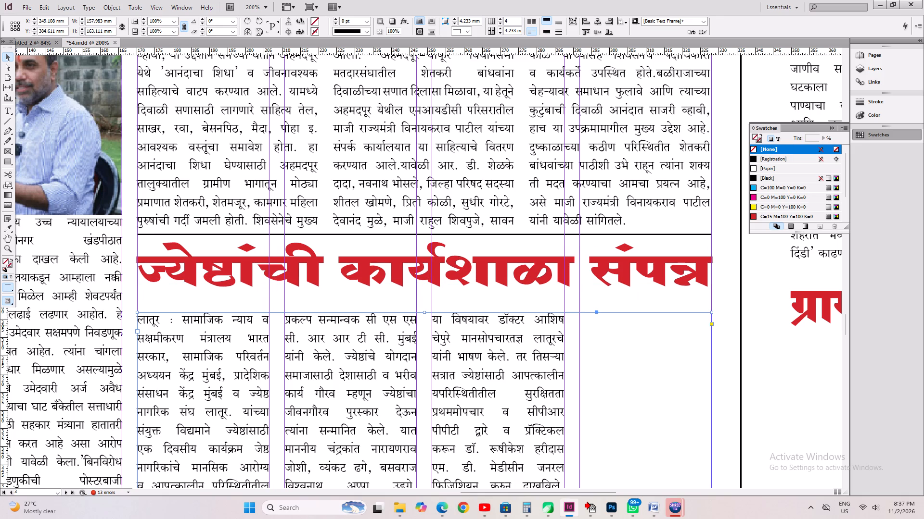
{"action": "left_click_drag", "start_coordinate": [423, 312], "coordinate": [422, 295]}
{"action": "key", "text": "ctrl+s"}
{"action": "key", "text": "ctrl+0"}
{"action": "key", "text": "ctrl+a"}
{"action": "key", "text": "ctrl+s"}
{"action": "key", "text": "ctrl+s"}
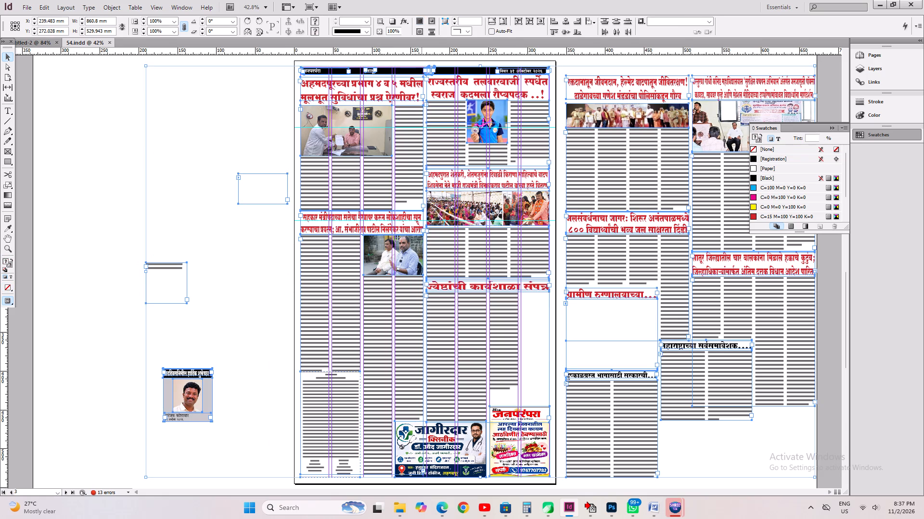
{"action": "key", "text": "ctrl+s"}
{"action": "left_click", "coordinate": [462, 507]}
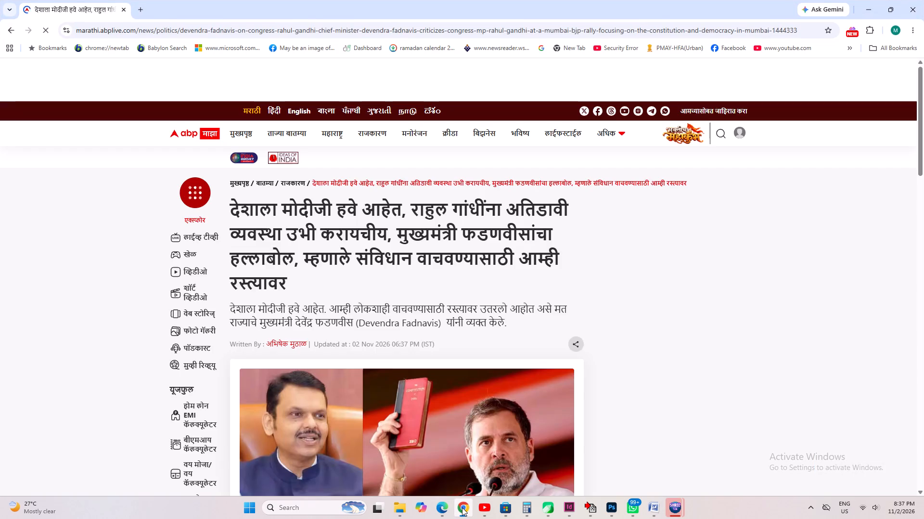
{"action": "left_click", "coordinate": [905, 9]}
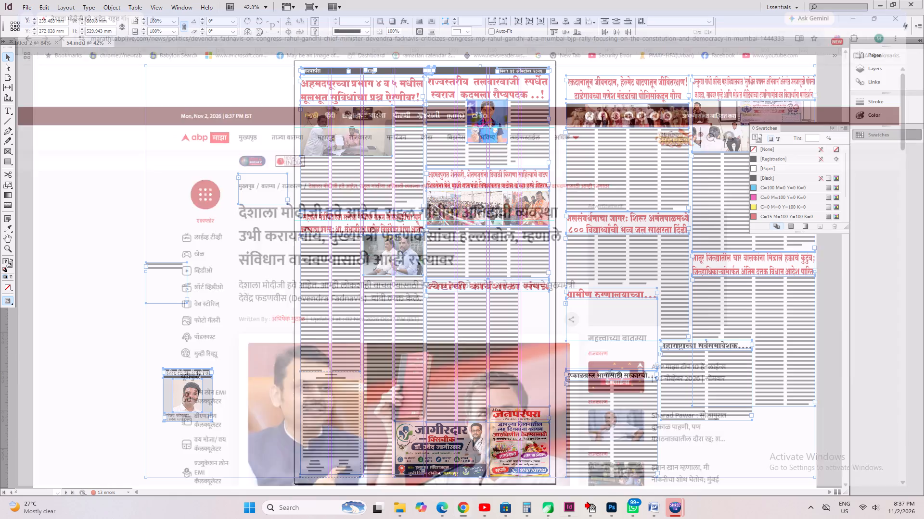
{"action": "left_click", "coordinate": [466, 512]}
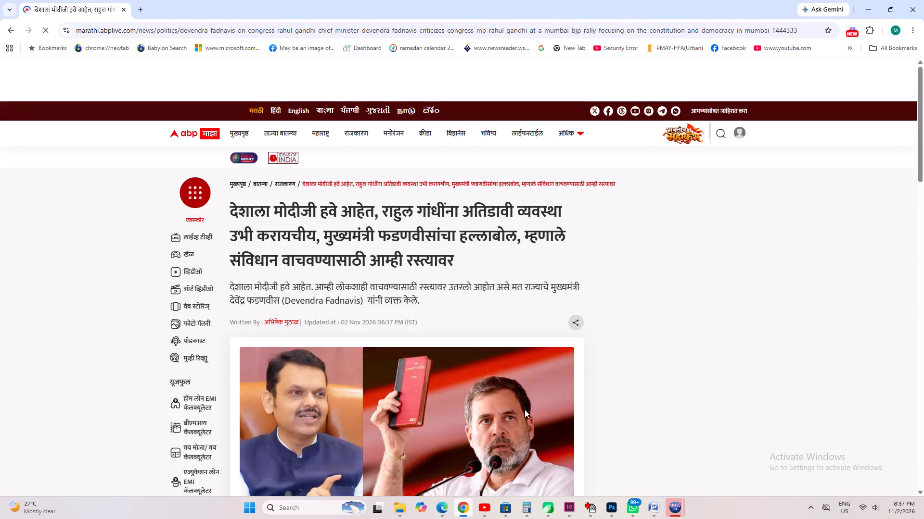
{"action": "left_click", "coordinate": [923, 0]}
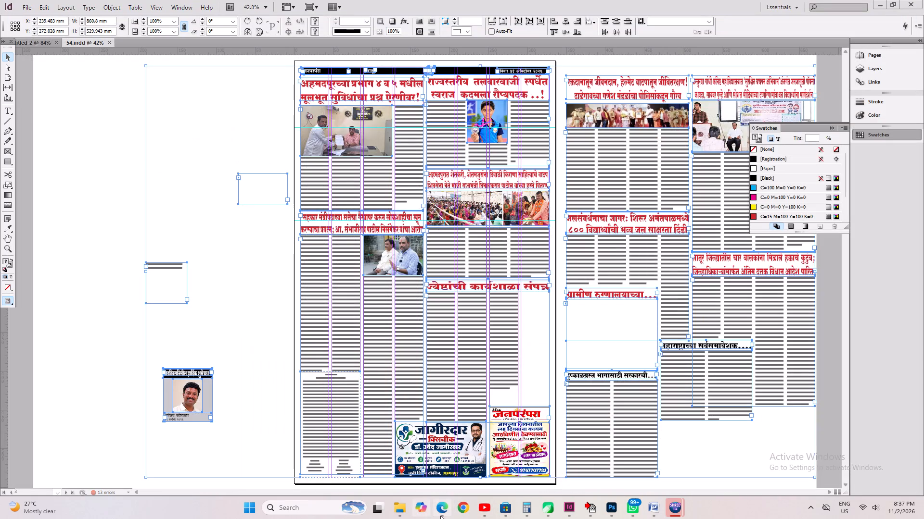
Switch to the newspaper PDF in Edge and take a screenshot of the group photo above the ज्येष्ठांची कार्यशाळा संपन्न headline.
{"action": "left_click", "coordinate": [442, 516]}
{"action": "left_click", "coordinate": [269, 228]}
{"action": "scroll", "coordinate": [212, 175], "scroll_direction": "up", "scroll_amount": 3}
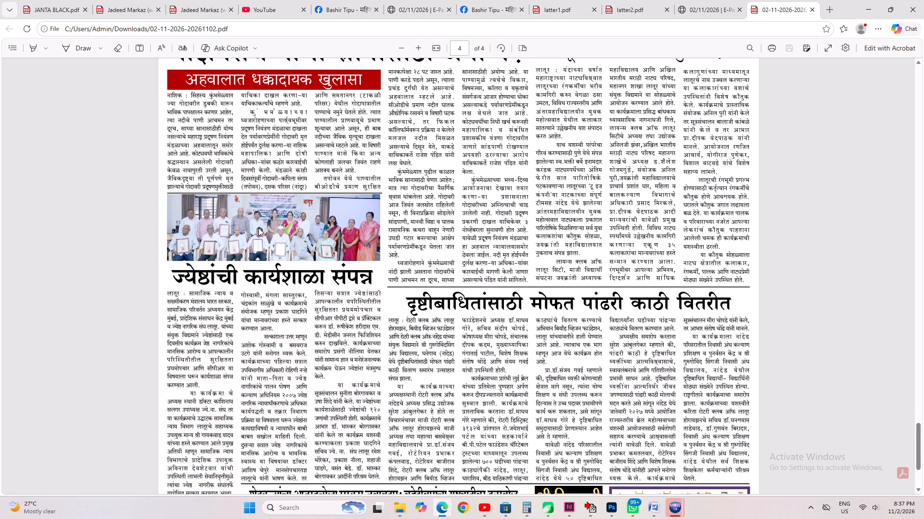
{"action": "key", "text": "ctrl+plus"}
{"action": "key", "text": "ctrl+plus"}
{"action": "key", "text": "ctrl+plus"}
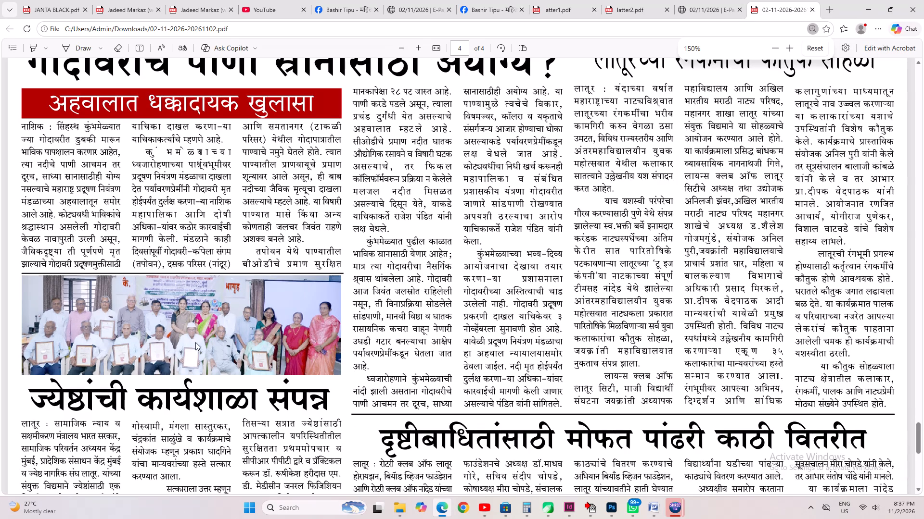
{"action": "scroll", "coordinate": [190, 358], "scroll_direction": "down", "scroll_amount": 1}
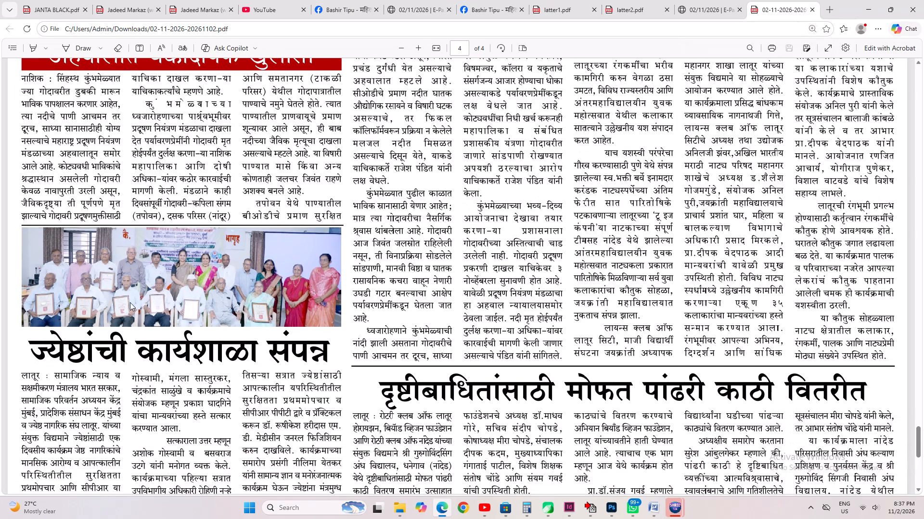
{"action": "key", "text": "shift+super+s"}
{"action": "left_click_drag", "start_coordinate": [21, 227], "coordinate": [264, 324]}
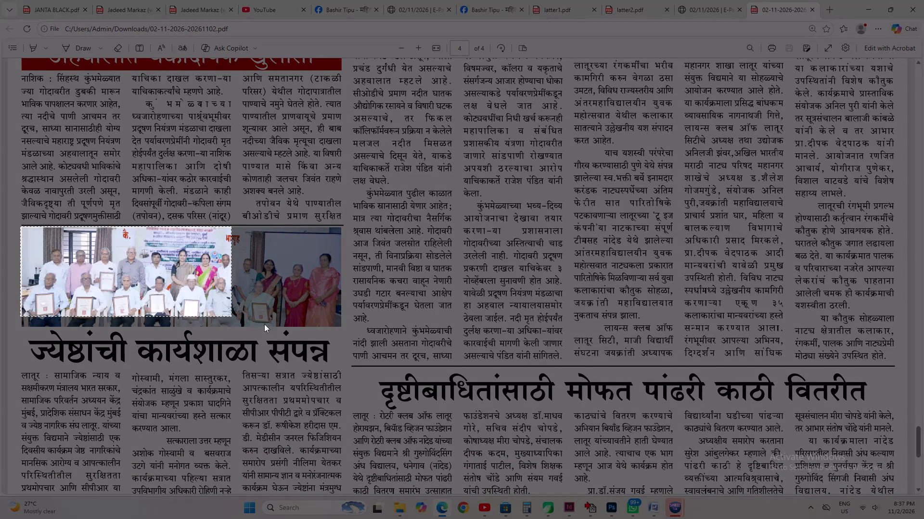
{"action": "left_click_drag", "start_coordinate": [264, 324], "coordinate": [342, 326]}
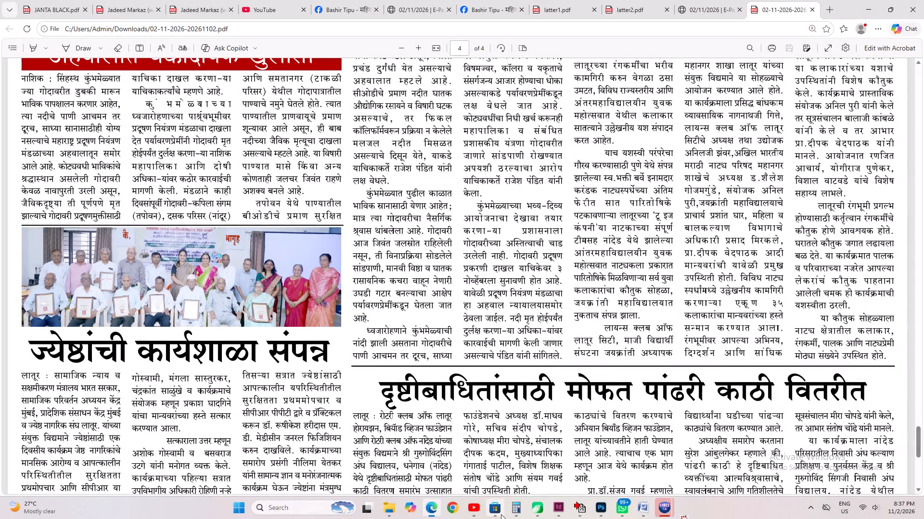
Paste the group photo into the InDesign layout below the ज्येष्ठांची कार्यशाळा संपन्न headline and scale it to about 118 by 36 mm.
{"action": "left_click", "coordinate": [569, 512]}
{"action": "left_click", "coordinate": [223, 272]}
{"action": "right_click", "coordinate": [223, 256]}
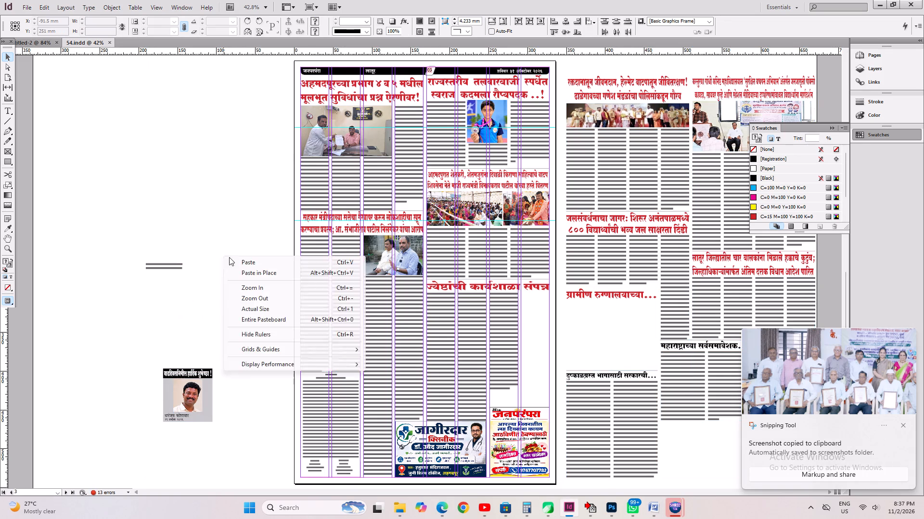
{"action": "left_click", "coordinate": [233, 259]}
{"action": "left_click_drag", "start_coordinate": [409, 286], "coordinate": [455, 347]}
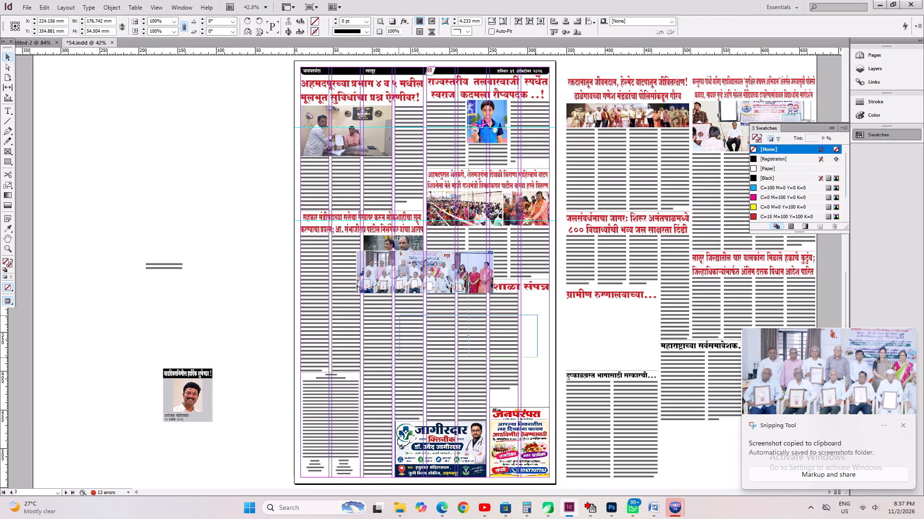
{"action": "left_click_drag", "start_coordinate": [455, 347], "coordinate": [466, 331]}
{"action": "key", "text": "ctrl+1"}
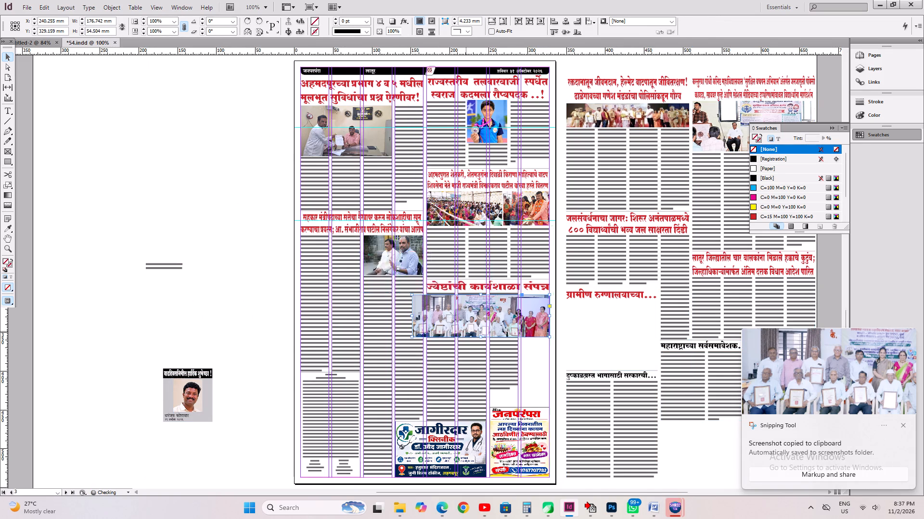
{"action": "left_click_drag", "start_coordinate": [262, 271], "coordinate": [366, 292], "text": "ctrl+shift"}
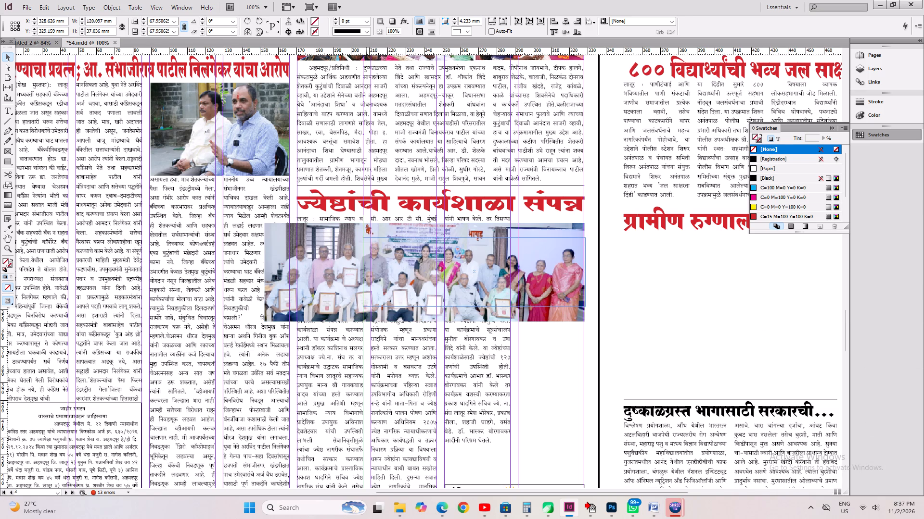
{"action": "left_click_drag", "start_coordinate": [366, 292], "coordinate": [371, 296], "text": "ctrl+shift"}
Move the group photo up under the headline across the last three columns, wrap text around its bounding box and save.
{"action": "key", "text": "ctrl+2"}
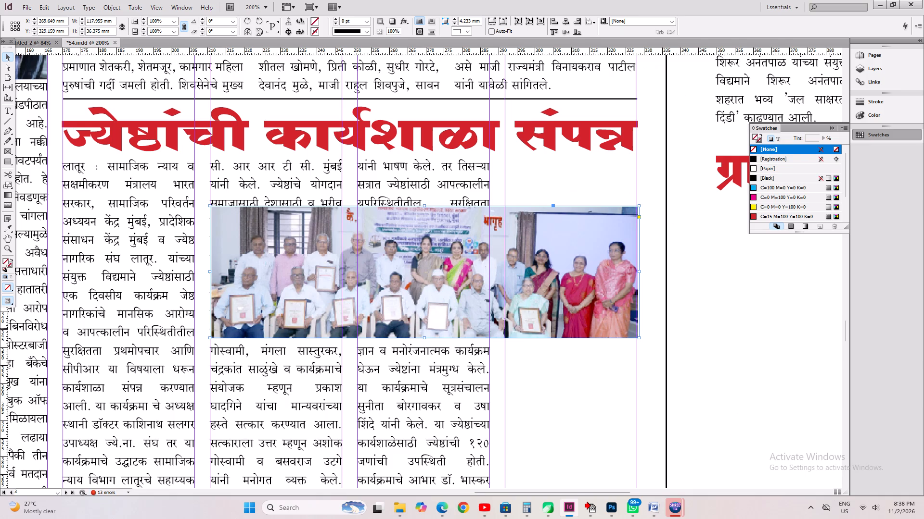
{"action": "left_click_drag", "start_coordinate": [521, 310], "coordinate": [522, 268], "text": "shift"}
{"action": "key", "text": "ctrl+alt+w"}
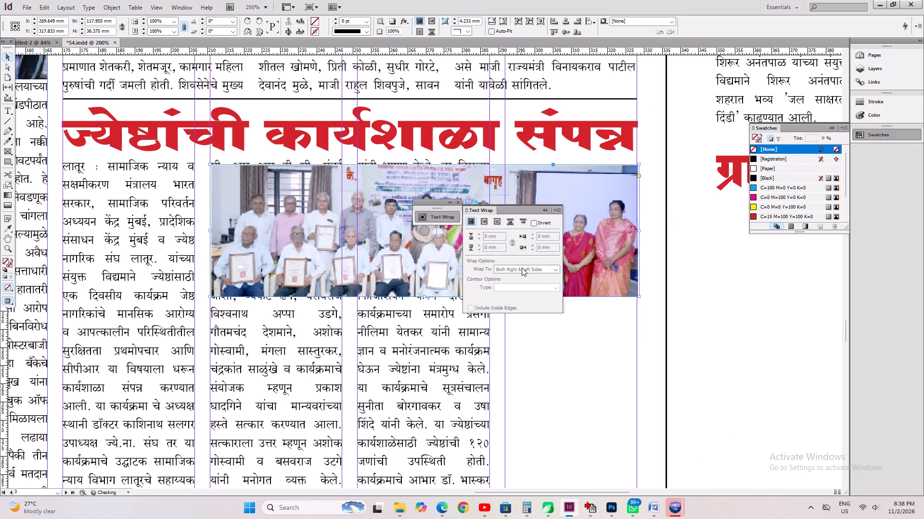
{"action": "left_click", "coordinate": [487, 221]}
{"action": "left_click", "coordinate": [454, 201]}
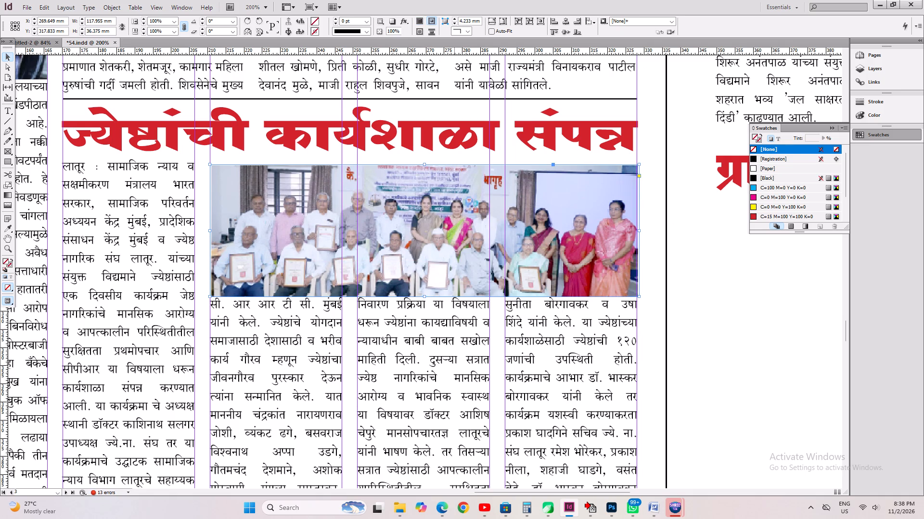
{"action": "left_click", "coordinate": [449, 202]}
{"action": "left_click", "coordinate": [436, 230], "text": "shift"}
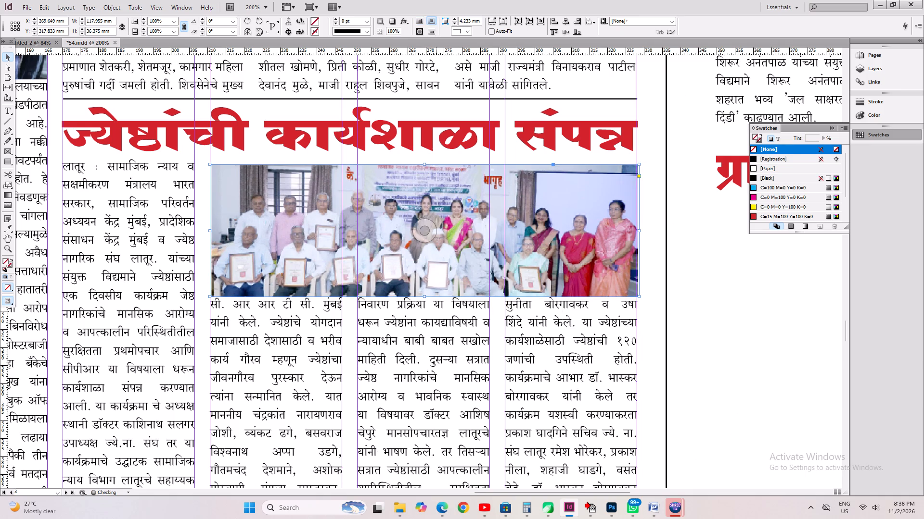
{"action": "left_click_drag", "start_coordinate": [434, 253], "coordinate": [435, 247]}
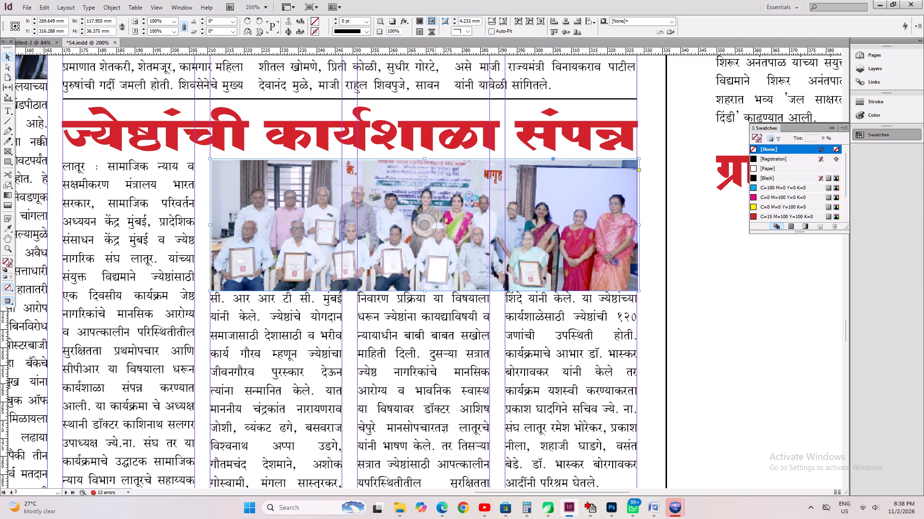
{"action": "key", "text": "ctrl+0"}
{"action": "key", "text": "ctrl+a"}
{"action": "key", "text": "ctrl+s"}
Stretch the group photo downward to a height of about 50 mm, keeping its width.
{"action": "key", "text": "ctrl+1"}
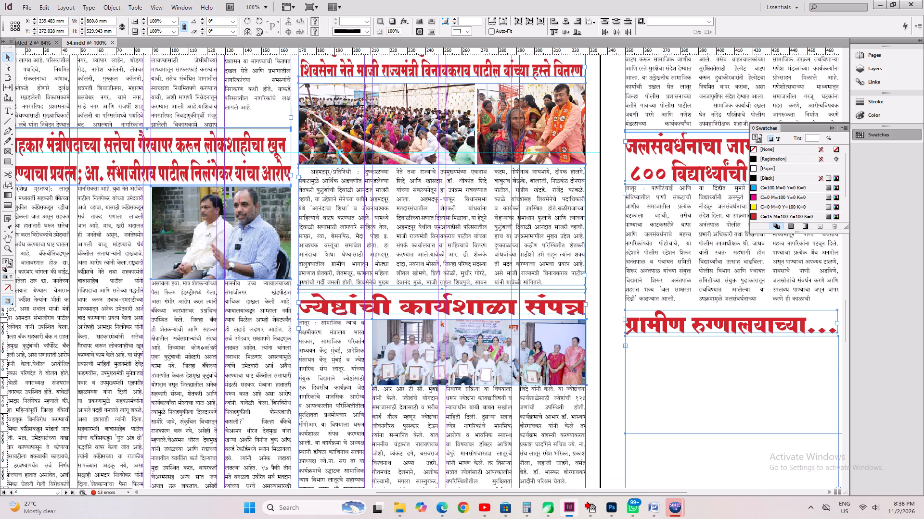
{"action": "left_click", "coordinate": [680, 407]}
{"action": "key", "text": "space"}
{"action": "key", "text": "space"}
{"action": "key", "text": "space"}
{"action": "key", "text": "space"}
{"action": "key", "text": "space"}
{"action": "key", "text": "space"}
{"action": "key", "text": "space"}
{"action": "key", "text": "space"}
{"action": "key", "text": "space"}
{"action": "key", "text": "space"}
{"action": "key", "text": "space"}
{"action": "key", "text": "space"}
{"action": "key", "text": "space"}
{"action": "key", "text": "space"}
{"action": "left_click_drag", "start_coordinate": [600, 410], "coordinate": [600, 396]}
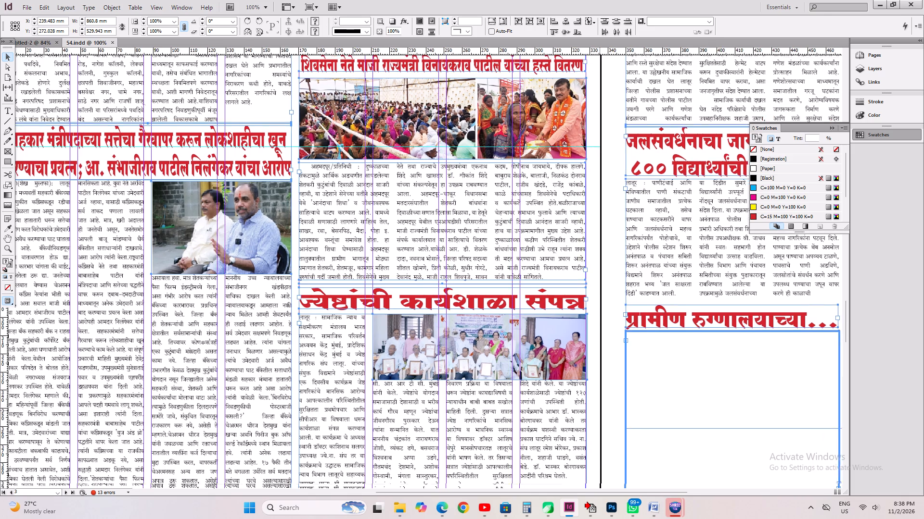
{"action": "left_click_drag", "start_coordinate": [600, 396], "coordinate": [574, 324]}
{"action": "left_click", "coordinate": [586, 326]}
{"action": "left_click", "coordinate": [491, 284], "text": "ctrl"}
{"action": "left_click_drag", "start_coordinate": [455, 299], "coordinate": [455, 309], "text": "ctrl"}
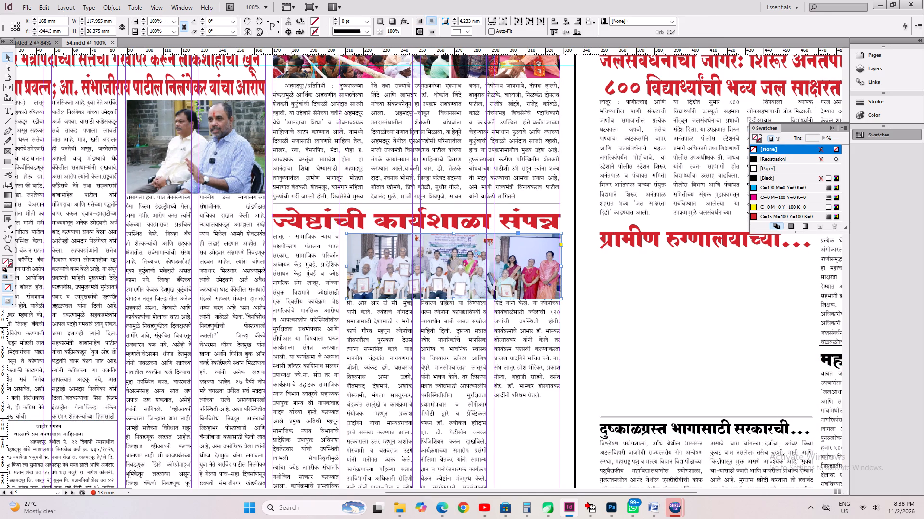
{"action": "left_click_drag", "start_coordinate": [455, 309], "coordinate": [455, 323], "text": "ctrl"}
Stretch the जनपरंपरा advertisement upward to about 96 mm tall, below the story's last two columns, and save the document.
{"action": "scroll", "coordinate": [455, 323], "scroll_direction": "down", "scroll_amount": 4}
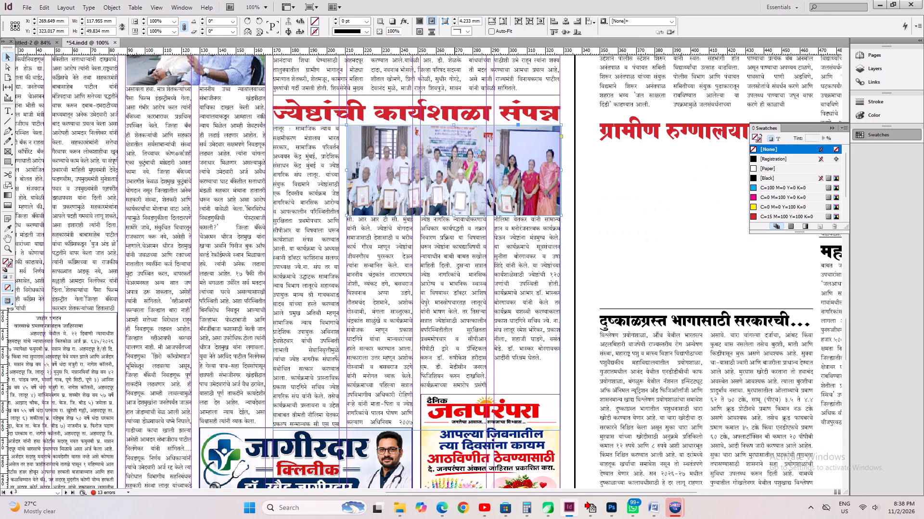
{"action": "left_click", "coordinate": [474, 438], "text": "ctrl"}
{"action": "left_click_drag", "start_coordinate": [490, 393], "coordinate": [491, 382], "text": "ctrl"}
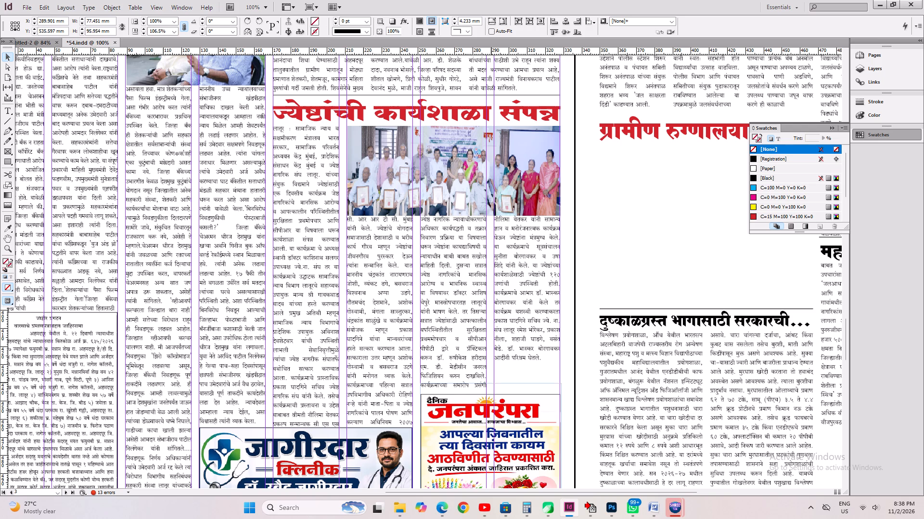
{"action": "left_click_drag", "start_coordinate": [491, 382], "coordinate": [493, 374], "text": "ctrl"}
{"action": "left_click_drag", "start_coordinate": [493, 374], "coordinate": [492, 382], "text": "ctrl"}
{"action": "key", "text": "ctrl+s"}
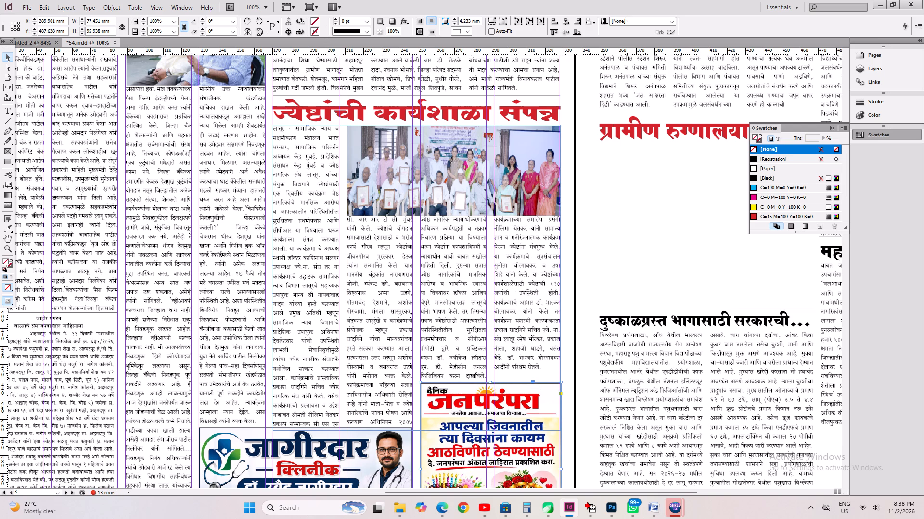
{"action": "key", "text": "ctrl+0"}
{"action": "key", "text": "ctrl+a"}
{"action": "key", "text": "ctrl+s"}
Delete the empty frame from the pasteboard beside page 3.
{"action": "left_click", "coordinate": [187, 147]}
{"action": "left_click_drag", "start_coordinate": [189, 124], "coordinate": [198, 142]}
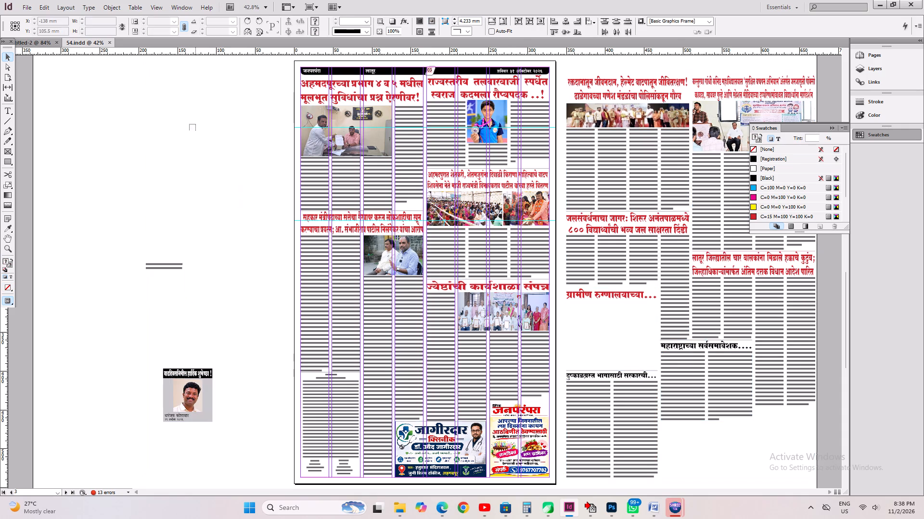
{"action": "left_click_drag", "start_coordinate": [198, 142], "coordinate": [249, 242]}
{"action": "key", "text": "Delete"}
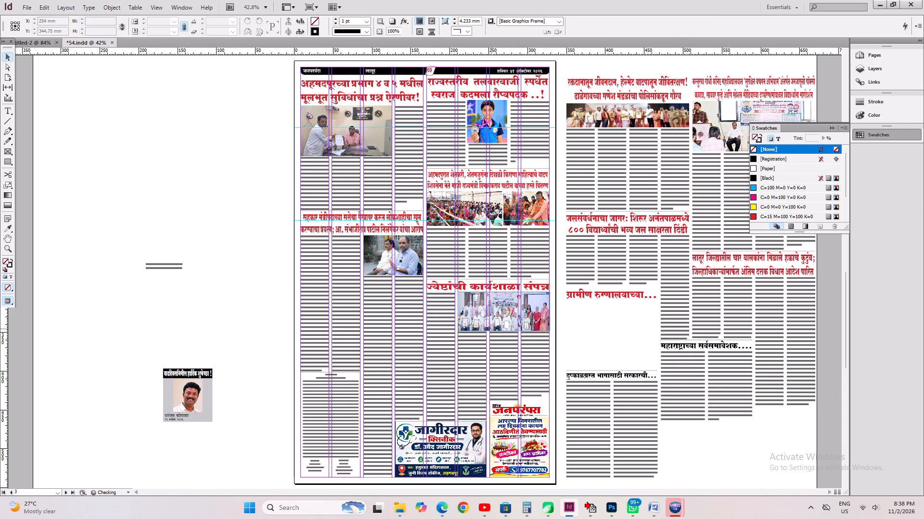
Stretch the top edge of the जनपरंपरा advertisement further up, making it about 101 mm tall.
{"action": "scroll", "coordinate": [492, 329], "scroll_direction": "down", "scroll_amount": 4}
{"action": "scroll", "coordinate": [516, 364], "scroll_direction": "up", "scroll_amount": 6}
{"action": "left_click", "coordinate": [545, 453]}
{"action": "key", "text": "ctrl+1"}
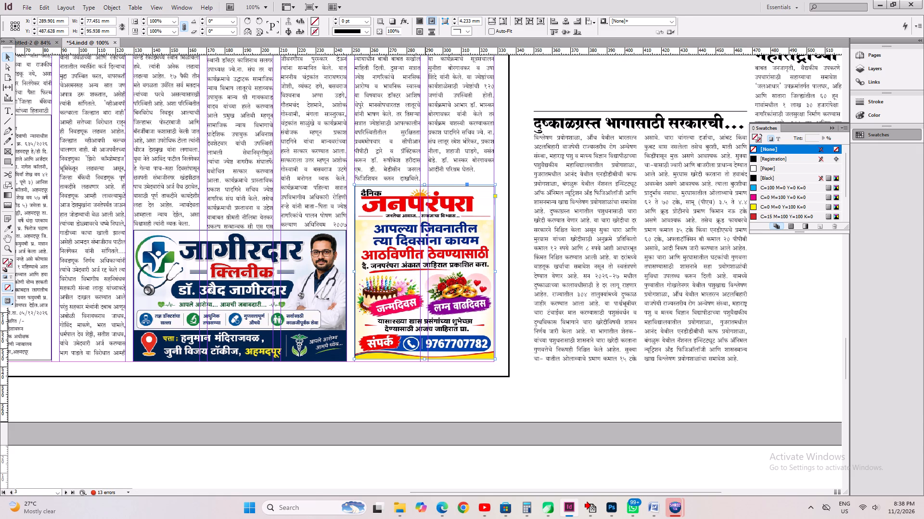
{"action": "left_click_drag", "start_coordinate": [425, 185], "coordinate": [425, 175], "text": "ctrl"}
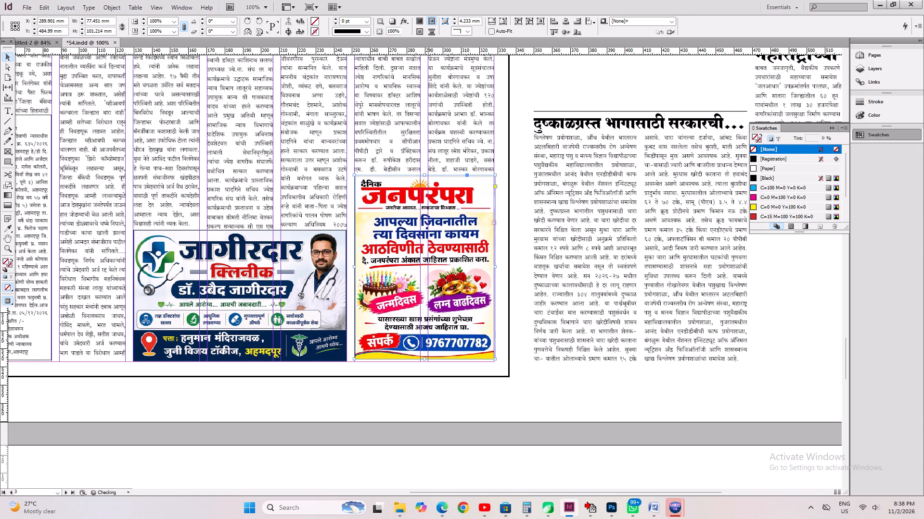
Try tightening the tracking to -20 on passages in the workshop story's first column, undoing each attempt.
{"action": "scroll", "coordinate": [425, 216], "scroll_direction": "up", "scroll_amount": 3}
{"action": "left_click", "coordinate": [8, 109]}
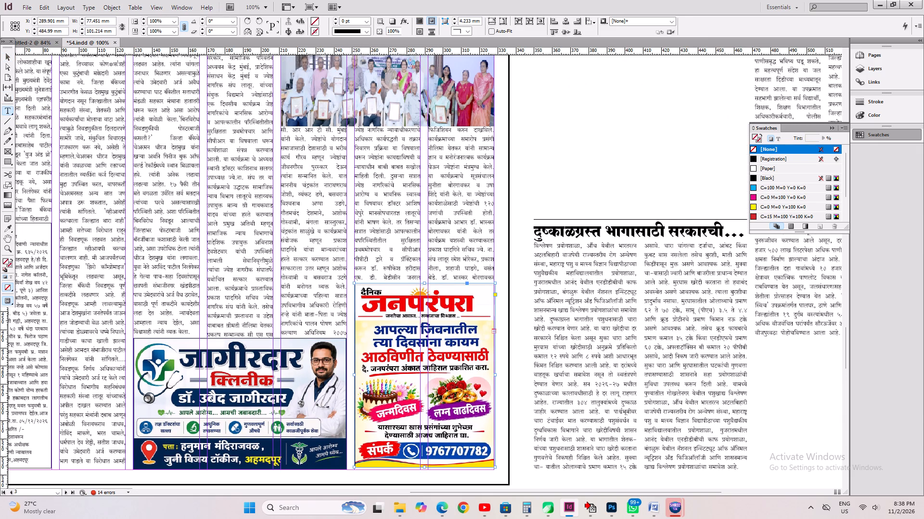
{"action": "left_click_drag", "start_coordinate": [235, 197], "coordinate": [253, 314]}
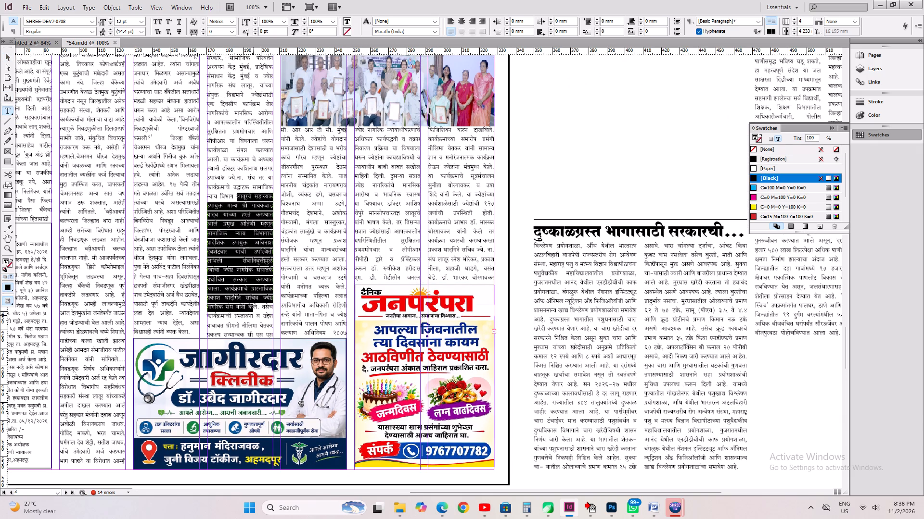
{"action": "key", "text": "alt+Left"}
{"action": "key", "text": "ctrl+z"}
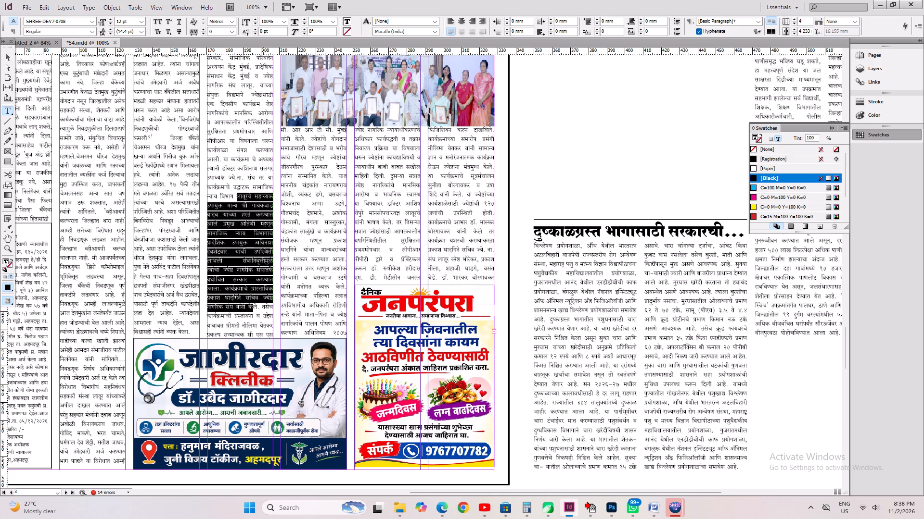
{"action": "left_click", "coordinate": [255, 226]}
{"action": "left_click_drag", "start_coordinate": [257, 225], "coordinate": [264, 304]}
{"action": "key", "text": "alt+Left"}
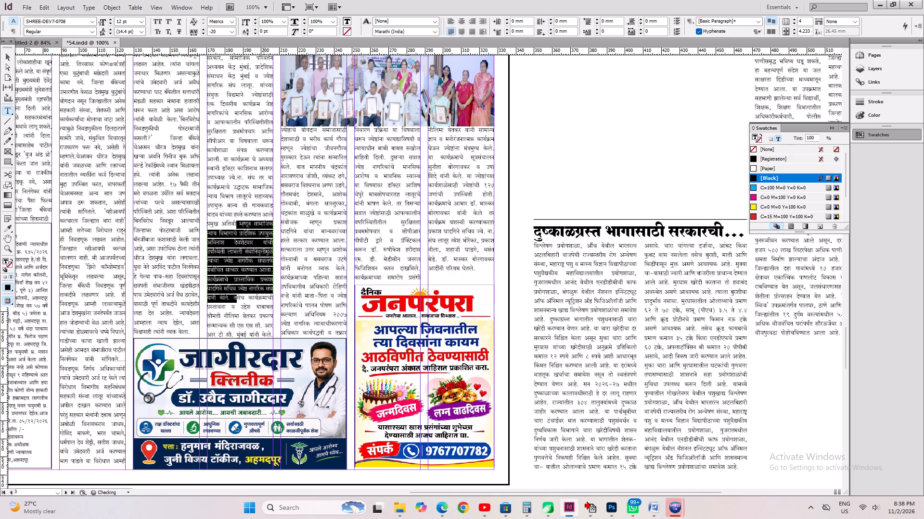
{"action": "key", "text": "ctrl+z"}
Tighten the tracking to -20 on the passage near the end of the story's last column and save.
{"action": "left_click_drag", "start_coordinate": [460, 173], "coordinate": [482, 263]}
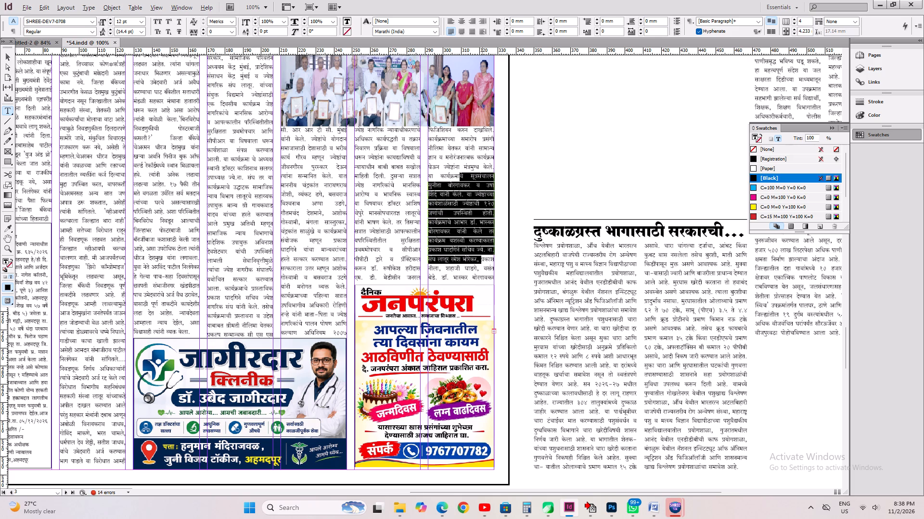
{"action": "key", "text": "alt+Left"}
{"action": "key", "text": "ctrl+s"}
{"action": "key", "text": "ctrl+0"}
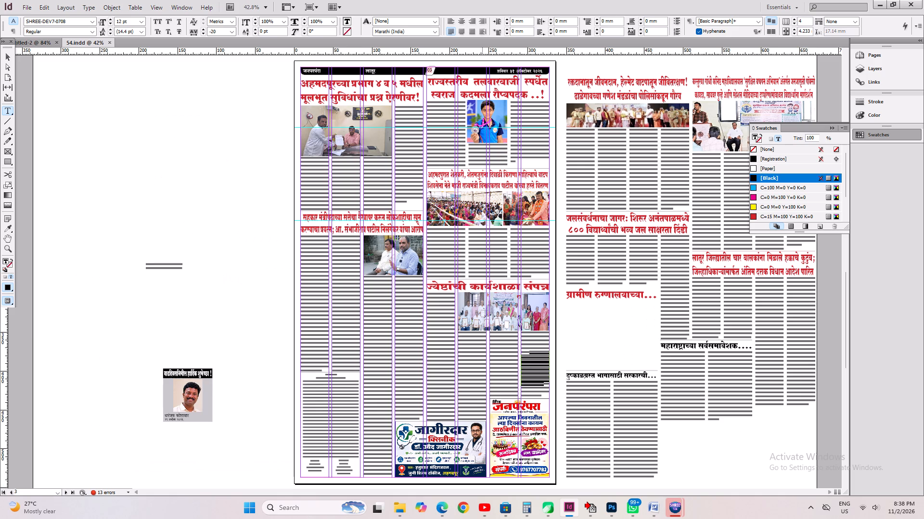
{"action": "key", "text": "ctrl+s"}
Look through the newspaper's pages to check which areas still need stories.
{"action": "scroll", "coordinate": [485, 270], "scroll_direction": "down", "scroll_amount": 4}
{"action": "scroll", "coordinate": [485, 327], "scroll_direction": "down", "scroll_amount": 8}
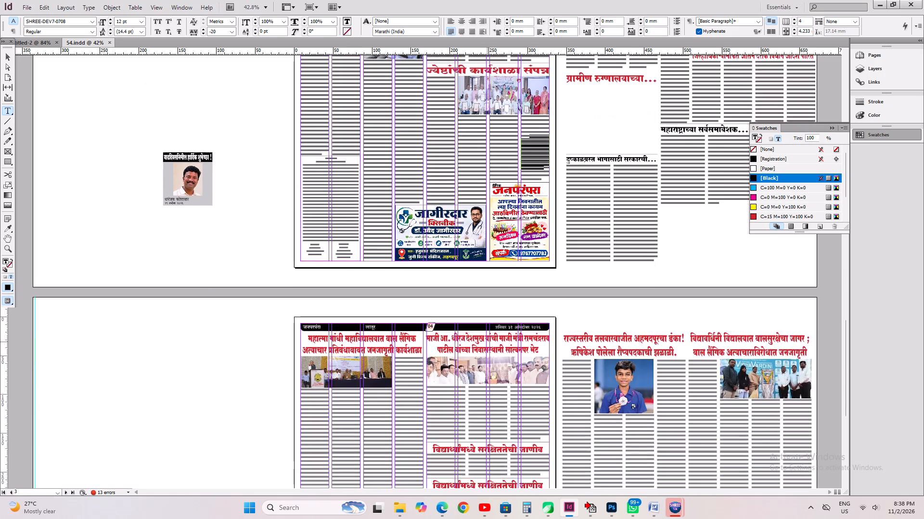
{"action": "scroll", "coordinate": [487, 342], "scroll_direction": "down", "scroll_amount": 12}
{"action": "scroll", "coordinate": [481, 349], "scroll_direction": "up", "scroll_amount": 8}
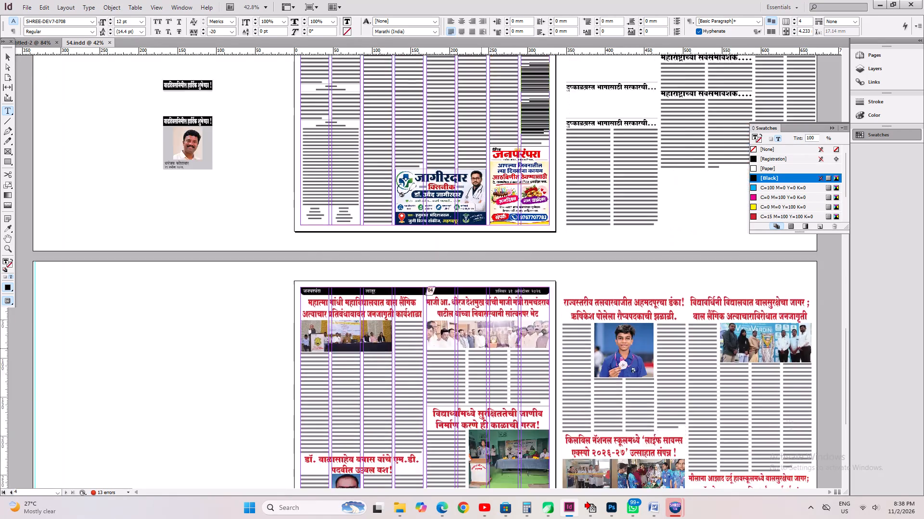
{"action": "scroll", "coordinate": [481, 348], "scroll_direction": "up", "scroll_amount": 20}
{"action": "scroll", "coordinate": [481, 348], "scroll_direction": "up", "scroll_amount": 5}
{"action": "key", "text": "ctrl+s"}
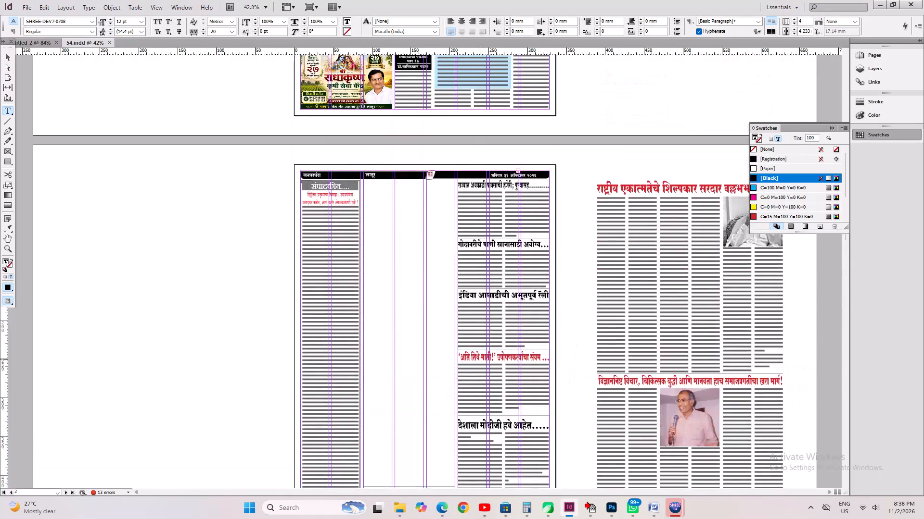
{"action": "scroll", "coordinate": [464, 350], "scroll_direction": "down", "scroll_amount": 16}
Switch to Edge and look back through the Latur Bhukamp PDF from page 4 to page 2 for usable stories.
{"action": "left_click", "coordinate": [458, 509]}
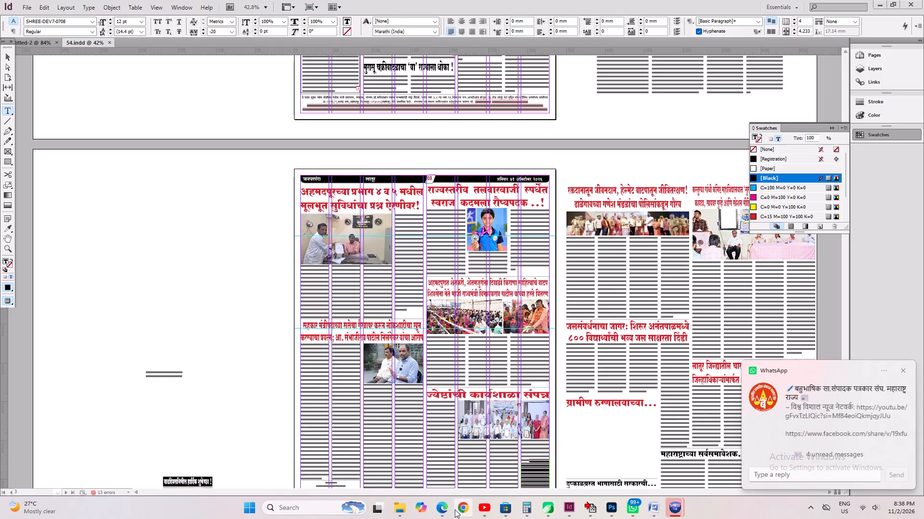
{"action": "left_click", "coordinate": [443, 509]}
{"action": "scroll", "coordinate": [237, 235], "scroll_direction": "up", "scroll_amount": 3}
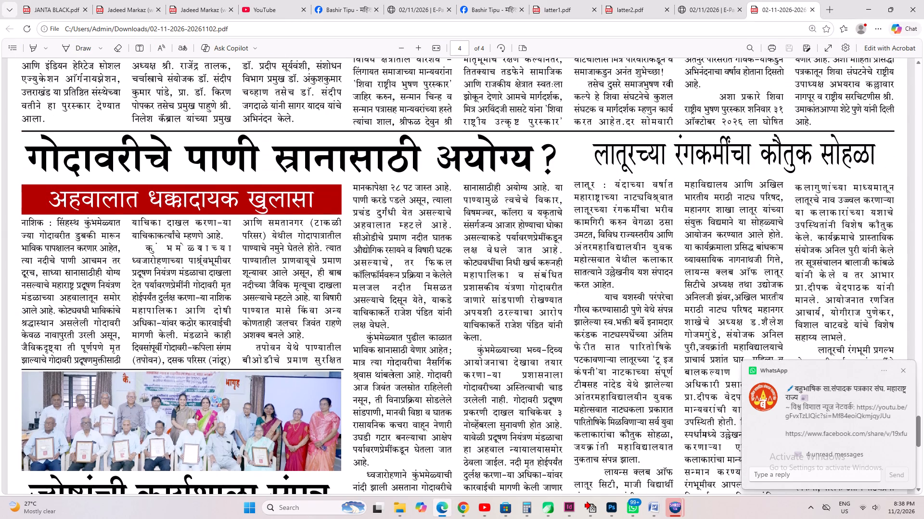
{"action": "scroll", "coordinate": [650, 250], "scroll_direction": "up", "scroll_amount": 8}
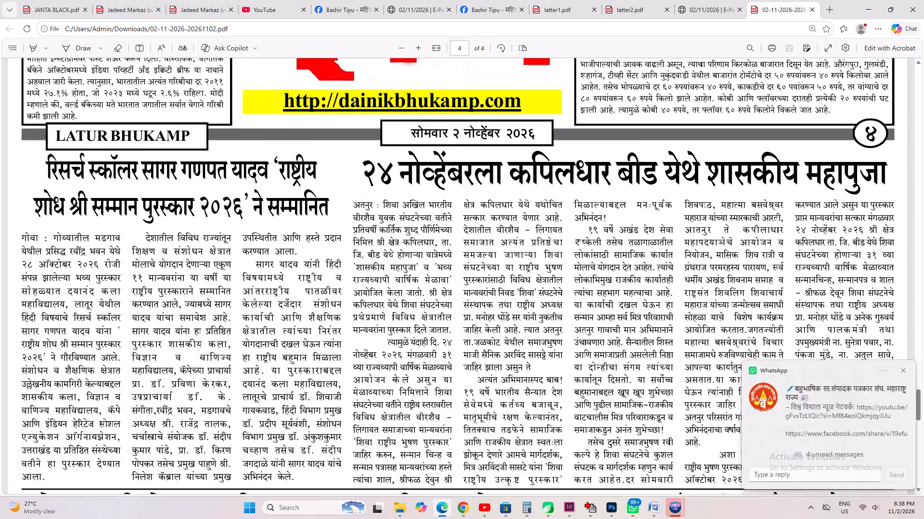
{"action": "key", "text": "ctrl+minus"}
{"action": "key", "text": "ctrl+minus"}
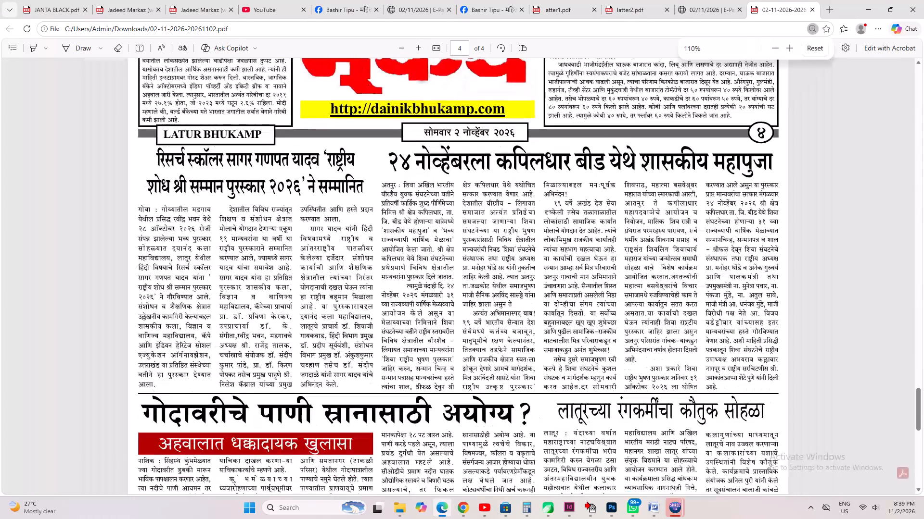
{"action": "scroll", "coordinate": [530, 323], "scroll_direction": "up", "scroll_amount": 18}
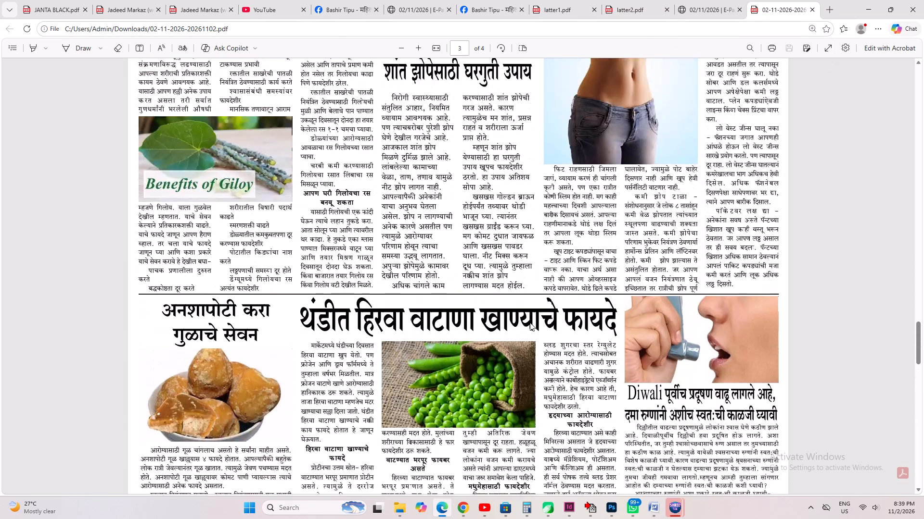
{"action": "scroll", "coordinate": [530, 322], "scroll_direction": "up", "scroll_amount": 1}
{"action": "scroll", "coordinate": [530, 322], "scroll_direction": "up", "scroll_amount": 20}
{"action": "scroll", "coordinate": [530, 322], "scroll_direction": "up", "scroll_amount": 2}
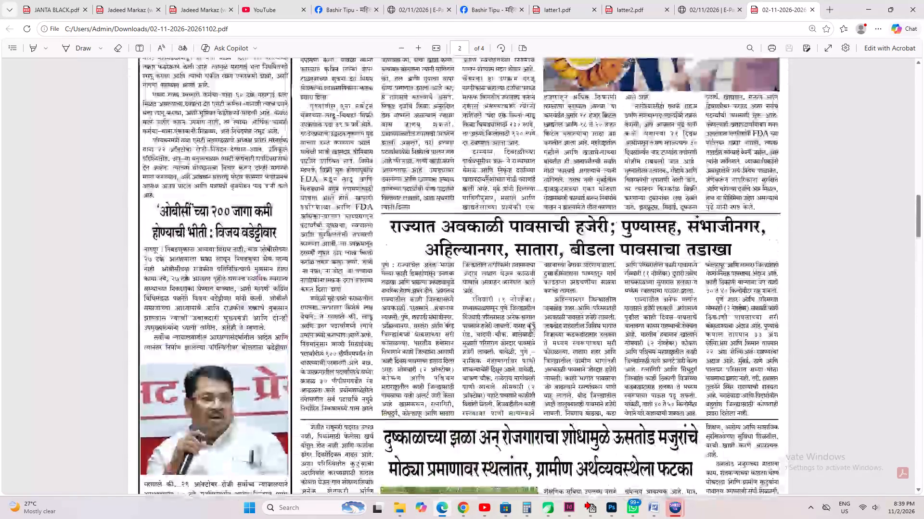
{"action": "scroll", "coordinate": [530, 322], "scroll_direction": "up", "scroll_amount": 5}
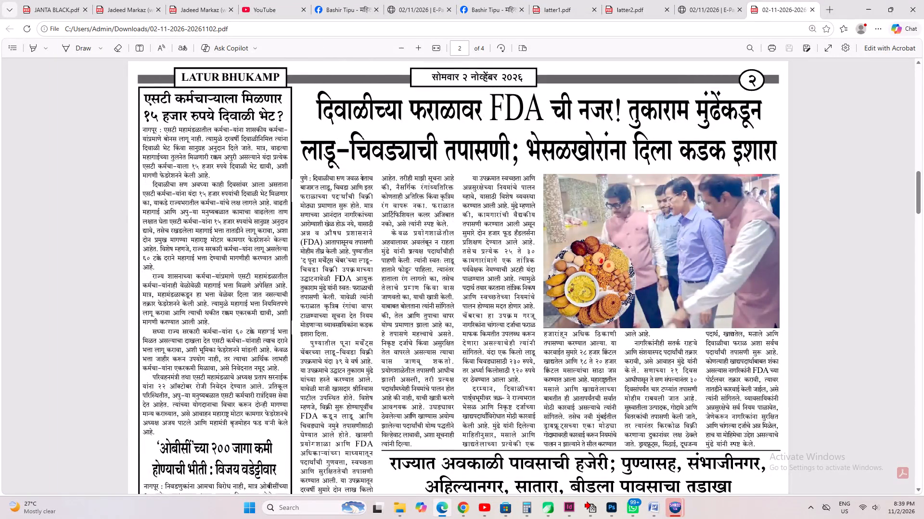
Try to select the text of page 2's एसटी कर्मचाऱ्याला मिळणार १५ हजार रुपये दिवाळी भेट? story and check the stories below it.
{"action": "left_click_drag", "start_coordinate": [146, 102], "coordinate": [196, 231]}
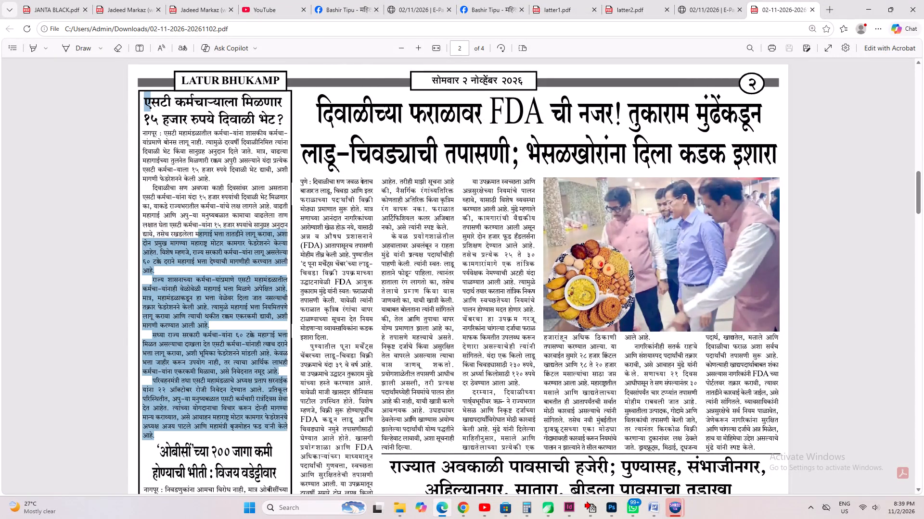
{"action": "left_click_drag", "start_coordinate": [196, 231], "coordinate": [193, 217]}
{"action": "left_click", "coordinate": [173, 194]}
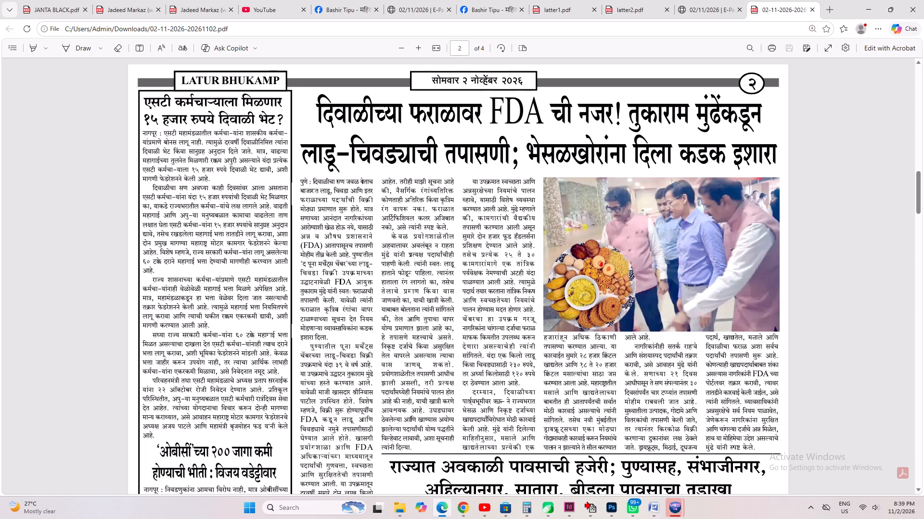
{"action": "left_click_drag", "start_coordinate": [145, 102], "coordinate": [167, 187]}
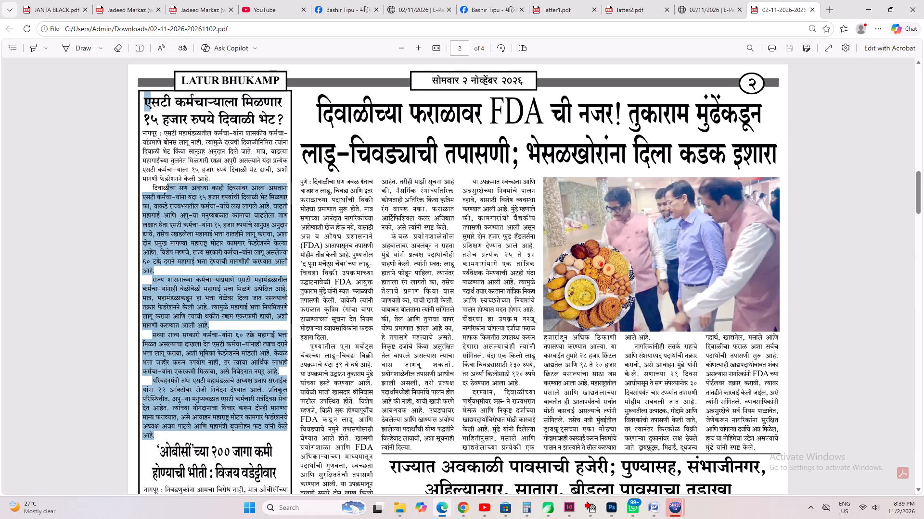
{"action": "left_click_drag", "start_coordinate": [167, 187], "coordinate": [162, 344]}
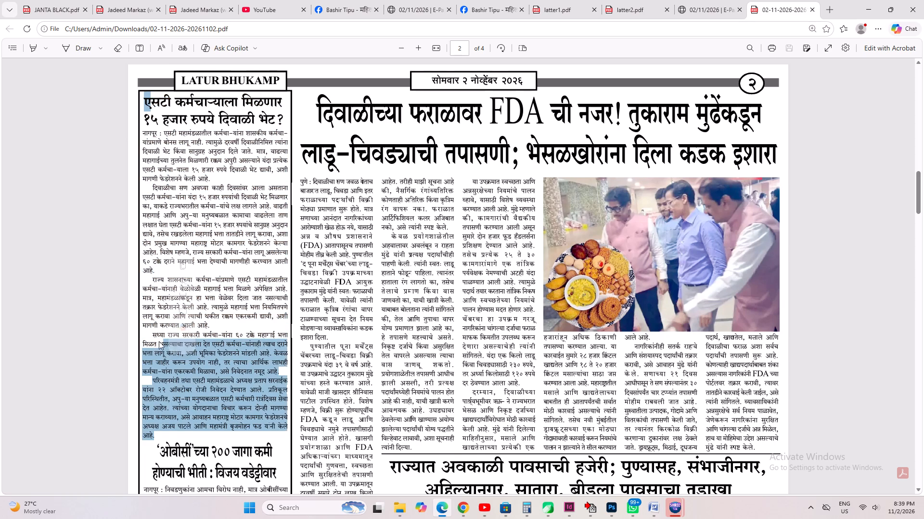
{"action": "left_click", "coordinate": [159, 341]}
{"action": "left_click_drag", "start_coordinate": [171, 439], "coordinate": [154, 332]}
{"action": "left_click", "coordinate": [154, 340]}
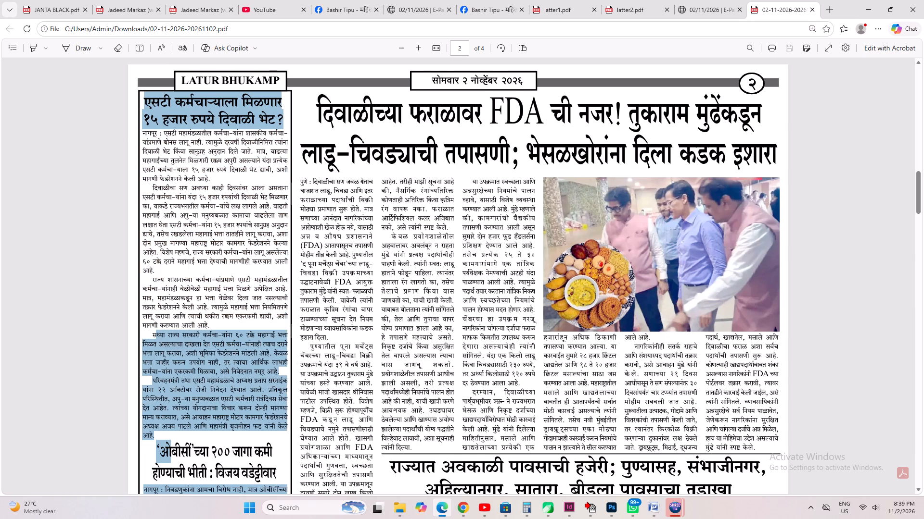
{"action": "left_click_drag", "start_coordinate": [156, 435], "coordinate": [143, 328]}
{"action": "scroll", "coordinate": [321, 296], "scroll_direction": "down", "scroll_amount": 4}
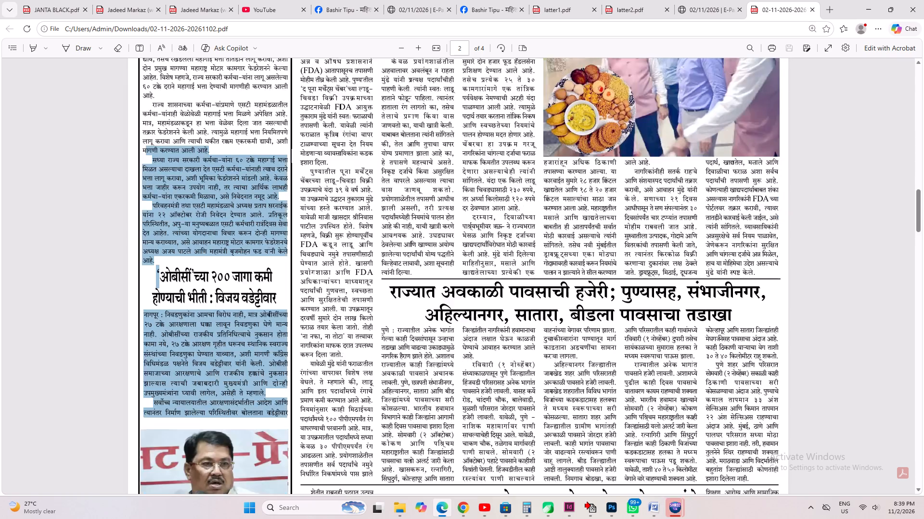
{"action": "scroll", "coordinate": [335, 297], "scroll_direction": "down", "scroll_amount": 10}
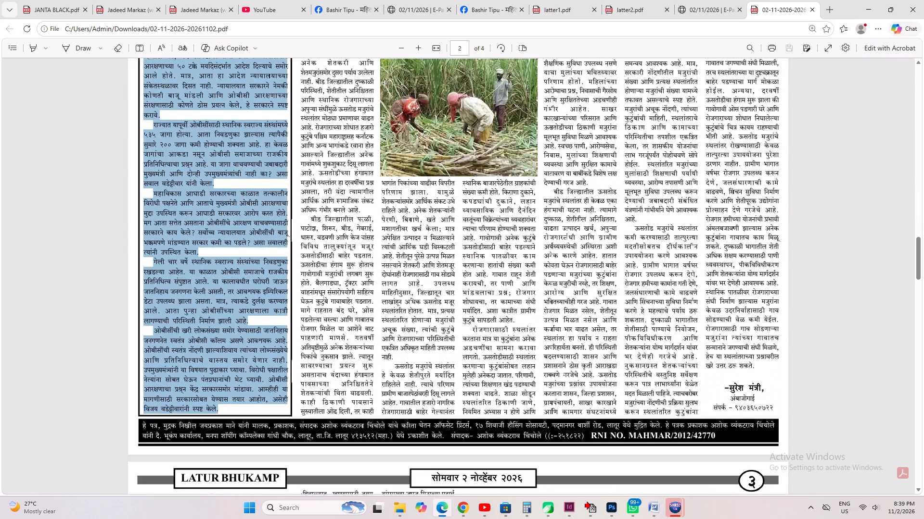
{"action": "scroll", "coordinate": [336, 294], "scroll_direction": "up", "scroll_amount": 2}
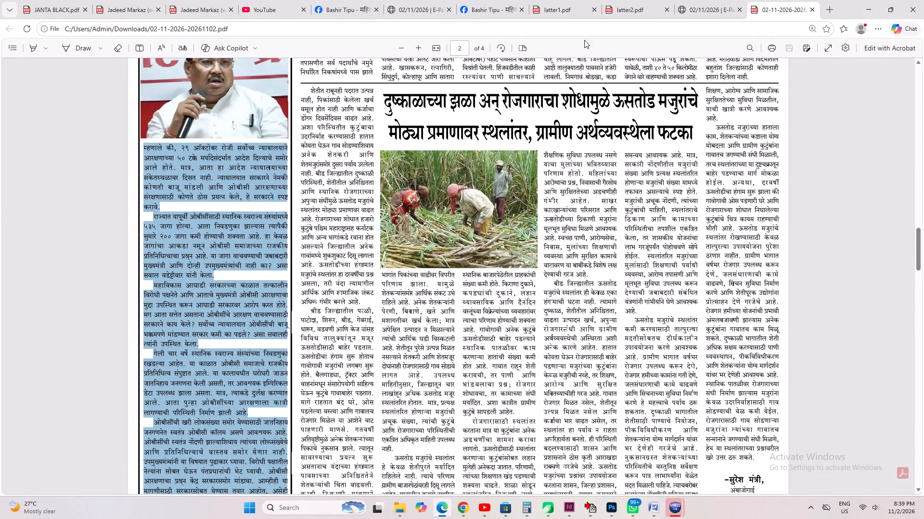
Switch to Chrome and open the Latur Samachar e-paper at page 1 of the 24 Sep 2026 Latur edition.
{"action": "left_click", "coordinate": [462, 501]}
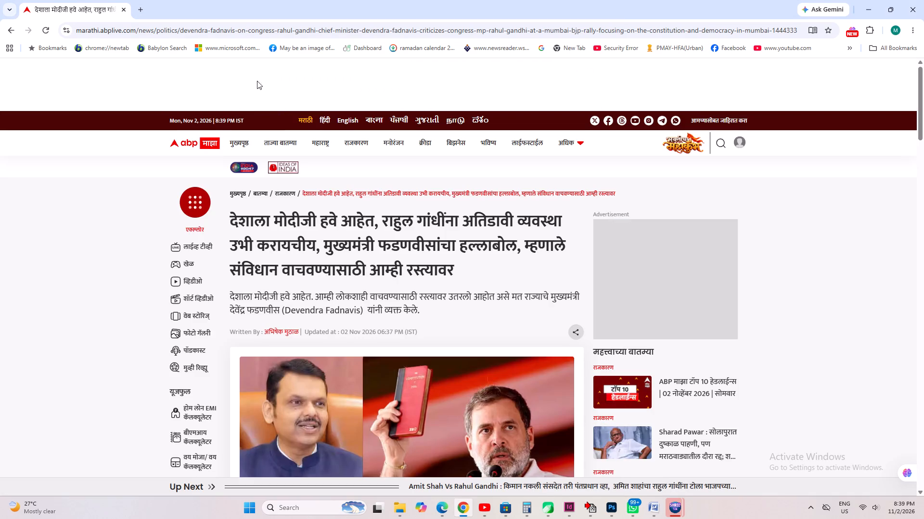
{"action": "left_click", "coordinate": [239, 30]}
{"action": "type", "text": "LA"}
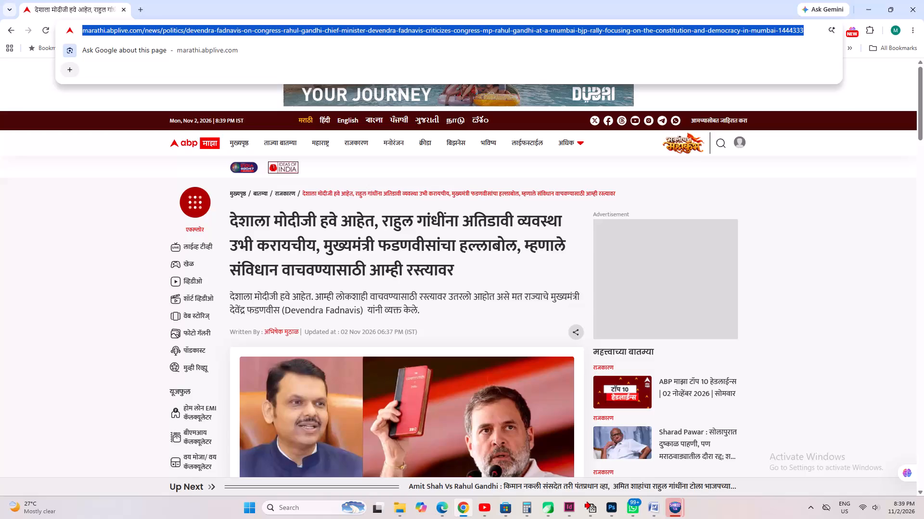
{"action": "type", "text": "la"}
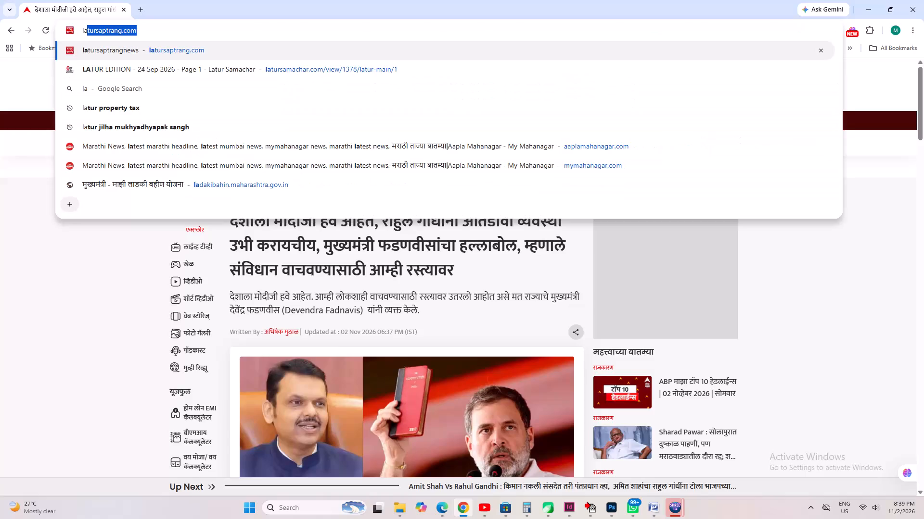
{"action": "key", "text": "Down"}
{"action": "key", "text": "Return"}
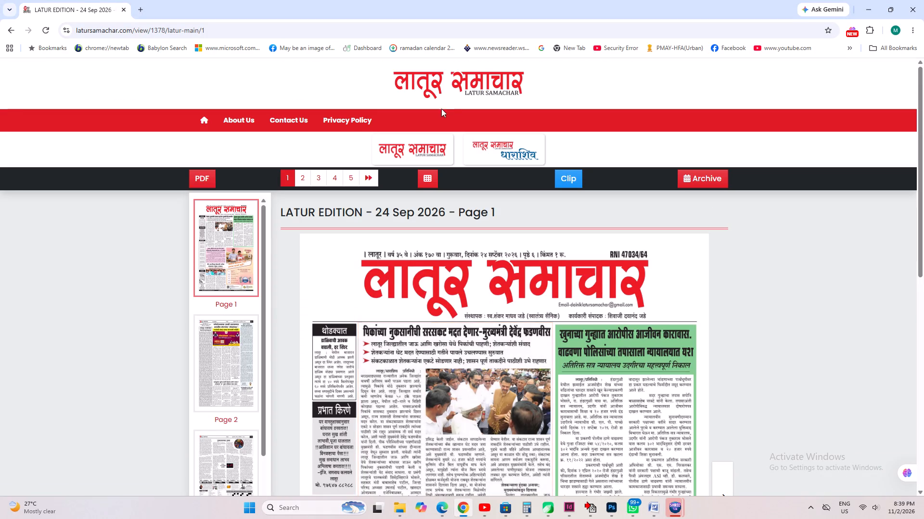
Examine the page thumbnails and front page of the 24 Sep 2026 Latur edition.
{"action": "left_click", "coordinate": [429, 176]}
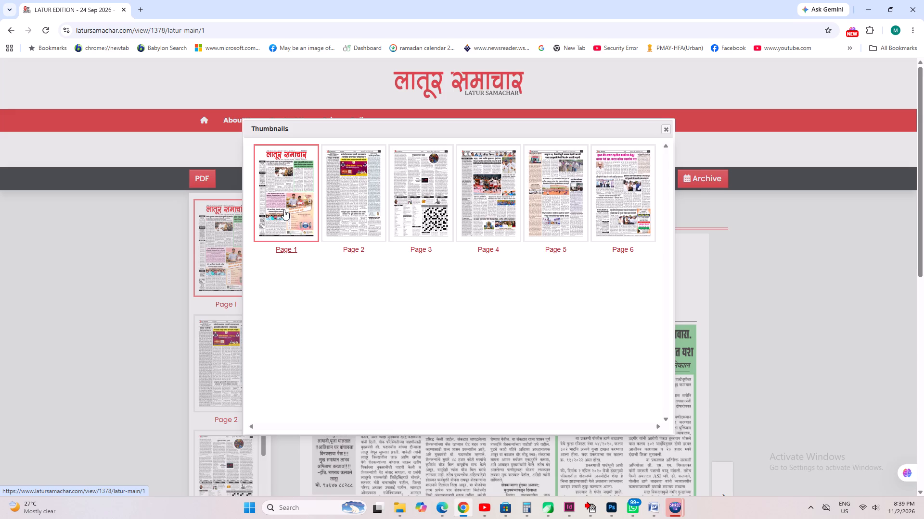
{"action": "left_click", "coordinate": [284, 210]}
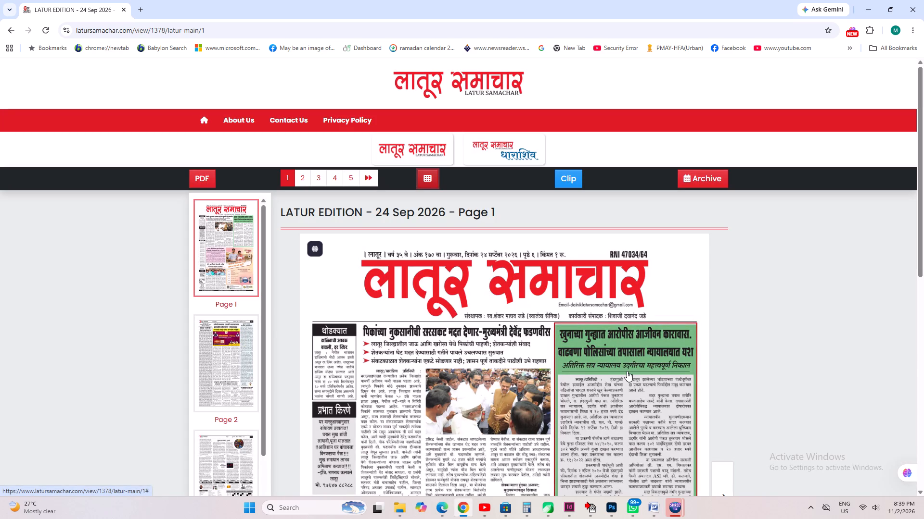
{"action": "scroll", "coordinate": [554, 373], "scroll_direction": "down", "scroll_amount": 7}
{"action": "scroll", "coordinate": [373, 348], "scroll_direction": "up", "scroll_amount": 3}
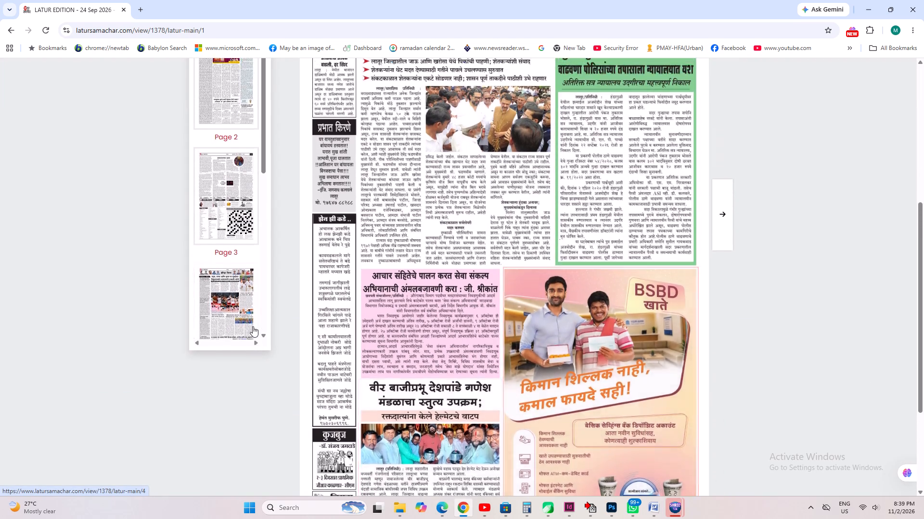
{"action": "scroll", "coordinate": [253, 326], "scroll_direction": "up", "scroll_amount": 7}
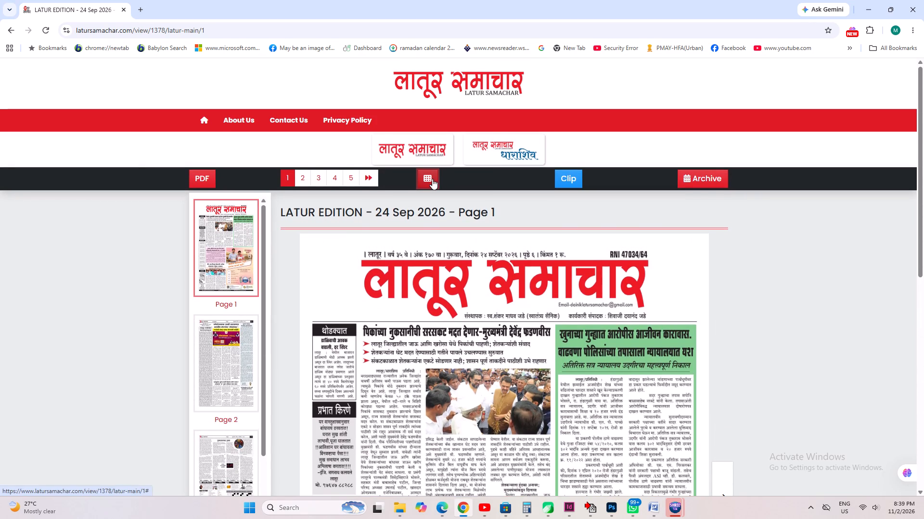
{"action": "left_click", "coordinate": [432, 179]}
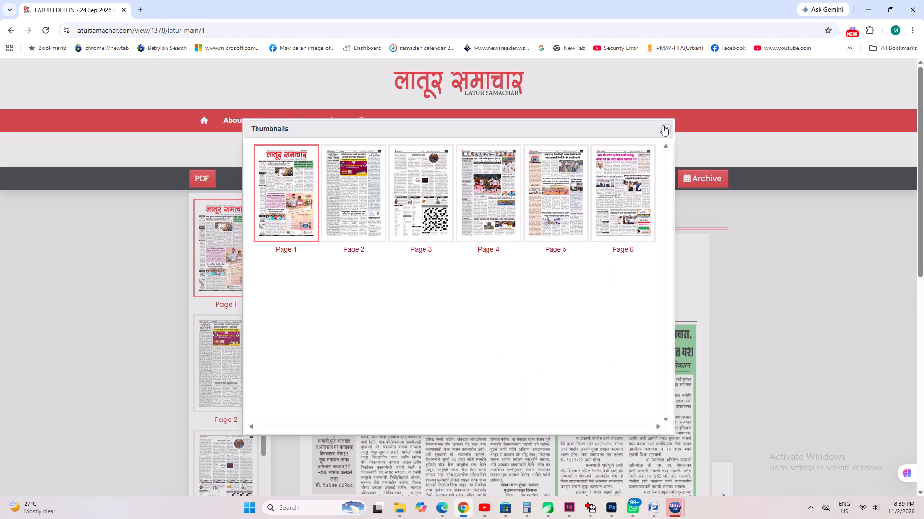
{"action": "left_click", "coordinate": [666, 130]}
Open the 01 Nov 2026 edition of Latur Samachar and examine pages 1 and 2 for suitable stories.
{"action": "left_click", "coordinate": [401, 146]}
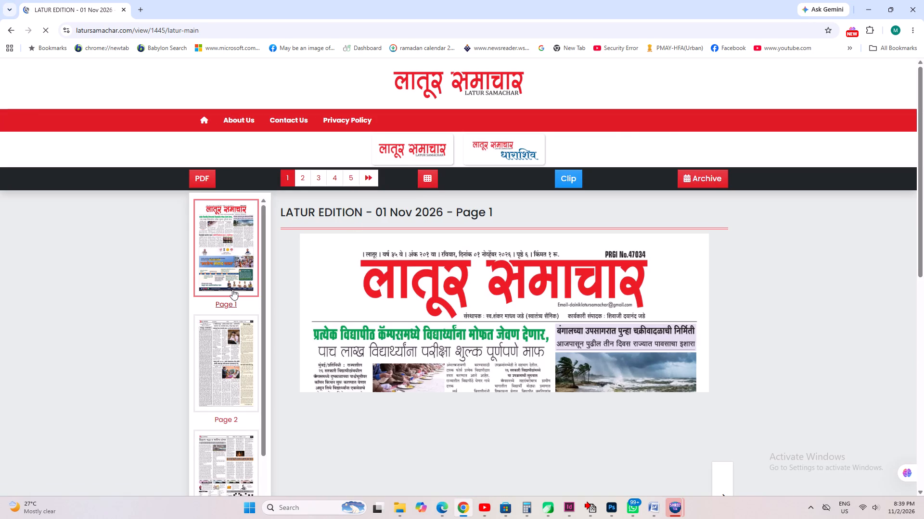
{"action": "scroll", "coordinate": [555, 277], "scroll_direction": "down", "scroll_amount": 4}
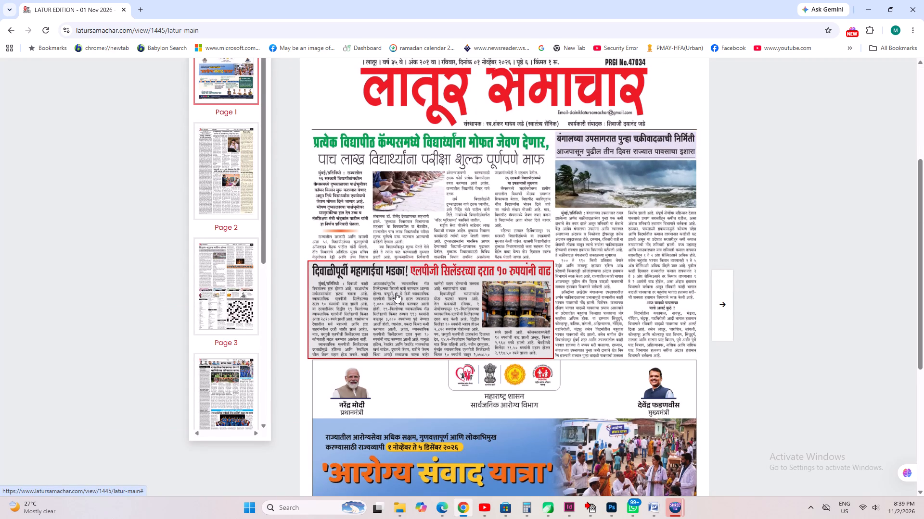
{"action": "left_click", "coordinate": [220, 193]}
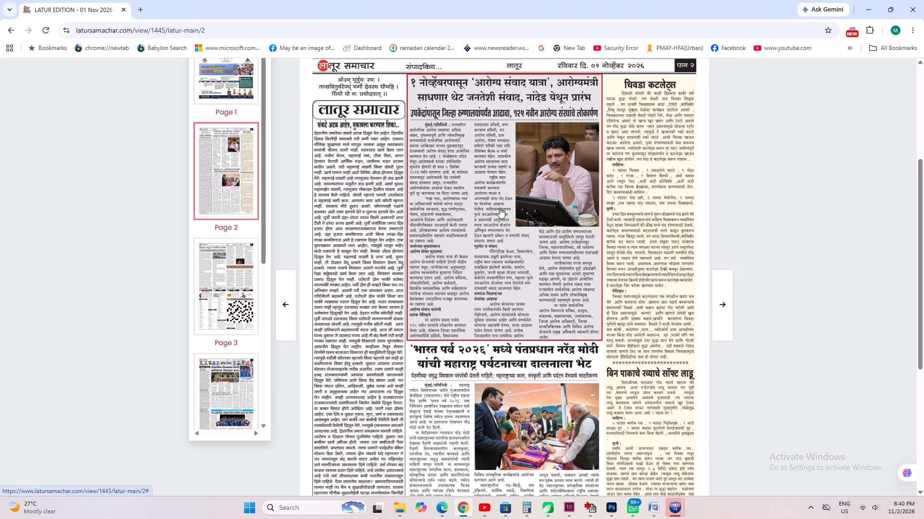
{"action": "scroll", "coordinate": [485, 215], "scroll_direction": "down", "scroll_amount": 2}
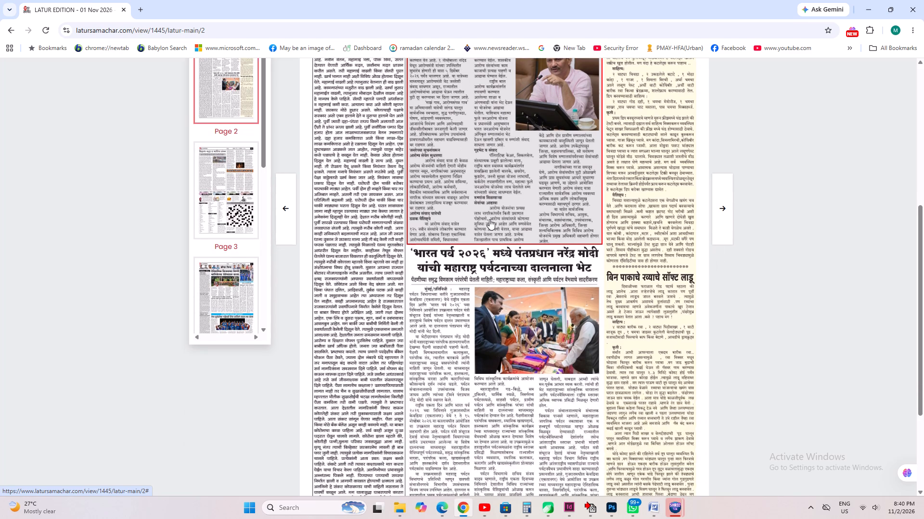
{"action": "scroll", "coordinate": [489, 219], "scroll_direction": "down", "scroll_amount": 3}
Open the page 2 clipping about the Prime Minister's 'भारत पर्व २०२६' visit, look it over and close it.
{"action": "left_click", "coordinate": [452, 284]}
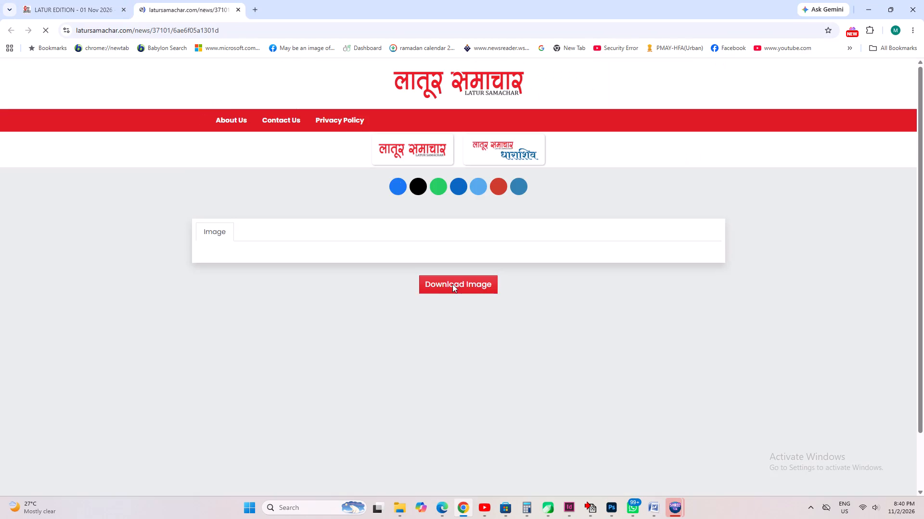
{"action": "scroll", "coordinate": [448, 275], "scroll_direction": "down", "scroll_amount": 5}
{"action": "left_click", "coordinate": [276, 118]}
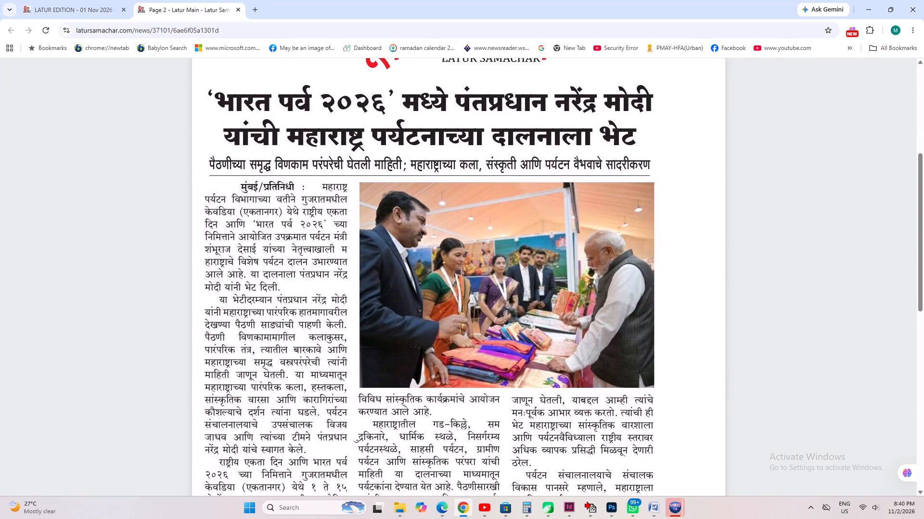
{"action": "scroll", "coordinate": [222, 283], "scroll_direction": "up", "scroll_amount": 2}
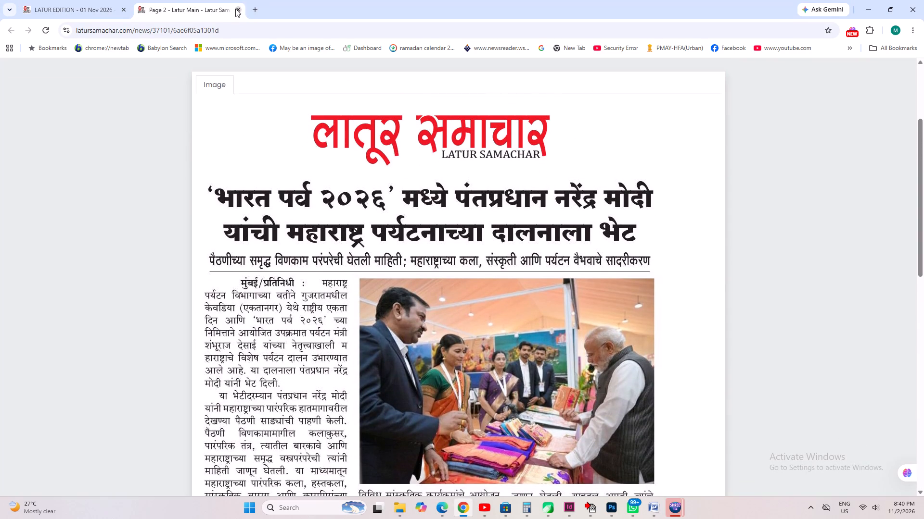
{"action": "left_click", "coordinate": [236, 9]}
Open the PDF of the 01 Nov 2026 Latur edition and find the 'भारत पर्व २०२६' story on page 2.
{"action": "scroll", "coordinate": [346, 231], "scroll_direction": "up", "scroll_amount": 11}
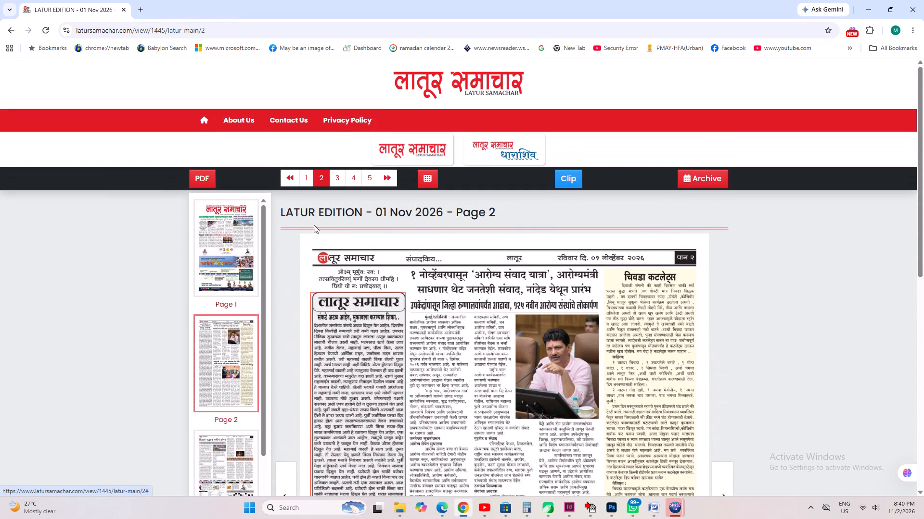
{"action": "left_click", "coordinate": [204, 173]}
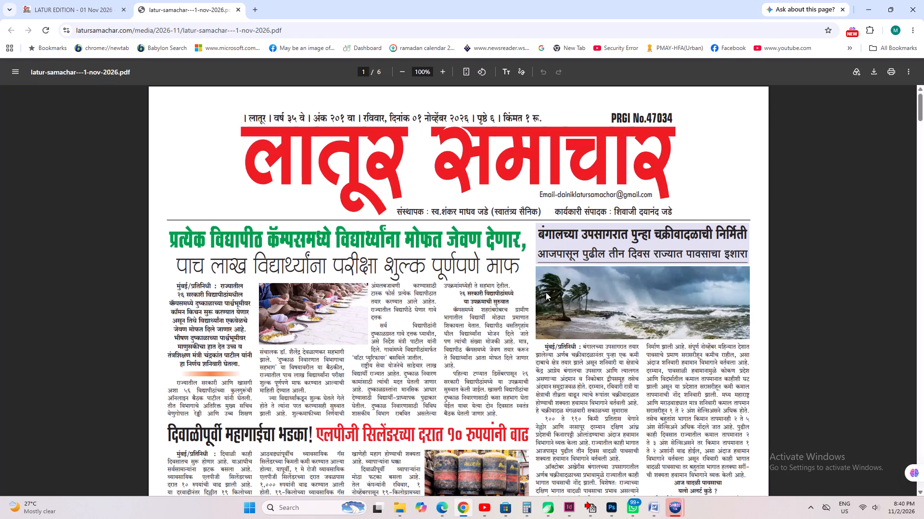
{"action": "scroll", "coordinate": [546, 292], "scroll_direction": "down", "scroll_amount": 4}
{"action": "scroll", "coordinate": [585, 323], "scroll_direction": "down", "scroll_amount": 4}
{"action": "left_click", "coordinate": [417, 302]}
{"action": "scroll", "coordinate": [407, 297], "scroll_direction": "down", "scroll_amount": 11}
{"action": "left_click_drag", "start_coordinate": [922, 105], "coordinate": [923, 272]}
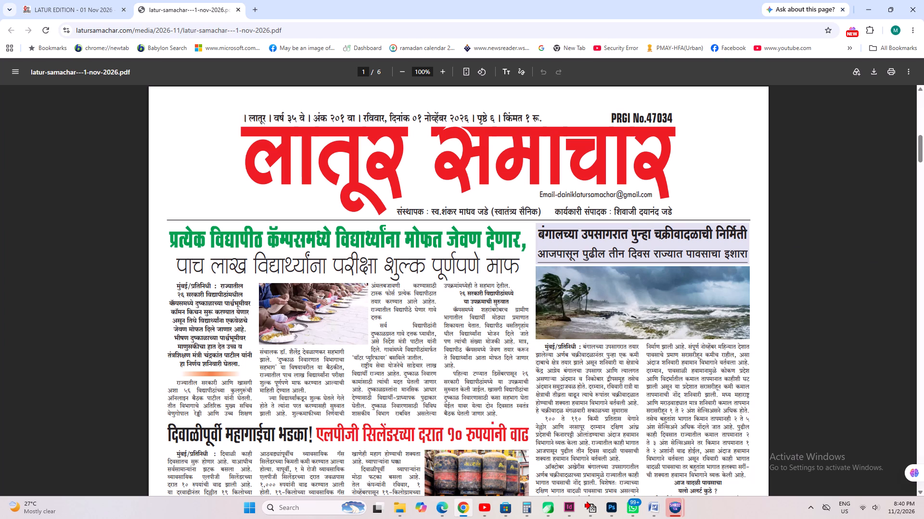
{"action": "scroll", "coordinate": [502, 354], "scroll_direction": "up", "scroll_amount": 2}
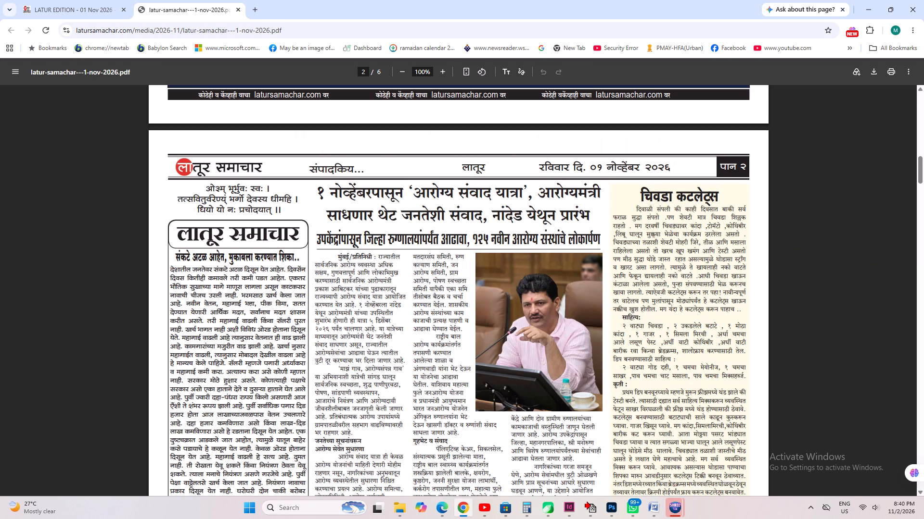
{"action": "scroll", "coordinate": [565, 340], "scroll_direction": "down", "scroll_amount": 12}
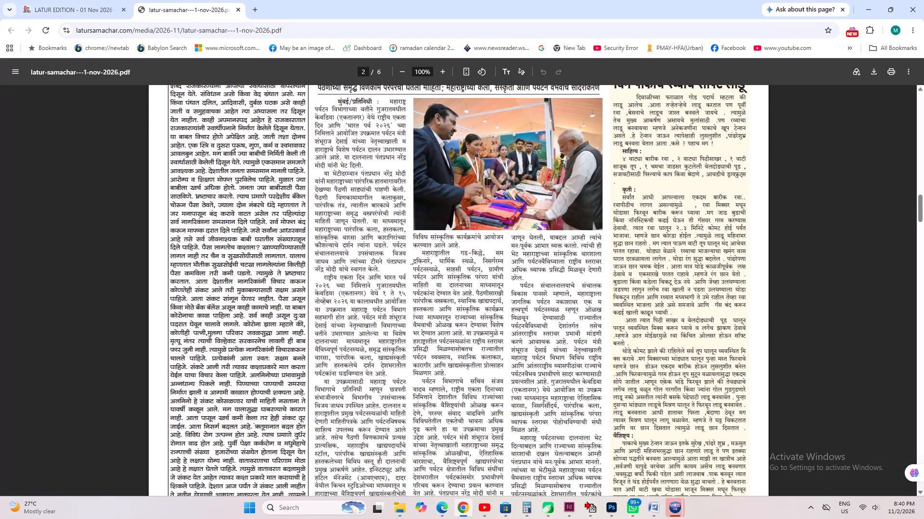
{"action": "scroll", "coordinate": [419, 321], "scroll_direction": "up", "scroll_amount": 5}
Copy the full body text of the 'भारत पर्व २०२६' story, starting at 'मुंबई/प्रतिनिधी'.
{"action": "left_click_drag", "start_coordinate": [318, 254], "coordinate": [349, 260]}
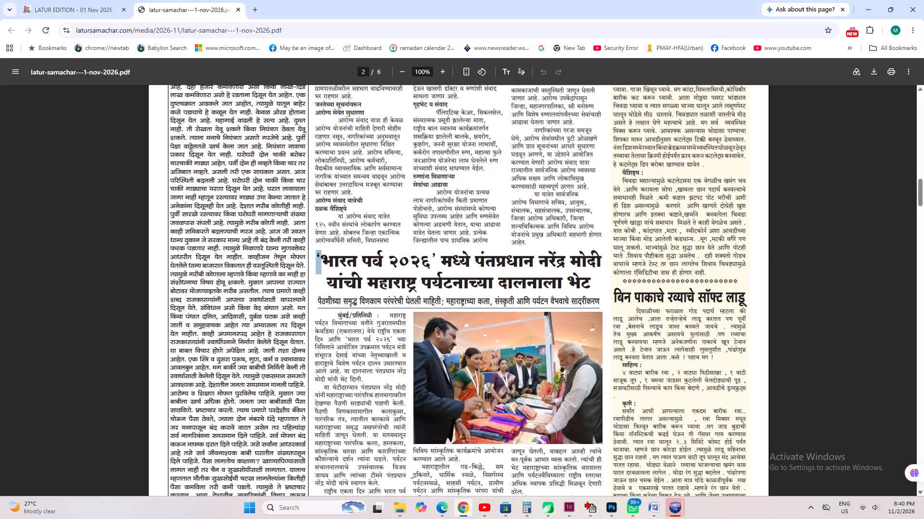
{"action": "left_click_drag", "start_coordinate": [349, 260], "coordinate": [353, 314]}
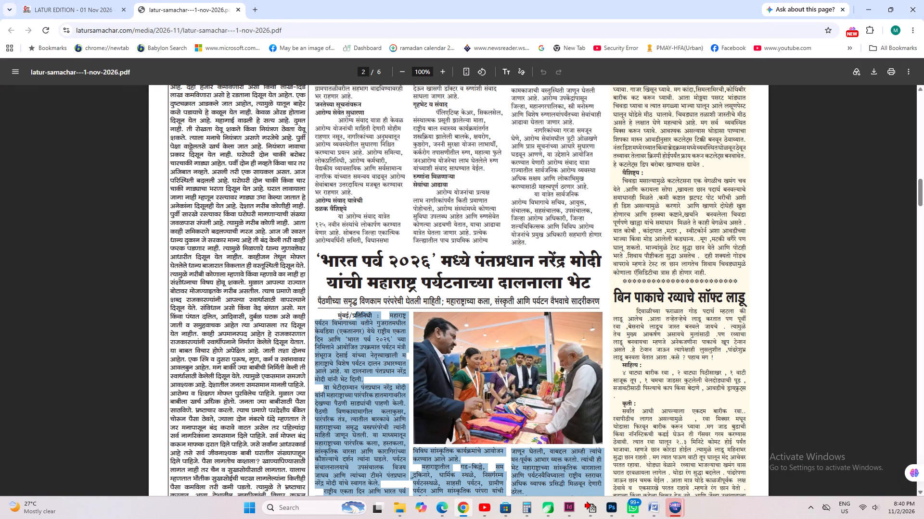
{"action": "left_click_drag", "start_coordinate": [353, 314], "coordinate": [337, 318]}
{"action": "scroll", "coordinate": [350, 330], "scroll_direction": "down", "scroll_amount": 7}
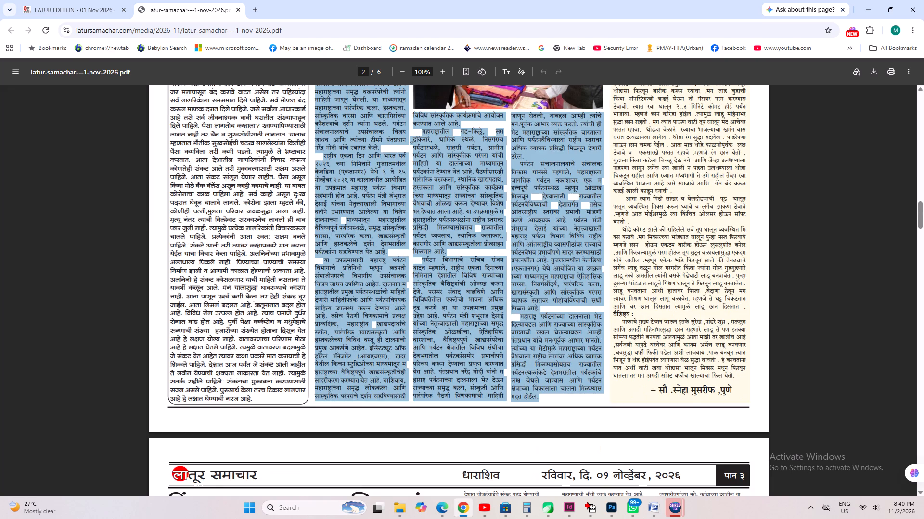
{"action": "scroll", "coordinate": [358, 337], "scroll_direction": "up", "scroll_amount": 3}
{"action": "key", "text": "ctrl+c"}
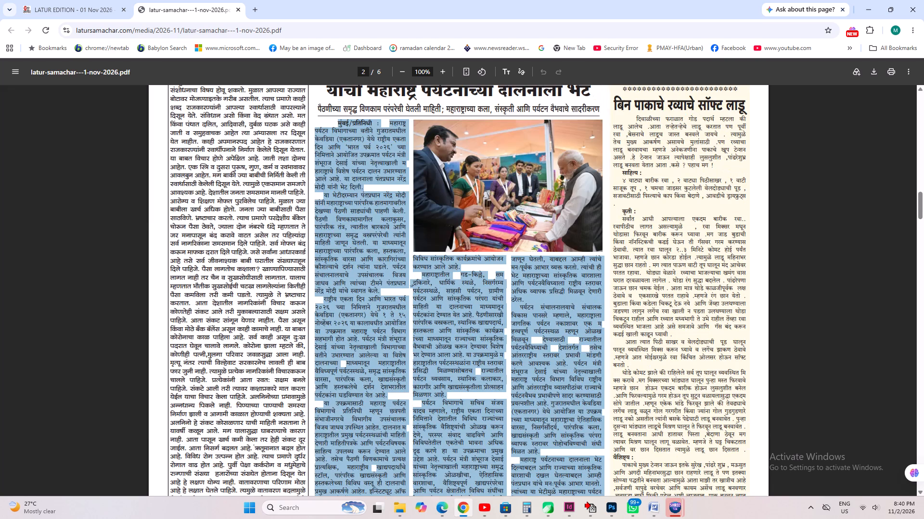
Switch to Word, paste the story body into the blank document and cut all of it back out.
{"action": "left_click", "coordinate": [649, 507]}
{"action": "key", "text": "ctrl+v"}
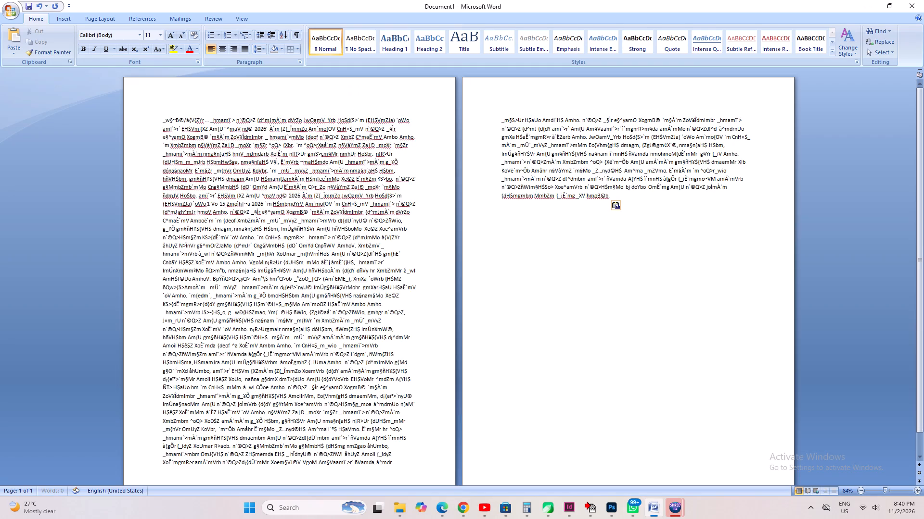
{"action": "key", "text": "ctrl+a"}
{"action": "key", "text": "ctrl+x"}
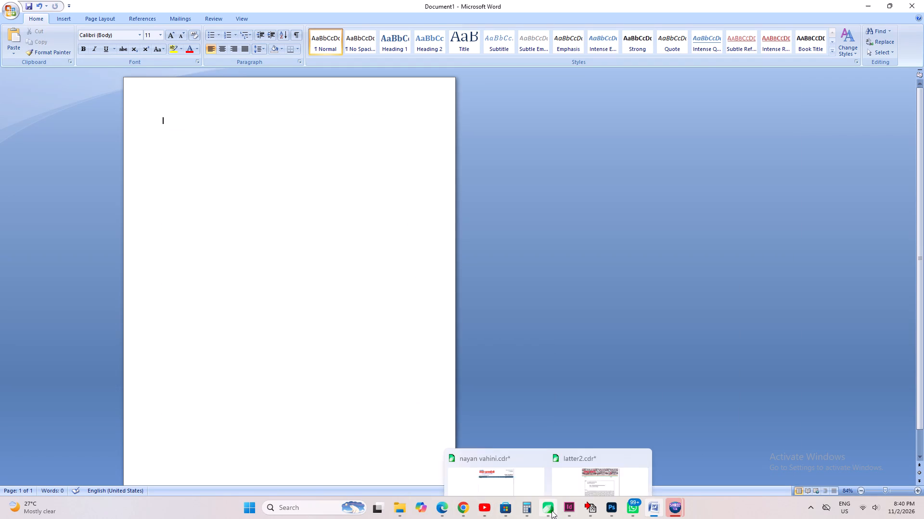
Switch to InDesign and paste the story into a new text frame about 150 mm wide on the pasteboard beside page 2 of 54.indd.
{"action": "left_click", "coordinate": [565, 510]}
{"action": "scroll", "coordinate": [111, 193], "scroll_direction": "up", "scroll_amount": 3}
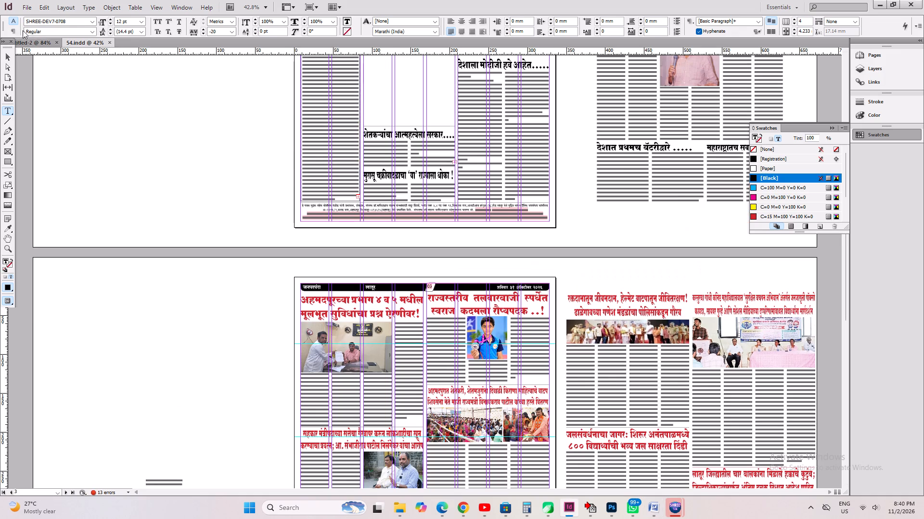
{"action": "left_click", "coordinate": [27, 46]}
{"action": "left_click", "coordinate": [87, 44]}
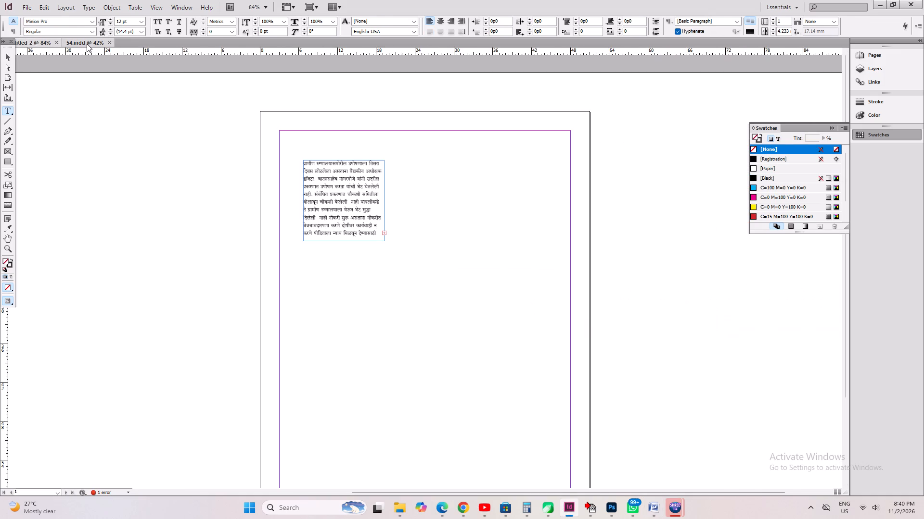
{"action": "scroll", "coordinate": [351, 280], "scroll_direction": "up", "scroll_amount": 8}
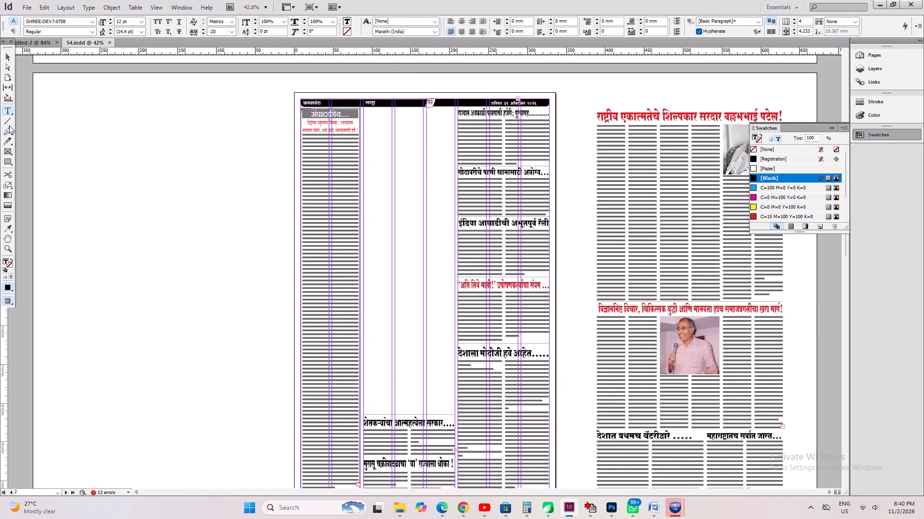
{"action": "left_click", "coordinate": [6, 110]}
{"action": "left_click_drag", "start_coordinate": [152, 146], "coordinate": [268, 323]}
{"action": "key", "text": "ctrl+v"}
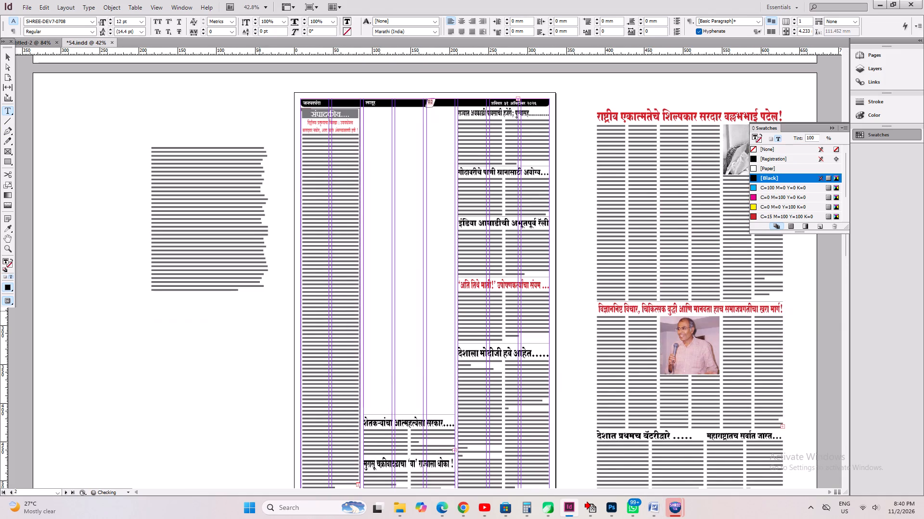
Fit the new frame to its content and justify all of the story's text.
{"action": "key", "text": "ctrl+alt+c"}
{"action": "key", "text": "a"}
{"action": "key", "text": "ctrl+a"}
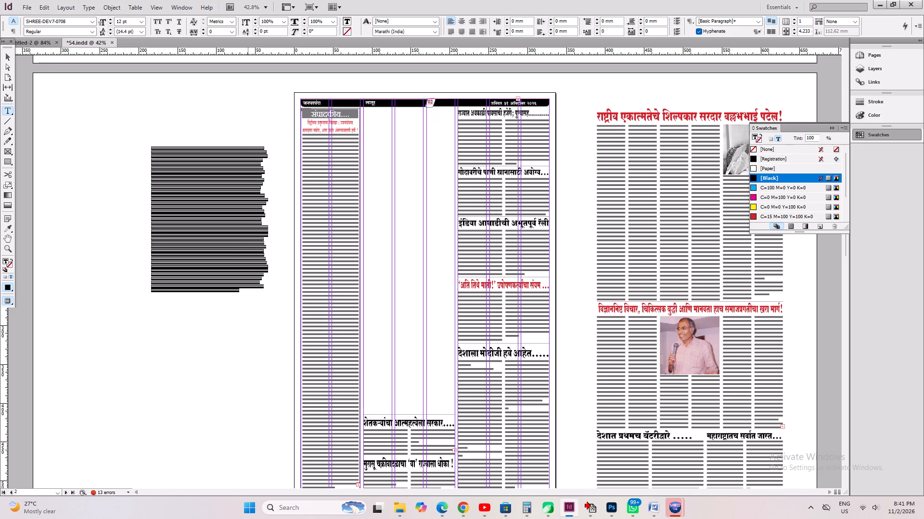
{"action": "key", "text": "ctrl+shift+j"}
Move the story frame from the pasteboard into the empty middle area of page 2, beside the संपादकीय column.
{"action": "key", "text": "ctrl+1"}
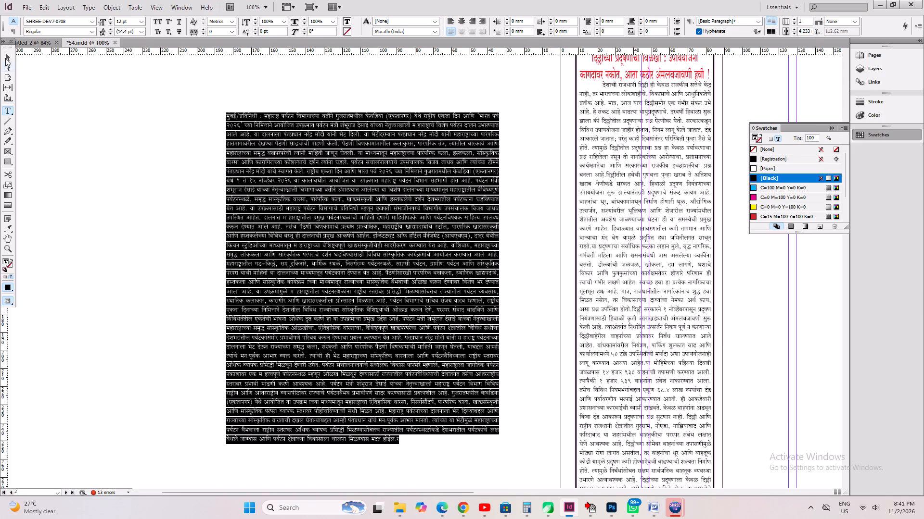
{"action": "left_click", "coordinate": [5, 57]}
{"action": "key", "text": "space"}
{"action": "key", "text": "space"}
{"action": "key", "text": "space"}
{"action": "key", "text": "space"}
{"action": "left_click_drag", "start_coordinate": [331, 224], "coordinate": [143, 325]}
{"action": "left_click_drag", "start_coordinate": [142, 324], "coordinate": [625, 261]}
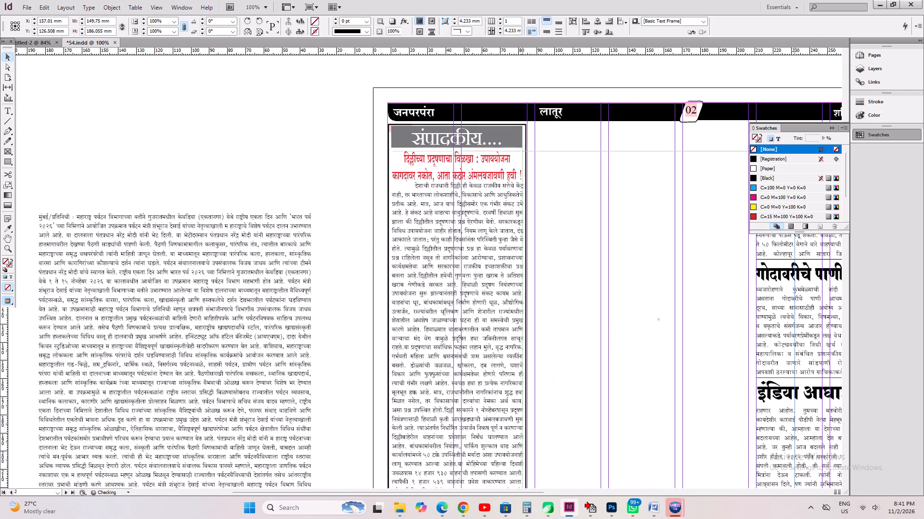
{"action": "left_click_drag", "start_coordinate": [625, 261], "coordinate": [637, 265]}
Narrow the story frame to about 117 mm so it fits the middle columns, and fit its height to the text.
{"action": "key", "text": "space"}
{"action": "key", "text": "space"}
{"action": "key", "text": "space"}
{"action": "key", "text": "space"}
{"action": "key", "text": "space"}
{"action": "key", "text": "space"}
{"action": "key", "text": "space"}
{"action": "key", "text": "space"}
{"action": "key", "text": "space"}
{"action": "key", "text": "space"}
{"action": "key", "text": "space"}
{"action": "key", "text": "space"}
{"action": "key", "text": "space"}
{"action": "key", "text": "space"}
{"action": "key", "text": "space"}
{"action": "key", "text": "space"}
{"action": "key", "text": "space"}
{"action": "key", "text": "space"}
{"action": "key", "text": "space"}
{"action": "key", "text": "space"}
{"action": "left_click_drag", "start_coordinate": [584, 341], "coordinate": [434, 202]}
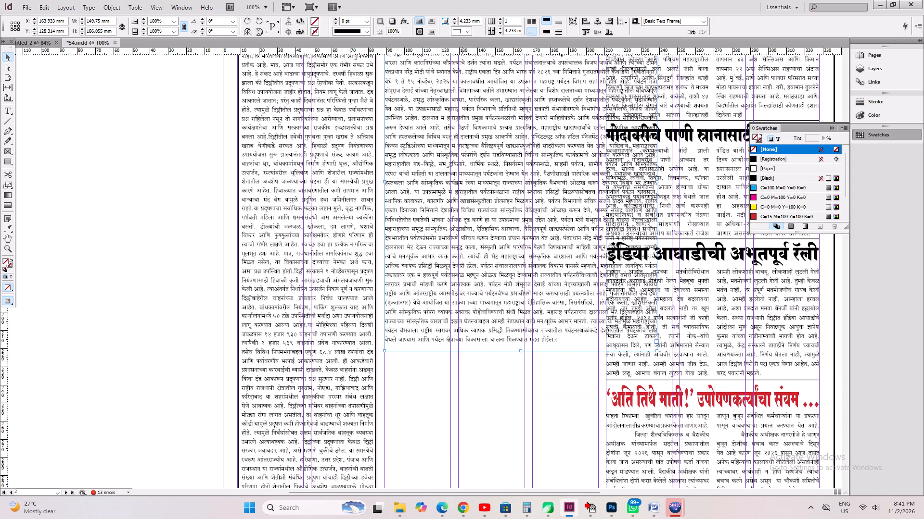
{"action": "left_click_drag", "start_coordinate": [465, 294], "coordinate": [459, 220]}
{"action": "left_click_drag", "start_coordinate": [652, 275], "coordinate": [591, 340]}
{"action": "key", "text": "ctrl+alt+c"}
Delete the stray character at the end of the story's last line.
{"action": "scroll", "coordinate": [588, 338], "scroll_direction": "down", "scroll_amount": 5}
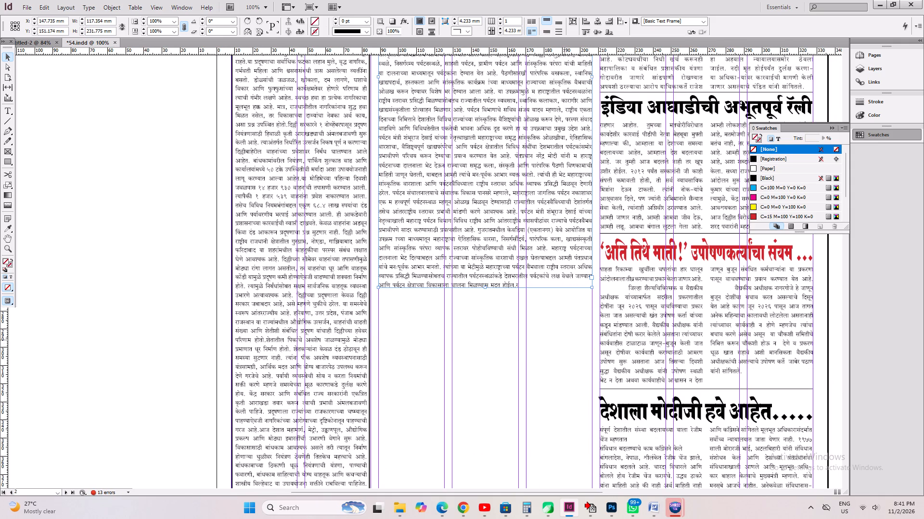
{"action": "left_click", "coordinate": [7, 111]}
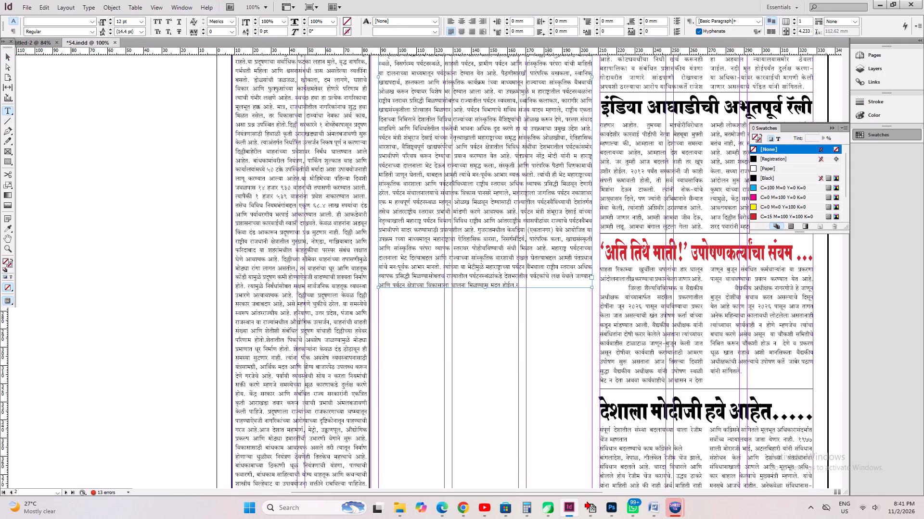
{"action": "left_click", "coordinate": [548, 287]}
{"action": "key", "text": "BackSpace"}
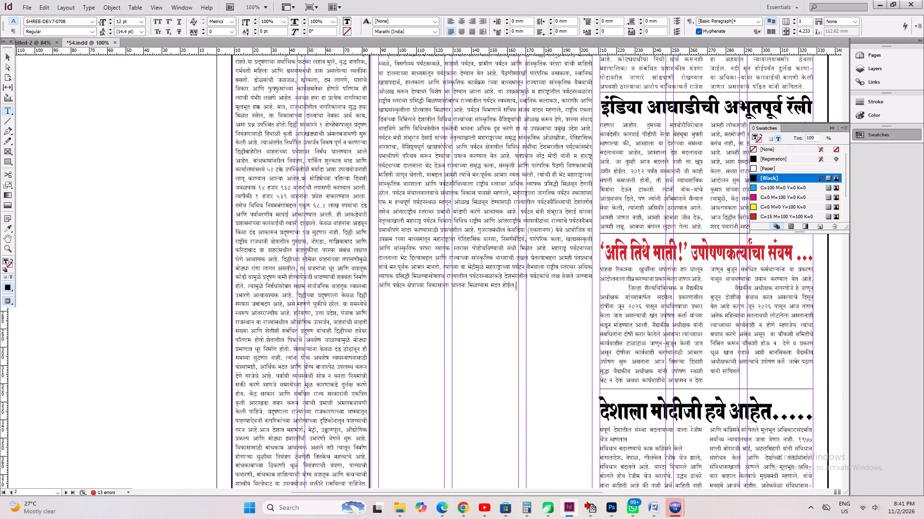
Set the story frame to two text columns and fit the frame to its content again.
{"action": "scroll", "coordinate": [548, 285], "scroll_direction": "up", "scroll_amount": 8}
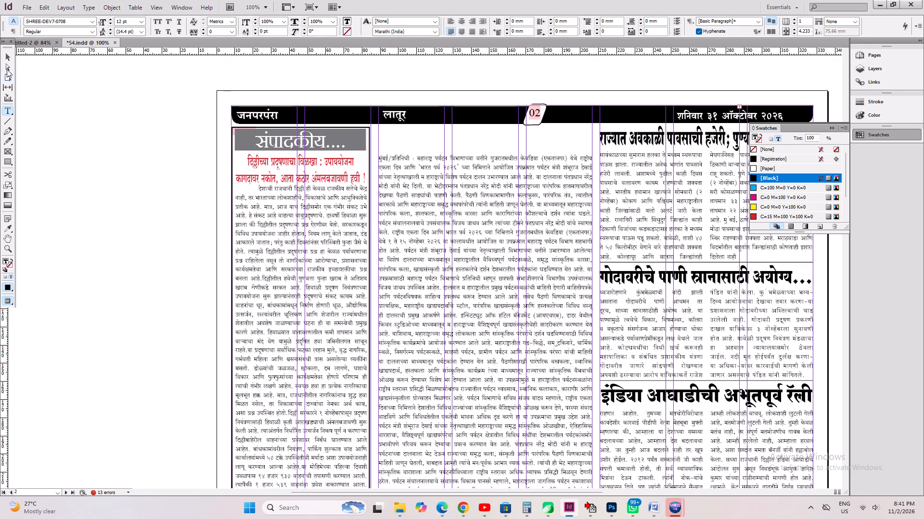
{"action": "left_click", "coordinate": [7, 57]}
{"action": "left_click", "coordinate": [503, 248]}
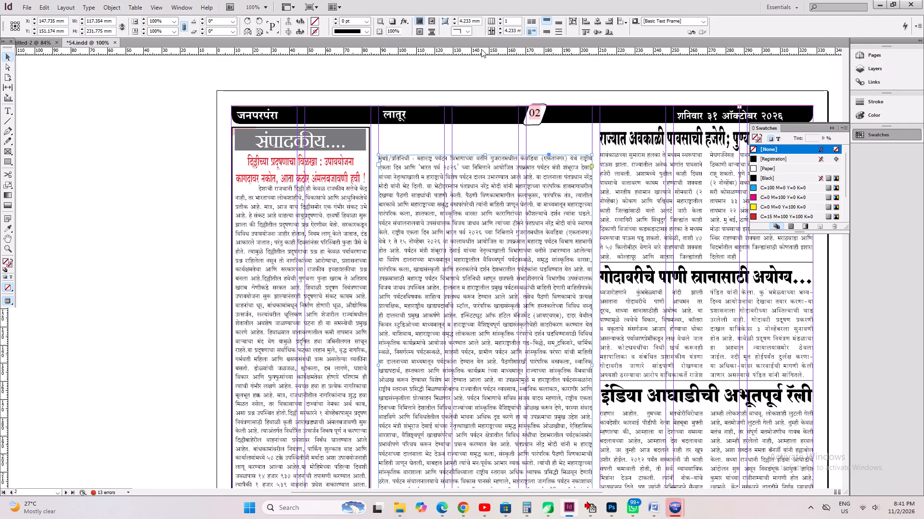
{"action": "left_click", "coordinate": [501, 19]}
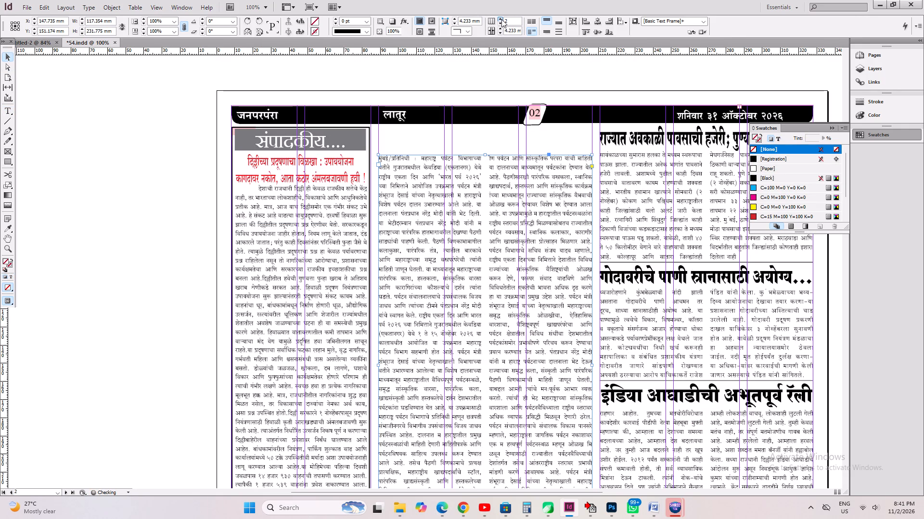
{"action": "scroll", "coordinate": [450, 325], "scroll_direction": "down", "scroll_amount": 13}
{"action": "key", "text": "ctrl+alt+c"}
{"action": "scroll", "coordinate": [451, 336], "scroll_direction": "down", "scroll_amount": 9}
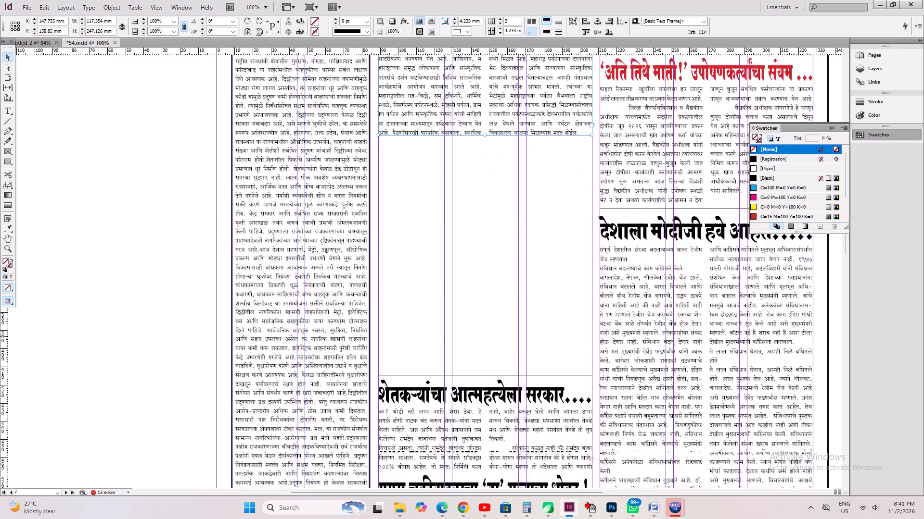
Save 54.indd with the whole of page 2 in view.
{"action": "key", "text": "ctrl+s"}
{"action": "key", "text": "ctrl+0"}
{"action": "key", "text": "ctrl+a"}
{"action": "key", "text": "ctrl+s"}
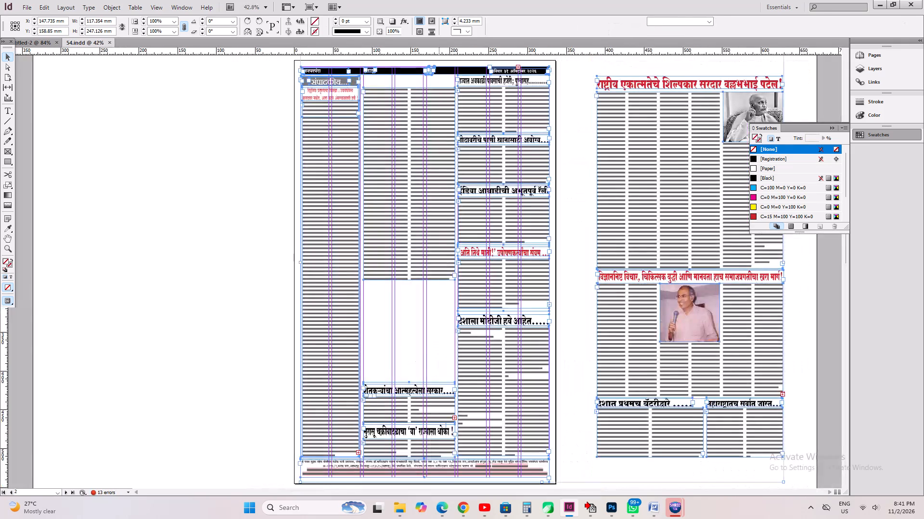
{"action": "left_click", "coordinate": [166, 224]}
{"action": "key", "text": "ctrl+s"}
{"action": "left_click", "coordinate": [441, 183]}
{"action": "key", "text": "ctrl+s"}
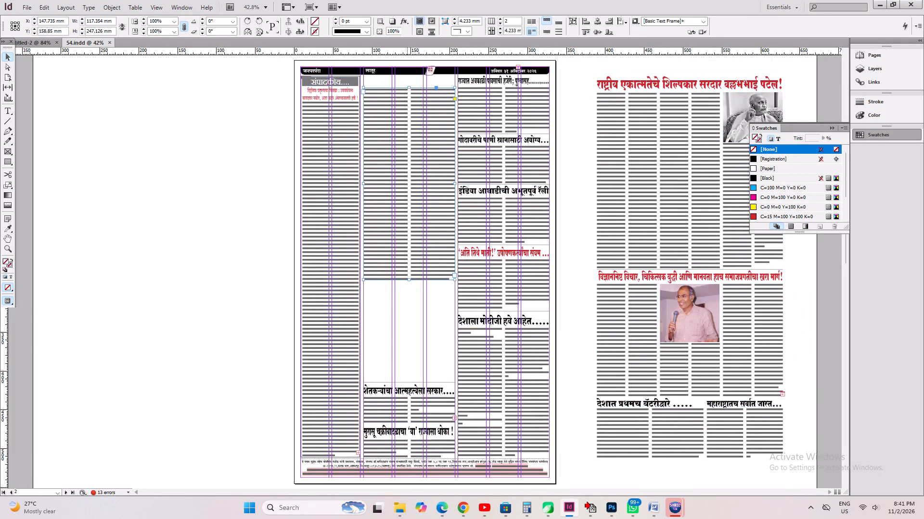
{"action": "left_click", "coordinate": [163, 139]}
Switch to Chrome and copy the headline of the 'भारत पर्व २०२६' story from the PDF.
{"action": "left_click", "coordinate": [4, 109]}
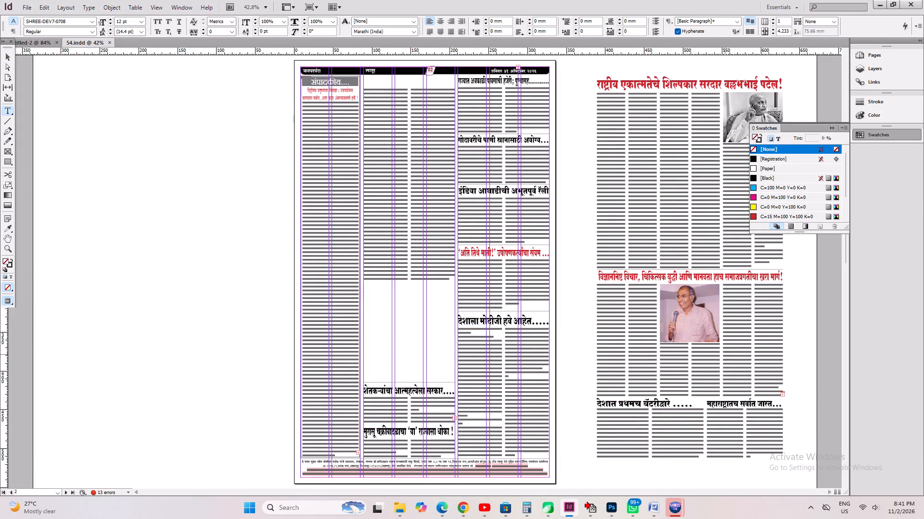
{"action": "left_click", "coordinate": [467, 513]}
{"action": "left_click", "coordinate": [488, 376]}
{"action": "scroll", "coordinate": [448, 306], "scroll_direction": "up", "scroll_amount": 1}
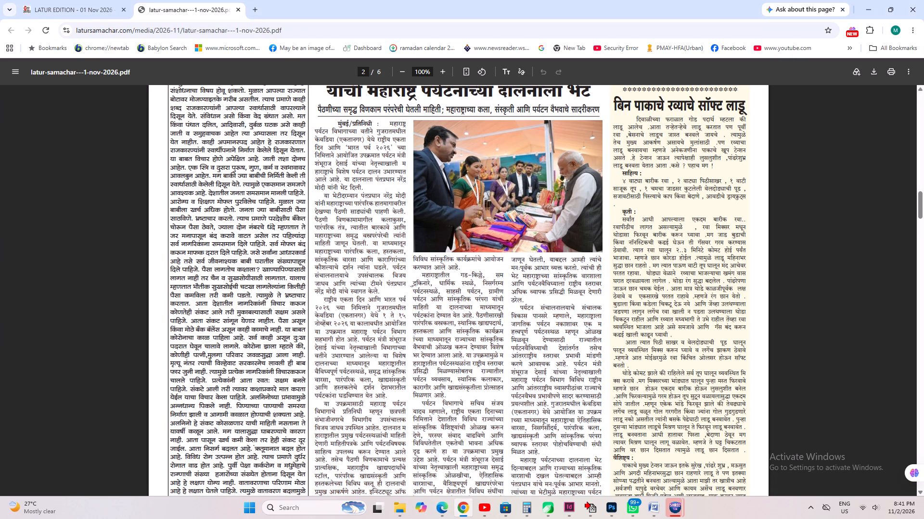
{"action": "left_click_drag", "start_coordinate": [317, 111], "coordinate": [588, 136]}
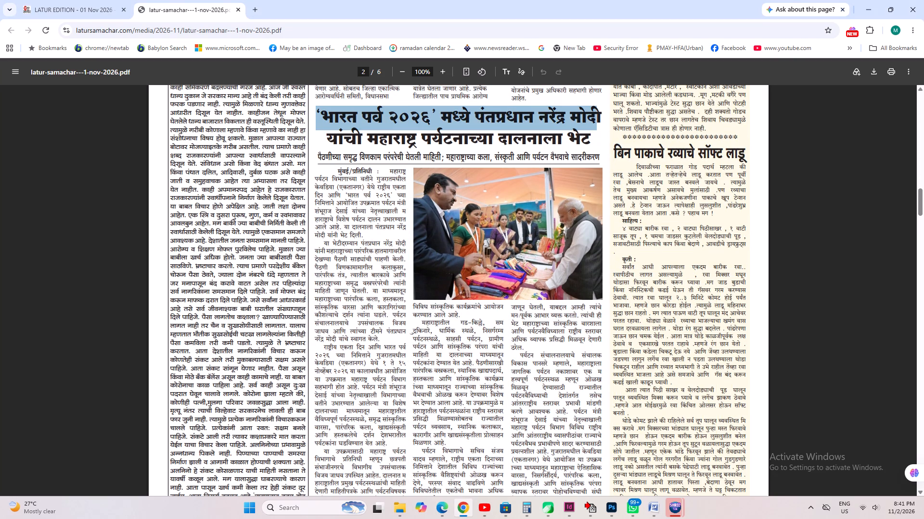
{"action": "right_click", "coordinate": [576, 133]}
{"action": "left_click", "coordinate": [582, 143]}
Paste the headline into the blank Word document, cut it back out and return to 54.indd in InDesign.
{"action": "left_click", "coordinate": [657, 514]}
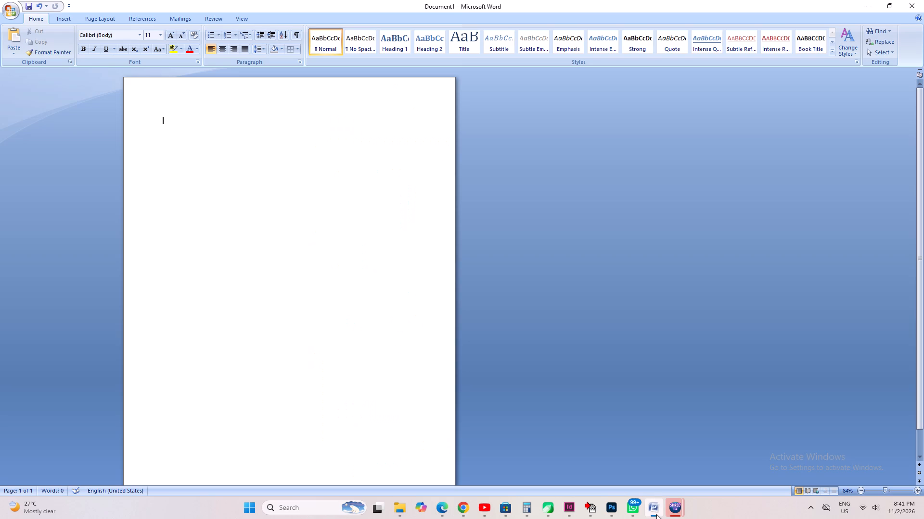
{"action": "key", "text": "ctrl+v"}
{"action": "key", "text": "ctrl+a"}
{"action": "key", "text": "ctrl+x"}
{"action": "left_click", "coordinate": [572, 514]}
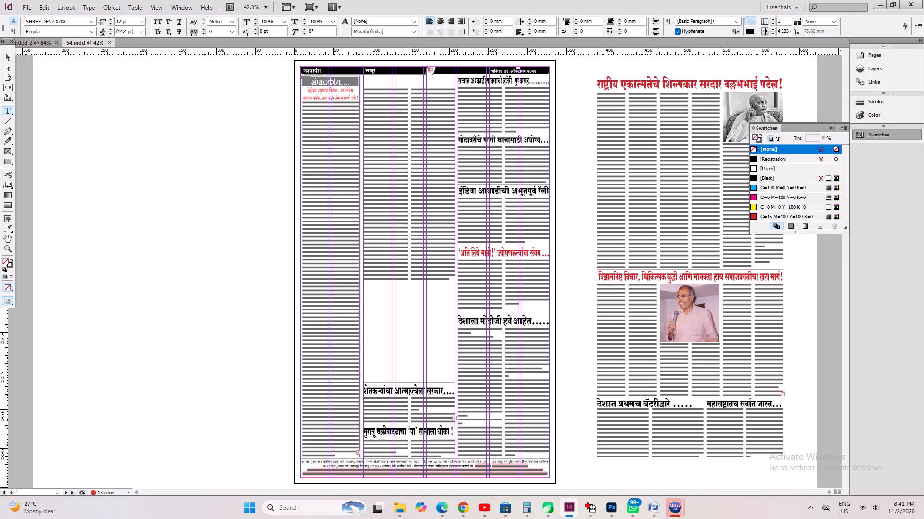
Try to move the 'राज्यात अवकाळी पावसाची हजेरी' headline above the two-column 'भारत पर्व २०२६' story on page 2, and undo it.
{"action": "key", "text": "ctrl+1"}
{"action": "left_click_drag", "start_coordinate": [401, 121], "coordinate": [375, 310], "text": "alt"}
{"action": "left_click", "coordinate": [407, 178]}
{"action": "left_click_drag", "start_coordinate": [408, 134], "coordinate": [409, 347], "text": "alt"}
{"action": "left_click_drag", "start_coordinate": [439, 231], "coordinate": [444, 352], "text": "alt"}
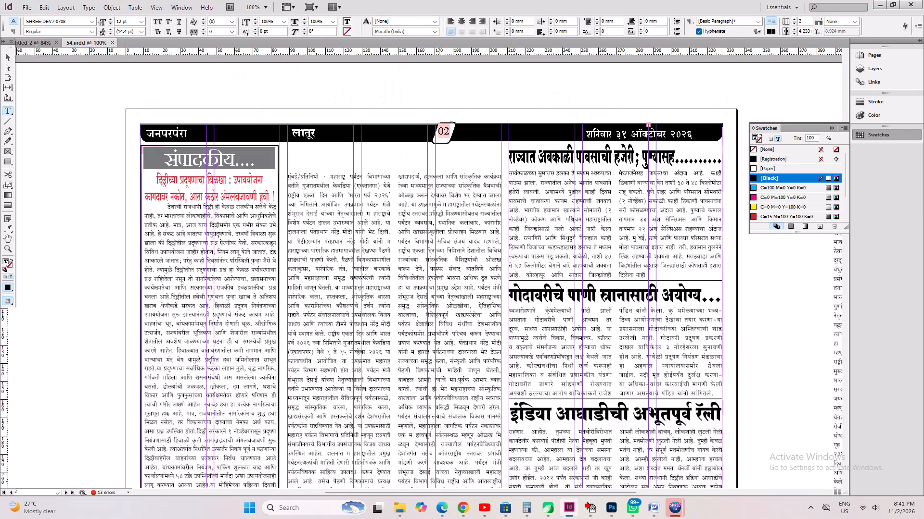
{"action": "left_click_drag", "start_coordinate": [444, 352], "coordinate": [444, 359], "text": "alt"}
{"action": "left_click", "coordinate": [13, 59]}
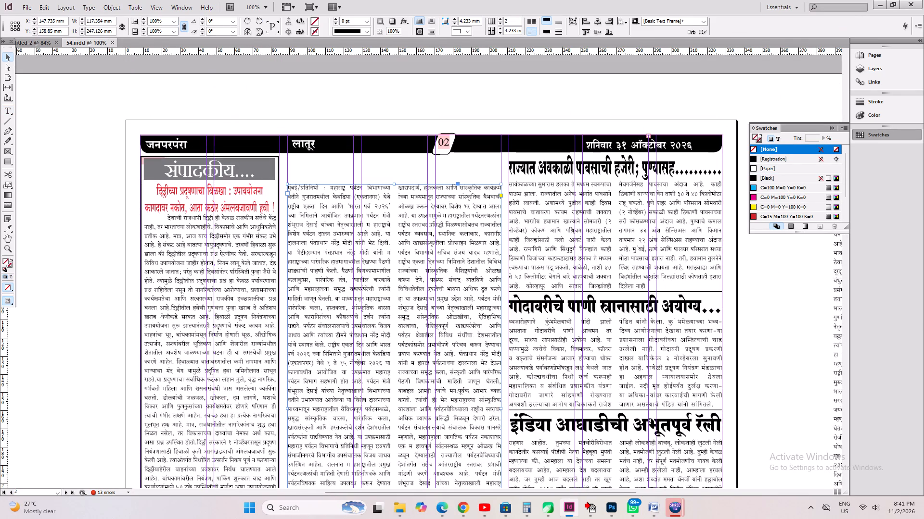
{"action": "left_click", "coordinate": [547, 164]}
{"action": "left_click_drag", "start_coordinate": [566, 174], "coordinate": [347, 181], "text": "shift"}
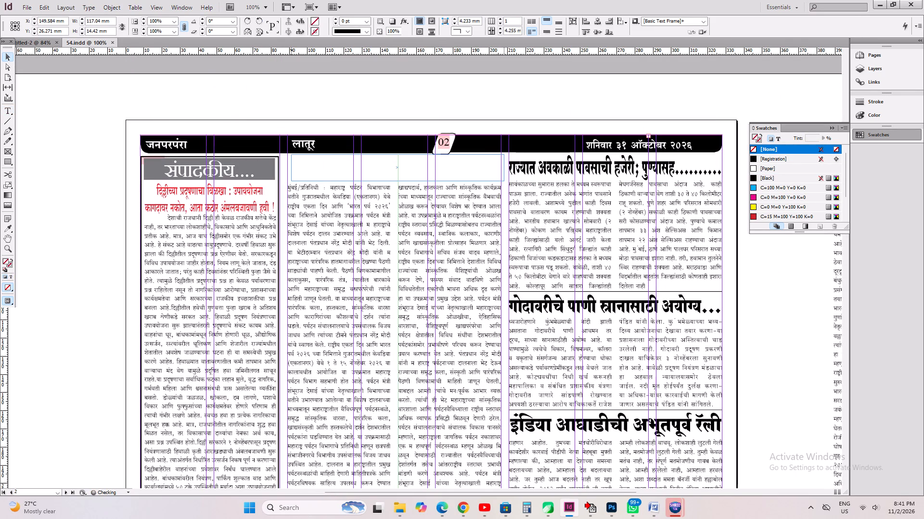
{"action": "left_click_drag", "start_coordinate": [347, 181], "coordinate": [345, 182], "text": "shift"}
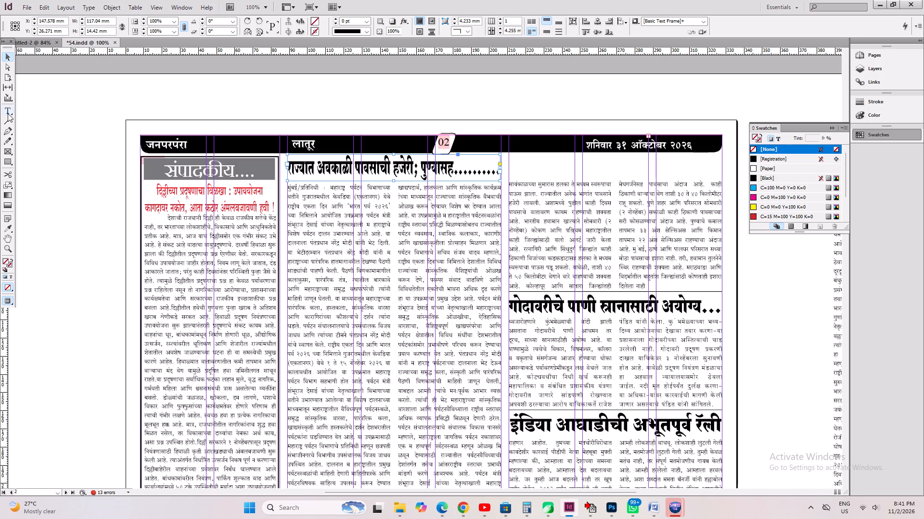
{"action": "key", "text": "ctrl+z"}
Duplicate the 'राज्यात अवकाळी पावसाची हजेरी' headline frame into the space above the 'भारत पर्व २०२६' story.
{"action": "left_click_drag", "start_coordinate": [549, 173], "coordinate": [329, 178], "text": "ctrl+alt"}
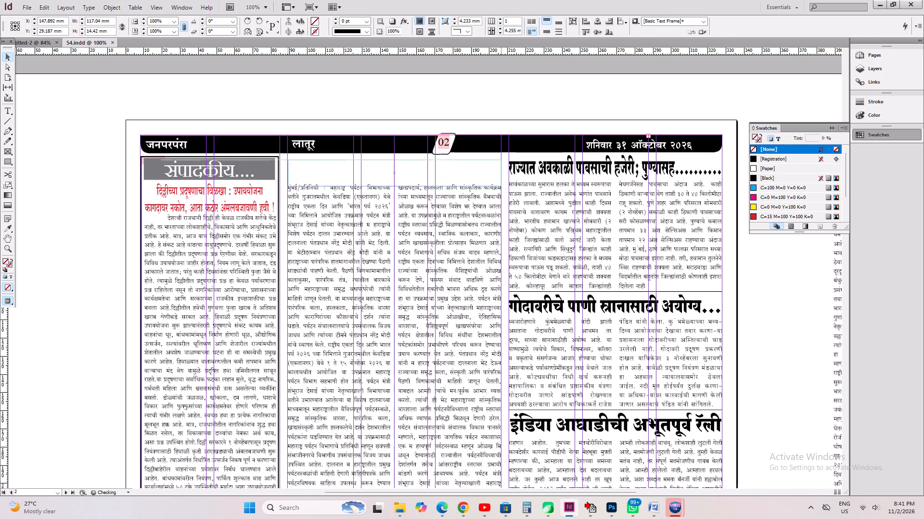
{"action": "left_click_drag", "start_coordinate": [329, 178], "coordinate": [328, 174], "text": "ctrl+alt"}
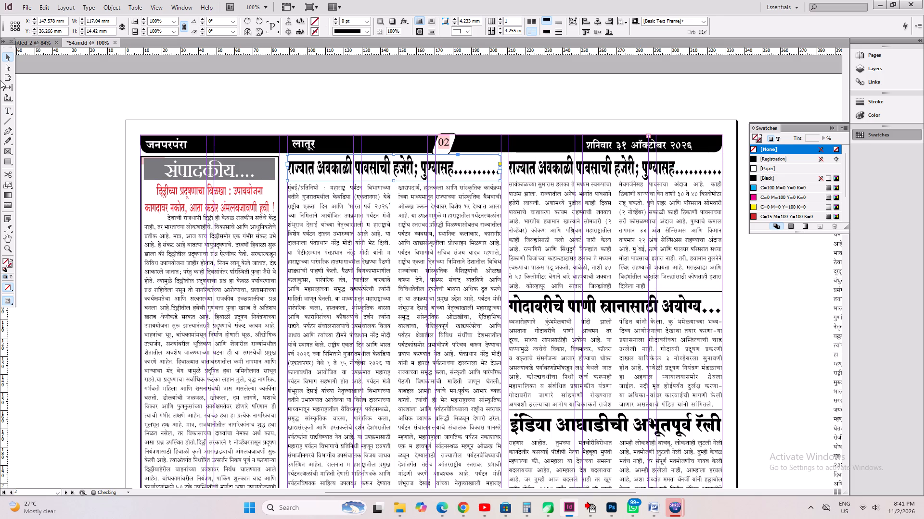
Replace the duplicated headline's text with the cut 'भारत पर्व २०२६' headline, fit the frame to its content and centre the text.
{"action": "left_click", "coordinate": [9, 110]}
{"action": "left_click", "coordinate": [323, 161]}
{"action": "key", "text": "ctrl+a"}
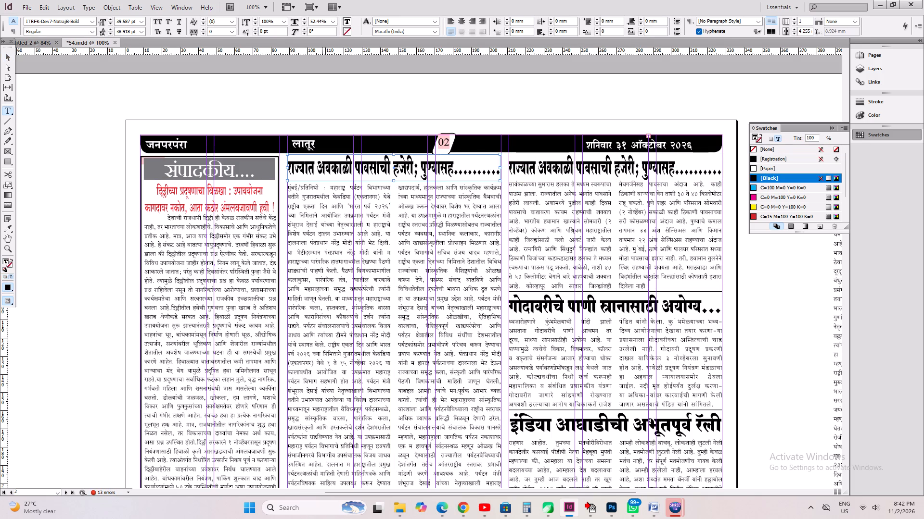
{"action": "key", "text": "ctrl+v"}
{"action": "key", "text": "ctrl+alt+c"}
{"action": "key", "text": "ctrl+a"}
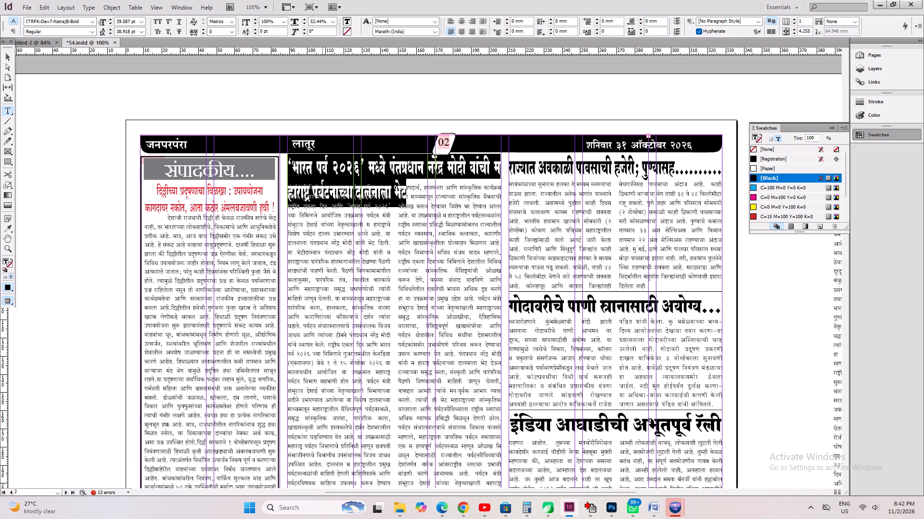
{"action": "key", "text": "ctrl+shift+c"}
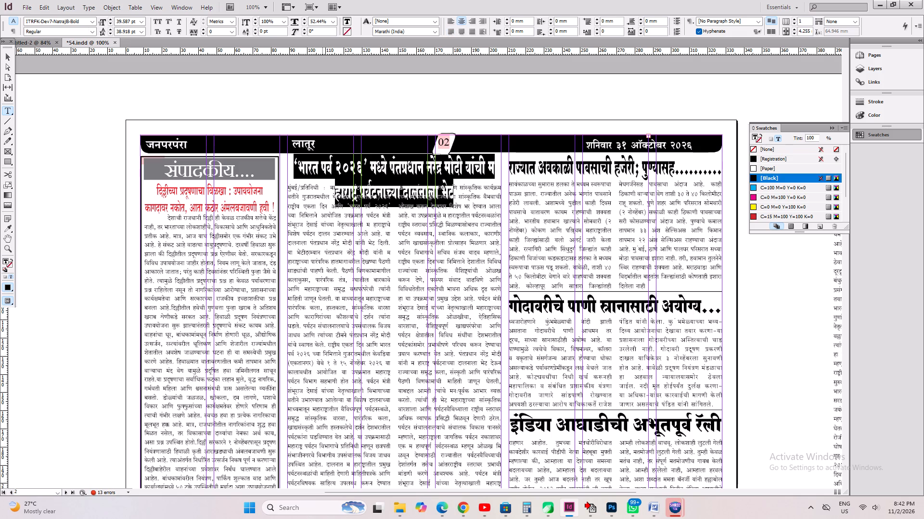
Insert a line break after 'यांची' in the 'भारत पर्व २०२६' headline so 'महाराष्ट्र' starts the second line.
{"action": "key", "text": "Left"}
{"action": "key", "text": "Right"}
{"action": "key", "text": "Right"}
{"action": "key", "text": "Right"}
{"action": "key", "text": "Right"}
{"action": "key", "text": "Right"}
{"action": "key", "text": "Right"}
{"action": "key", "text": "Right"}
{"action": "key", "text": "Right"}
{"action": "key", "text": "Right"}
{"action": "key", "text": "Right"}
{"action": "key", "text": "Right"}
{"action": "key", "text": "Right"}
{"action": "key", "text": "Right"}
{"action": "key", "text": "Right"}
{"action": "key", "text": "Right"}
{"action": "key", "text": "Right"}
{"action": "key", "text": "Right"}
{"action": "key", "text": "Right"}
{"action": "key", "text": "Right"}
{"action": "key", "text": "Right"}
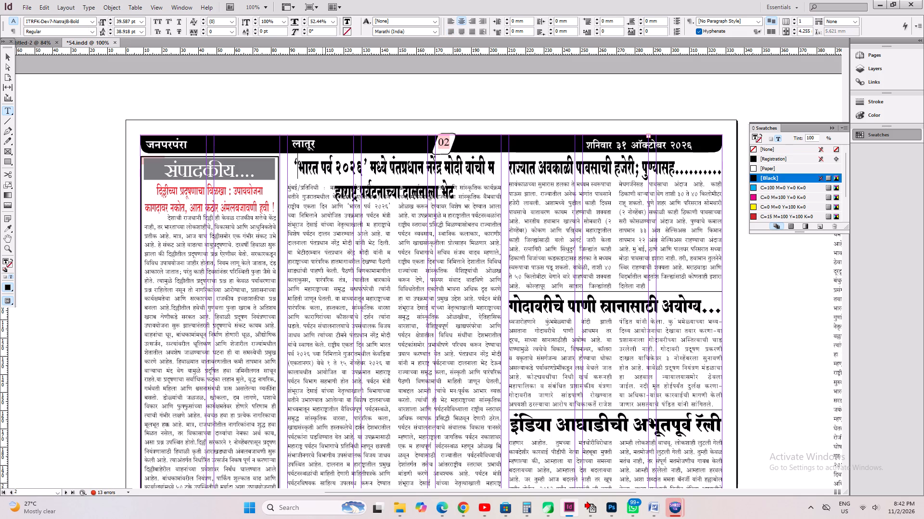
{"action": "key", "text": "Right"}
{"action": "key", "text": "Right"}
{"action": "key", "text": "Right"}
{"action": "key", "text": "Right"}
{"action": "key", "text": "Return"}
Enlarge the whole headline to 41.587 pt and fit its frame to the content.
{"action": "key", "text": "ctrl+a"}
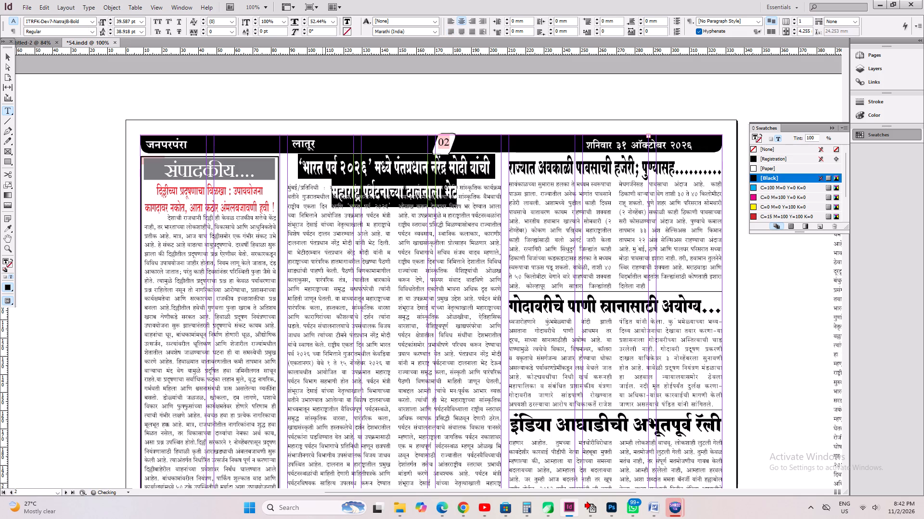
{"action": "key", "text": "ctrl+shift+period"}
{"action": "key", "text": "ctrl+alt+c"}
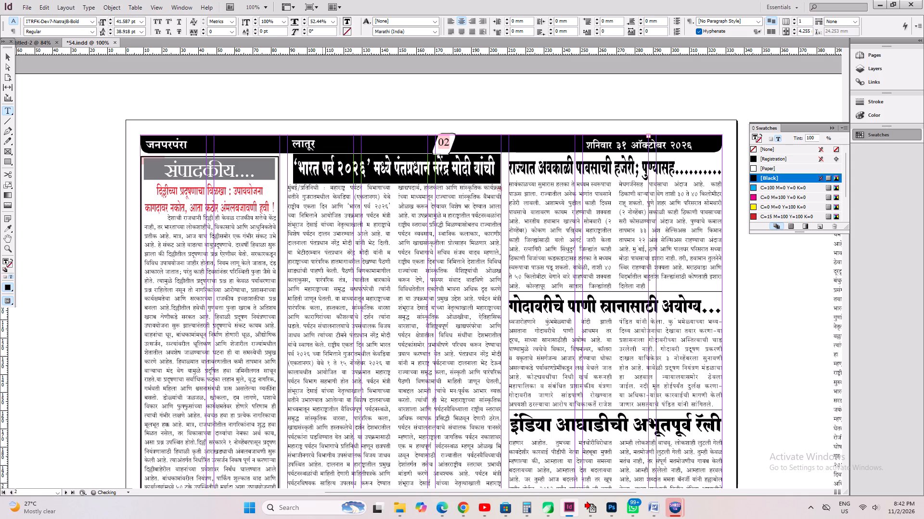
Insert a line break before 'यांची' in the headline so the first line ends with 'मोदी'.
{"action": "left_click", "coordinate": [479, 168]}
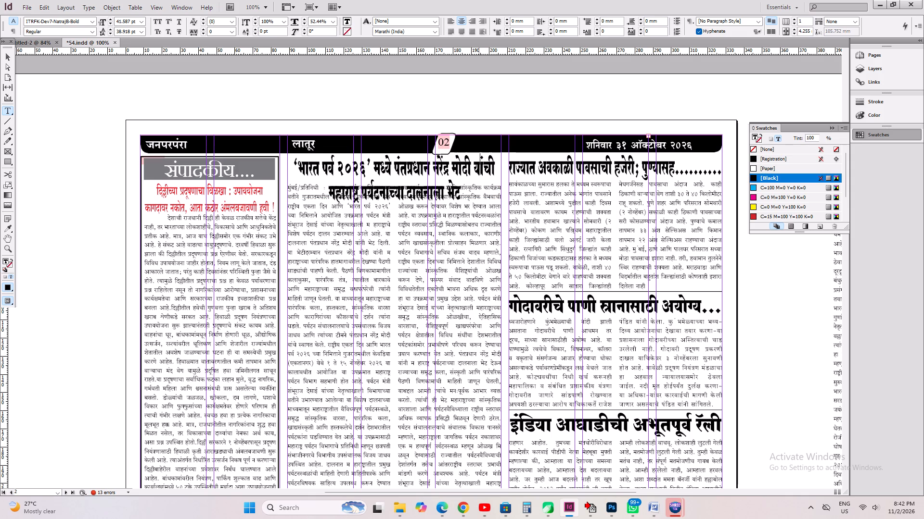
{"action": "key", "text": "Left"}
{"action": "key", "text": "Return"}
{"action": "key", "text": "ctrl+a"}
{"action": "key", "text": "Right"}
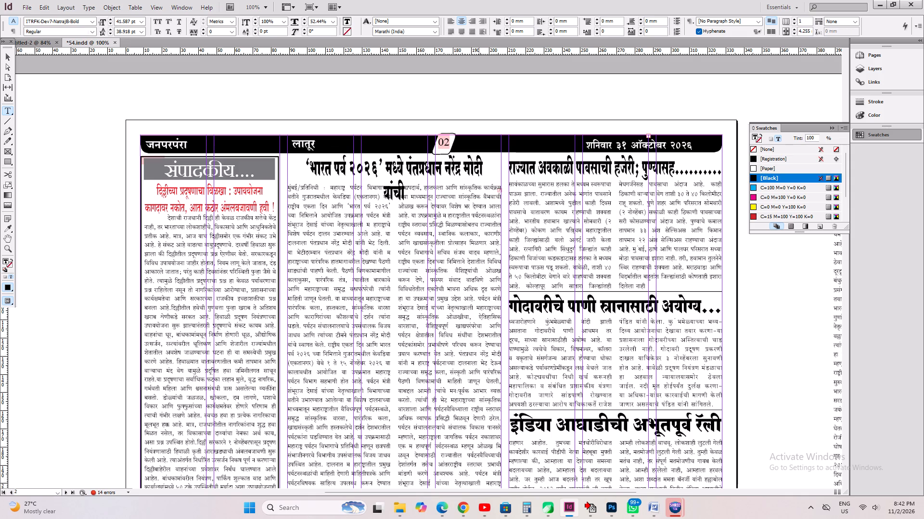
Replace the line break after 'यांची' with a space so it shares the second line with 'महाराष्ट्र पर्यटनाच्या दालनाला भेट'.
{"action": "key", "text": "Left"}
{"action": "key", "text": "Right"}
{"action": "key", "text": "Right"}
{"action": "key", "text": "Right"}
{"action": "key", "text": "Right"}
{"action": "key", "text": "Right"}
{"action": "key", "text": "Right"}
{"action": "key", "text": "Right"}
{"action": "key", "text": "Right"}
{"action": "key", "text": "Right"}
{"action": "key", "text": "Right"}
{"action": "key", "text": "Right"}
{"action": "key", "text": "Right"}
{"action": "key", "text": "Right"}
{"action": "key", "text": "Down"}
{"action": "key", "text": "Left"}
{"action": "key", "text": "Left"}
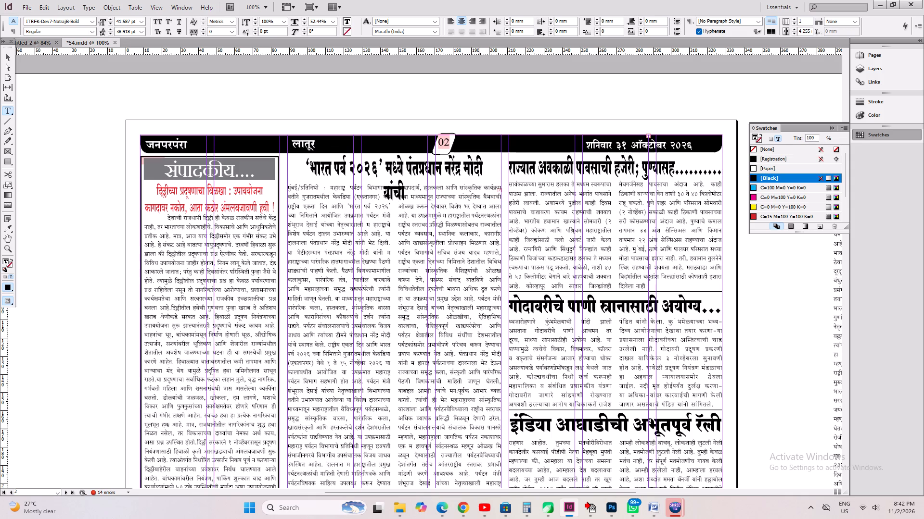
{"action": "key", "text": "Left"}
{"action": "left_click", "coordinate": [382, 158]}
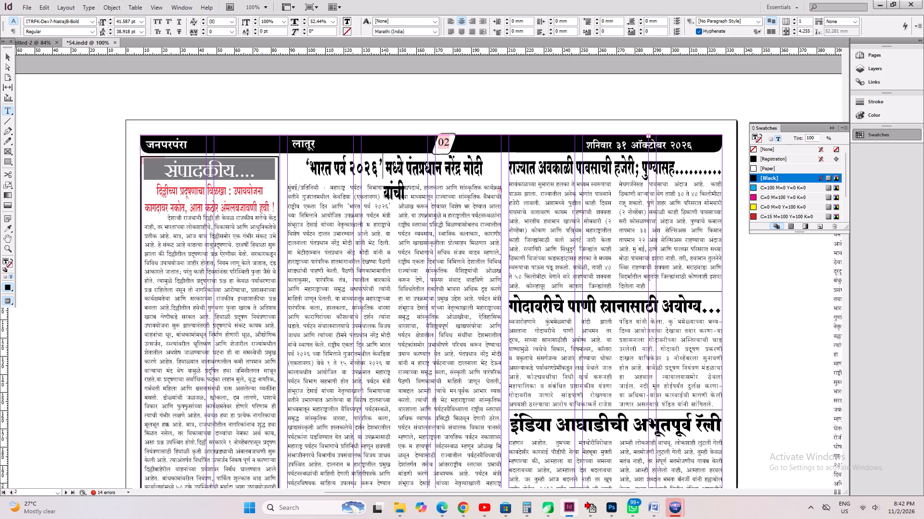
{"action": "key", "text": "Down"}
{"action": "key", "text": "Right"}
{"action": "key", "text": "Right"}
{"action": "key", "text": "Right"}
{"action": "key", "text": "Right"}
{"action": "key", "text": "Right"}
{"action": "key", "text": "space"}
{"action": "key", "text": "Delete"}
{"action": "key", "text": "Delete"}
Enlarge both headline lines to 47.587 pt and fit the frame to the content.
{"action": "key", "text": "ctrl+a"}
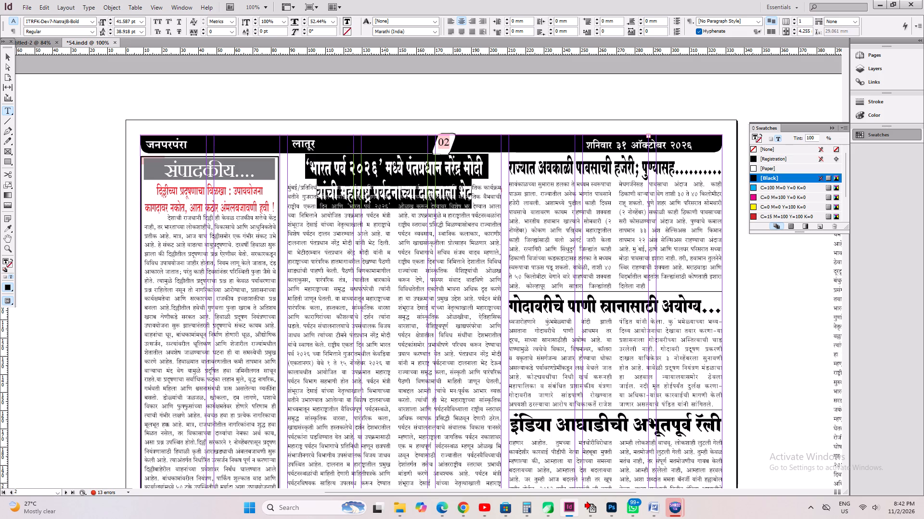
{"action": "key", "text": "ctrl+shift+period"}
{"action": "key", "text": "ctrl+shift+period"}
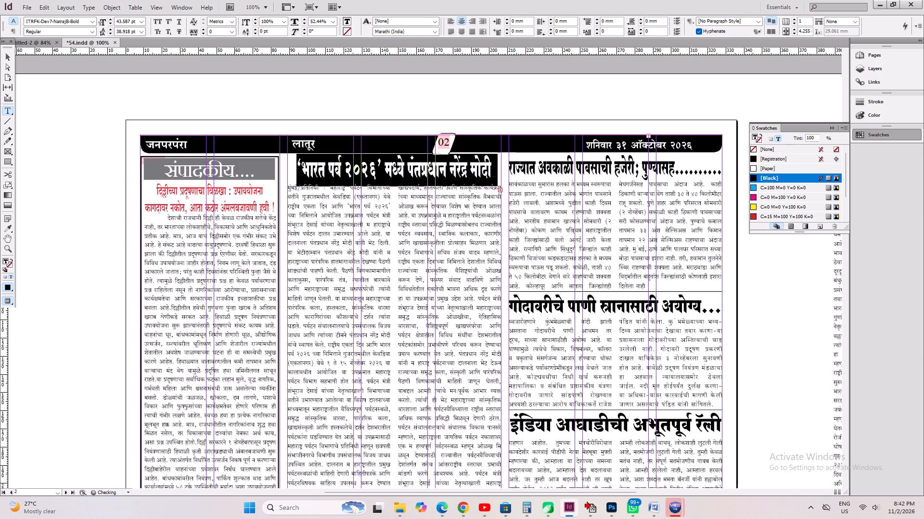
{"action": "key", "text": "ctrl+shift+period"}
{"action": "key", "text": "ctrl+shift+period"}
{"action": "key", "text": "ctrl+shift+period"}
{"action": "key", "text": "ctrl+shift+comma"}
{"action": "key", "text": "ctrl+shift+comma"}
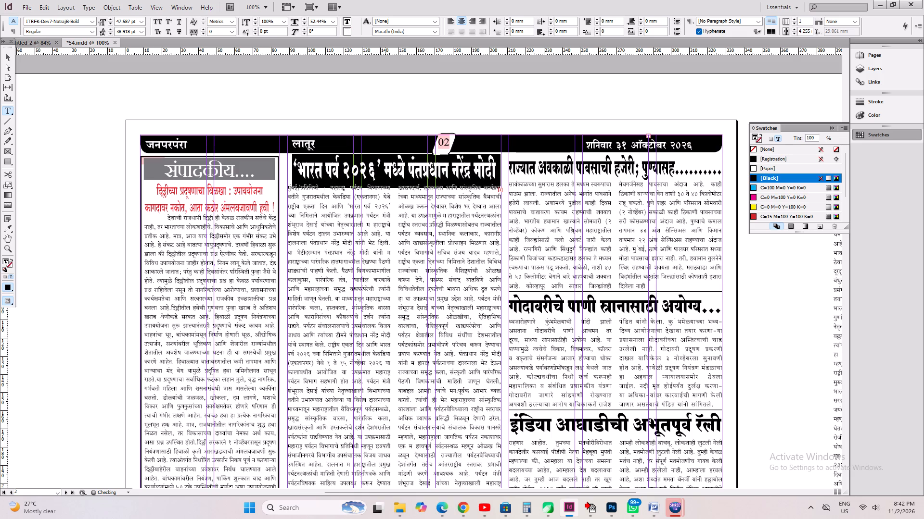
{"action": "key", "text": "alt+c"}
{"action": "key", "text": "ctrl+alt+c"}
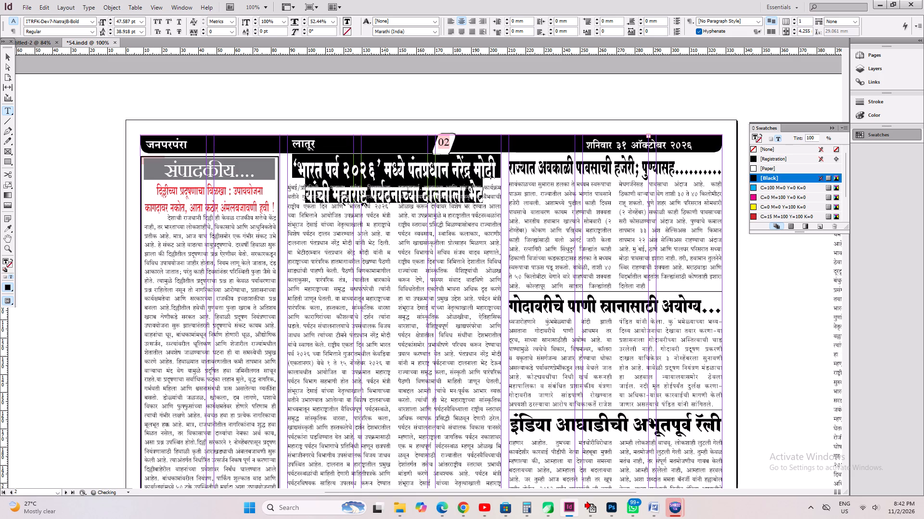
Save 54.indd with the finished headline.
{"action": "key", "text": "ctrl+s"}
{"action": "key", "text": "ctrl+s"}
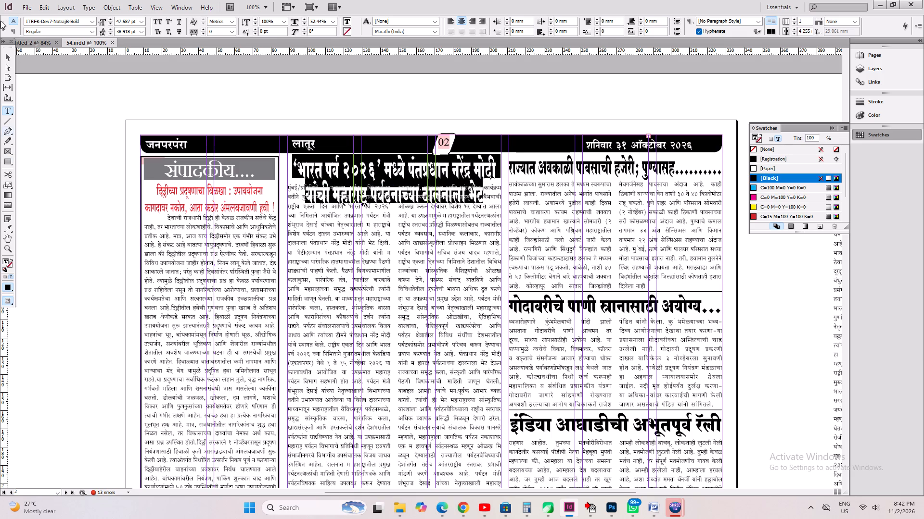
Move the two-column 'भारत पर्व २०२६' story frame down about 14 mm, clear of its headline, and save 54.indd.
{"action": "left_click", "coordinate": [6, 56]}
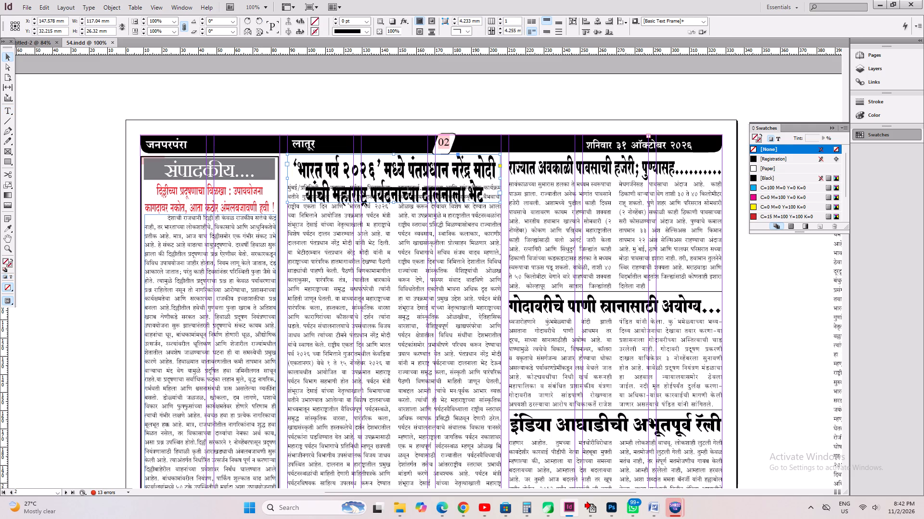
{"action": "left_click", "coordinate": [306, 294]}
{"action": "left_click_drag", "start_coordinate": [322, 272], "coordinate": [318, 297], "text": "shift"}
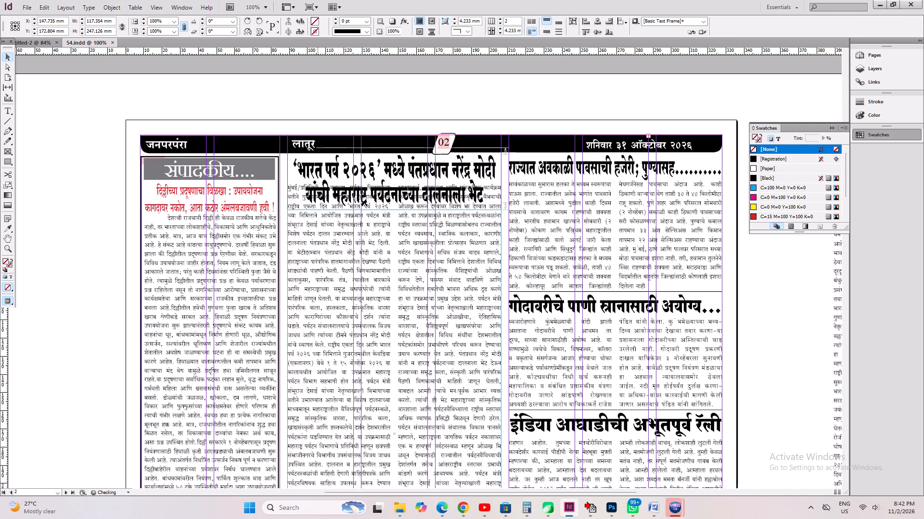
{"action": "left_click", "coordinate": [377, 105]}
{"action": "scroll", "coordinate": [394, 335], "scroll_direction": "down", "scroll_amount": 10}
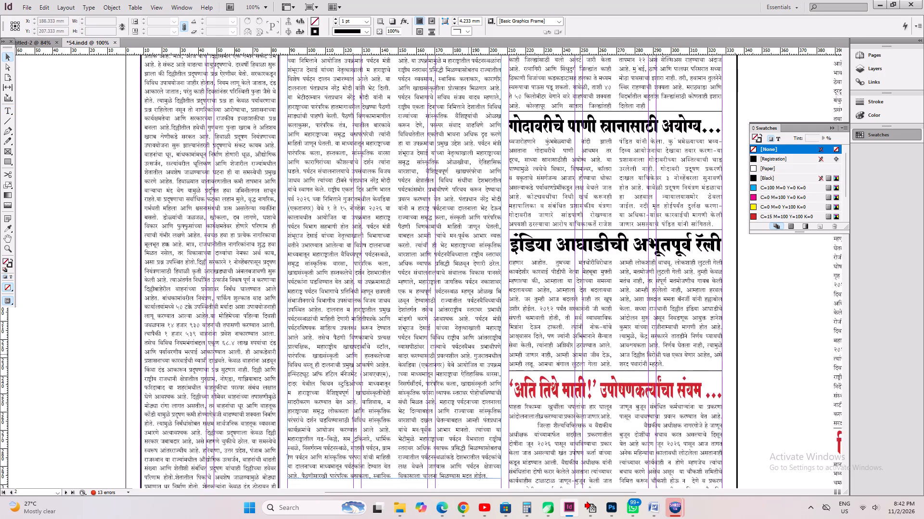
{"action": "scroll", "coordinate": [467, 354], "scroll_direction": "down", "scroll_amount": 8}
{"action": "key", "text": "ctrl+s"}
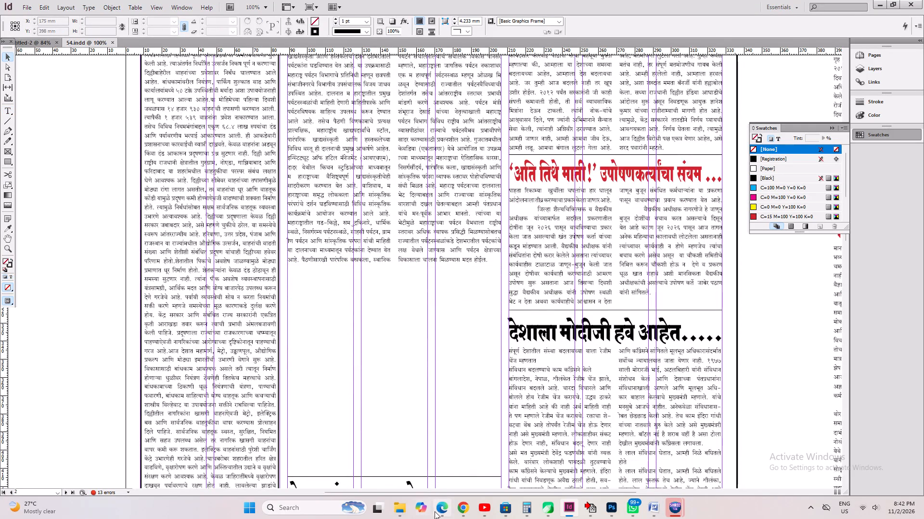
Switch to Edge and copy the 'ऐन दिवाळीत शेतकरी संघटनेचे चटणी-भाकर आंदोलन' headline and story from page 1 of the PDF.
{"action": "left_click", "coordinate": [435, 511]}
{"action": "scroll", "coordinate": [418, 394], "scroll_direction": "up", "scroll_amount": 15}
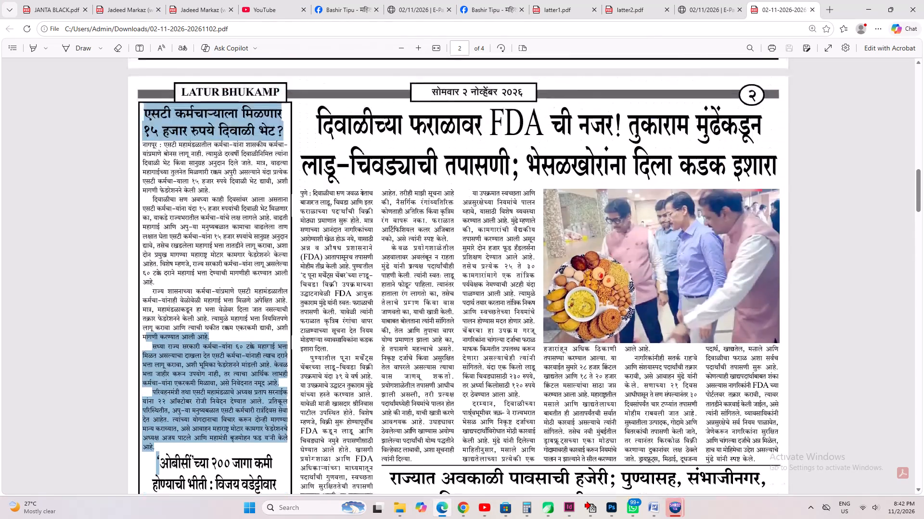
{"action": "scroll", "coordinate": [418, 394], "scroll_direction": "up", "scroll_amount": 6}
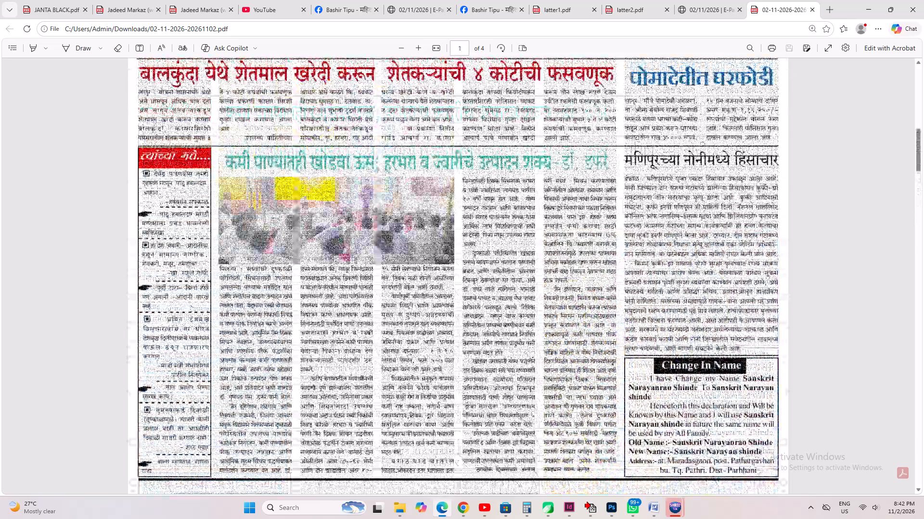
{"action": "left_click", "coordinate": [390, 347]}
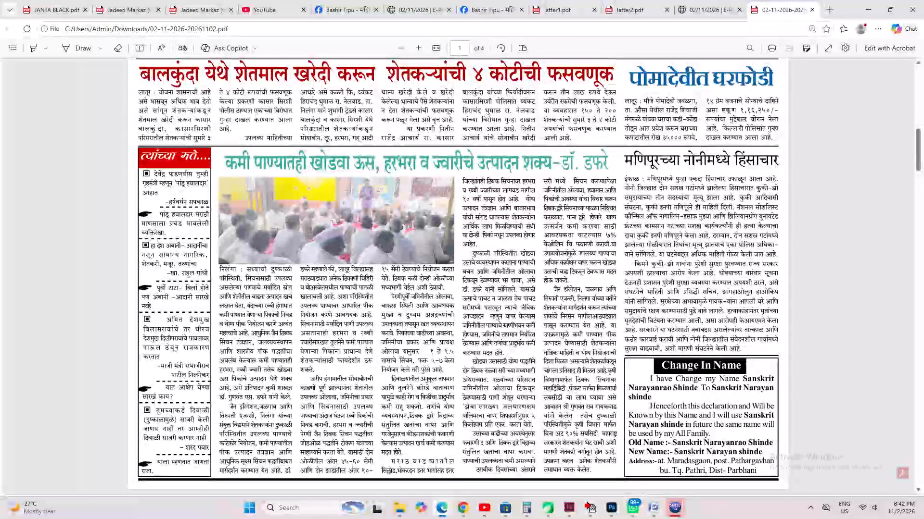
{"action": "scroll", "coordinate": [299, 283], "scroll_direction": "up", "scroll_amount": 2}
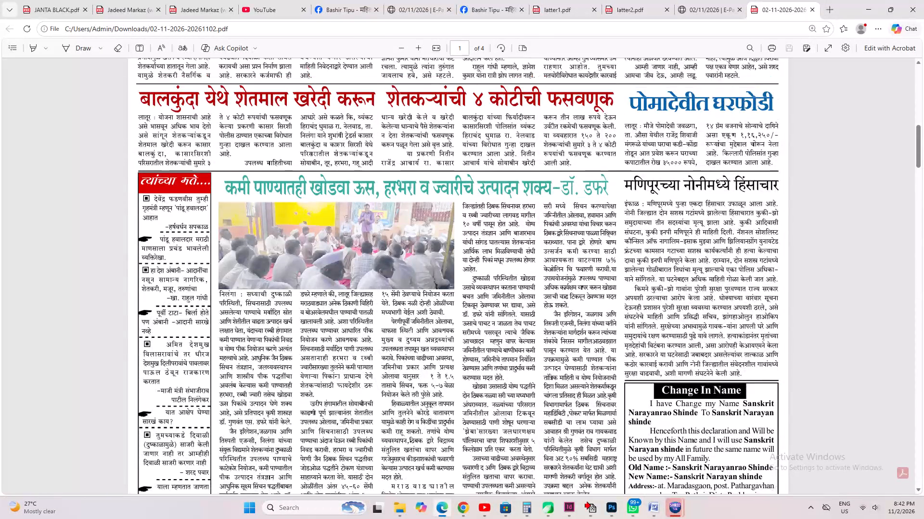
{"action": "scroll", "coordinate": [299, 283], "scroll_direction": "up", "scroll_amount": 3}
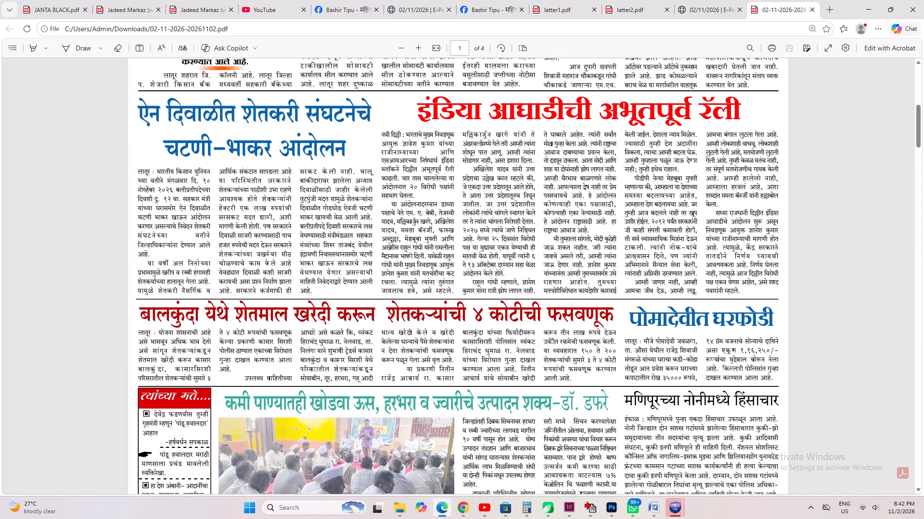
{"action": "left_click_drag", "start_coordinate": [141, 114], "coordinate": [345, 272]}
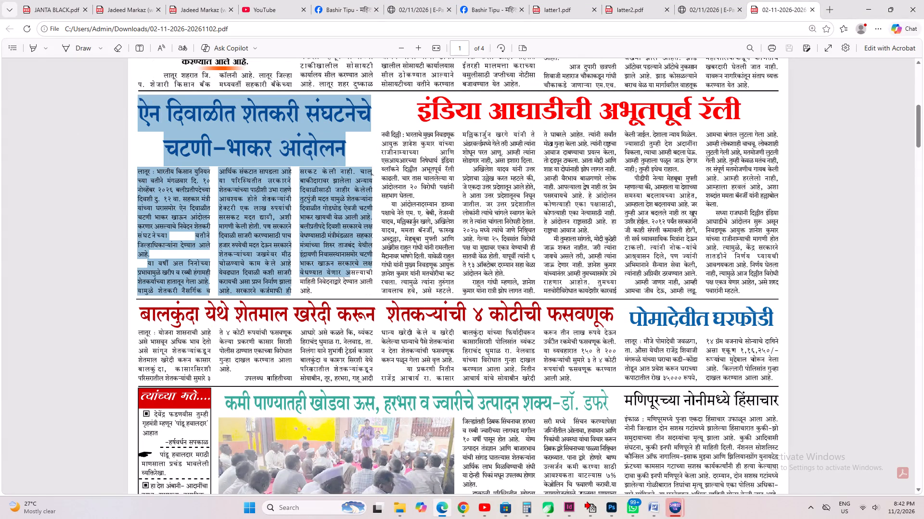
{"action": "left_click_drag", "start_coordinate": [345, 272], "coordinate": [315, 289]}
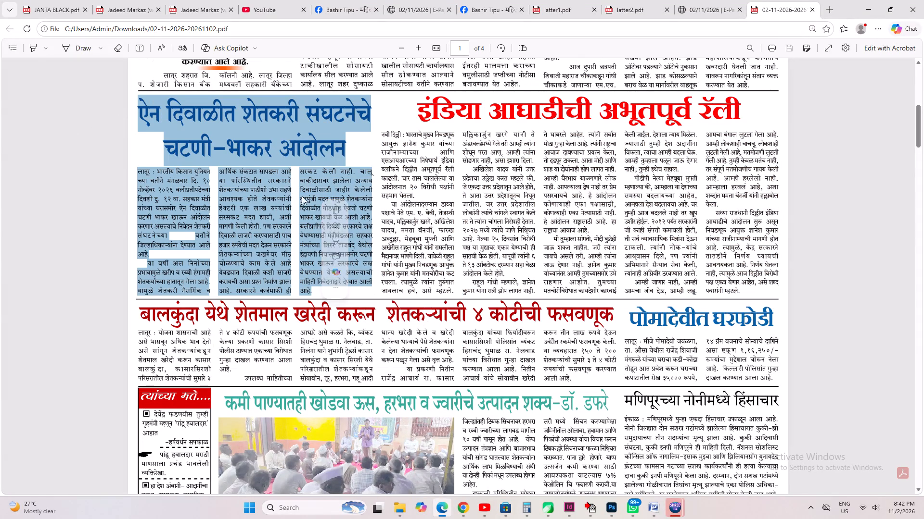
{"action": "left_click", "coordinate": [342, 210]}
Switch to Word, paste the copied story into the blank document and cut all of it back out.
{"action": "left_click", "coordinate": [654, 511]}
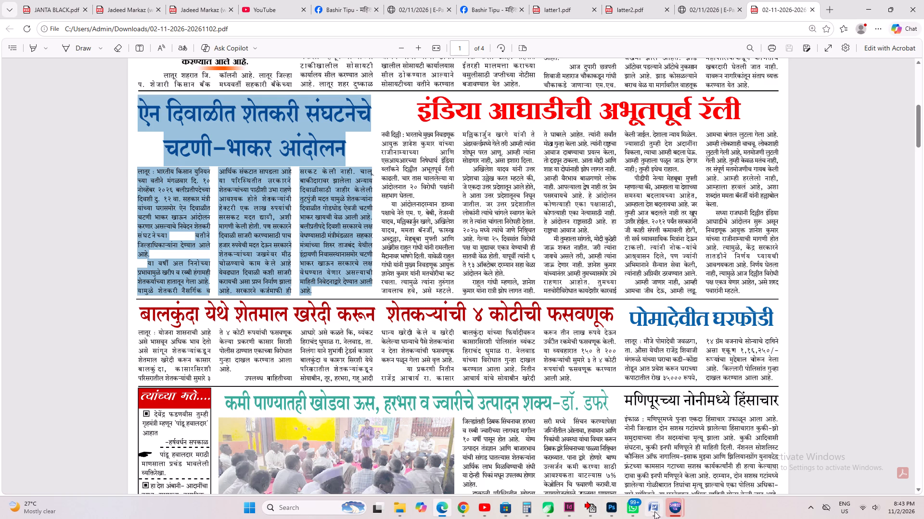
{"action": "key", "text": "ctrl+v"}
{"action": "key", "text": "ctrl+a"}
{"action": "key", "text": "ctrl+x"}
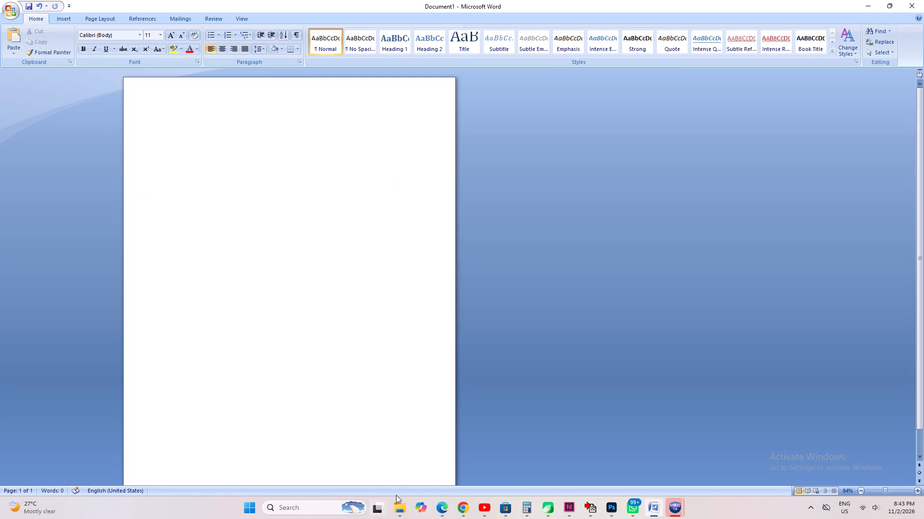
Switch to InDesign and paste the story into a new text frame about 67 mm wide on the pasteboard beside page 2.
{"action": "left_click", "coordinate": [567, 508]}
{"action": "scroll", "coordinate": [357, 397], "scroll_direction": "down", "scroll_amount": 8}
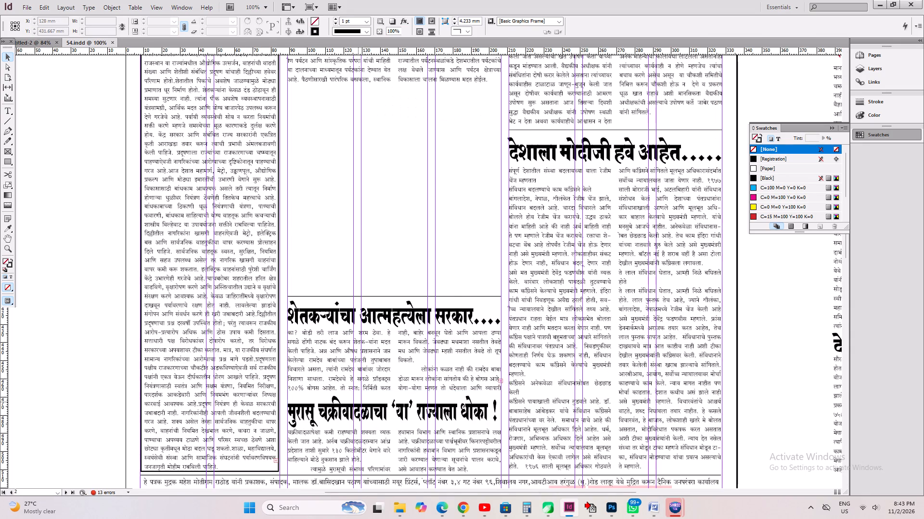
{"action": "key", "text": "space"}
{"action": "key", "text": "space"}
{"action": "key", "text": "space"}
{"action": "key", "text": "space"}
{"action": "key", "text": "space"}
{"action": "key", "text": "space"}
{"action": "key", "text": "space"}
{"action": "key", "text": "space"}
{"action": "key", "text": "space"}
{"action": "key", "text": "space"}
{"action": "key", "text": "space"}
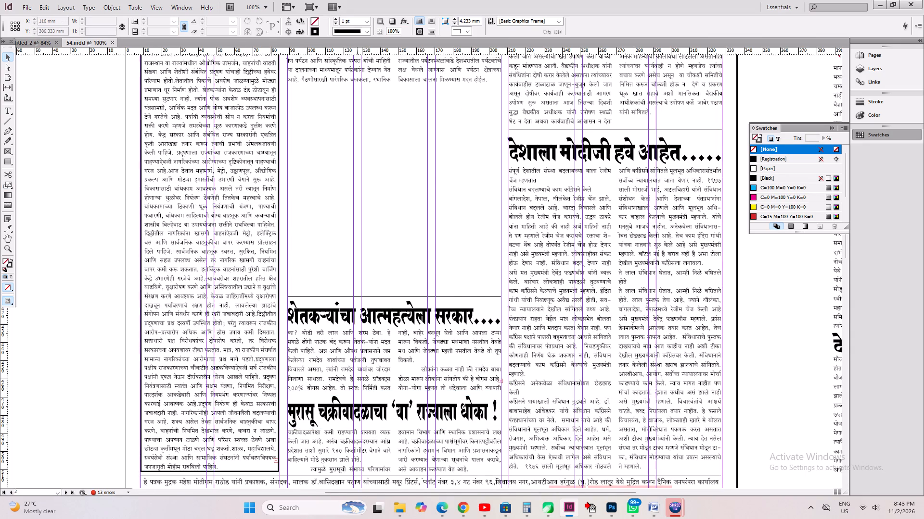
{"action": "left_click_drag", "start_coordinate": [360, 221], "coordinate": [453, 315]}
{"action": "left_click", "coordinate": [6, 110]}
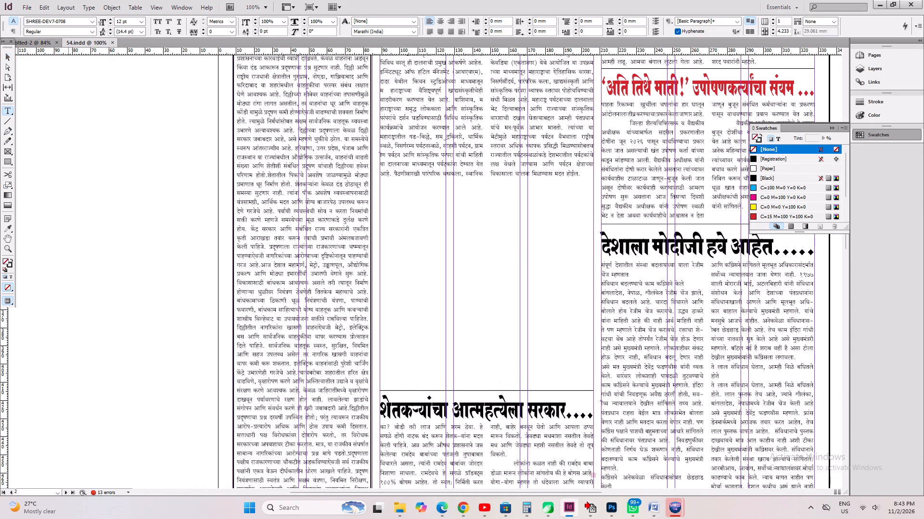
{"action": "left_click_drag", "start_coordinate": [67, 148], "coordinate": [190, 338]}
{"action": "key", "text": "ctrl+v"}
{"action": "left_click", "coordinate": [124, 179]}
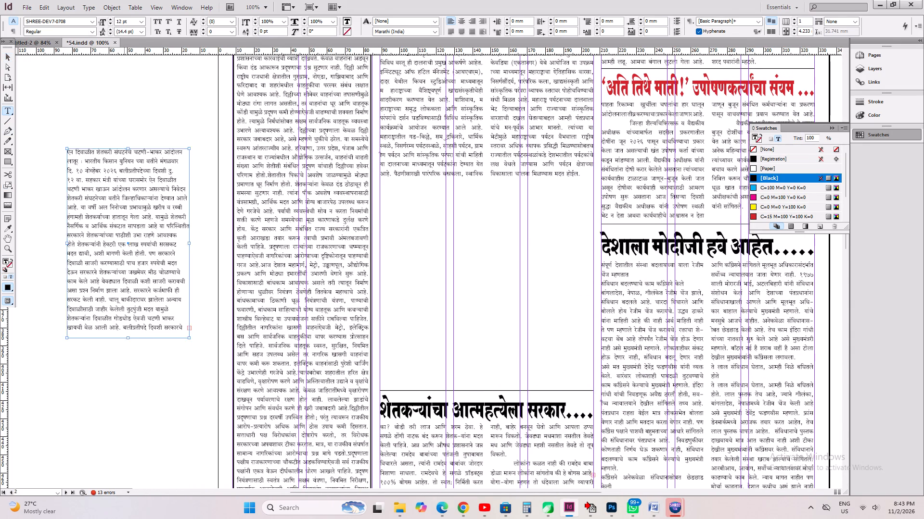
Move the 'ऐन दिवाळीत शेतकरी संघटनेचे चटणी-भाकर आंदोलन' line into a new frame about 117 × 56 mm at the top of the middle gap.
{"action": "key", "text": "ctrl+2"}
{"action": "left_click_drag", "start_coordinate": [543, 219], "coordinate": [54, 106]}
{"action": "key", "text": "ctrl+x"}
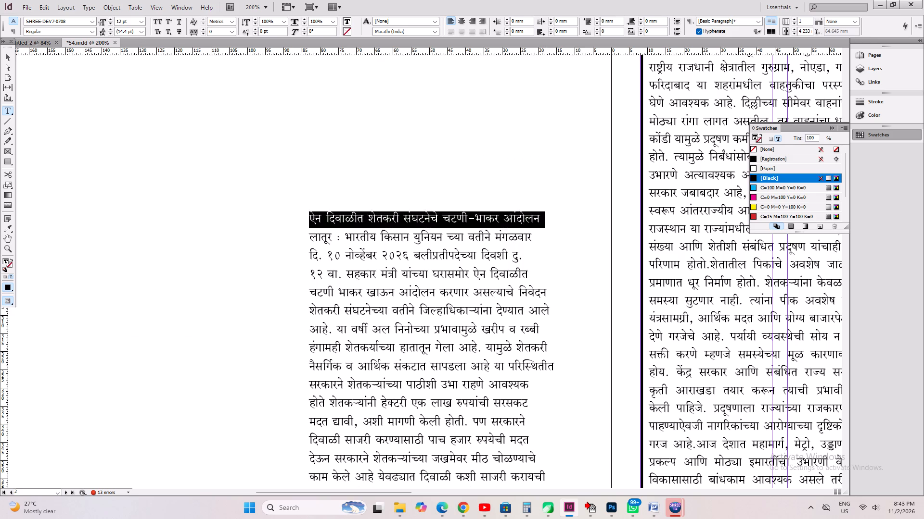
{"action": "key", "text": "ctrl+1"}
{"action": "left_click_drag", "start_coordinate": [469, 250], "coordinate": [0, 88], "text": "alt"}
{"action": "left_click_drag", "start_coordinate": [507, 223], "coordinate": [437, 274], "text": "alt"}
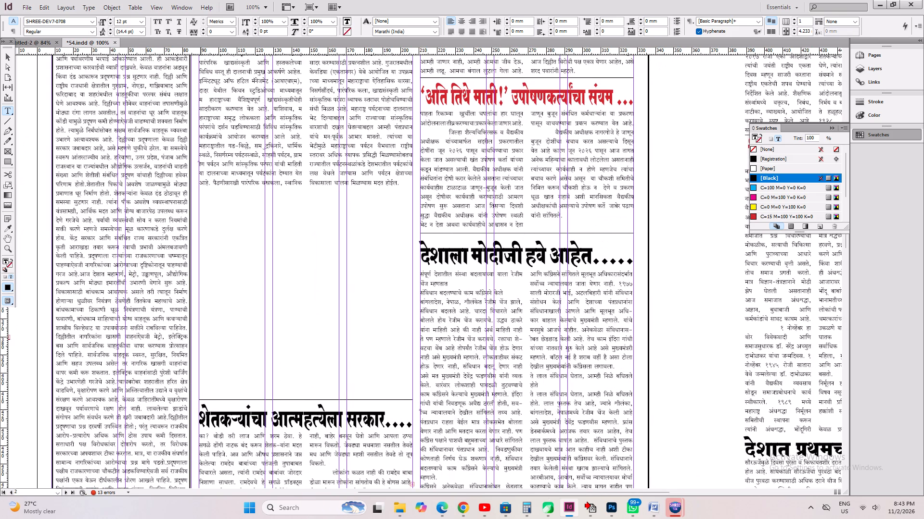
{"action": "left_click_drag", "start_coordinate": [200, 192], "coordinate": [411, 294]}
{"action": "key", "text": "ctrl+v"}
Copy the text formatting of the 'भारत पर्व २०२६' headline onto the new headline with the Eyedropper.
{"action": "key", "text": "ctrl+a"}
{"action": "key", "text": "ctrl+0"}
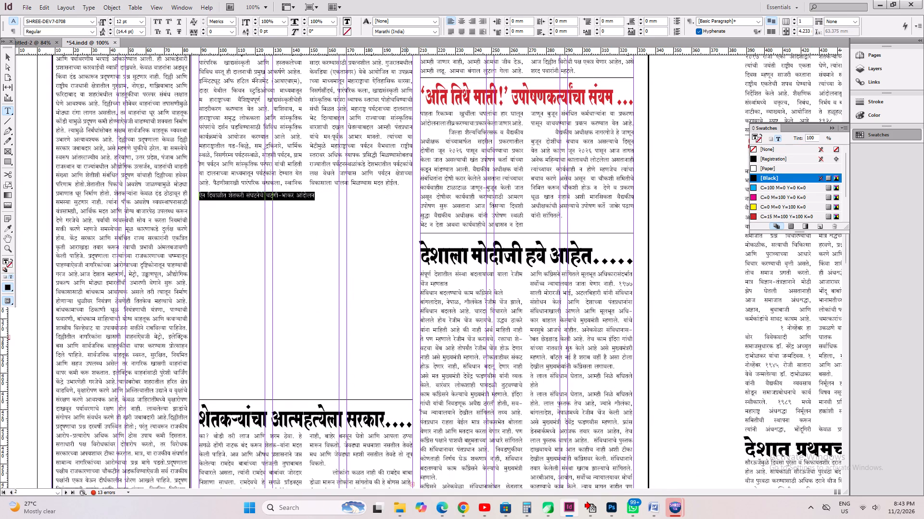
{"action": "key", "text": "ctrl+1"}
{"action": "scroll", "coordinate": [431, 179], "scroll_direction": "up", "scroll_amount": 9}
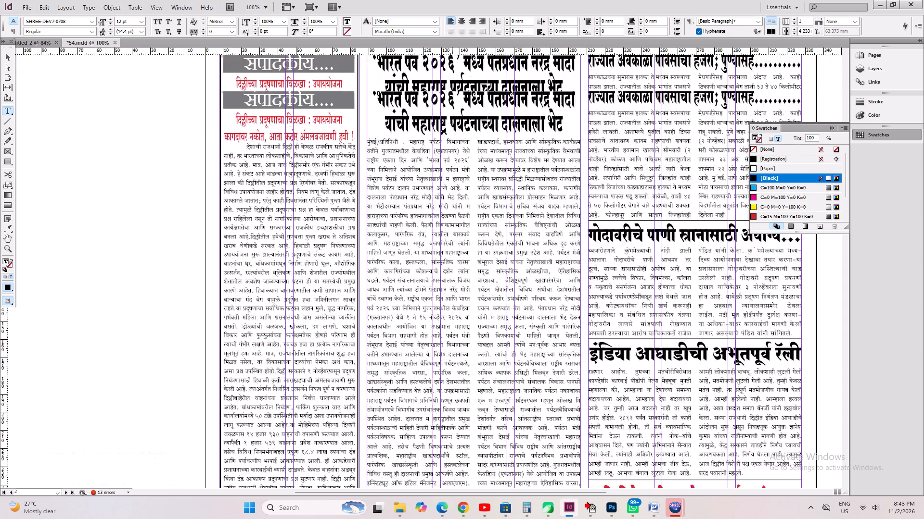
{"action": "scroll", "coordinate": [452, 225], "scroll_direction": "up", "scroll_amount": 2}
{"action": "left_click", "coordinate": [10, 228]}
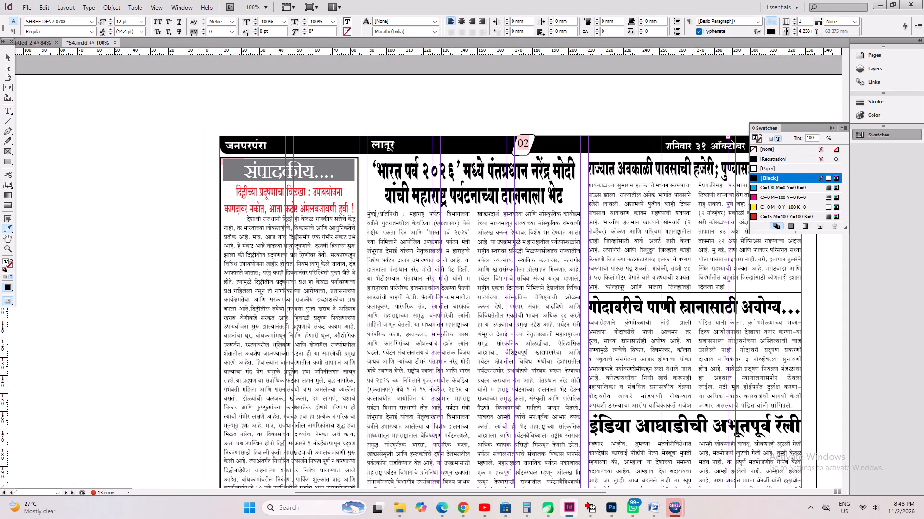
{"action": "left_click", "coordinate": [392, 163]}
{"action": "key", "text": "ctrl+1"}
{"action": "scroll", "coordinate": [365, 315], "scroll_direction": "down", "scroll_amount": 4}
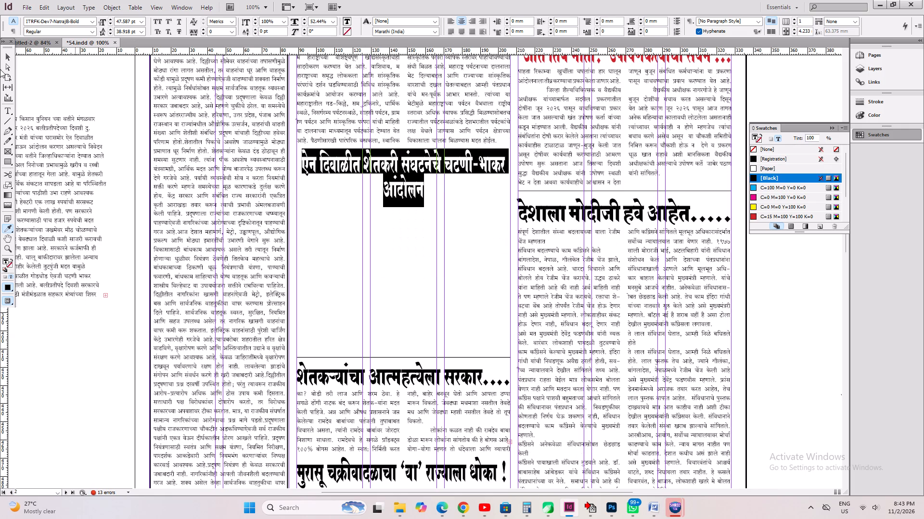
Break the new headline after 'संघटनेचे' so that 'चटणी-भाकर आंदोलन' forms the second line.
{"action": "left_click", "coordinate": [7, 107]}
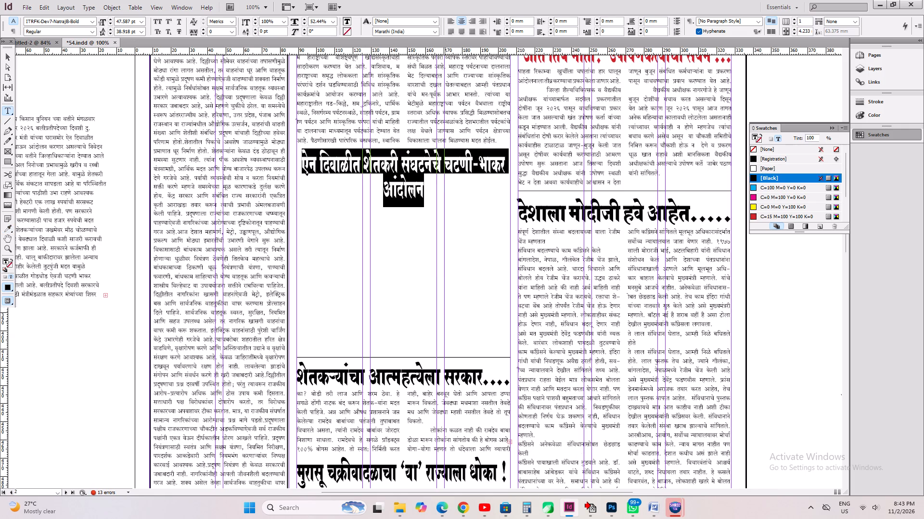
{"action": "left_click", "coordinate": [445, 160]}
{"action": "key", "text": "Return"}
Set the horizontal scale of both headline lines to 80% and save 54.indd.
{"action": "key", "text": "ctrl+a"}
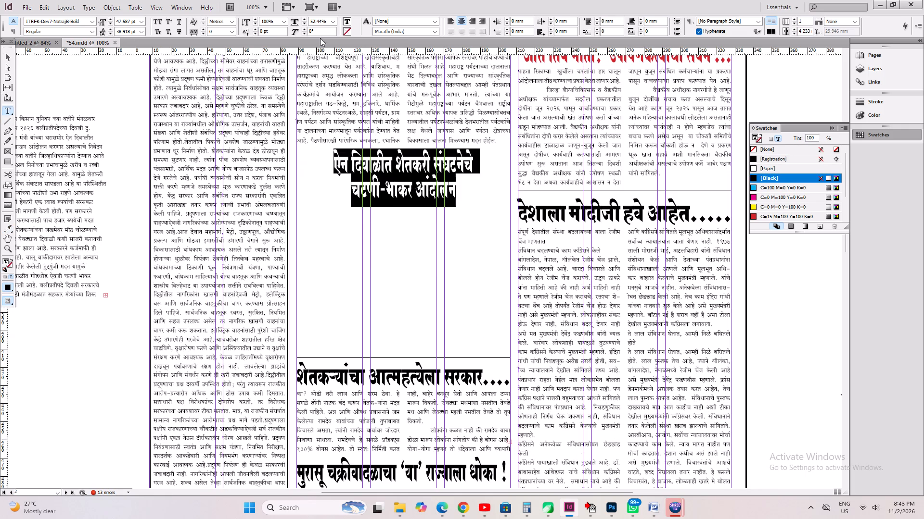
{"action": "double_click", "coordinate": [317, 21]}
{"action": "type", "text": "80"}
{"action": "key", "text": "Return"}
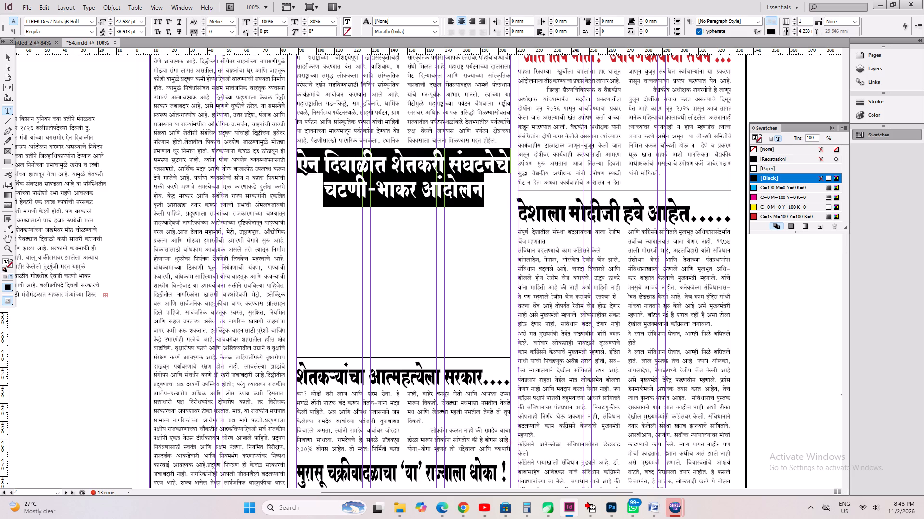
{"action": "key", "text": "ctrl+s"}
{"action": "left_click", "coordinate": [376, 170]}
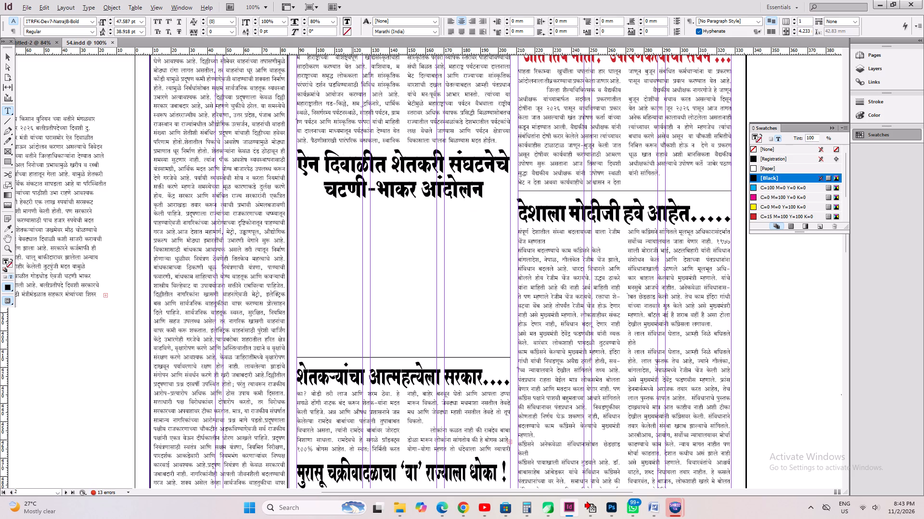
Justify the pasteboard story text with its last line aligned left, fit its frame to the content, and save 54.indd.
{"action": "left_click_drag", "start_coordinate": [368, 181], "coordinate": [731, 281], "text": "alt"}
{"action": "left_click", "coordinate": [367, 217]}
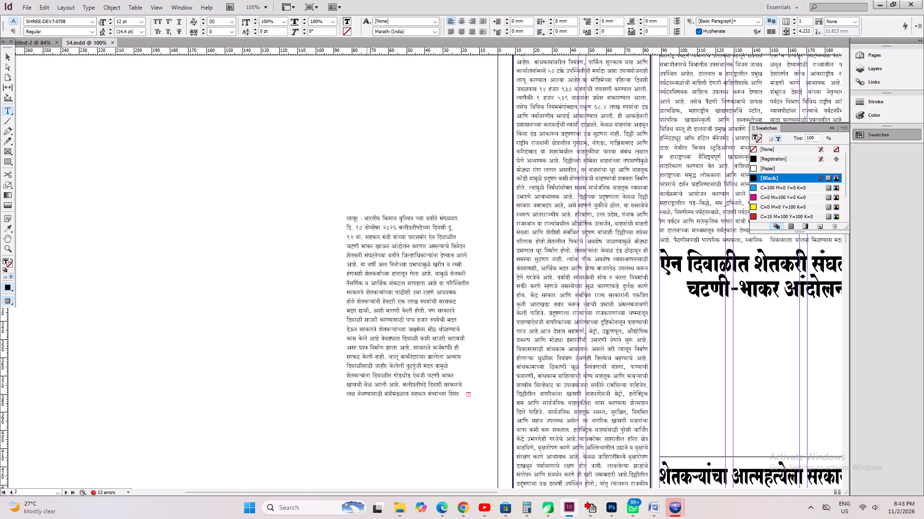
{"action": "key", "text": "Home"}
{"action": "key", "text": "BackSpace"}
{"action": "key", "text": "BackSpace"}
{"action": "key", "text": "BackSpace"}
{"action": "key", "text": "ctrl+a"}
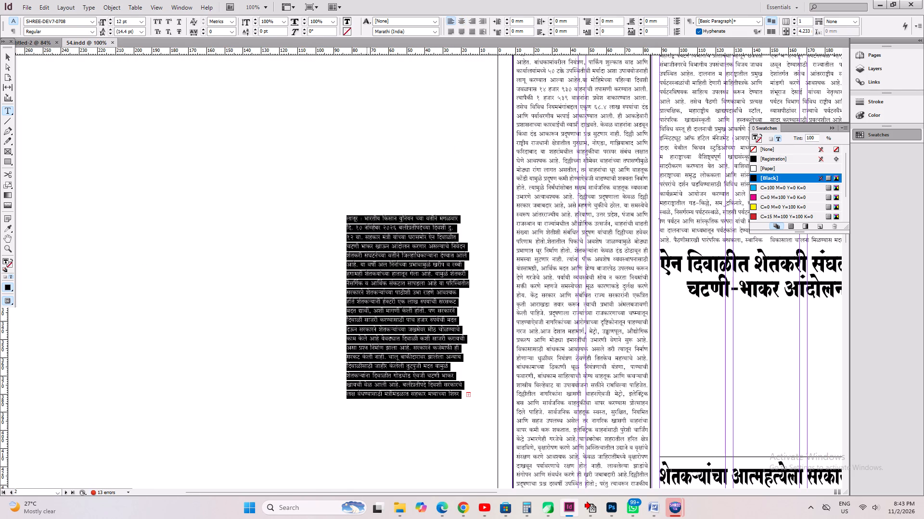
{"action": "key", "text": "ctrl+shift+j"}
{"action": "key", "text": "ctrl+alt+c"}
{"action": "key", "text": "ctrl+s"}
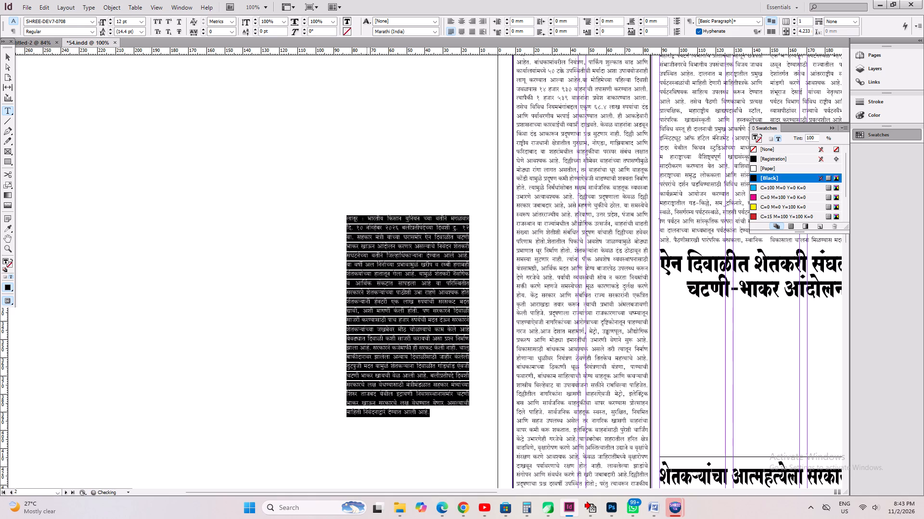
Place the story frame beneath the 'चटणी-भाकर आंदोलन' headline and widen it to the headline's width, about 117 mm, fitted to its text.
{"action": "left_click", "coordinate": [10, 61]}
{"action": "key", "text": "space"}
{"action": "left_click_drag", "start_coordinate": [428, 366], "coordinate": [278, 323]}
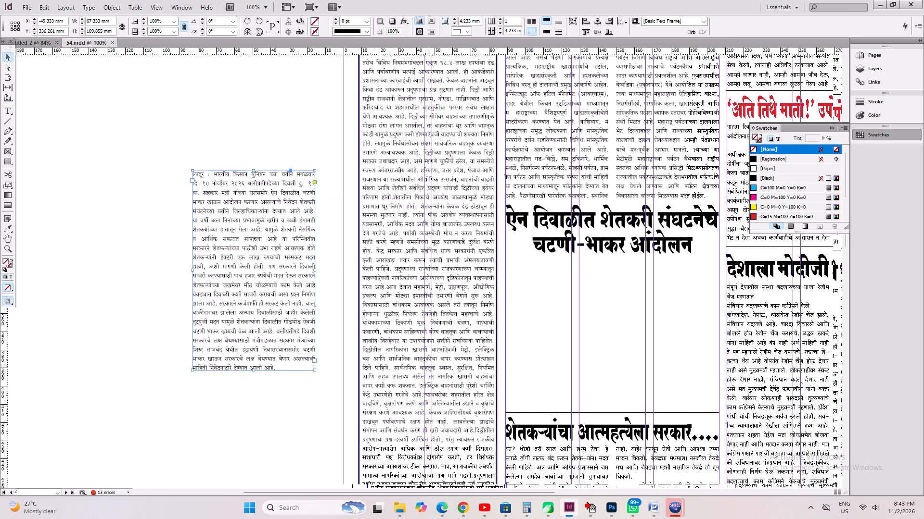
{"action": "left_click_drag", "start_coordinate": [205, 293], "coordinate": [519, 383]}
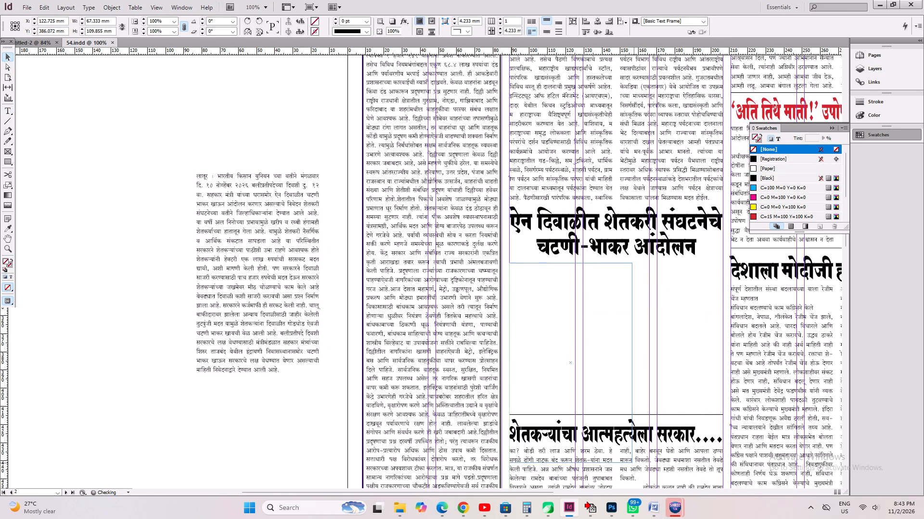
{"action": "key", "text": "space"}
{"action": "key", "text": "space"}
{"action": "key", "text": "space"}
{"action": "key", "text": "space"}
{"action": "left_click_drag", "start_coordinate": [669, 388], "coordinate": [575, 341]}
{"action": "left_click_drag", "start_coordinate": [538, 417], "coordinate": [628, 419]}
{"action": "key", "text": "ctrl+alt+c"}
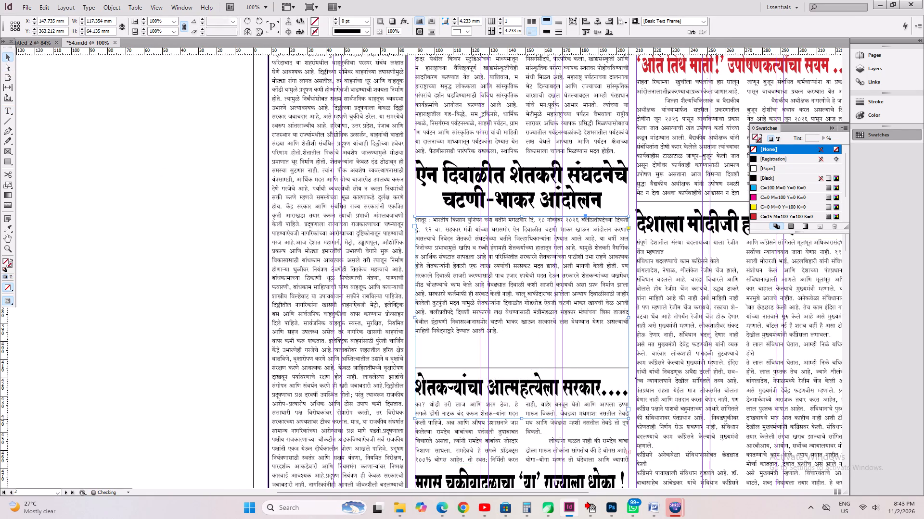
Split the 'चटणी-भाकर आंदोलन' story frame into three columns and fit it to its text.
{"action": "left_click", "coordinate": [498, 19]}
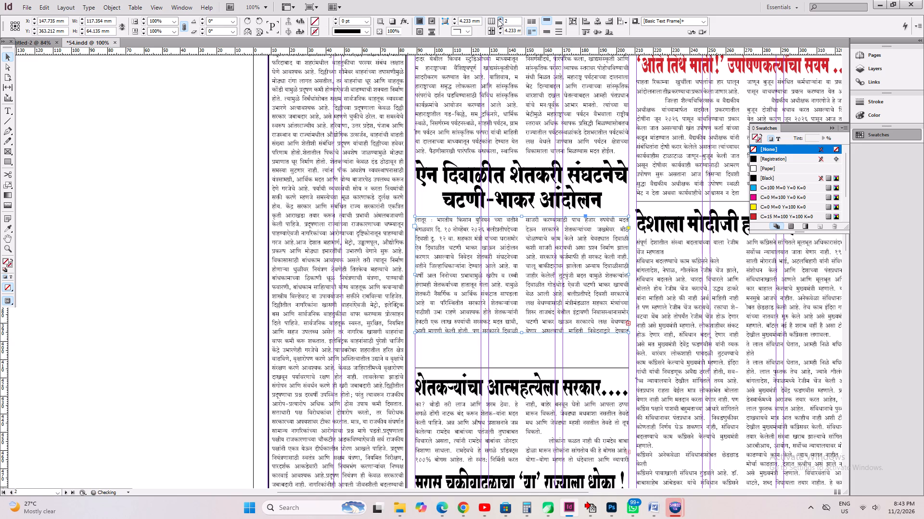
{"action": "left_click", "coordinate": [498, 19]}
{"action": "key", "text": "ctrl+alt+c"}
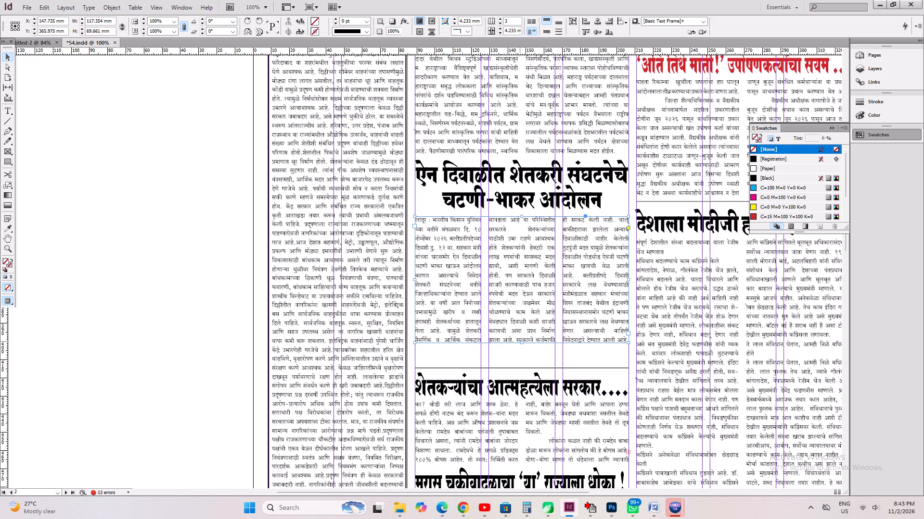
{"action": "left_click_drag", "start_coordinate": [520, 341], "coordinate": [520, 359]}
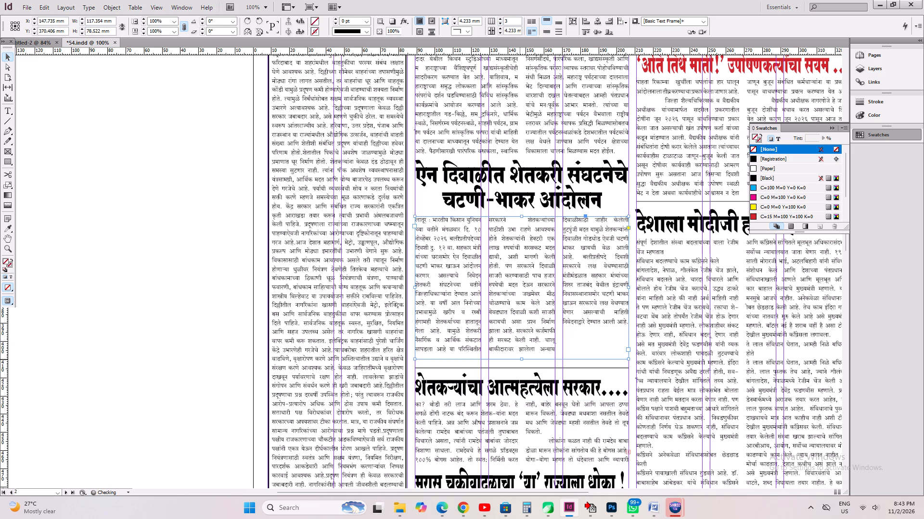
{"action": "key", "text": "ctrl+z"}
Move the three-column story frame down about 12 mm, to the rule above 'शेतकऱ्यांचा आत्महत्येला सरकार'.
{"action": "left_click_drag", "start_coordinate": [539, 279], "coordinate": [539, 298], "text": "shift"}
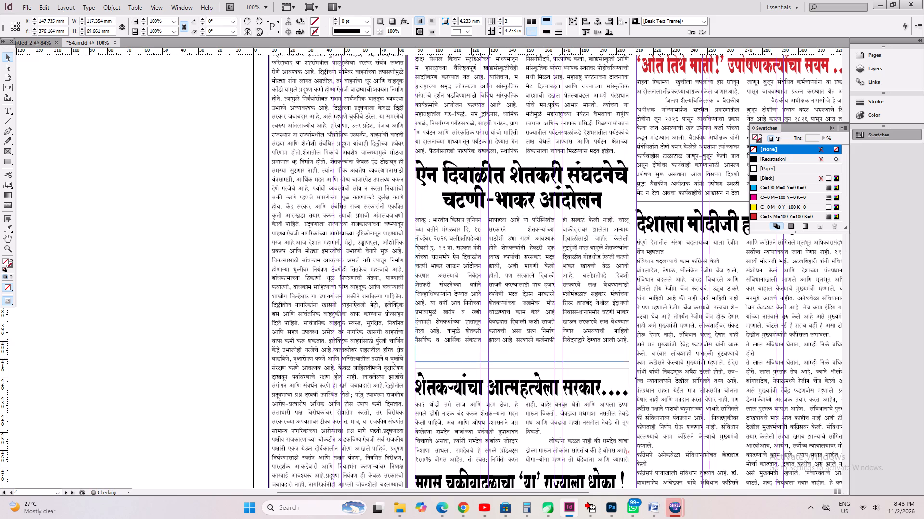
{"action": "left_click_drag", "start_coordinate": [539, 298], "coordinate": [542, 301], "text": "shift"}
Fit the 'चटणी-भाकर आंदोलन' headline frame to its content and move it down about 14 mm, just above its story.
{"action": "left_click", "coordinate": [551, 169]}
{"action": "left_click_drag", "start_coordinate": [546, 186], "coordinate": [546, 189], "text": "shift"}
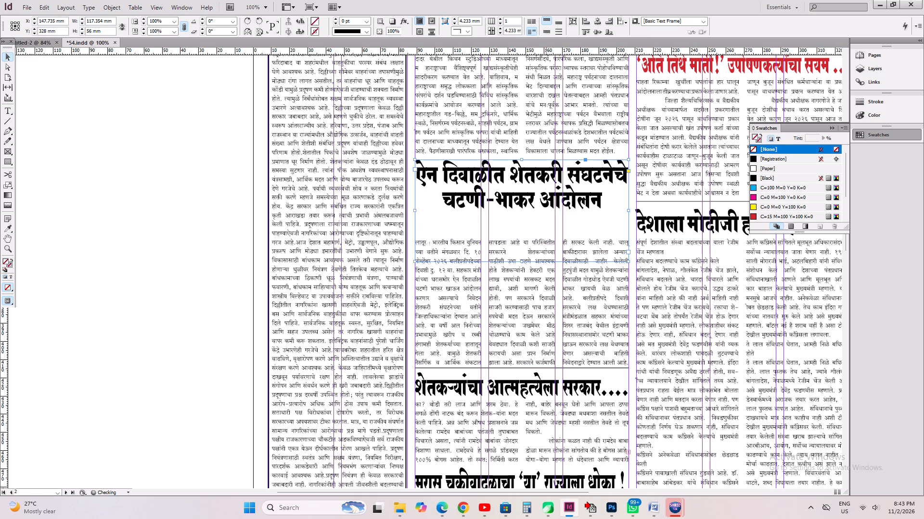
{"action": "left_click_drag", "start_coordinate": [546, 189], "coordinate": [546, 192], "text": "shift"}
{"action": "key", "text": "ctrl+alt+c"}
{"action": "left_click_drag", "start_coordinate": [546, 187], "coordinate": [543, 203], "text": "shift"}
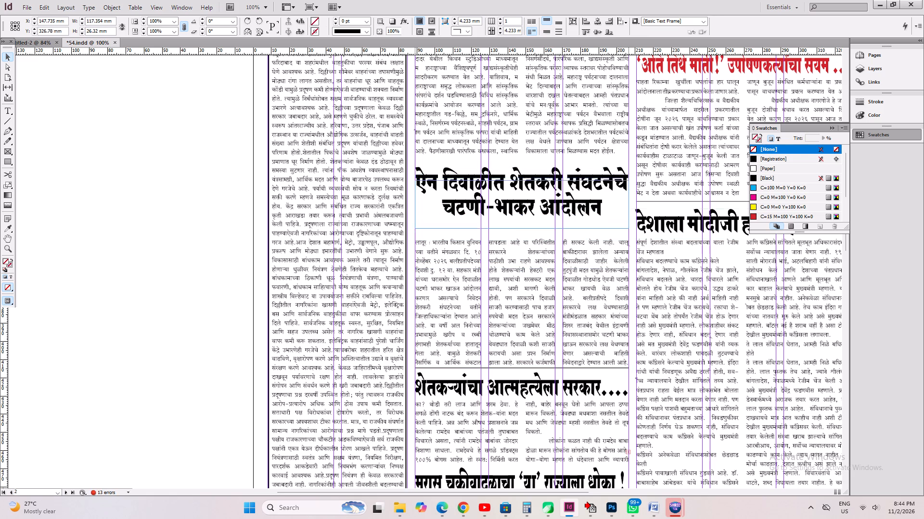
{"action": "left_click_drag", "start_coordinate": [543, 203], "coordinate": [543, 204], "text": "shift"}
Extend the two-column 'भारत पर्व २०२६' story frame downward to about 265 mm high, ending just above the new headline.
{"action": "left_click", "coordinate": [498, 139]}
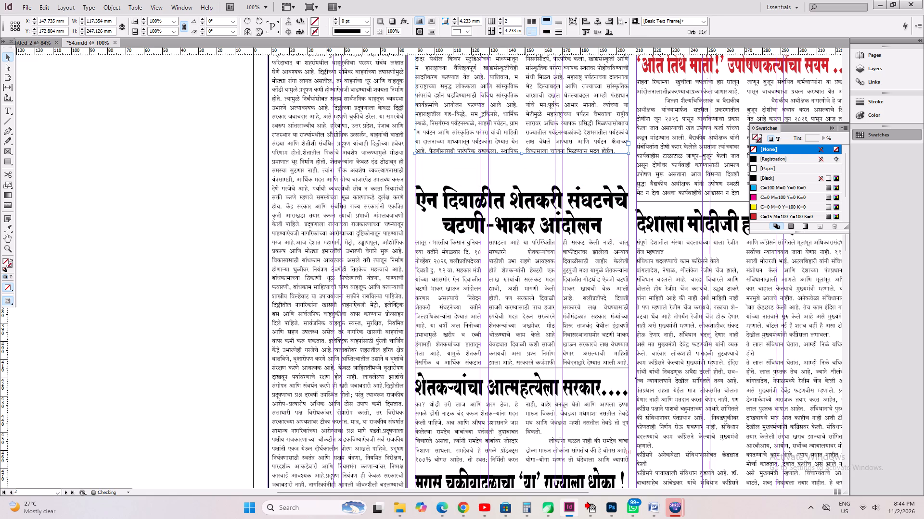
{"action": "left_click_drag", "start_coordinate": [522, 153], "coordinate": [522, 180]}
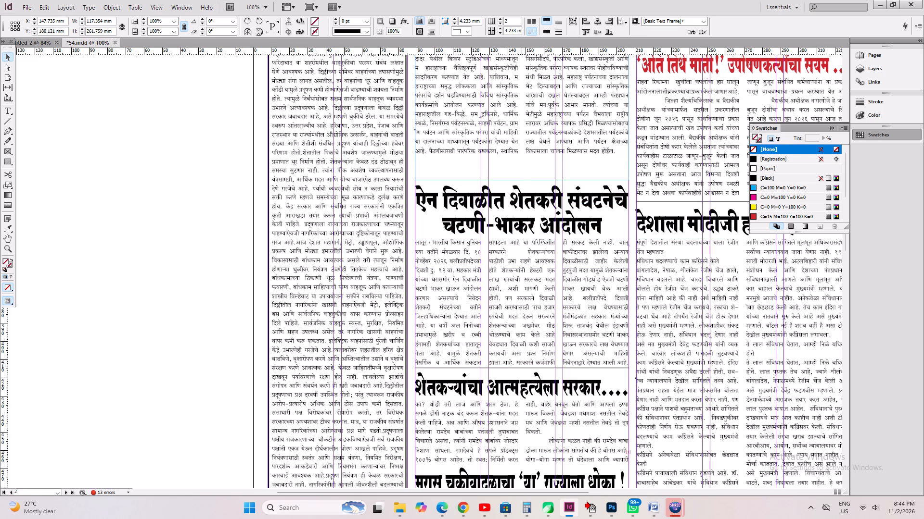
{"action": "left_click", "coordinate": [522, 180]}
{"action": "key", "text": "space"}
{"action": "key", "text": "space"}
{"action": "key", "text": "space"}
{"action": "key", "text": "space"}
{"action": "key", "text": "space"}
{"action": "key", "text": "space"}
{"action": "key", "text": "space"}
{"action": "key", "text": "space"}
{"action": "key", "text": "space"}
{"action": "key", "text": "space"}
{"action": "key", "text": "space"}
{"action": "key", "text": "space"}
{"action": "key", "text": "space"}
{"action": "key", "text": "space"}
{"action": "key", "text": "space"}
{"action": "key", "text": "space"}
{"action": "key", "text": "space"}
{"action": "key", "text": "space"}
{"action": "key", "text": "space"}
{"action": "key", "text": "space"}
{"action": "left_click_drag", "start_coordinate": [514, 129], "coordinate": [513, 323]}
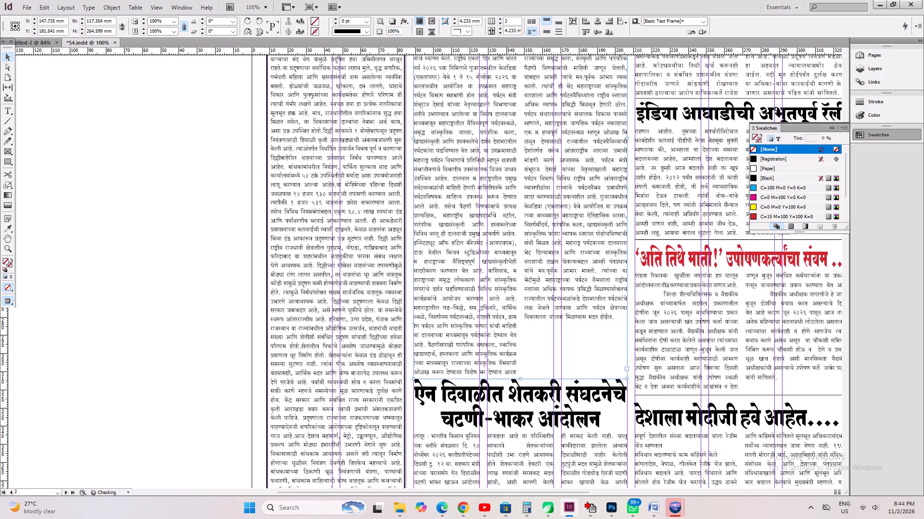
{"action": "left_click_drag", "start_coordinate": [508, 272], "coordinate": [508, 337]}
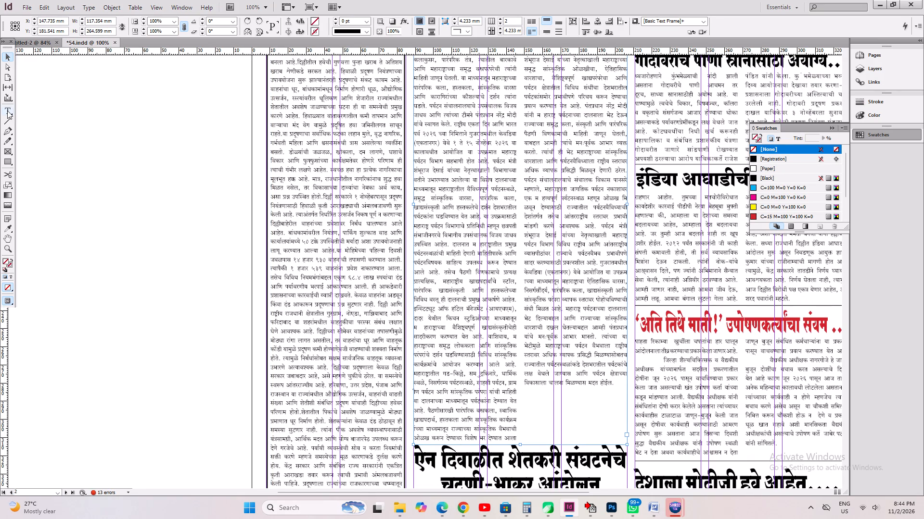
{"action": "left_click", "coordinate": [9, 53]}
Split the 'भारत पर्व २०२६' story frame into three columns.
{"action": "left_click", "coordinate": [501, 18]}
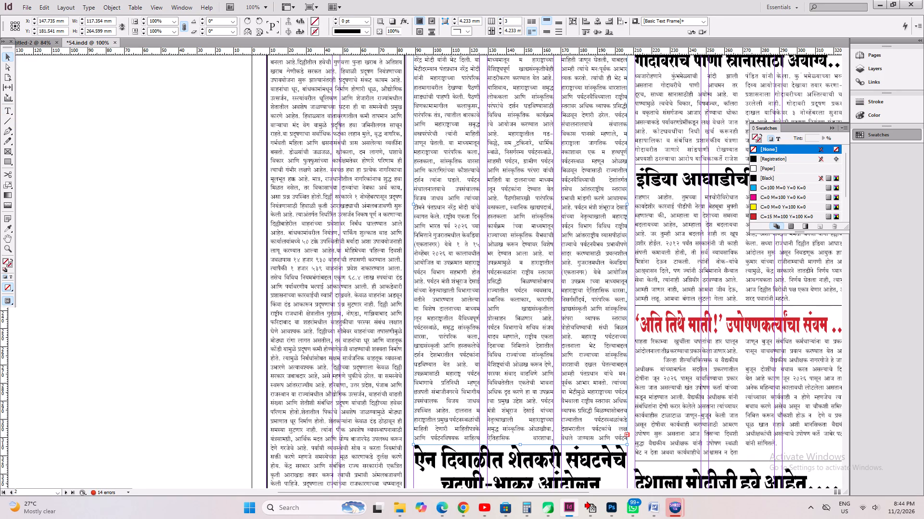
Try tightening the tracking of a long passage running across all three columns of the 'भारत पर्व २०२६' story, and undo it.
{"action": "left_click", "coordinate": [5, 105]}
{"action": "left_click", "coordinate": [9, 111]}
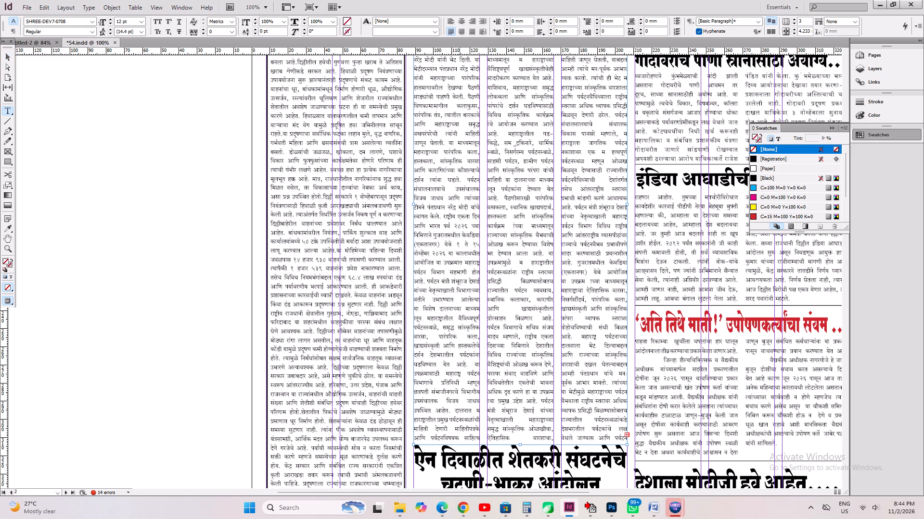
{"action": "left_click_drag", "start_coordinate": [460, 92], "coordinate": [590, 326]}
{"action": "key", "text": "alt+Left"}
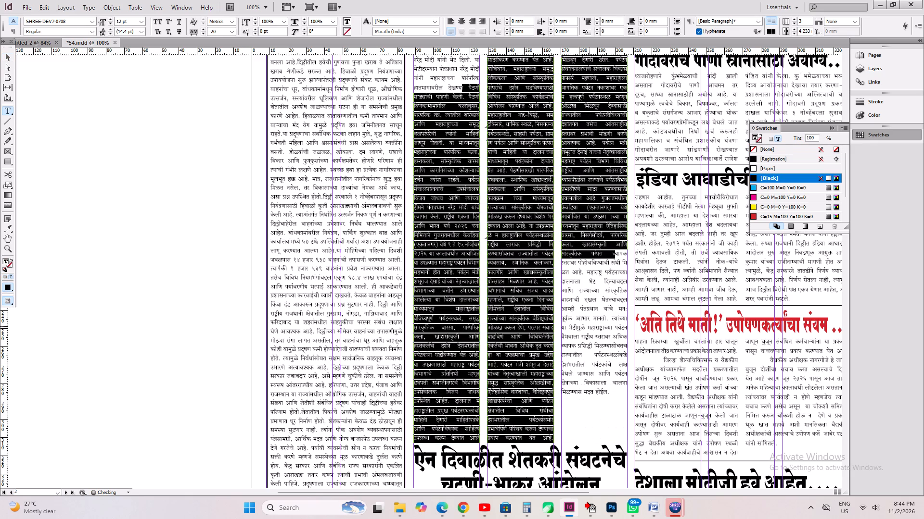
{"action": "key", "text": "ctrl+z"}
Tighten the tracking to -20 on a passage in the story's second column and another in its third column, and save the document.
{"action": "left_click", "coordinate": [523, 293]}
{"action": "left_click_drag", "start_coordinate": [520, 214], "coordinate": [541, 375]}
{"action": "key", "text": "alt+Left"}
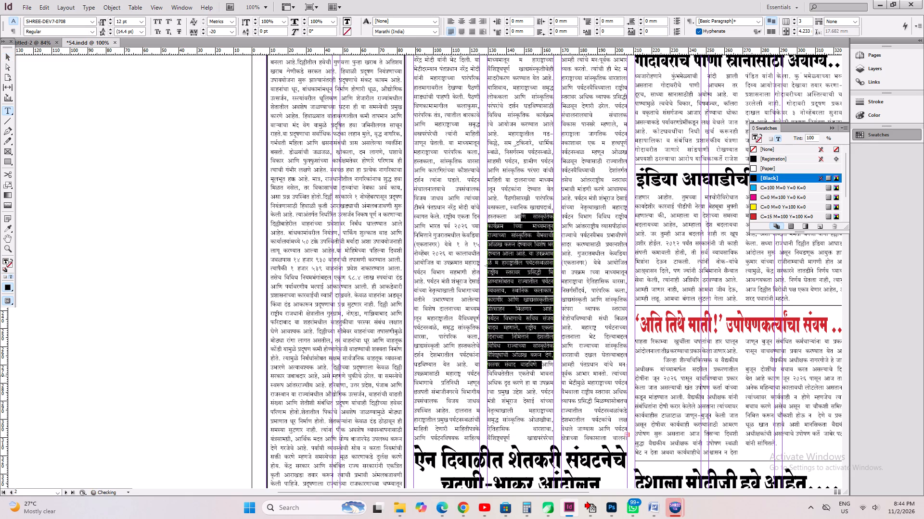
{"action": "left_click_drag", "start_coordinate": [598, 98], "coordinate": [604, 346]}
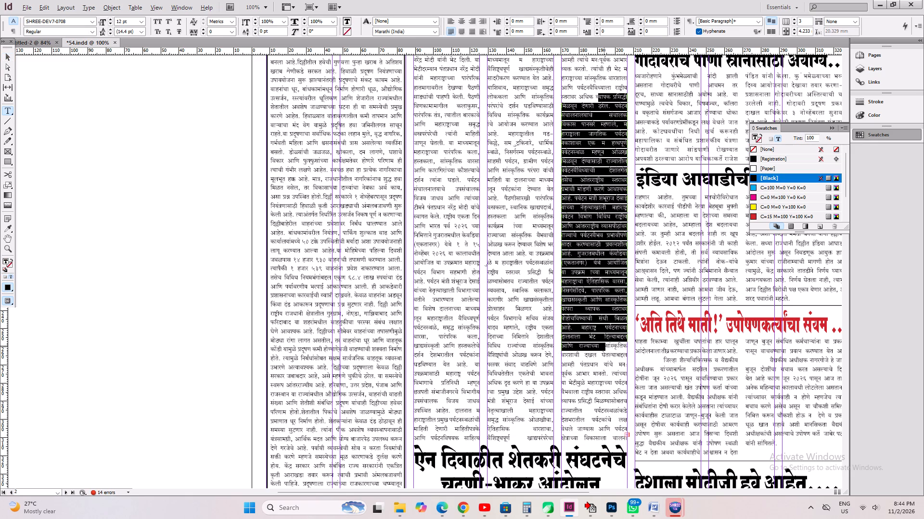
{"action": "key", "text": "alt+Left"}
{"action": "key", "text": "ctrl+s"}
{"action": "key", "text": "ctrl+0"}
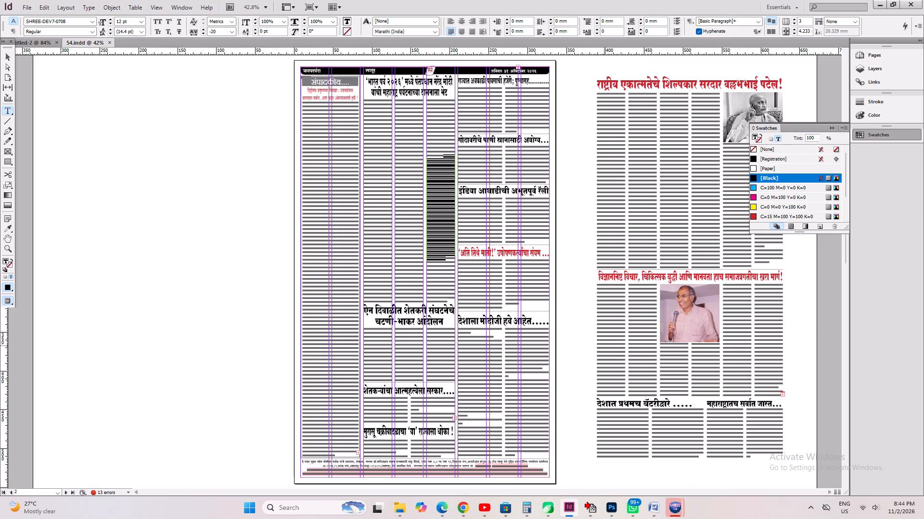
{"action": "key", "text": "ctrl+s"}
Look through pages 3 and 4 of the layout for space still to fill.
{"action": "scroll", "coordinate": [590, 342], "scroll_direction": "down", "scroll_amount": 12}
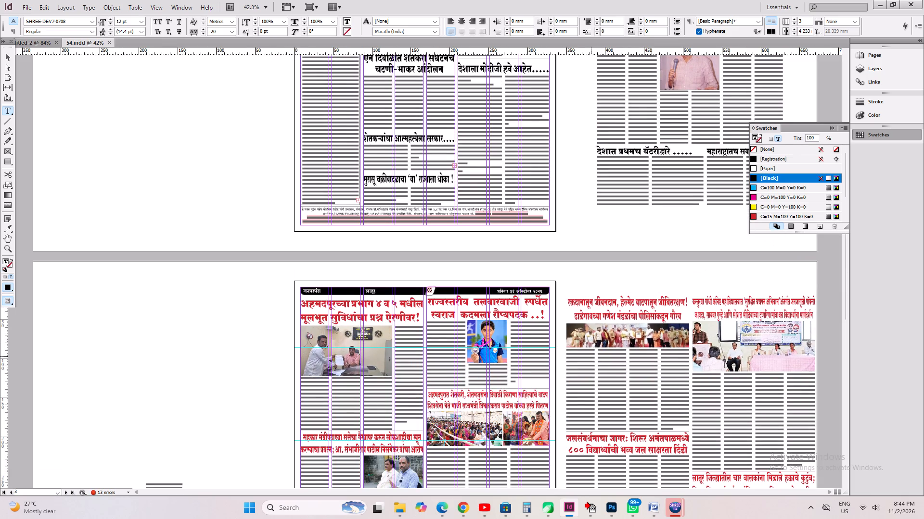
{"action": "scroll", "coordinate": [591, 356], "scroll_direction": "down", "scroll_amount": 6}
{"action": "scroll", "coordinate": [591, 358], "scroll_direction": "down", "scroll_amount": 20}
{"action": "scroll", "coordinate": [591, 358], "scroll_direction": "down", "scroll_amount": 3}
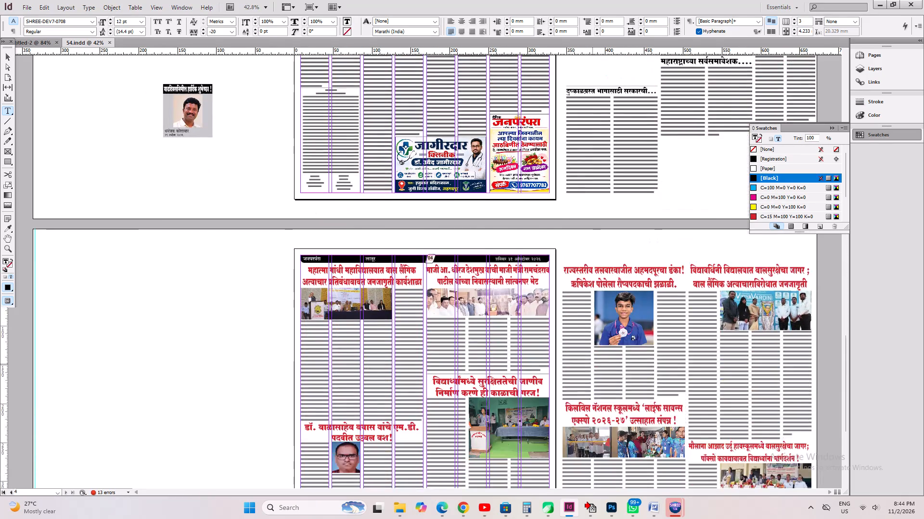
{"action": "scroll", "coordinate": [592, 364], "scroll_direction": "down", "scroll_amount": 9}
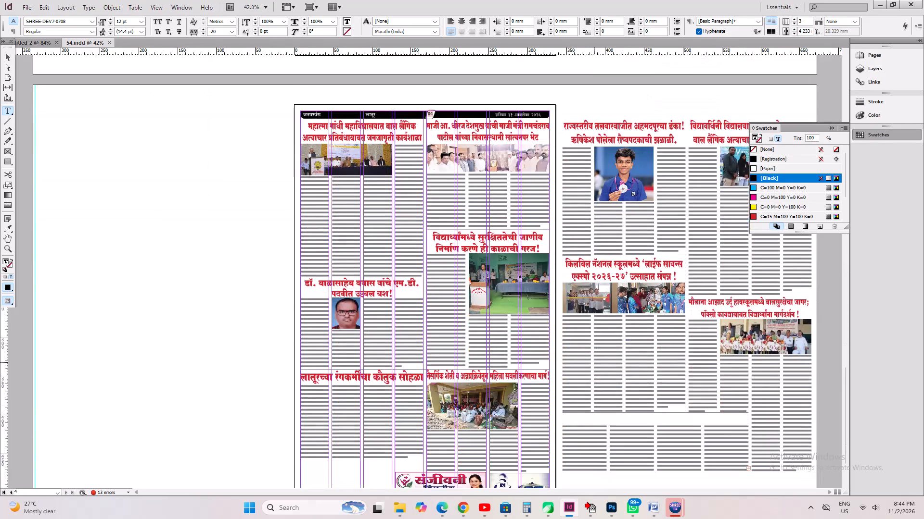
{"action": "scroll", "coordinate": [594, 362], "scroll_direction": "down", "scroll_amount": 5}
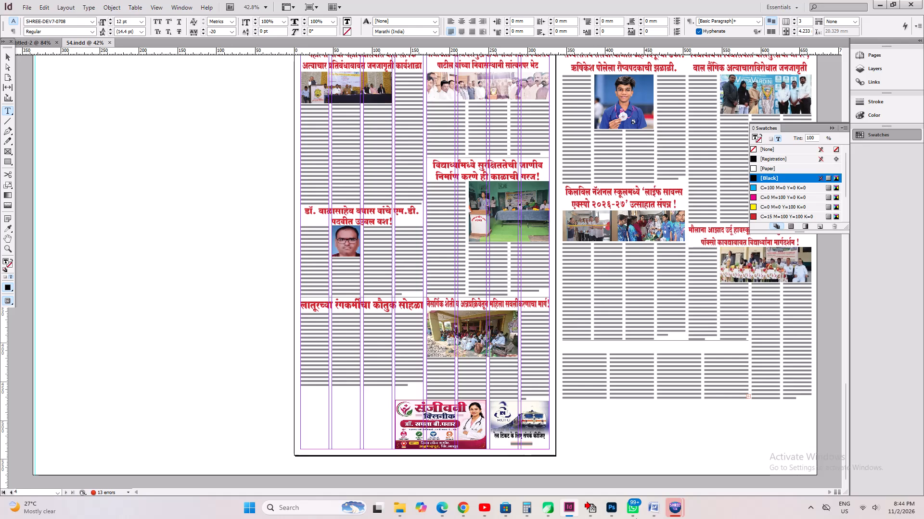
{"action": "scroll", "coordinate": [638, 518], "scroll_direction": "down", "scroll_amount": 2}
Switch to Edge and look through the 02-11-2026 newspaper PDF as far as the foot of page 4 for another story.
{"action": "left_click", "coordinate": [439, 511]}
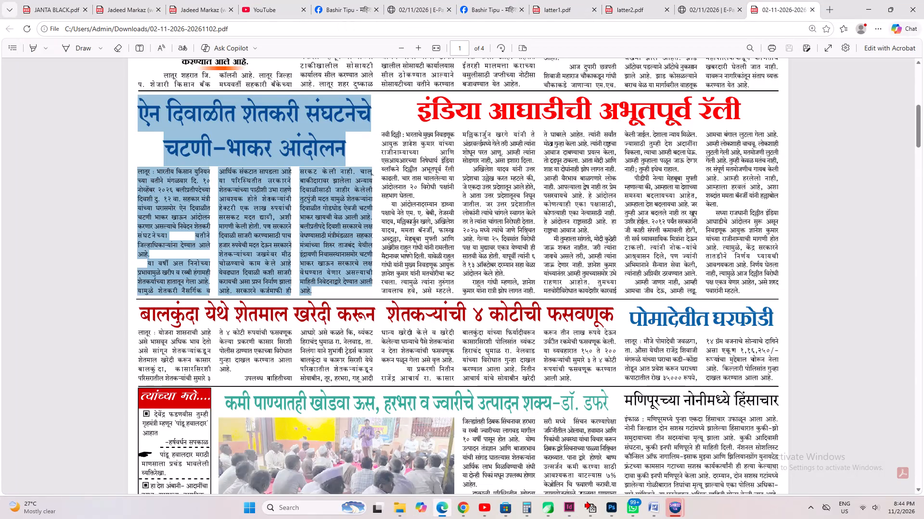
{"action": "scroll", "coordinate": [391, 375], "scroll_direction": "down", "scroll_amount": 5}
{"action": "scroll", "coordinate": [398, 380], "scroll_direction": "down", "scroll_amount": 20}
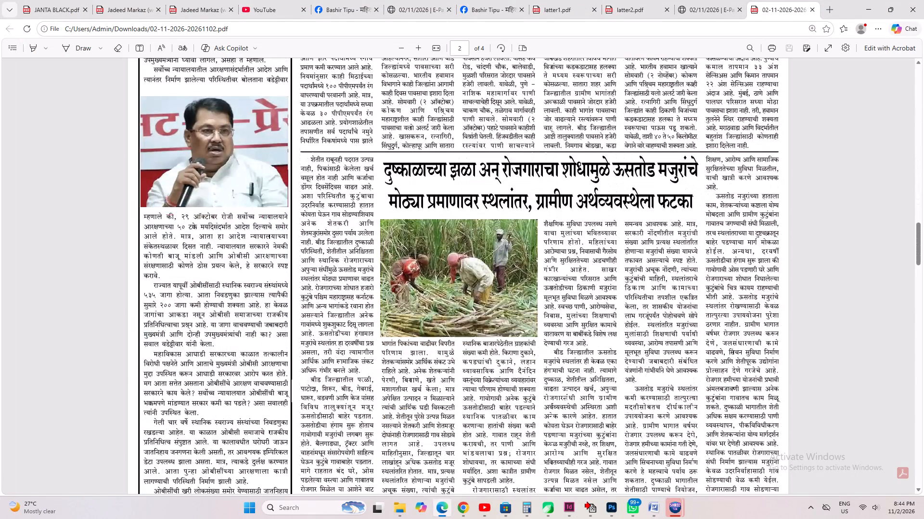
{"action": "scroll", "coordinate": [408, 399], "scroll_direction": "down", "scroll_amount": 19}
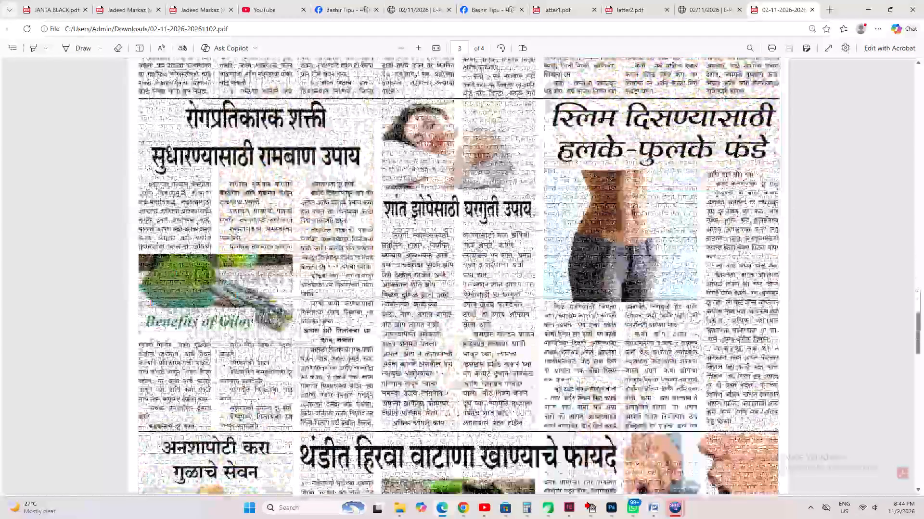
{"action": "scroll", "coordinate": [408, 398], "scroll_direction": "down", "scroll_amount": 10}
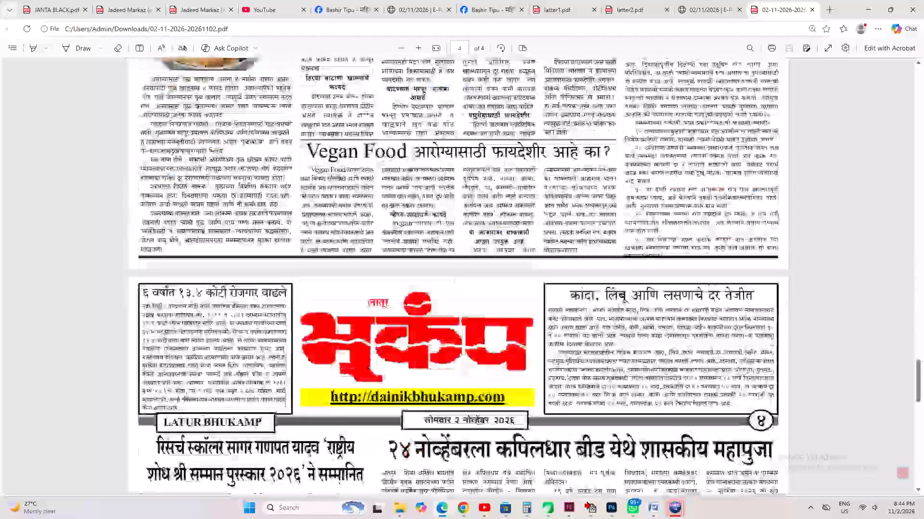
{"action": "scroll", "coordinate": [408, 398], "scroll_direction": "down", "scroll_amount": 5}
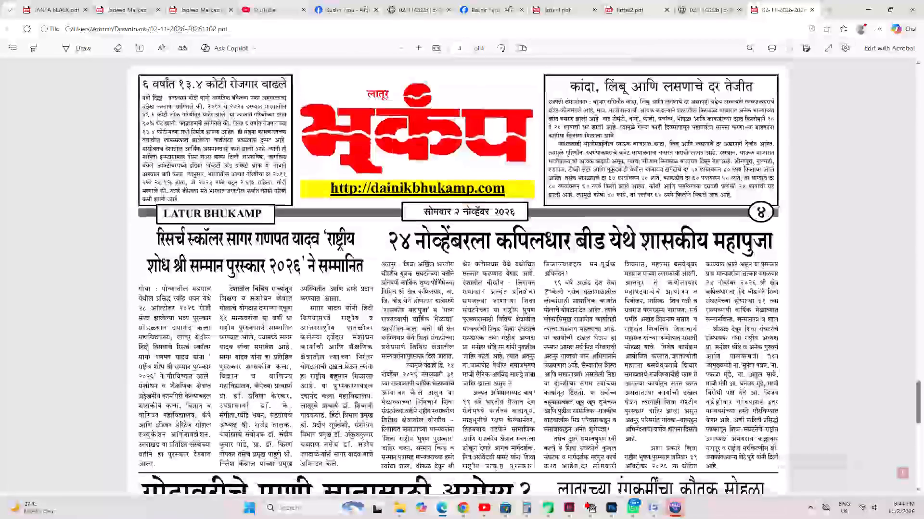
{"action": "scroll", "coordinate": [408, 397], "scroll_direction": "down", "scroll_amount": 1}
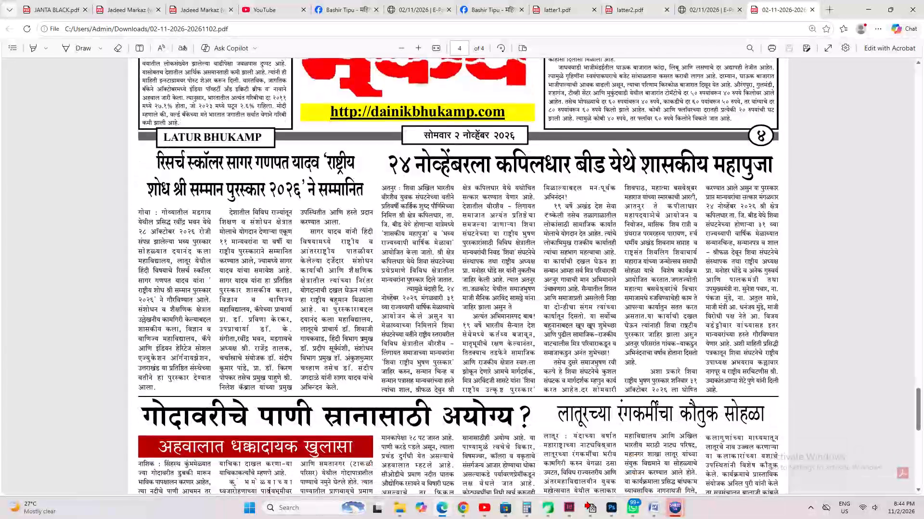
{"action": "scroll", "coordinate": [409, 393], "scroll_direction": "down", "scroll_amount": 4}
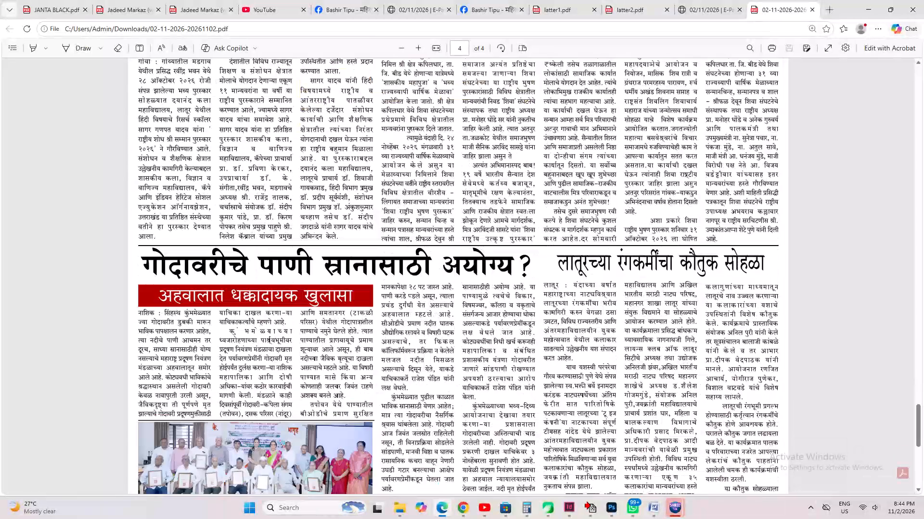
{"action": "scroll", "coordinate": [409, 392], "scroll_direction": "down", "scroll_amount": 6}
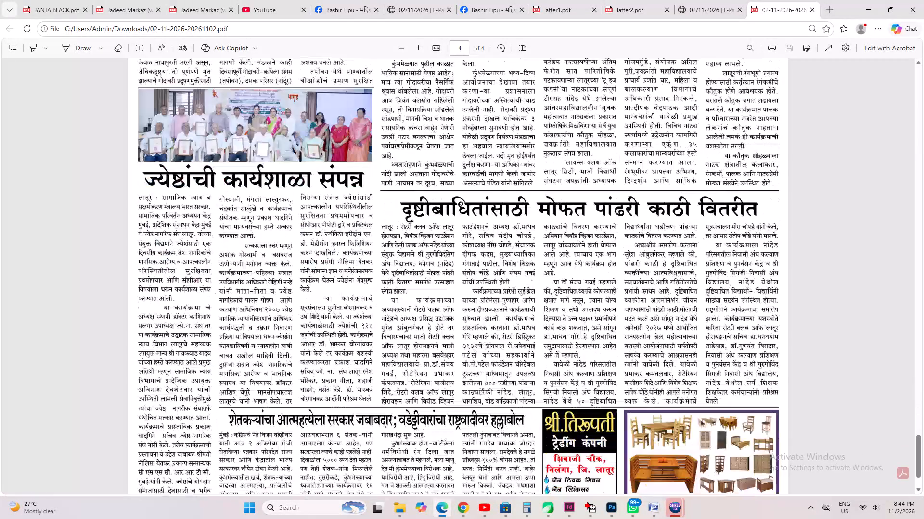
{"action": "left_click", "coordinate": [657, 348]}
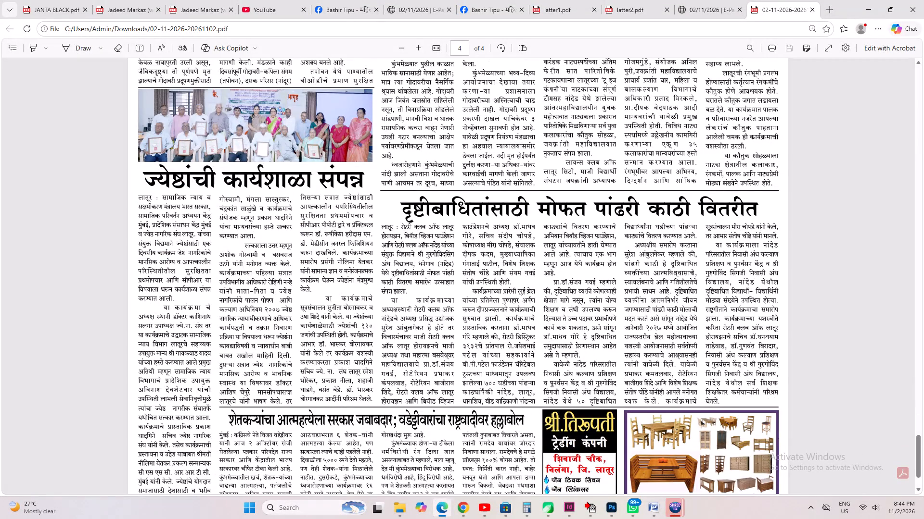
{"action": "scroll", "coordinate": [483, 301], "scroll_direction": "down", "scroll_amount": 3}
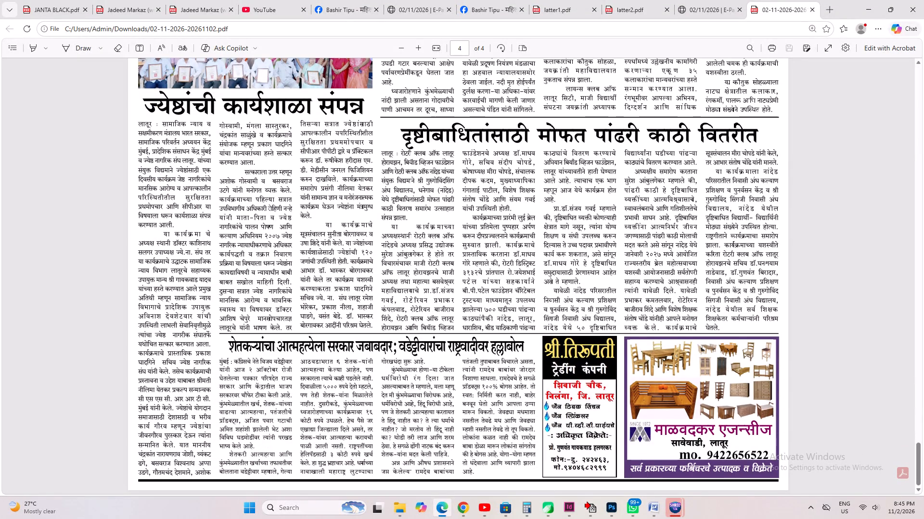
Copy the 'दृष्टीबाधितांसाठी मोफत पांढरी काठी वितरीत' story with its headline from page 4 of the PDF.
{"action": "left_click_drag", "start_coordinate": [399, 139], "coordinate": [731, 344]}
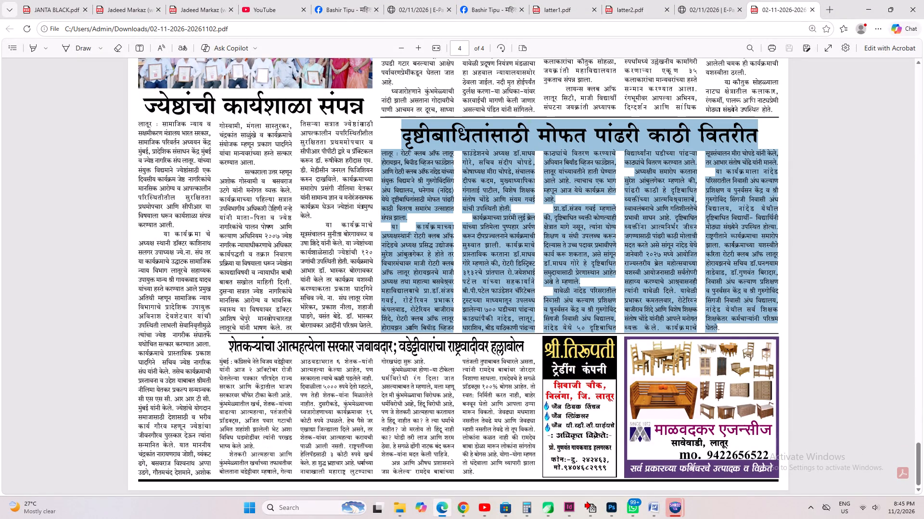
{"action": "left_click_drag", "start_coordinate": [731, 344], "coordinate": [724, 331]}
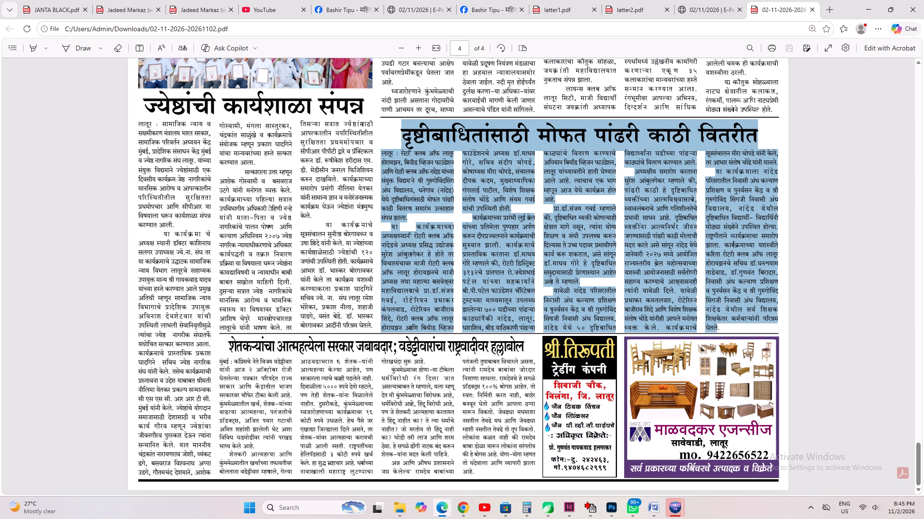
{"action": "left_click_drag", "start_coordinate": [724, 331], "coordinate": [721, 331]}
{"action": "right_click", "coordinate": [415, 222]}
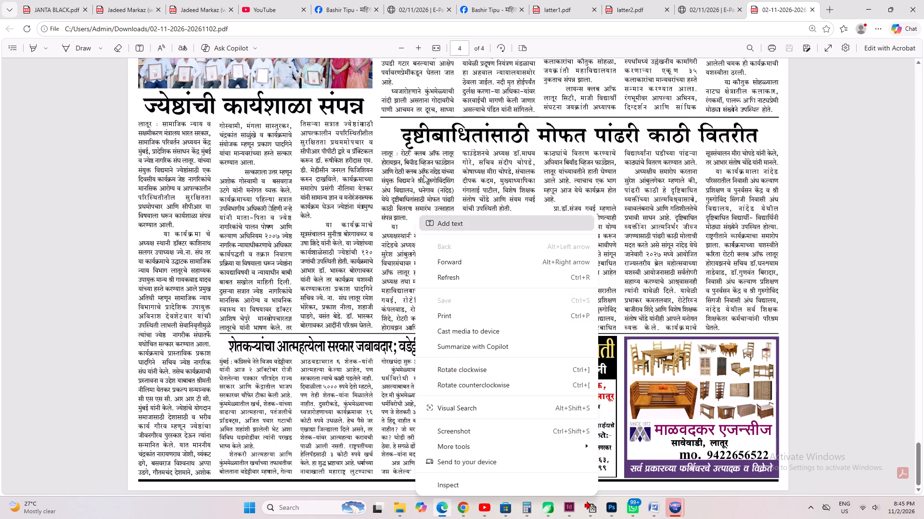
{"action": "left_click", "coordinate": [419, 153]}
{"action": "left_click_drag", "start_coordinate": [401, 133], "coordinate": [731, 330]}
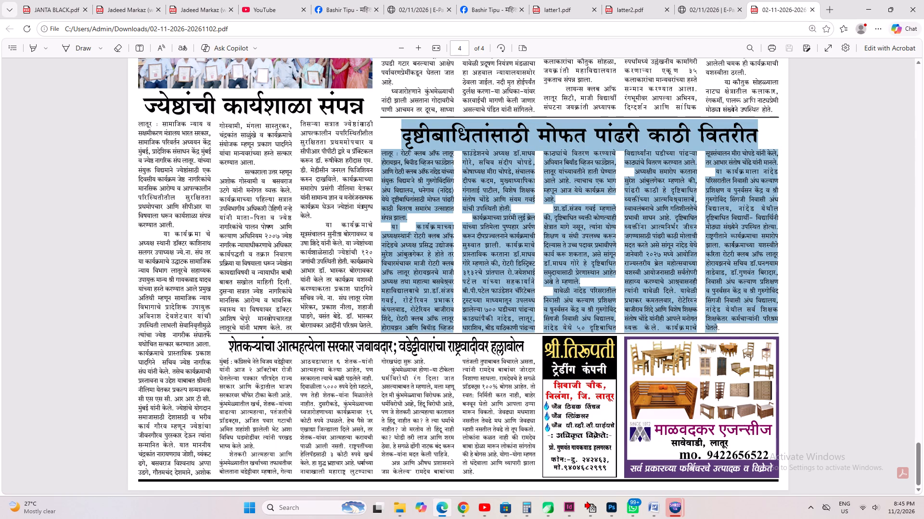
{"action": "left_click_drag", "start_coordinate": [731, 330], "coordinate": [726, 330]}
{"action": "right_click", "coordinate": [715, 252]}
{"action": "left_click_drag", "start_coordinate": [717, 264], "coordinate": [719, 295]}
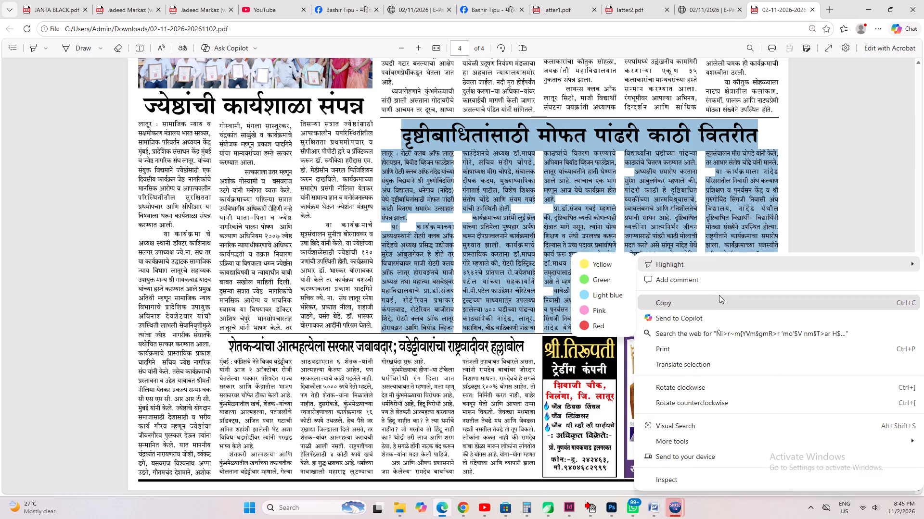
{"action": "left_click_drag", "start_coordinate": [719, 295], "coordinate": [719, 298]}
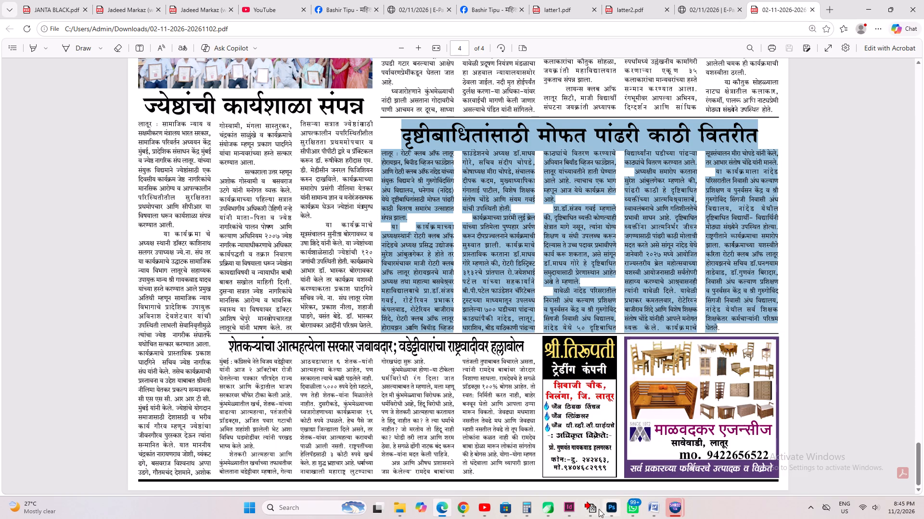
Switch to Word, paste the copied story into the blank document and cut all of its text.
{"action": "left_click", "coordinate": [655, 510]}
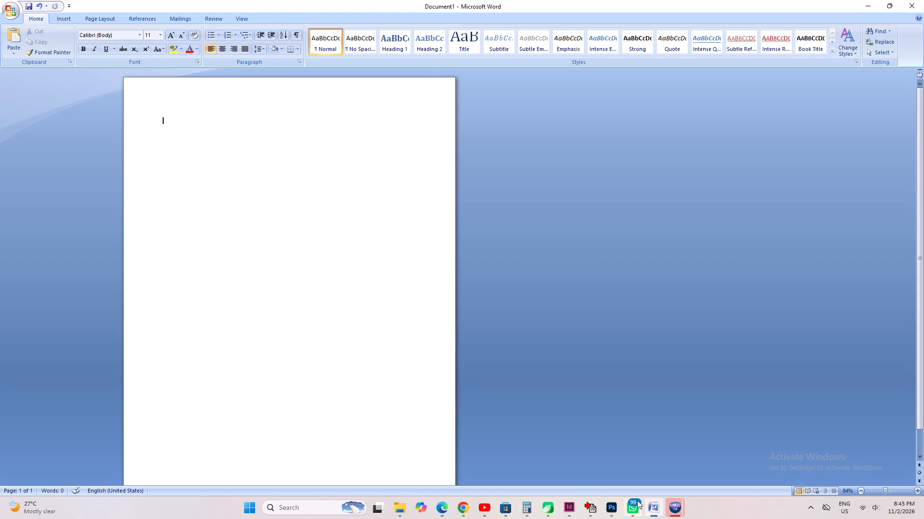
{"action": "key", "text": "ctrl+v"}
{"action": "key", "text": "ctrl+a"}
{"action": "key", "text": "ctrl+x"}
Switch to InDesign, draw a text frame on the pasteboard beside page 4 and paste the story text into it.
{"action": "left_click", "coordinate": [567, 510]}
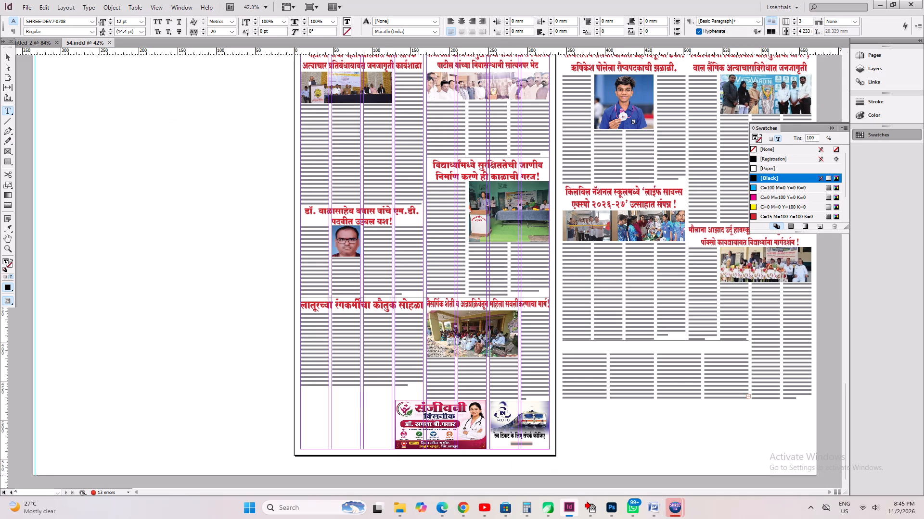
{"action": "left_click_drag", "start_coordinate": [112, 222], "coordinate": [228, 396]}
{"action": "key", "text": "ctrl+v"}
{"action": "left_click", "coordinate": [185, 310]}
{"action": "key", "text": "ctrl+1"}
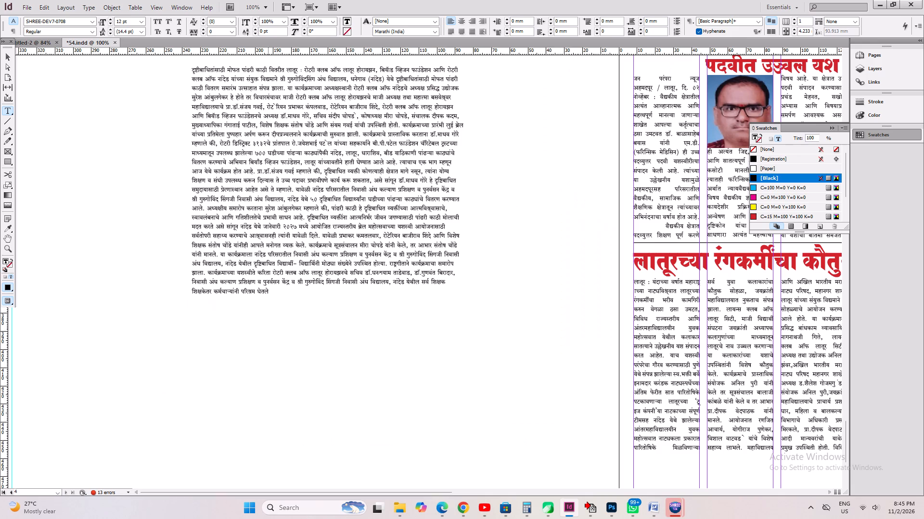
Move the headline 'दृष्टीबाधितांसाठी मोफत पांढरी काठी वितरीत' out of the story into a new text frame below page 4's 'लातूरच्या रंगकर्मींचा कौतुक सोहळा' story.
{"action": "left_click_drag", "start_coordinate": [331, 153], "coordinate": [340, 289], "text": "alt"}
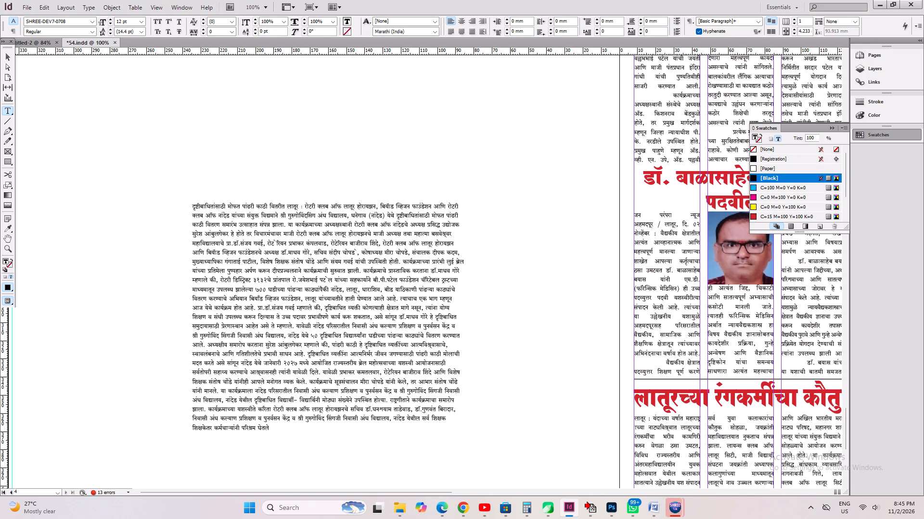
{"action": "left_click_drag", "start_coordinate": [286, 205], "coordinate": [247, 149]}
{"action": "key", "text": "ctrl+x"}
{"action": "left_click_drag", "start_coordinate": [429, 301], "coordinate": [65, 0], "text": "alt"}
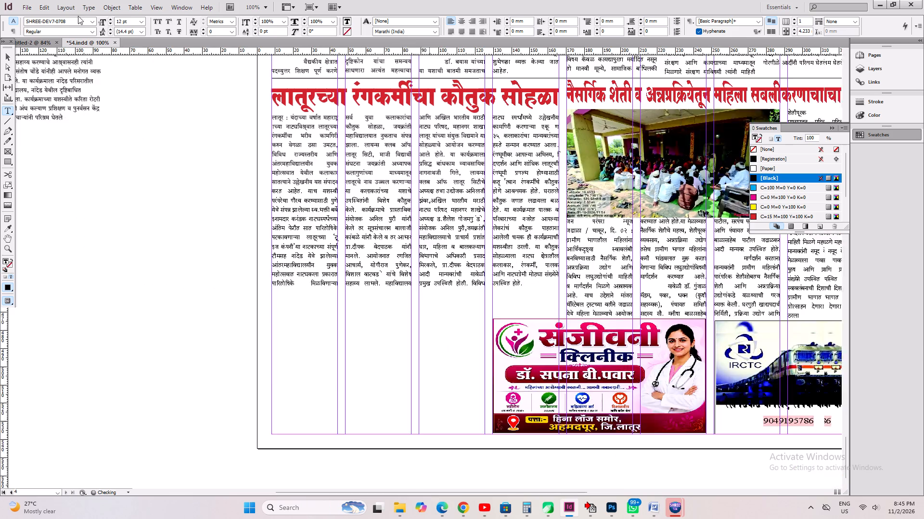
{"action": "left_click_drag", "start_coordinate": [364, 291], "coordinate": [262, 122], "text": "alt"}
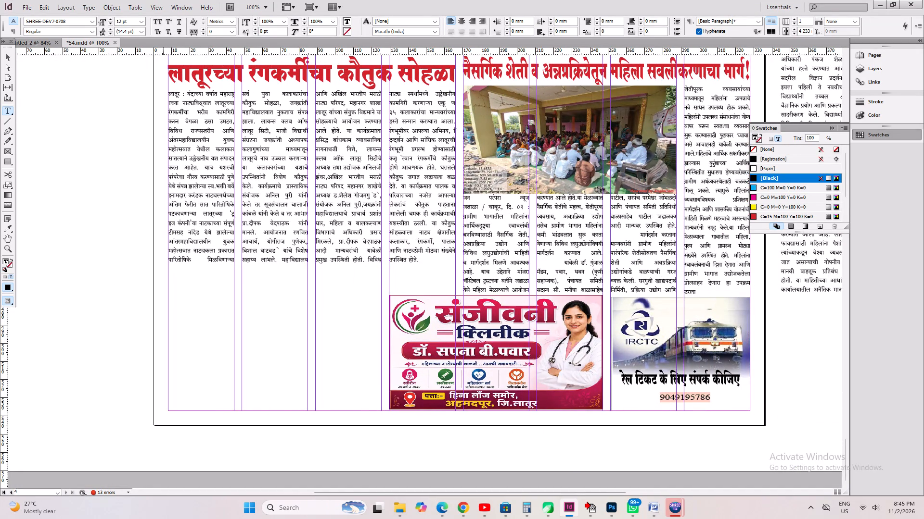
{"action": "left_click_drag", "start_coordinate": [167, 279], "coordinate": [190, 292]}
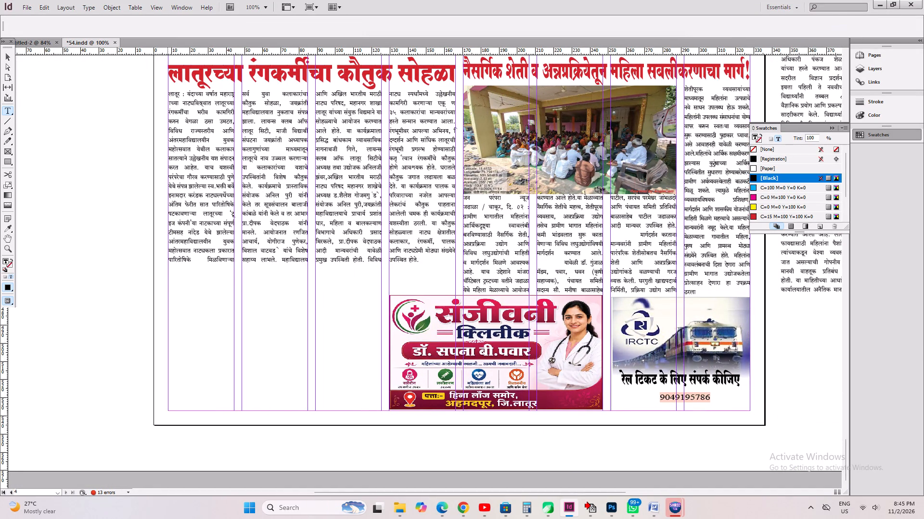
{"action": "left_click_drag", "start_coordinate": [190, 292], "coordinate": [380, 371]}
{"action": "key", "text": "ctrl+v"}
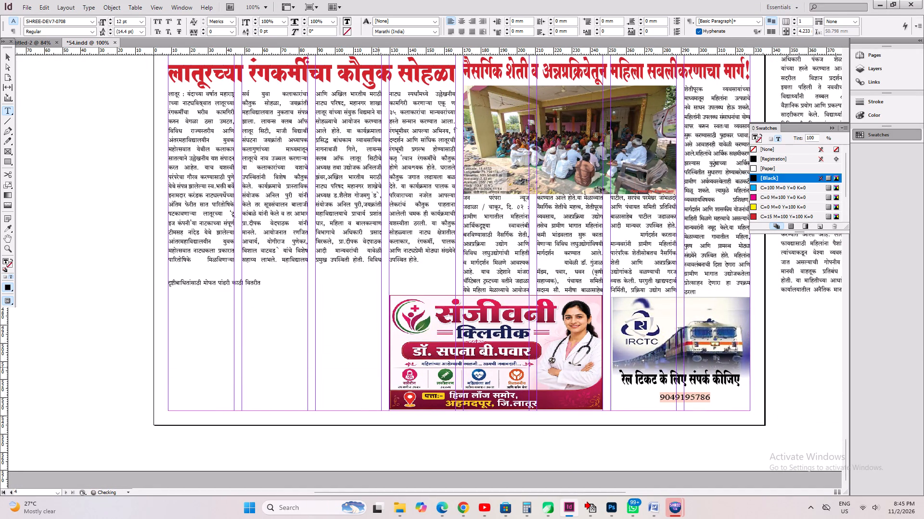
Copy the red 'नैसर्गिक शेती' headline formatting onto 'दृष्टीबाधितांसाठी मोफत पांढरी काठी वितरीत', fit its frame and move it up over the story above.
{"action": "key", "text": "ctrl+a"}
{"action": "scroll", "coordinate": [377, 367], "scroll_direction": "up", "scroll_amount": 3}
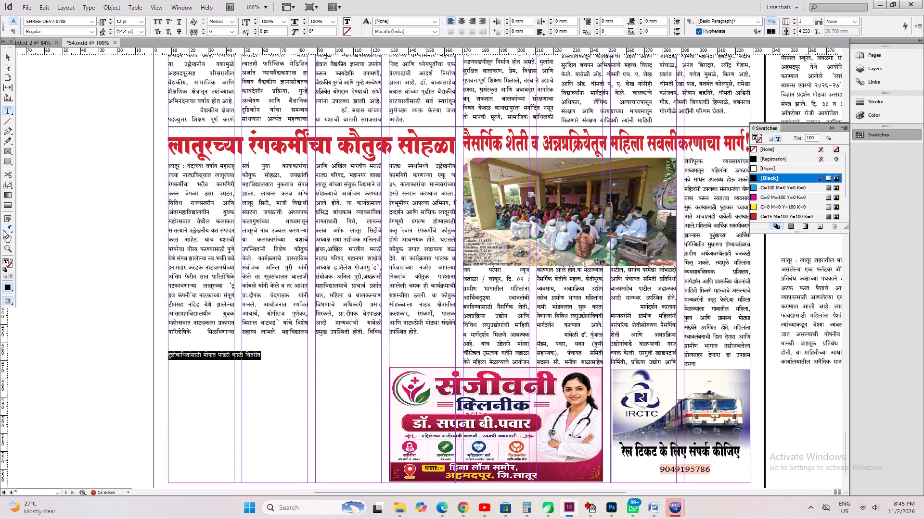
{"action": "left_click", "coordinate": [3, 229]}
{"action": "left_click", "coordinate": [474, 137]}
{"action": "scroll", "coordinate": [361, 271], "scroll_direction": "down", "scroll_amount": 2}
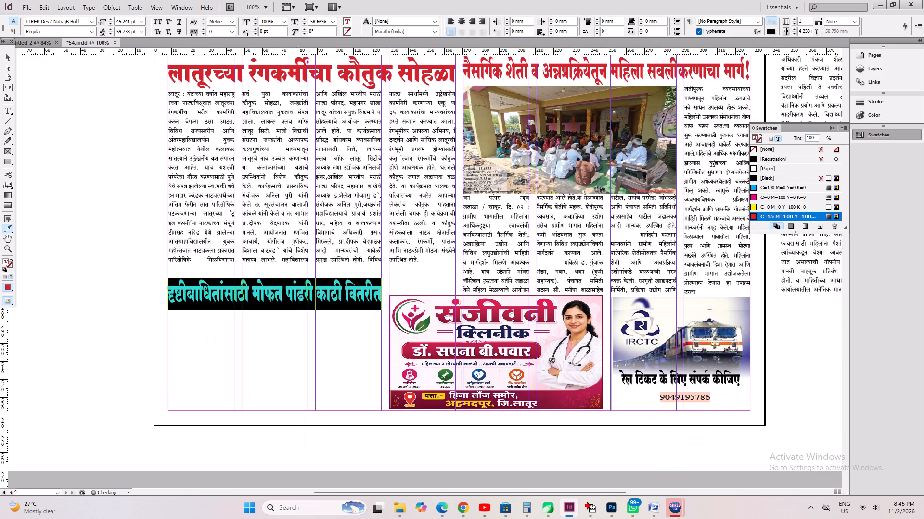
{"action": "key", "text": "ctrl+alt+c"}
{"action": "left_click", "coordinate": [9, 54]}
{"action": "left_click_drag", "start_coordinate": [314, 290], "coordinate": [318, 240], "text": "shift"}
Fit the white-cane story's text frame on the pasteboard beside page 4 to its text.
{"action": "key", "text": "space"}
{"action": "key", "text": "space"}
{"action": "key", "text": "space"}
{"action": "key", "text": "space"}
{"action": "key", "text": "space"}
{"action": "key", "text": "space"}
{"action": "key", "text": "space"}
{"action": "key", "text": "space"}
{"action": "key", "text": "space"}
{"action": "left_click_drag", "start_coordinate": [228, 306], "coordinate": [687, 413]}
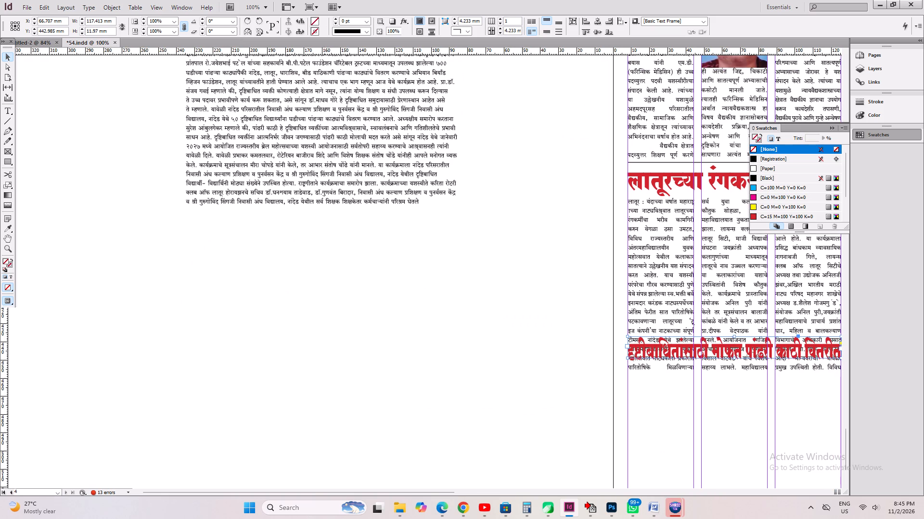
{"action": "left_click", "coordinate": [324, 181]}
{"action": "key", "text": "ctrl+alt+c"}
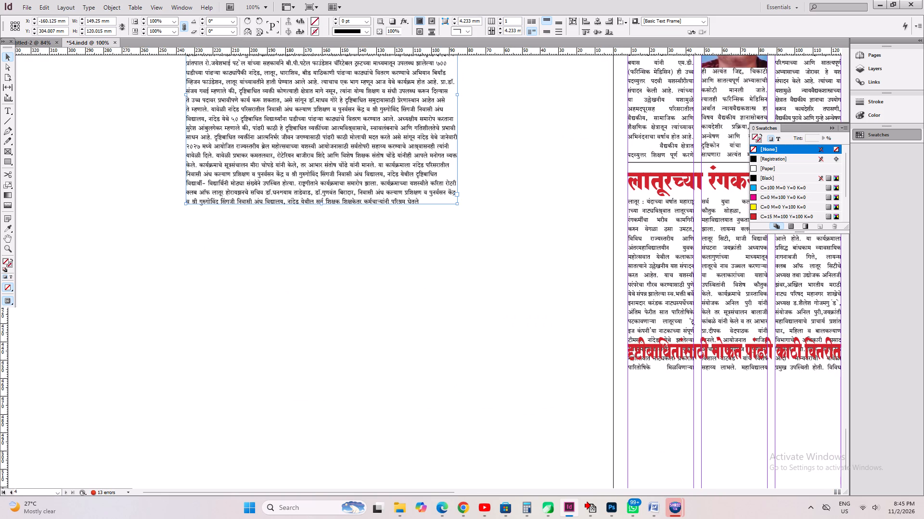
Move the 'दृष्टीबाधितांसाठी' headline down to the bottom line of the first three columns of the 'लातूरच्या रंगकर्मींचा कौतुक सोहळा' story.
{"action": "key", "text": "space"}
{"action": "key", "text": "space"}
{"action": "key", "text": "space"}
{"action": "key", "text": "space"}
{"action": "key", "text": "space"}
{"action": "key", "text": "space"}
{"action": "key", "text": "space"}
{"action": "key", "text": "space"}
{"action": "left_click_drag", "start_coordinate": [510, 388], "coordinate": [269, 296]}
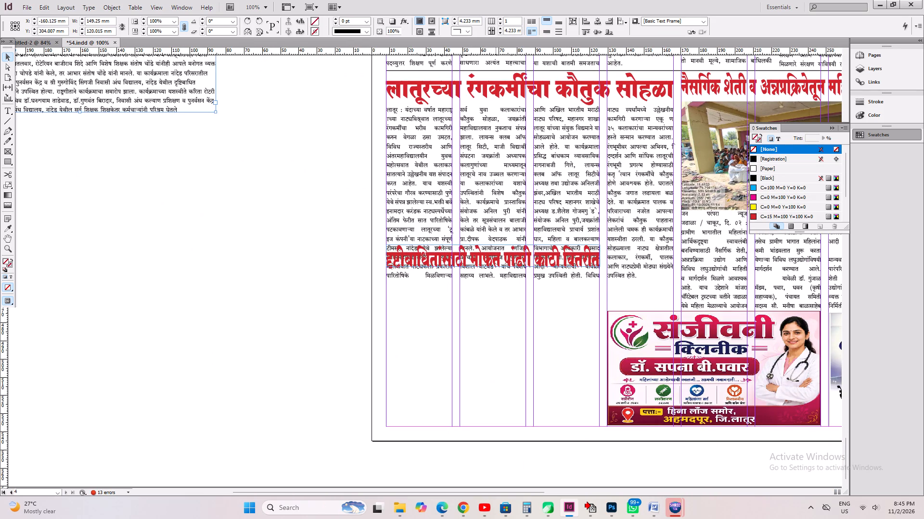
{"action": "left_click_drag", "start_coordinate": [496, 259], "coordinate": [495, 286]}
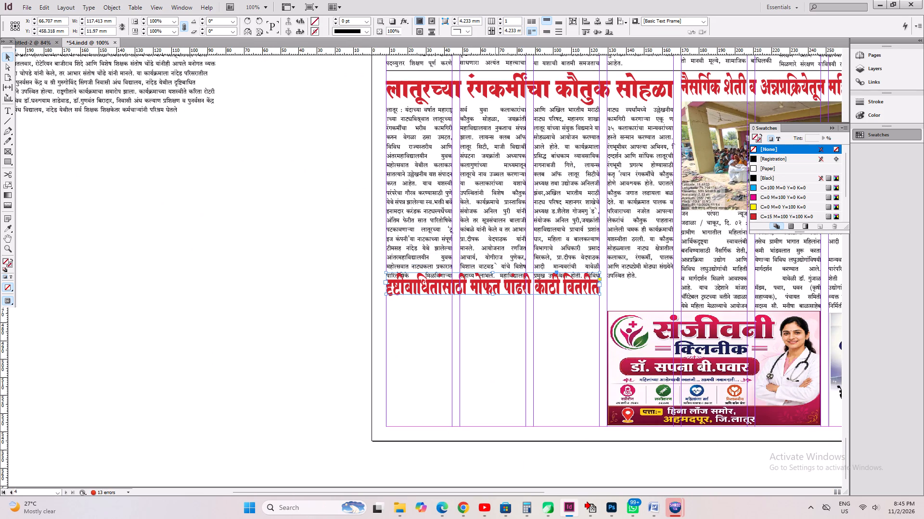
Extend the bottom of the 'लातूरच्या रंगकर्मींचा कौतुक सोहळा' text frame to about 113 mm height, reaching the Sanjeevani Clinic advertisement.
{"action": "left_click", "coordinate": [487, 339]}
{"action": "left_click", "coordinate": [430, 269]}
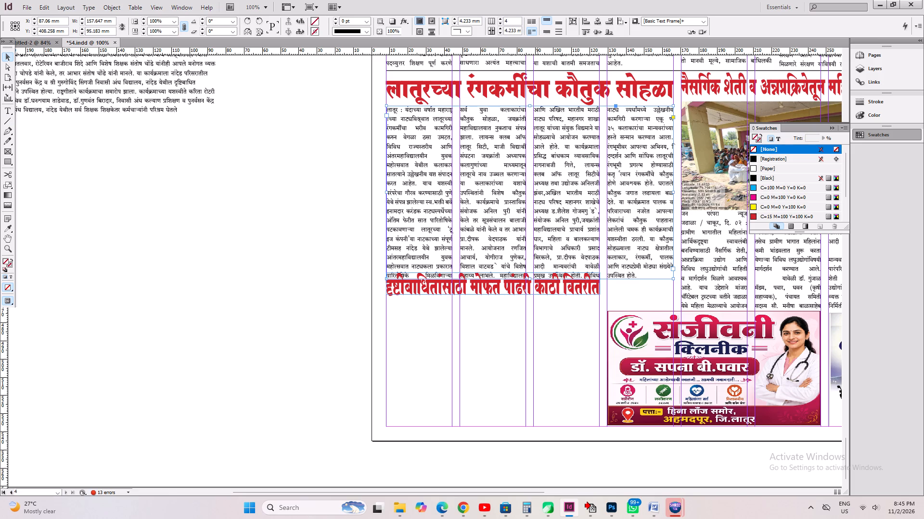
{"action": "left_click_drag", "start_coordinate": [530, 279], "coordinate": [529, 311]}
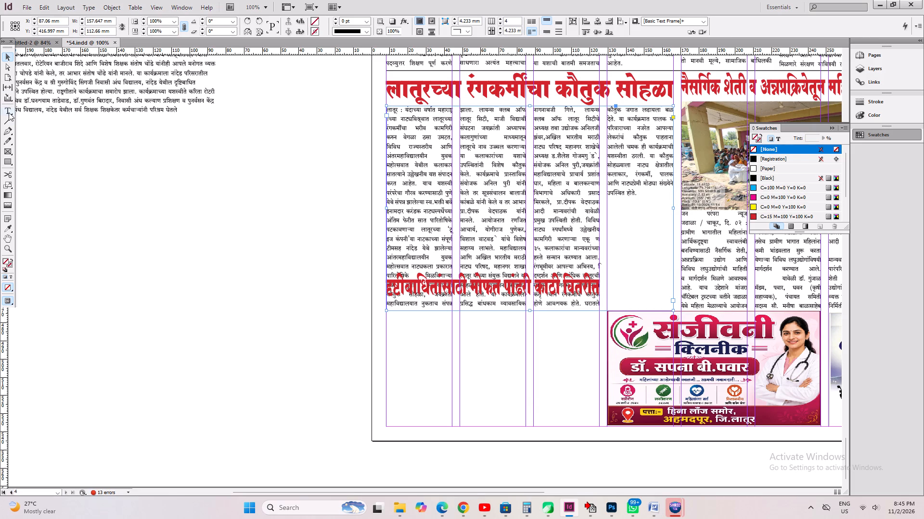
Insert column breaks in the story's first three columns just above the 'दृष्टीबाधितांसाठी' headline, and save the document.
{"action": "left_click", "coordinate": [9, 112]}
{"action": "left_click", "coordinate": [393, 267]}
{"action": "key", "text": "End"}
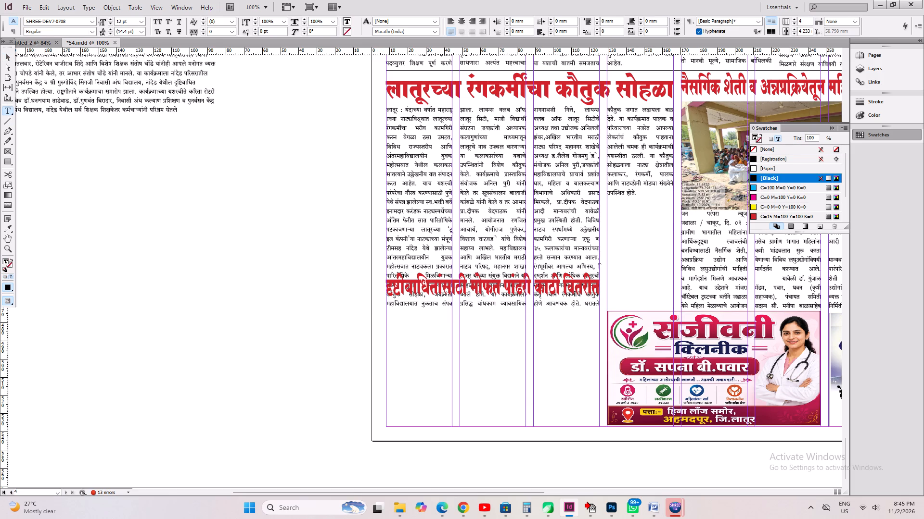
{"action": "key", "text": "Return"}
{"action": "left_click", "coordinate": [484, 269]}
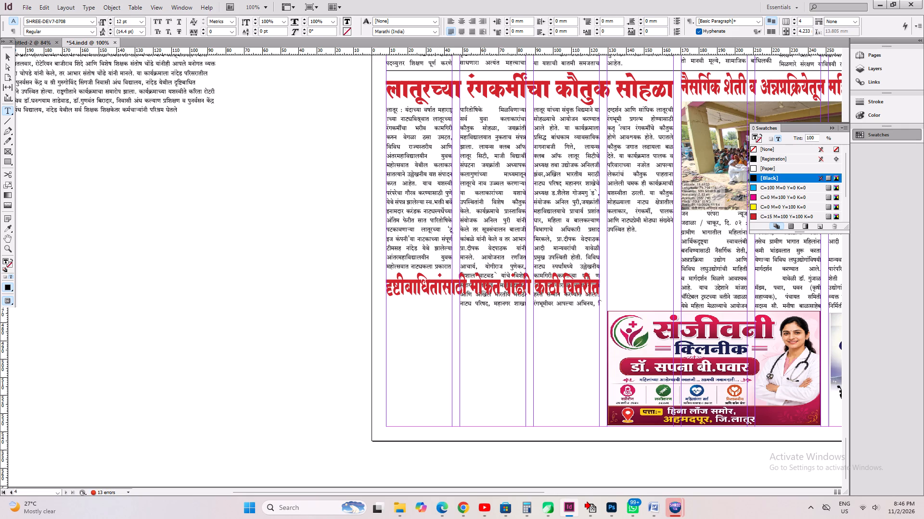
{"action": "key", "text": "End"}
{"action": "key", "text": "Return"}
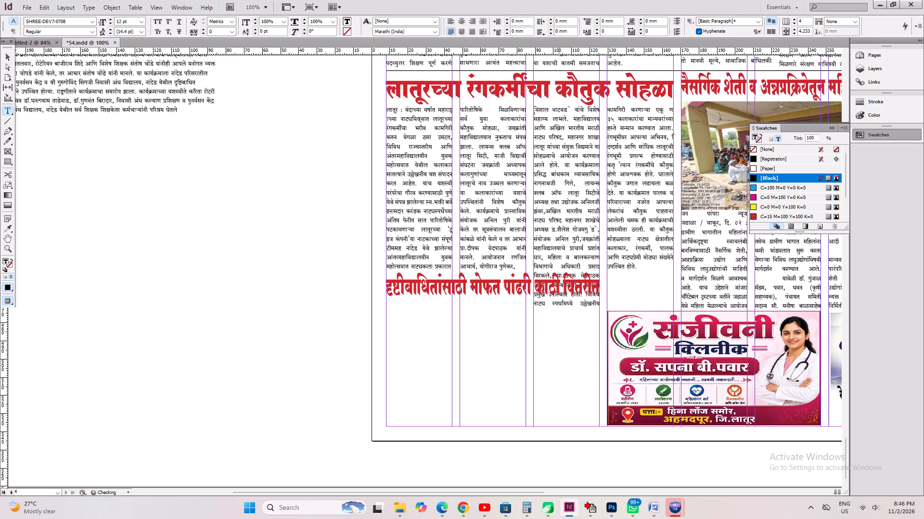
{"action": "left_click", "coordinate": [561, 262]}
{"action": "left_click", "coordinate": [561, 270]}
{"action": "key", "text": "End"}
{"action": "key", "text": "Return"}
{"action": "key", "text": "ctrl+s"}
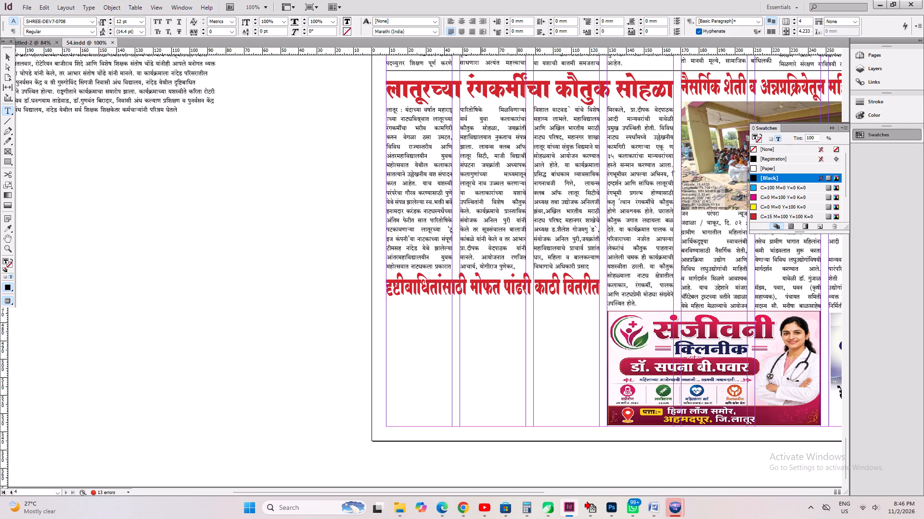
Justify all the text of the white-cane story on the pasteboard and save the document.
{"action": "left_click_drag", "start_coordinate": [202, 231], "coordinate": [494, 518], "text": "alt"}
{"action": "left_click", "coordinate": [265, 189]}
{"action": "key", "text": "ctrl+s"}
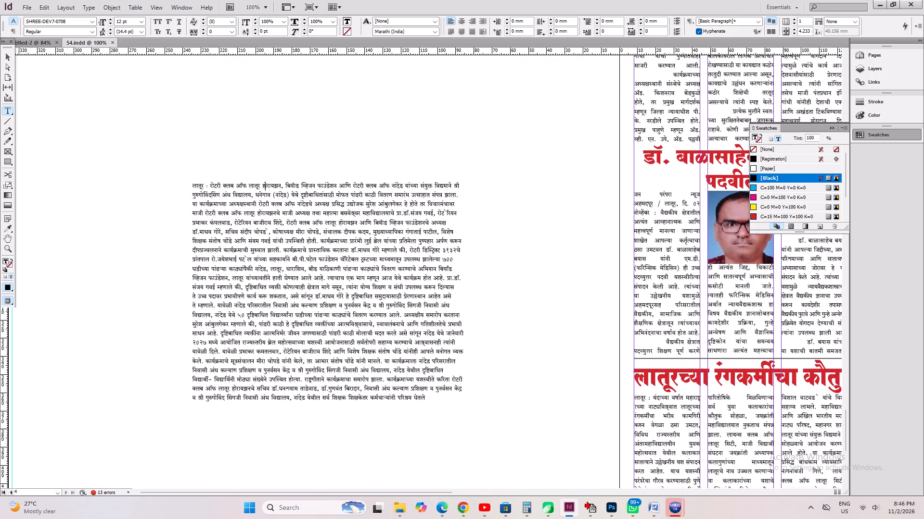
{"action": "left_click", "coordinate": [340, 290]}
{"action": "key", "text": "ctrl+a"}
{"action": "key", "text": "ctrl+shift+j"}
{"action": "key", "text": "ctrl+s"}
Move the white-cane story frame onto page 4 under its headline and narrow it to about 117 mm.
{"action": "key", "text": "ctrl+0"}
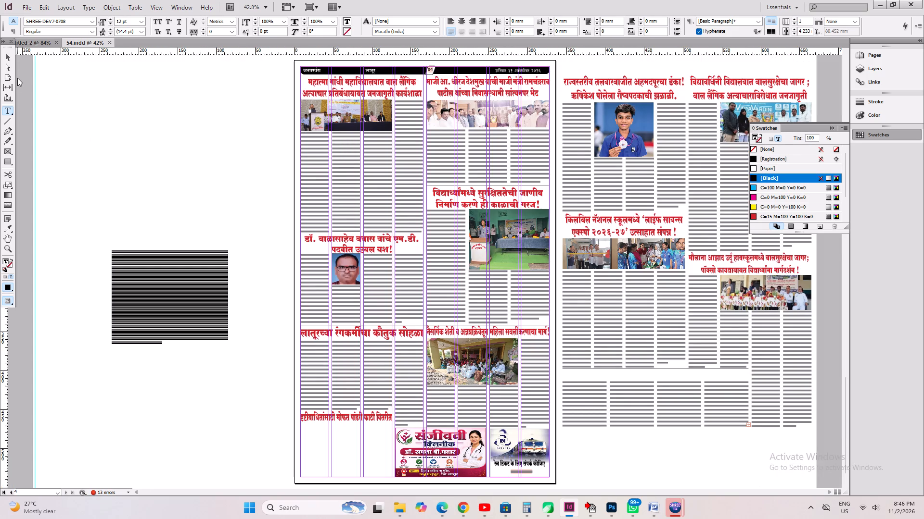
{"action": "left_click", "coordinate": [5, 58]}
{"action": "scroll", "coordinate": [220, 215], "scroll_direction": "down", "scroll_amount": 4}
{"action": "scroll", "coordinate": [154, 254], "scroll_direction": "down", "scroll_amount": 4}
{"action": "left_click_drag", "start_coordinate": [145, 223], "coordinate": [334, 396]}
{"action": "key", "text": "ctrl+1"}
{"action": "left_click_drag", "start_coordinate": [561, 388], "coordinate": [513, 409]}
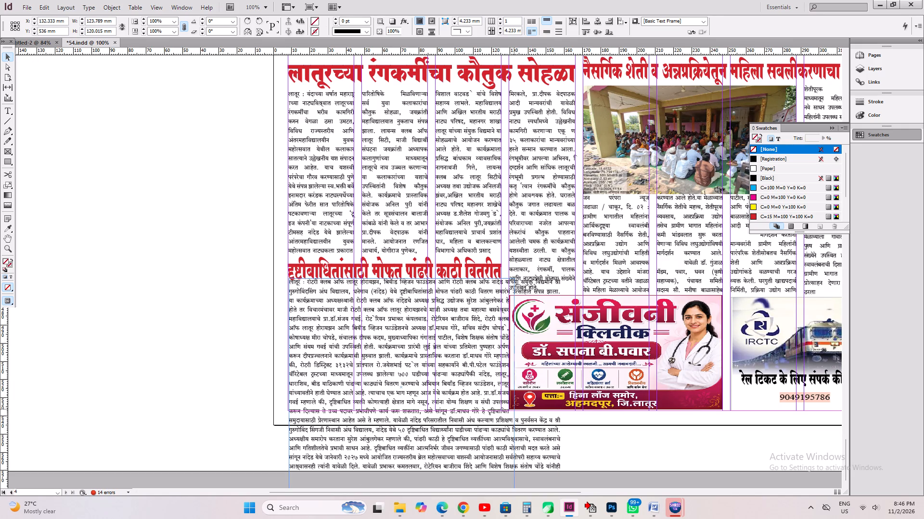
{"action": "left_click_drag", "start_coordinate": [513, 409], "coordinate": [502, 415]}
{"action": "key", "text": "ctrl+alt+c"}
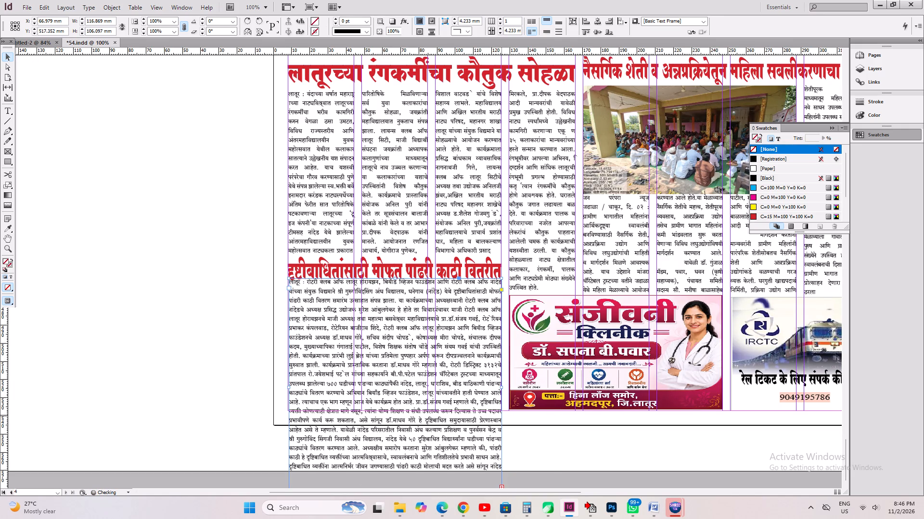
Align the story frame's left edge with the headline, about 117.4 mm wide, leaving a small gap below the headline.
{"action": "key", "text": "ctrl+1"}
{"action": "scroll", "coordinate": [417, 292], "scroll_direction": "up", "scroll_amount": 2}
{"action": "key", "text": "ctrl+2"}
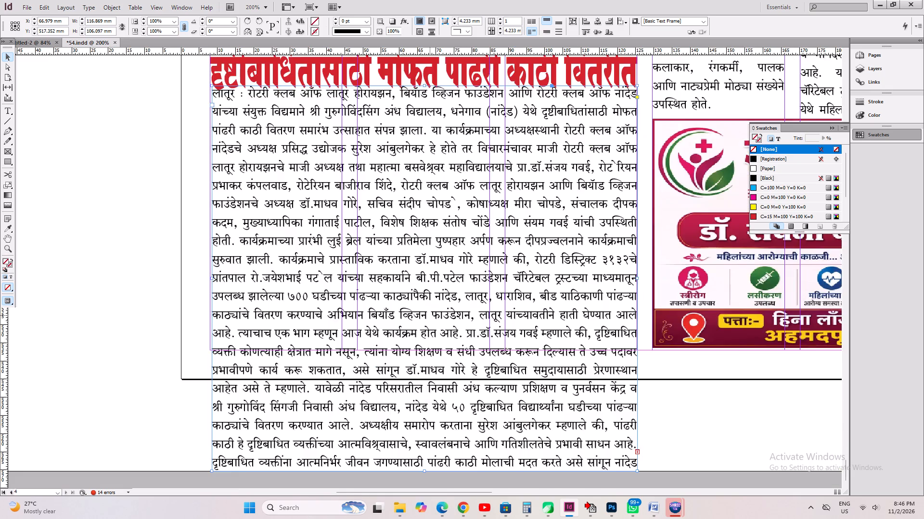
{"action": "scroll", "coordinate": [430, 315], "scroll_direction": "up", "scroll_amount": 3}
{"action": "left_click_drag", "start_coordinate": [425, 275], "coordinate": [423, 293], "text": "shift"}
{"action": "scroll", "coordinate": [234, 355], "scroll_direction": "down", "scroll_amount": 2}
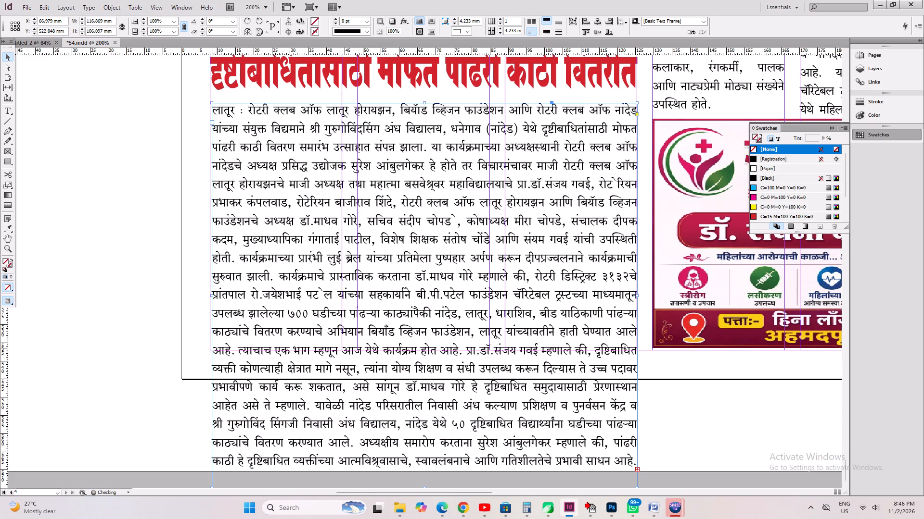
{"action": "left_click_drag", "start_coordinate": [212, 297], "coordinate": [210, 304]}
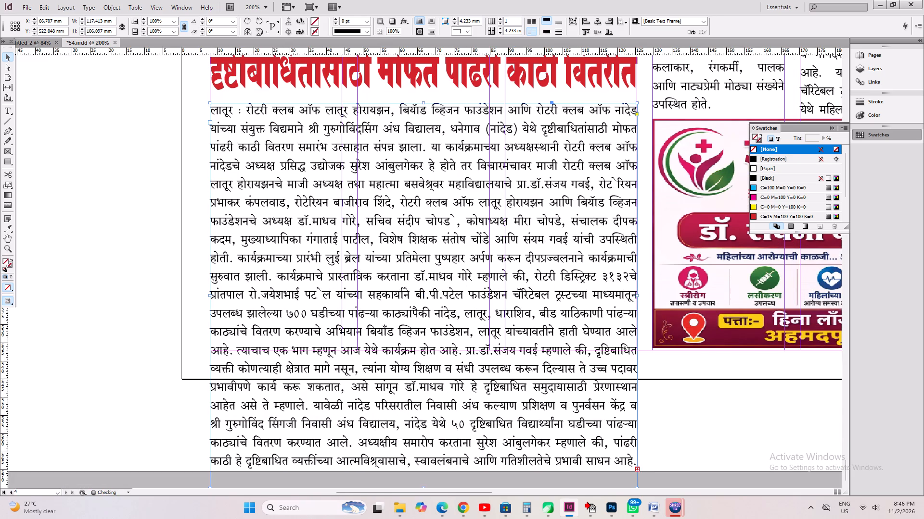
{"action": "left_click_drag", "start_coordinate": [461, 275], "coordinate": [463, 267], "text": "shift"}
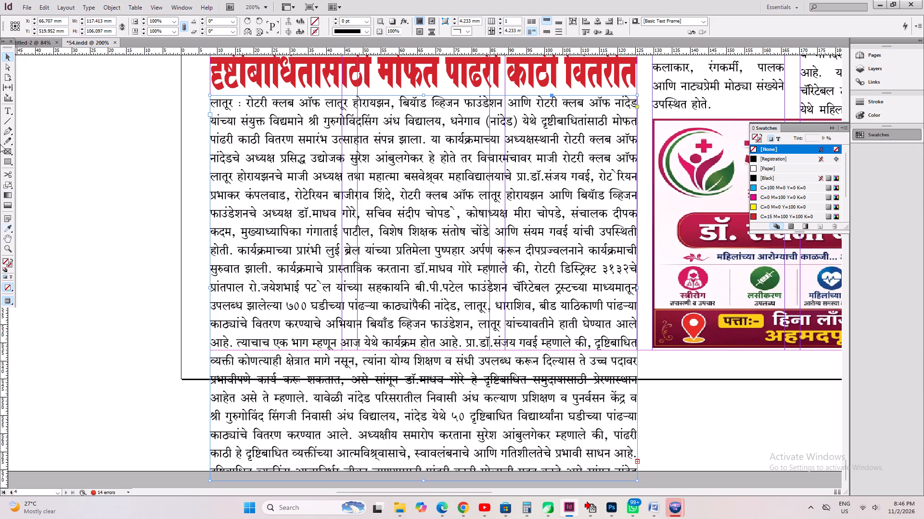
Delete the end of the white-cane story from 'त्याचाच एक भाग म्हणून' onward so it fits within page 4's bottom margin.
{"action": "left_click", "coordinate": [8, 110]}
{"action": "left_click", "coordinate": [238, 346]}
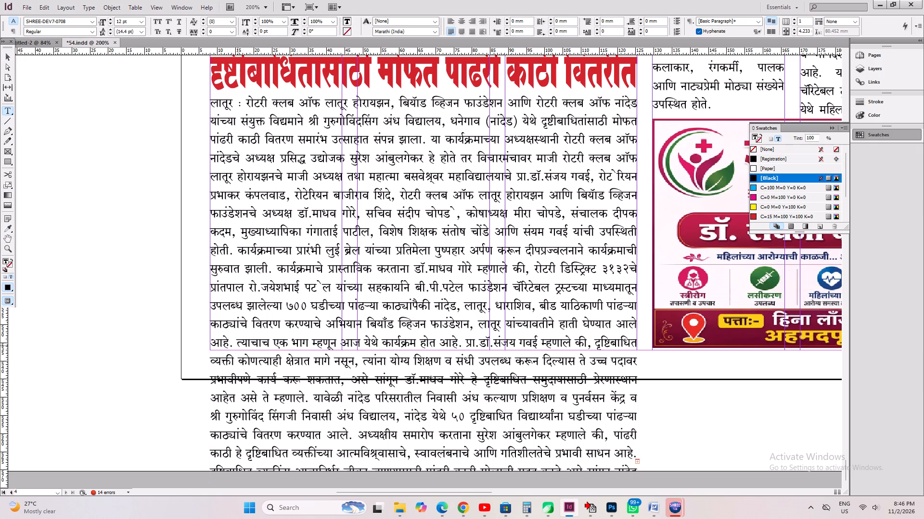
{"action": "key", "text": "shift+Down"}
{"action": "key", "text": "shift+Down"}
{"action": "key", "text": "shift+Down"}
{"action": "key", "text": "shift+Down"}
{"action": "key", "text": "shift+Down"}
{"action": "key", "text": "shift+Down"}
{"action": "key", "text": "shift+Down"}
{"action": "key", "text": "shift+Down"}
{"action": "key", "text": "shift+Down"}
{"action": "key", "text": "shift+Down"}
{"action": "key", "text": "shift+Down"}
{"action": "key", "text": "shift+Down"}
{"action": "key", "text": "shift+Down"}
{"action": "key", "text": "shift+Down"}
{"action": "key", "text": "shift+Down"}
{"action": "key", "text": "shift+Down"}
{"action": "key", "text": "shift+Down"}
{"action": "key", "text": "shift+Down"}
{"action": "key", "text": "shift+Down"}
{"action": "key", "text": "shift+Down"}
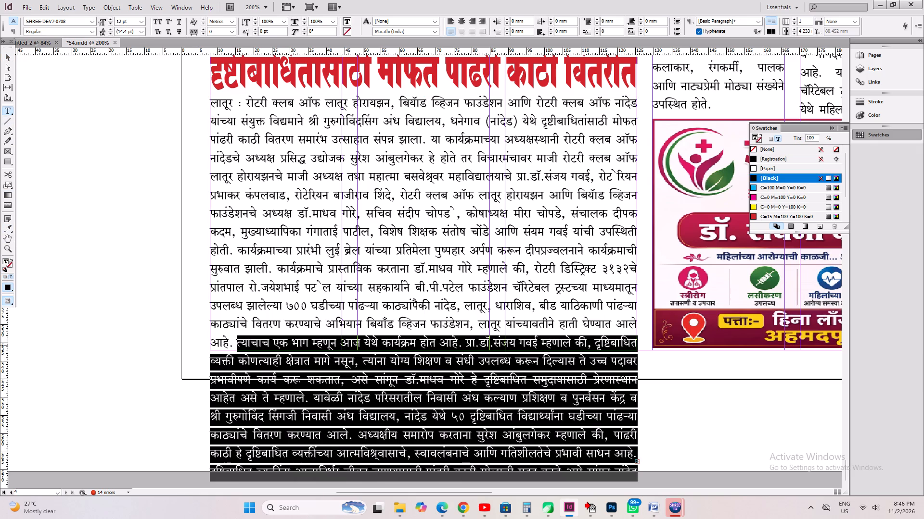
{"action": "key", "text": "BackSpace"}
Fit the story frame to its remaining text and set it in two columns.
{"action": "key", "text": "ctrl+a"}
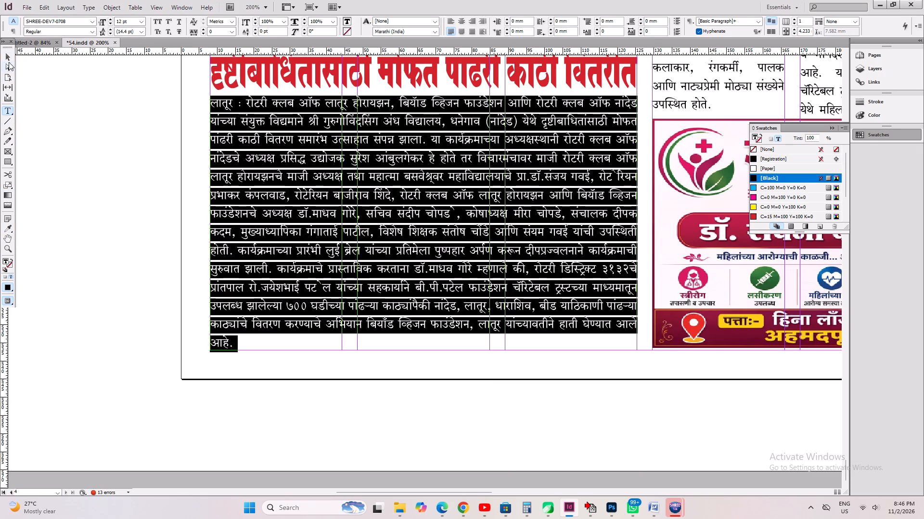
{"action": "left_click", "coordinate": [9, 59]}
{"action": "key", "text": "ctrl+alt+c"}
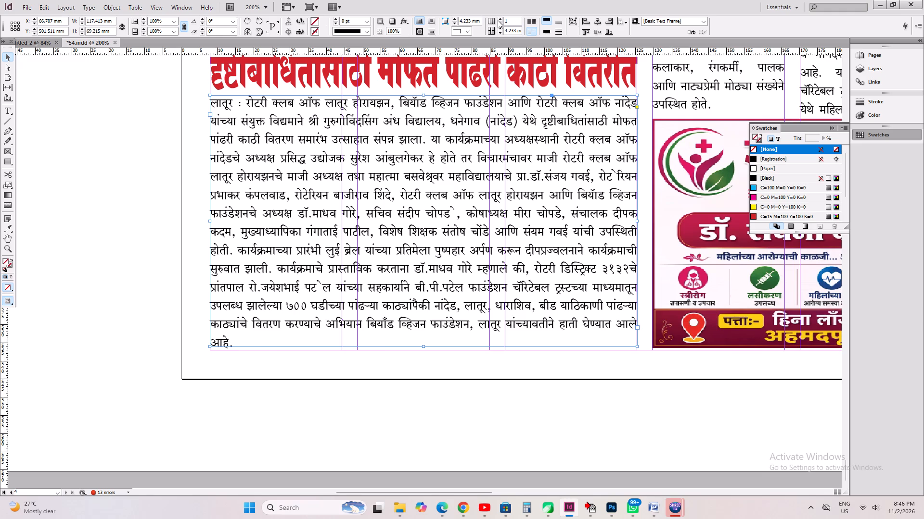
{"action": "left_click", "coordinate": [498, 20]}
{"action": "scroll", "coordinate": [526, 289], "scroll_direction": "up", "scroll_amount": 5}
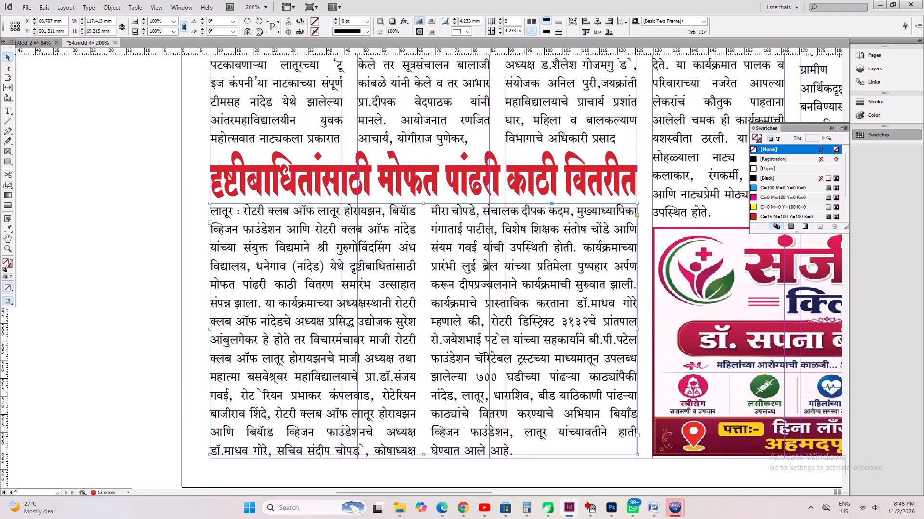
{"action": "scroll", "coordinate": [525, 289], "scroll_direction": "up", "scroll_amount": 3}
{"action": "left_click", "coordinate": [128, 372]}
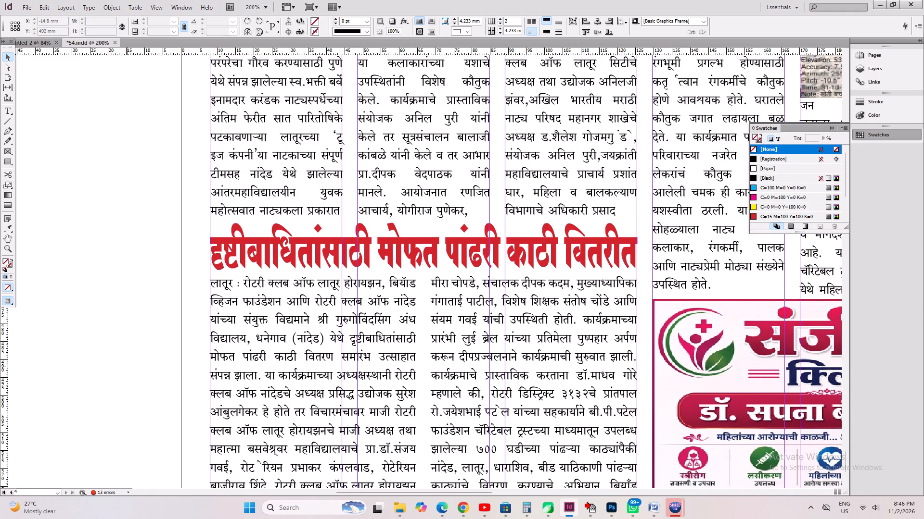
Draw a horizontal 1 pt black line about 117 mm long just above the 'दृष्टीबाधितांसाठी' headline and nudge it down.
{"action": "left_click", "coordinate": [11, 119]}
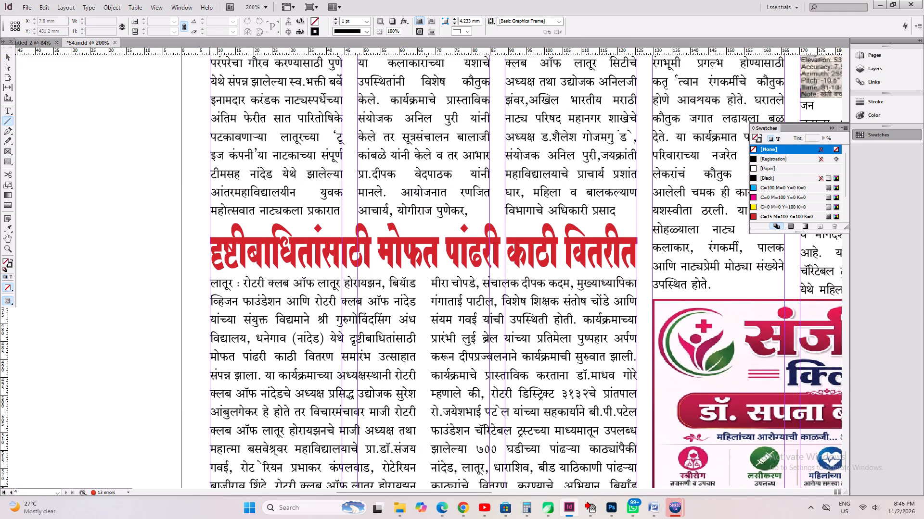
{"action": "left_click_drag", "start_coordinate": [209, 219], "coordinate": [635, 286], "text": "shift"}
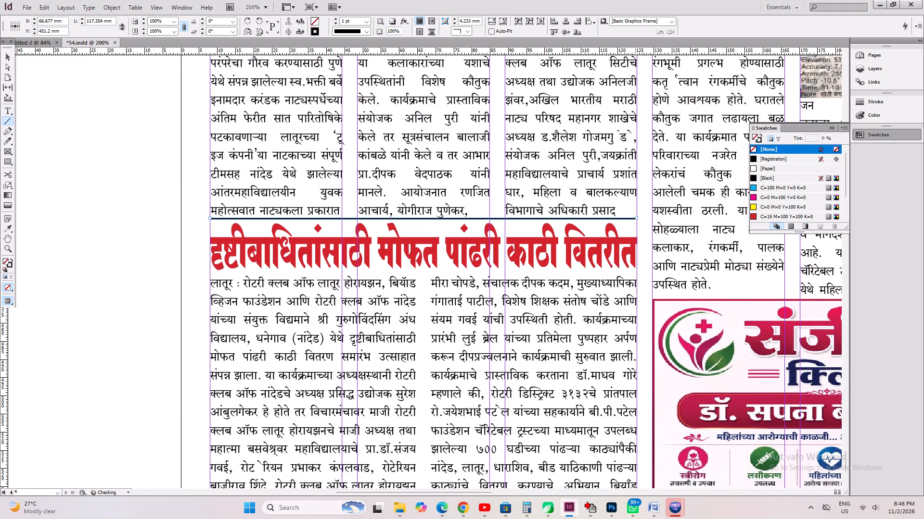
{"action": "key", "text": "Down"}
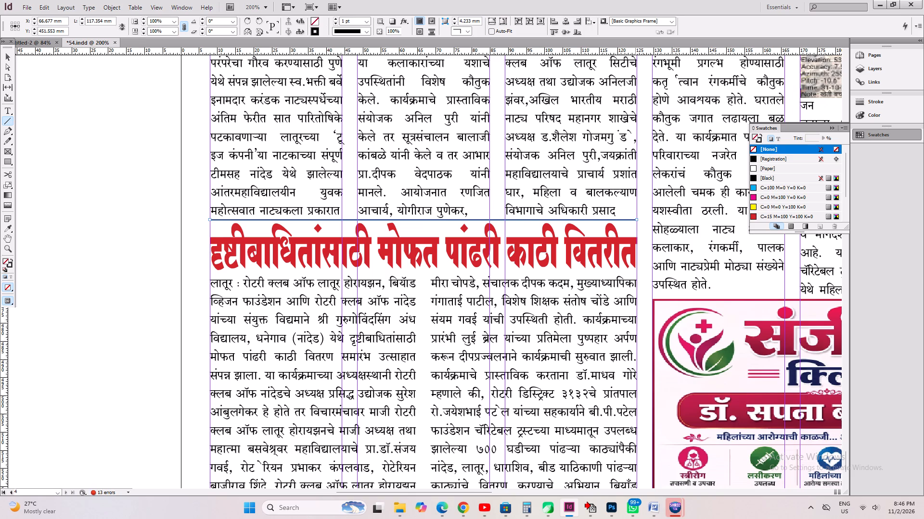
Change the last digit of the issue number in page 1's dateline strip so it reads अंक ५४.
{"action": "key", "text": "ctrl+0"}
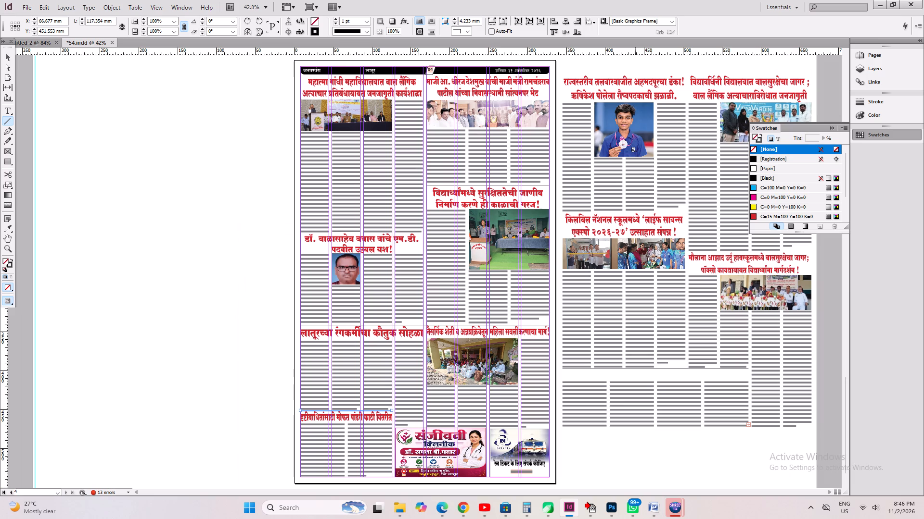
{"action": "scroll", "coordinate": [635, 286], "scroll_direction": "up", "scroll_amount": 20}
{"action": "scroll", "coordinate": [635, 286], "scroll_direction": "up", "scroll_amount": 15}
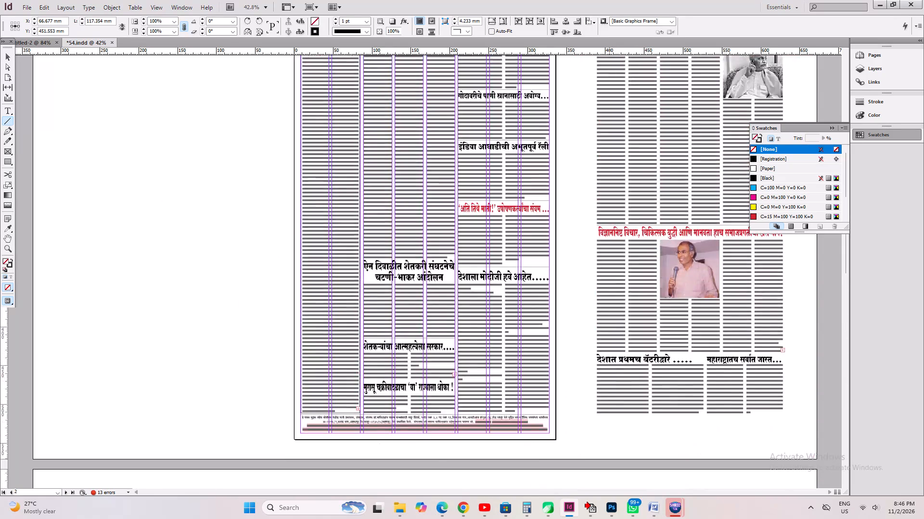
{"action": "scroll", "coordinate": [609, 270], "scroll_direction": "up", "scroll_amount": 12}
{"action": "scroll", "coordinate": [607, 269], "scroll_direction": "up", "scroll_amount": 9}
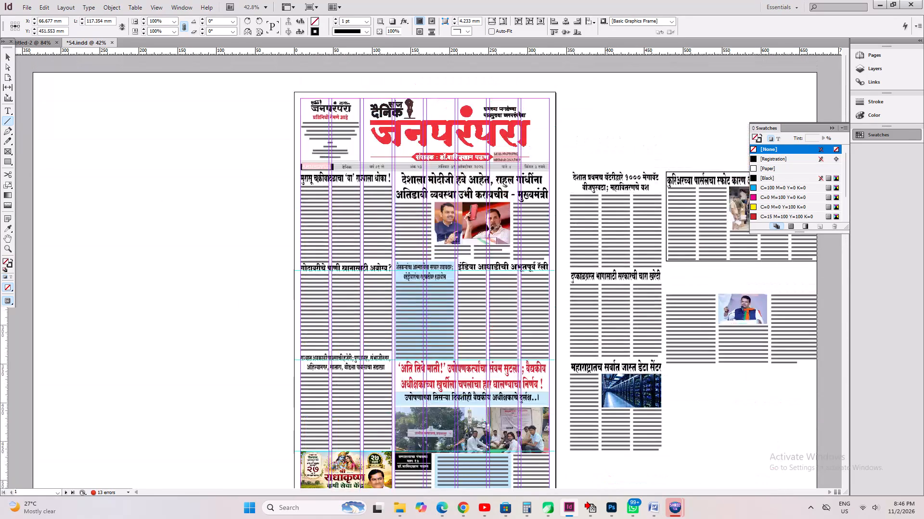
{"action": "left_click", "coordinate": [12, 112]}
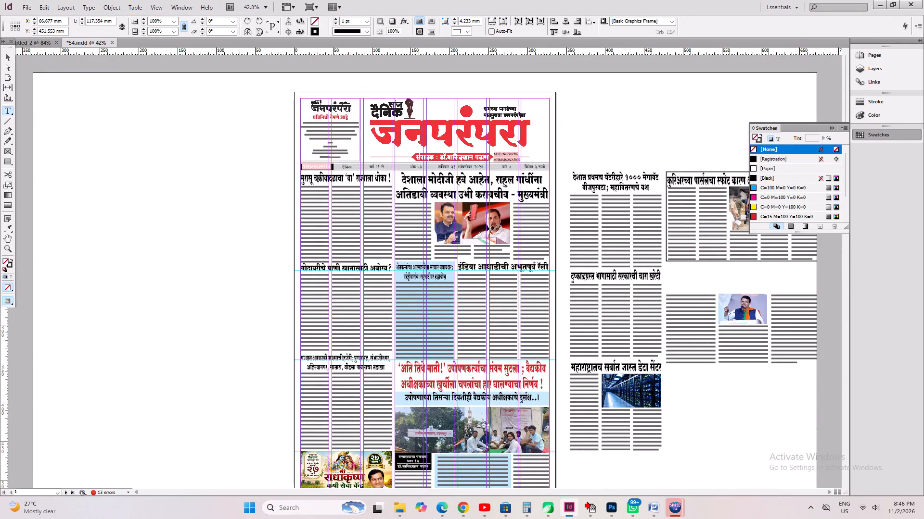
{"action": "left_click", "coordinate": [455, 169]}
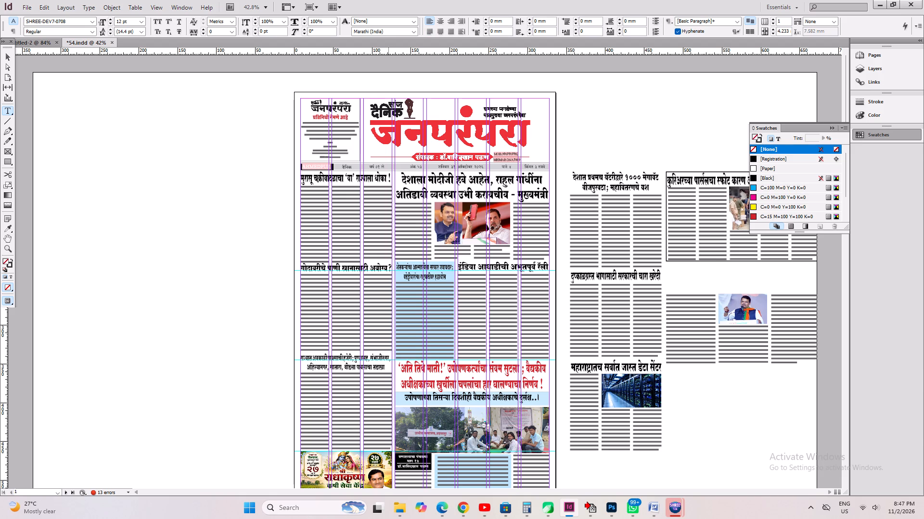
{"action": "left_click", "coordinate": [449, 171]}
{"action": "left_click", "coordinate": [449, 168]}
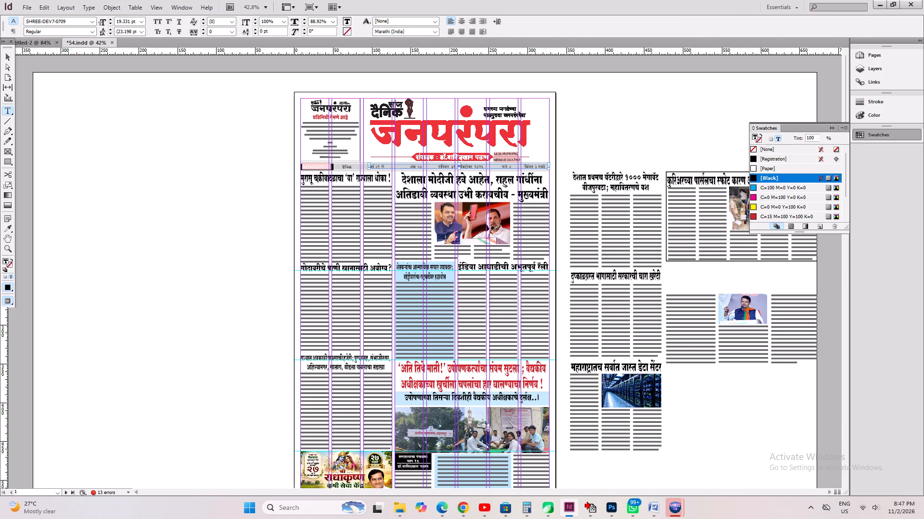
{"action": "key", "text": "ctrl+2"}
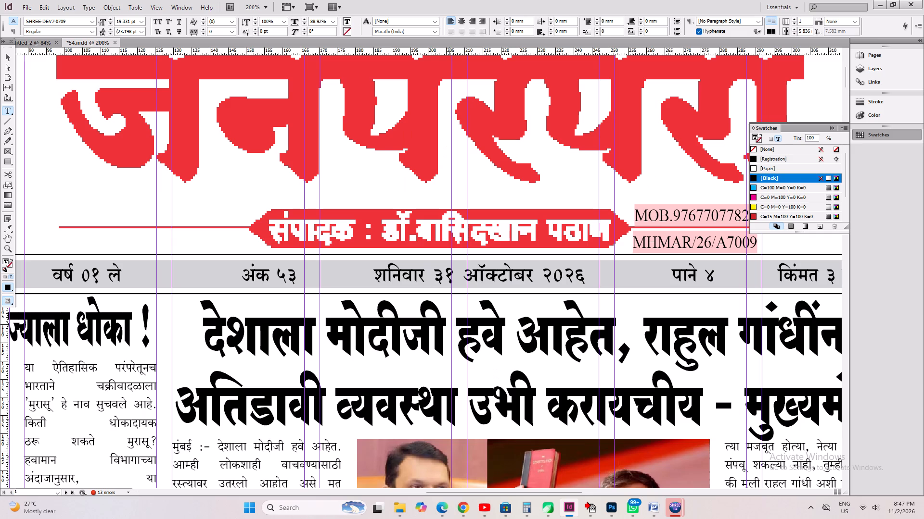
{"action": "key", "text": "shift+Left"}
{"action": "key", "text": "shift+Left"}
{"action": "key", "text": "shift+Left"}
{"action": "key", "text": "Left"}
{"action": "key", "text": "Left"}
{"action": "key", "text": "Left"}
{"action": "key", "text": "Left"}
{"action": "key", "text": "Left"}
{"action": "key", "text": "Left"}
{"action": "key", "text": "Left"}
{"action": "key", "text": "Left"}
{"action": "key", "text": "Left"}
{"action": "key", "text": "Left"}
{"action": "key", "text": "Left"}
{"action": "key", "text": "Left"}
{"action": "key", "text": "Left"}
{"action": "key", "text": "Left"}
{"action": "key", "text": "Left"}
{"action": "key", "text": "Left"}
{"action": "key", "text": "shift+Right"}
{"action": "key", "text": "4"}
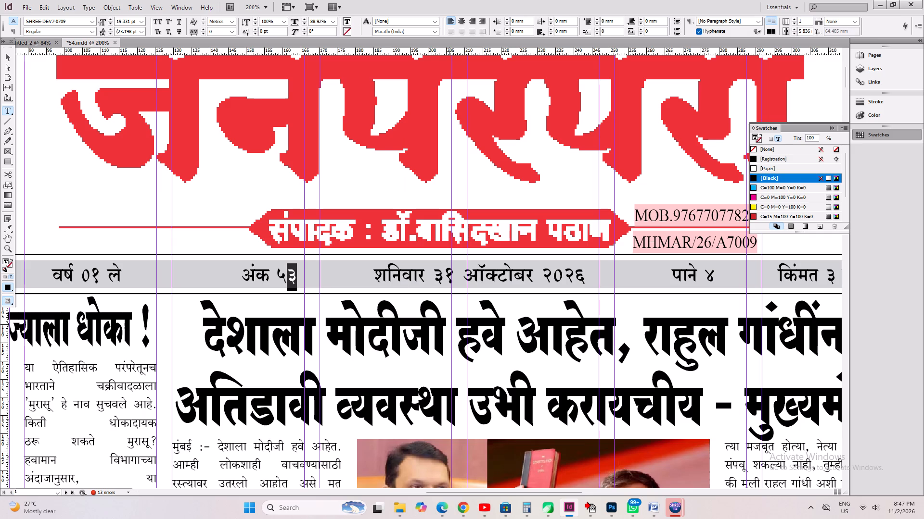
Replace the weekday in page 1's dateline strip with सोमवार.
{"action": "key", "text": "Right"}
{"action": "key", "text": "Right"}
{"action": "key", "text": "Right"}
{"action": "key", "text": "Right"}
{"action": "key", "text": "Right"}
{"action": "key", "text": "Right"}
{"action": "key", "text": "Right"}
{"action": "key", "text": "Right"}
{"action": "key", "text": "Right"}
{"action": "key", "text": "Right"}
{"action": "key", "text": "Right"}
{"action": "key", "text": "Right"}
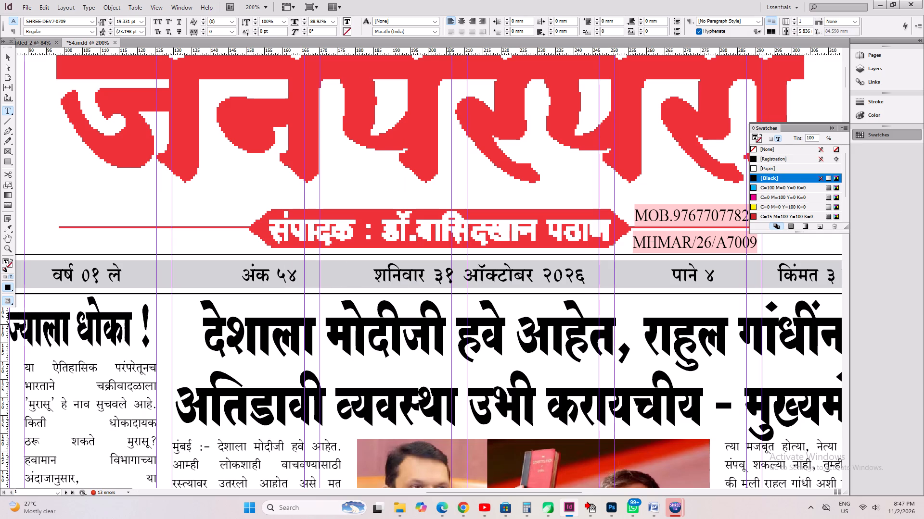
{"action": "key", "text": "Right"}
{"action": "key", "text": "Left"}
{"action": "key", "text": "Left"}
{"action": "key", "text": "shift+Right"}
{"action": "key", "text": "shift+Right"}
{"action": "key", "text": "shift+Right"}
{"action": "key", "text": "shift+Right"}
{"action": "key", "text": "shift+Right"}
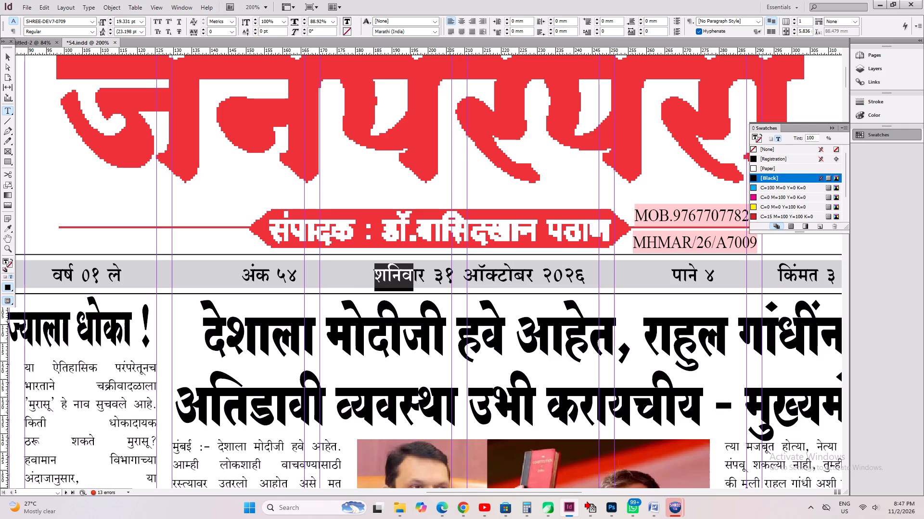
{"action": "key", "text": "shift+Right"}
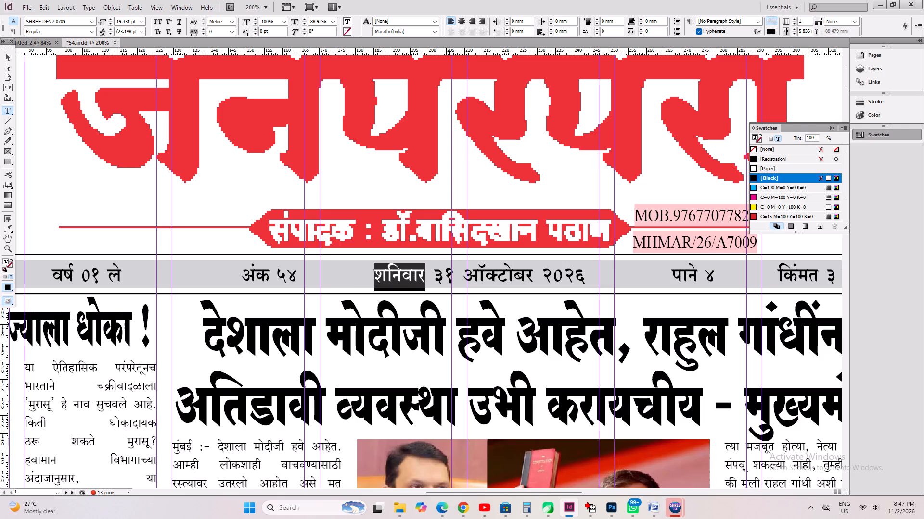
{"action": "type", "text": "LKSEOK"}
{"action": "key", "text": "j"}
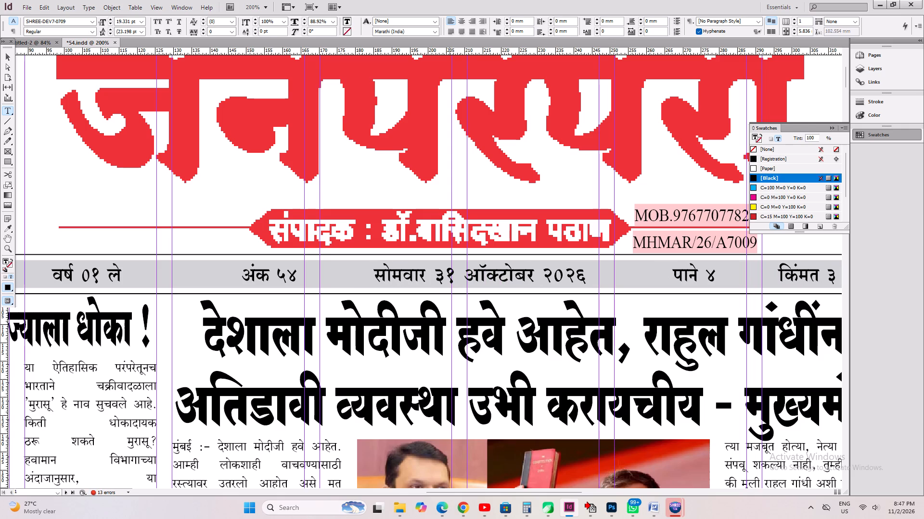
Change the day and month in page 1's dateline strip to ०२ नोव्हेंबर.
{"action": "key", "text": "Right"}
{"action": "key", "text": "Right"}
{"action": "key", "text": "Left"}
{"action": "key", "text": "shift+Right"}
{"action": "key", "text": "shift+Right"}
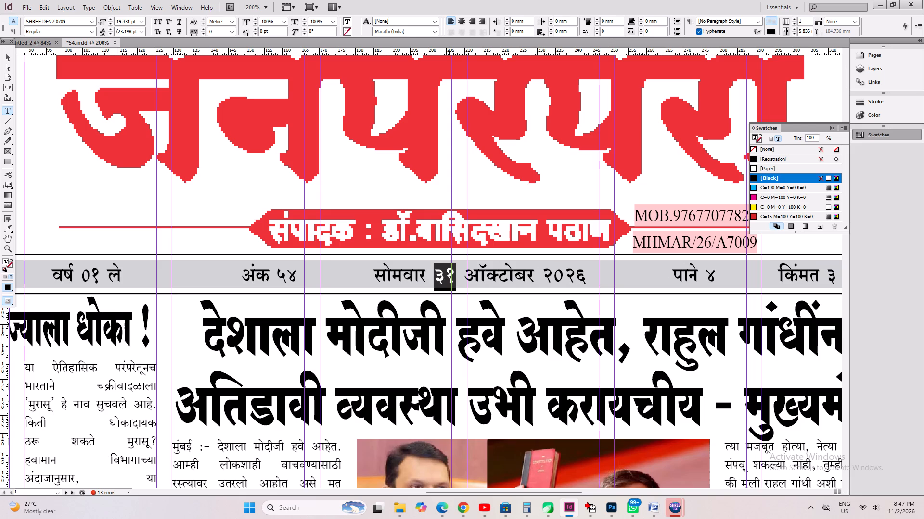
{"action": "type", "text": "02"}
{"action": "key", "text": "Right"}
{"action": "key", "text": "shift+Right"}
{"action": "key", "text": "shift+Right"}
{"action": "key", "text": "shift+Right"}
{"action": "key", "text": "shift+Right"}
{"action": "key", "text": "shift+Right"}
{"action": "key", "text": "shift+Right"}
{"action": "key", "text": "shift+Right"}
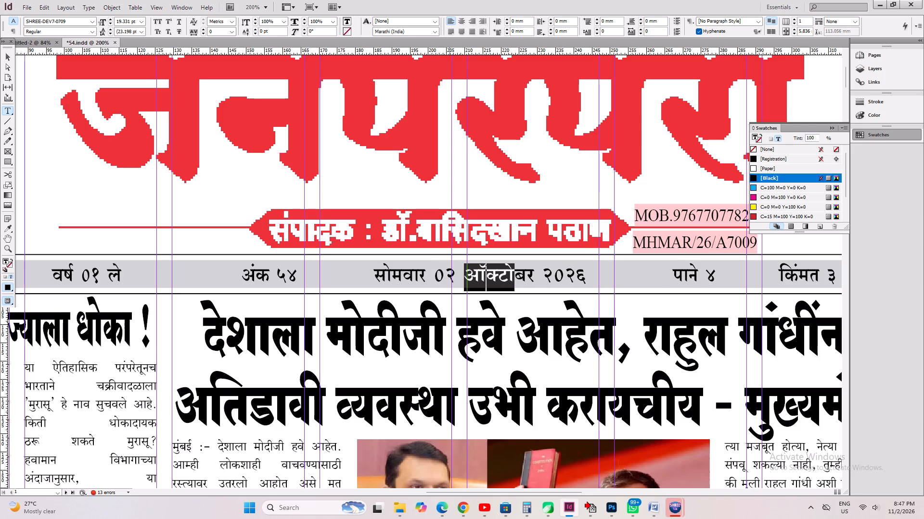
{"action": "key", "text": "shift+Right"}
{"action": "key", "text": "shift+Right"}
{"action": "key", "text": "shift+Right"}
{"action": "type", "text": "UKSG"}
{"action": "key", "text": "BackSpace"}
{"action": "type", "text": "O`GSACJ"}
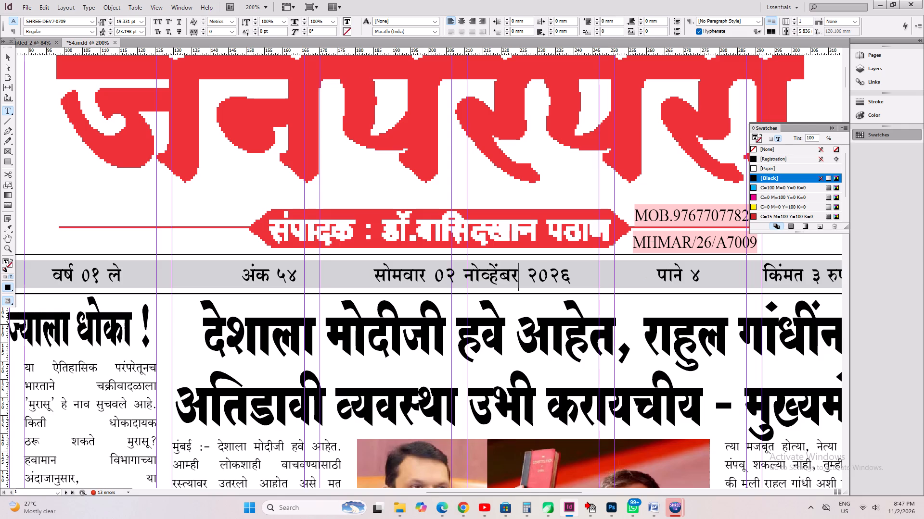
Copy the full date from page 1's dateline over page 2's header date and colour it with the Paper swatch.
{"action": "left_click_drag", "start_coordinate": [371, 275], "coordinate": [579, 282]}
{"action": "key", "text": "ctrl+c"}
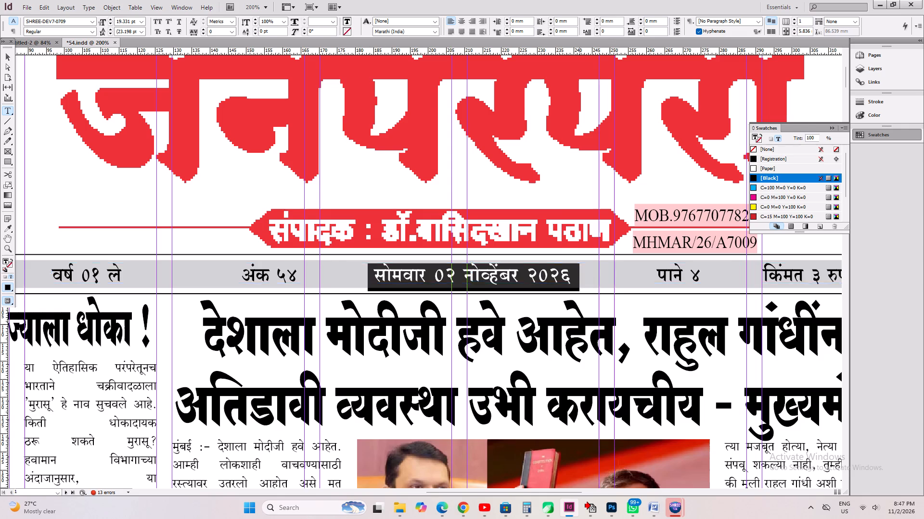
{"action": "key", "text": "ctrl+0"}
{"action": "scroll", "coordinate": [575, 284], "scroll_direction": "down", "scroll_amount": 12}
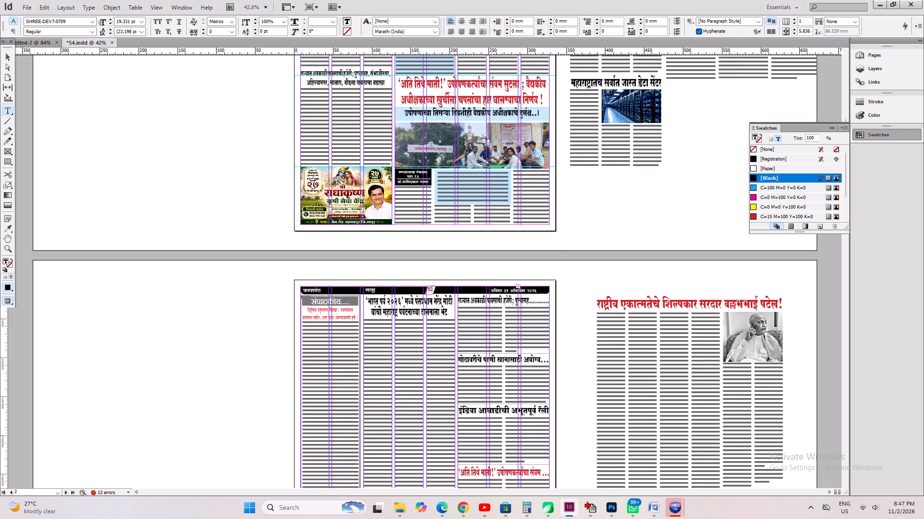
{"action": "left_click", "coordinate": [519, 291]}
{"action": "key", "text": "ctrl+a"}
{"action": "key", "text": "ctrl+2"}
{"action": "key", "text": "ctrl+v"}
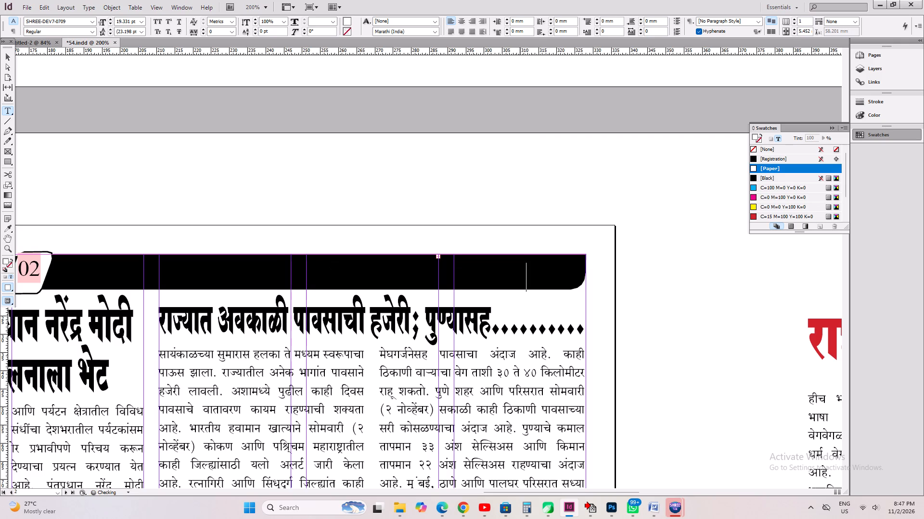
{"action": "key", "text": "ctrl+a"}
{"action": "left_click", "coordinate": [776, 171]}
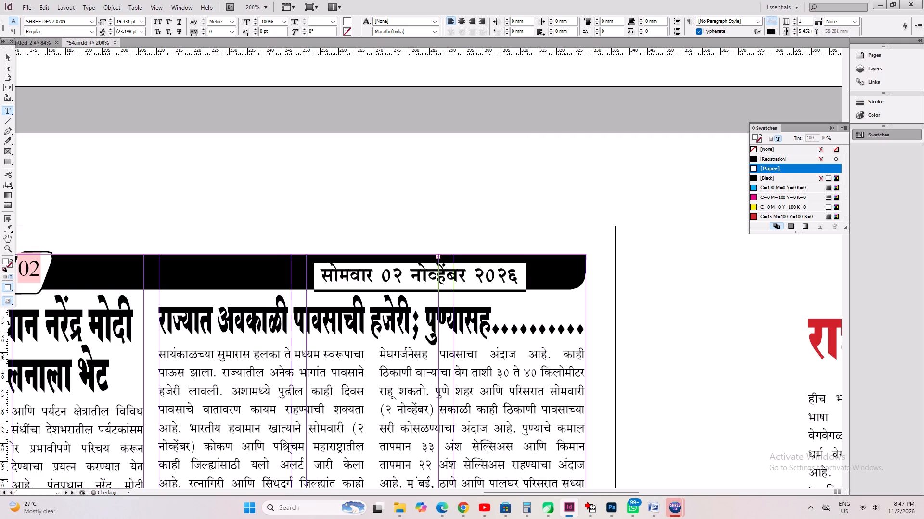
Copy page 2's Paper-coloured date and paste it over the header dates on pages 3 and 4.
{"action": "key", "text": "ctrl+c"}
{"action": "key", "text": "ctrl+0"}
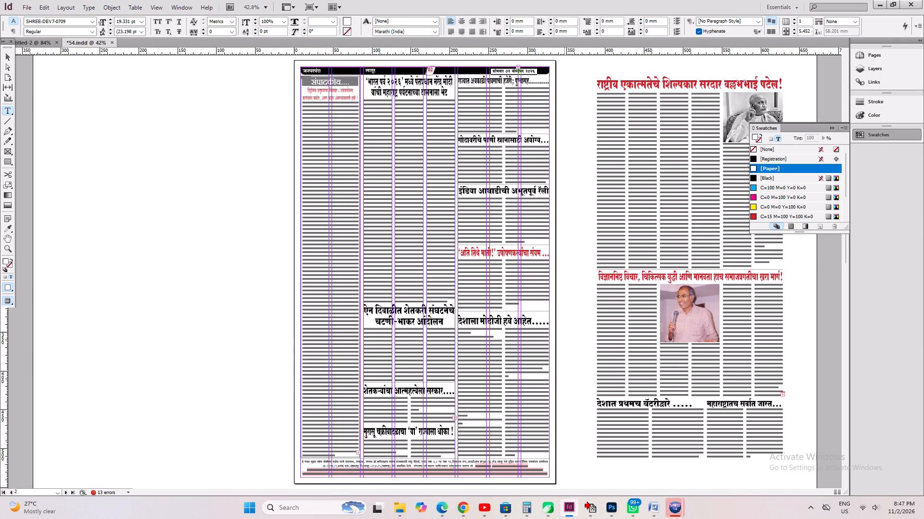
{"action": "scroll", "coordinate": [564, 268], "scroll_direction": "down", "scroll_amount": 10}
{"action": "left_click", "coordinate": [528, 293]}
{"action": "key", "text": "ctrl+a"}
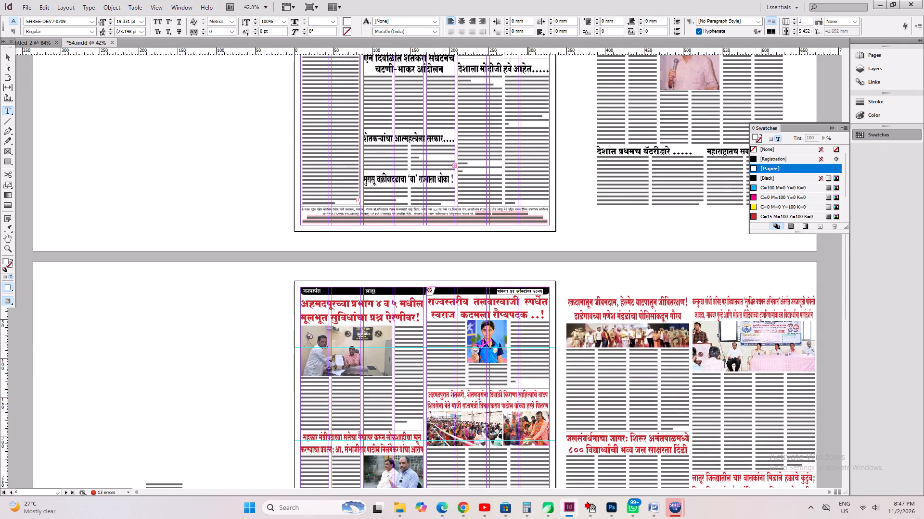
{"action": "key", "text": "ctrl+v"}
{"action": "scroll", "coordinate": [536, 295], "scroll_direction": "down", "scroll_amount": 20}
{"action": "scroll", "coordinate": [536, 295], "scroll_direction": "down", "scroll_amount": 3}
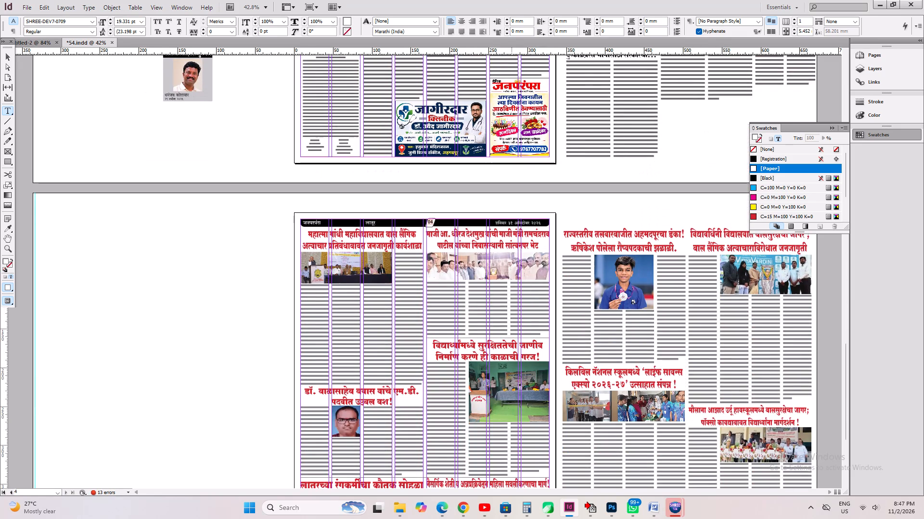
{"action": "left_click", "coordinate": [517, 223]}
{"action": "key", "text": "ctrl+a"}
{"action": "key", "text": "ctrl+v"}
Export the newspaper to the Desktop as an Adobe PDF (Print) file named JANPAARMPRA.
{"action": "scroll", "coordinate": [526, 268], "scroll_direction": "down", "scroll_amount": 13}
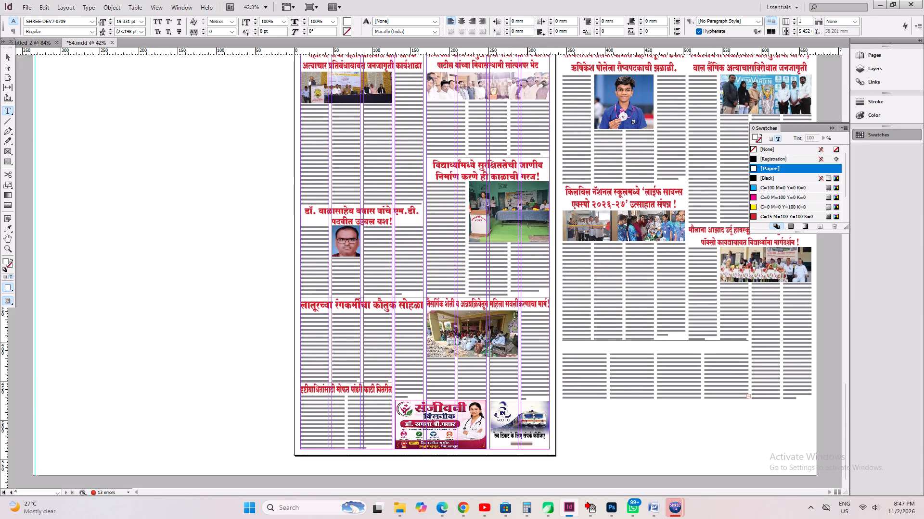
{"action": "key", "text": "ctrl+e"}
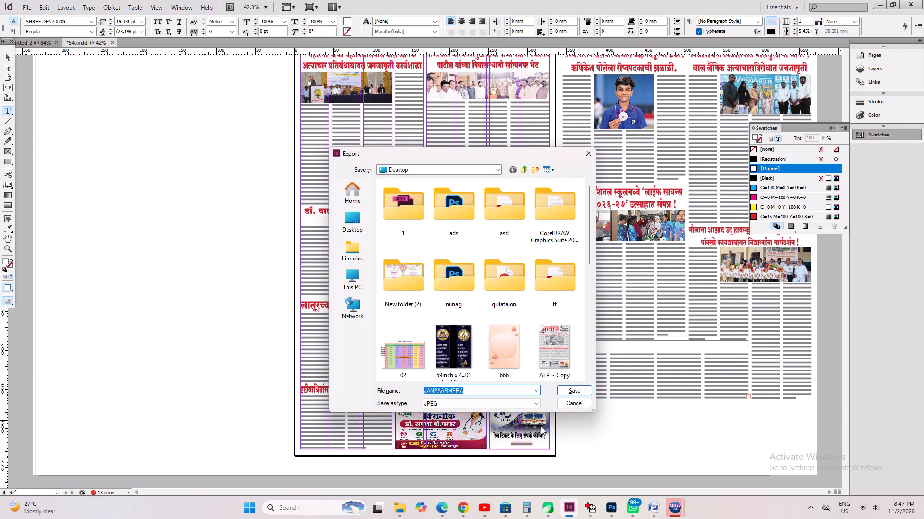
{"action": "left_click", "coordinate": [480, 406]}
{"action": "left_click", "coordinate": [471, 425]}
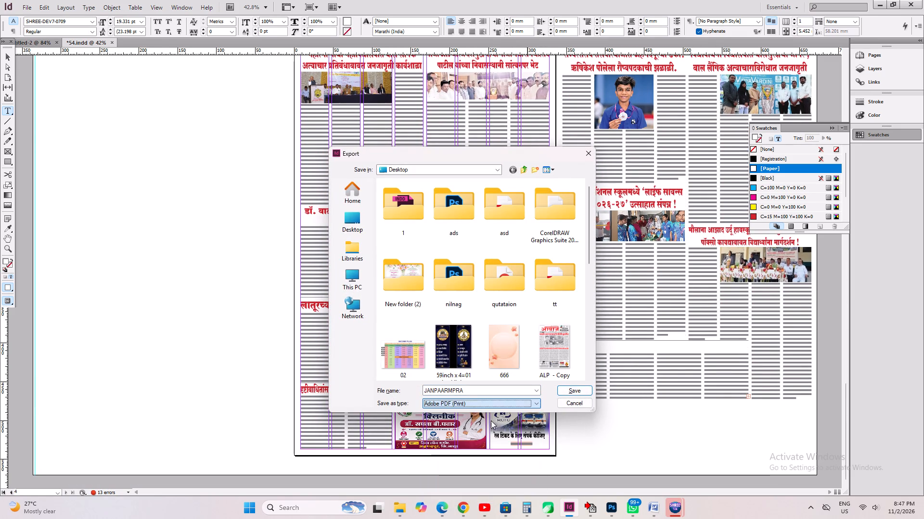
{"action": "left_click", "coordinate": [560, 395]}
{"action": "left_click", "coordinate": [490, 256]}
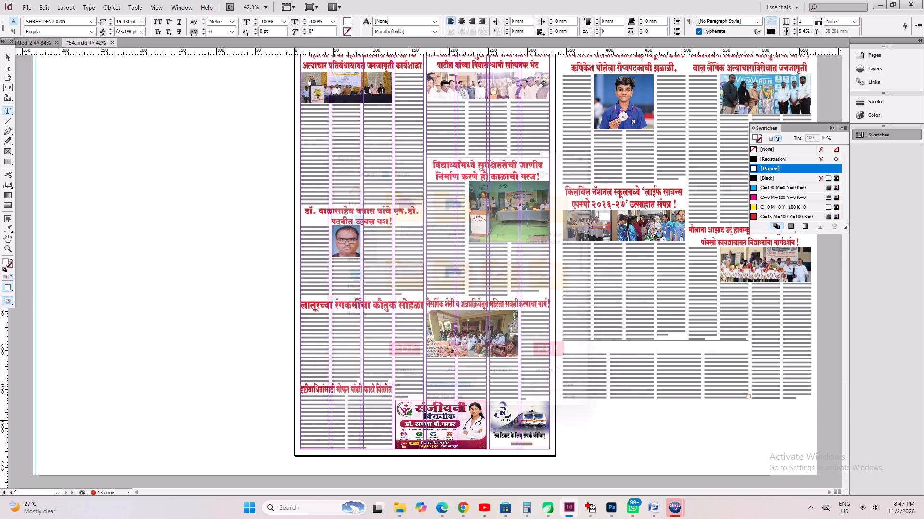
{"action": "key", "text": "Return"}
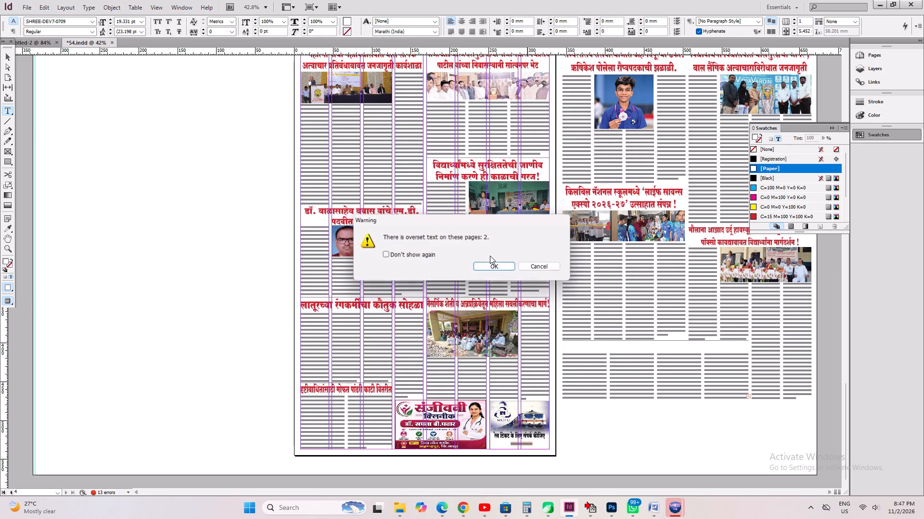
{"action": "key", "text": "Return"}
{"action": "key", "text": "Return"}
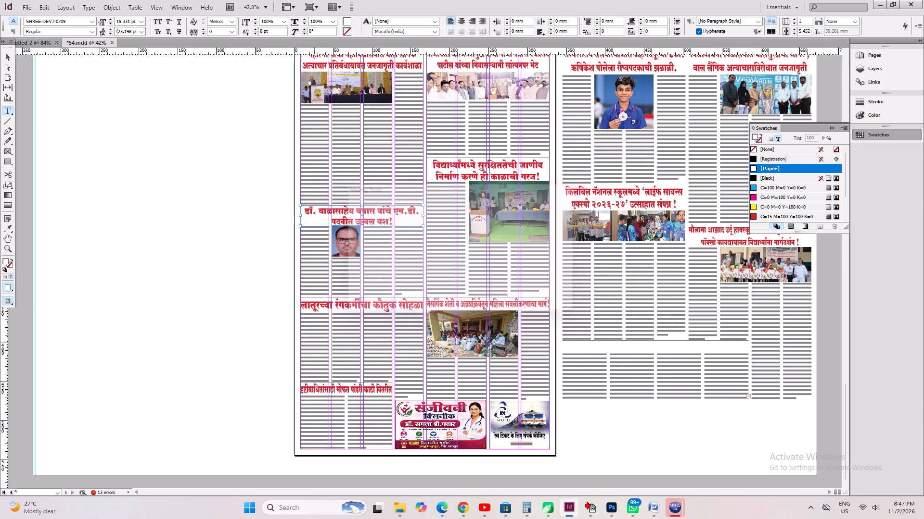
Switch to Chrome and close the latur-samachar PDF and LATUR EDITION tabs.
{"action": "left_click", "coordinate": [453, 514]}
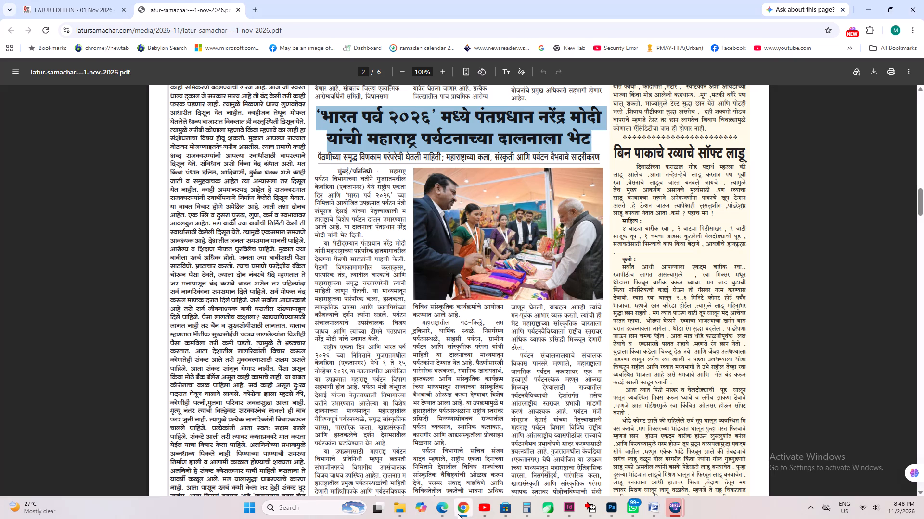
{"action": "left_click", "coordinate": [240, 12]}
{"action": "left_click", "coordinate": [123, 10]}
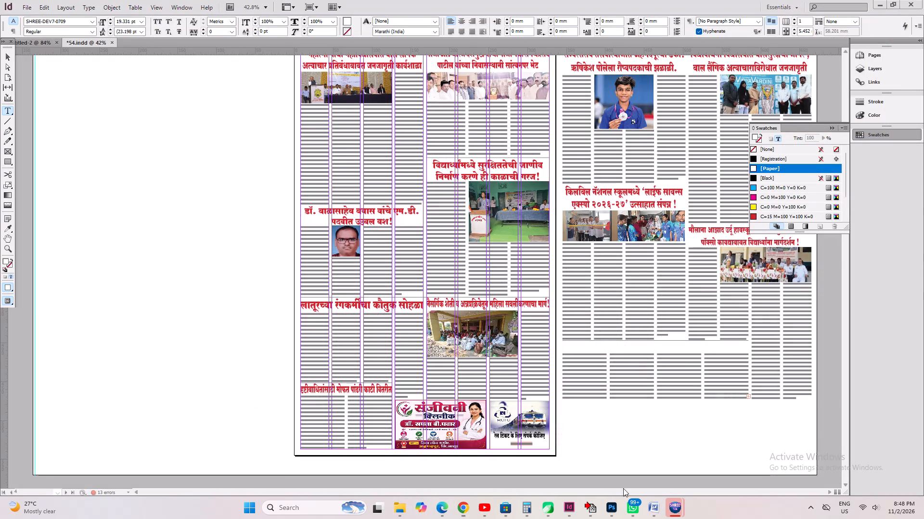
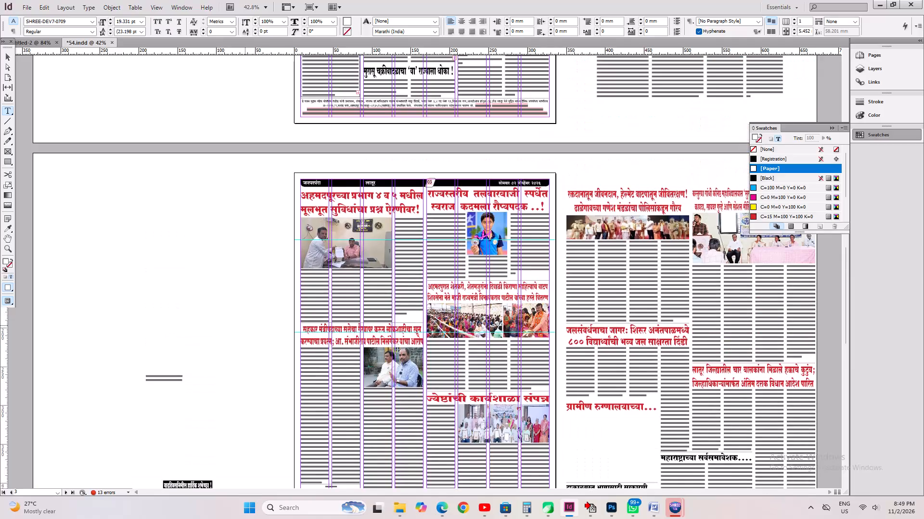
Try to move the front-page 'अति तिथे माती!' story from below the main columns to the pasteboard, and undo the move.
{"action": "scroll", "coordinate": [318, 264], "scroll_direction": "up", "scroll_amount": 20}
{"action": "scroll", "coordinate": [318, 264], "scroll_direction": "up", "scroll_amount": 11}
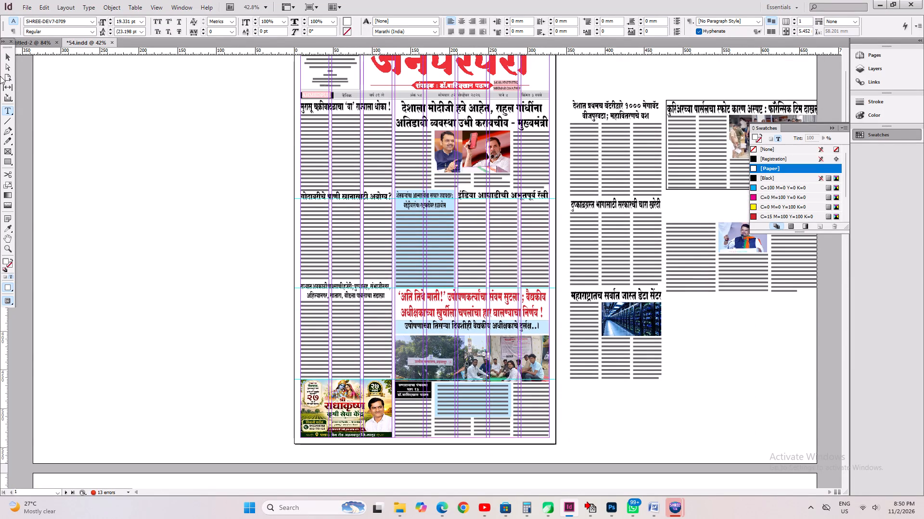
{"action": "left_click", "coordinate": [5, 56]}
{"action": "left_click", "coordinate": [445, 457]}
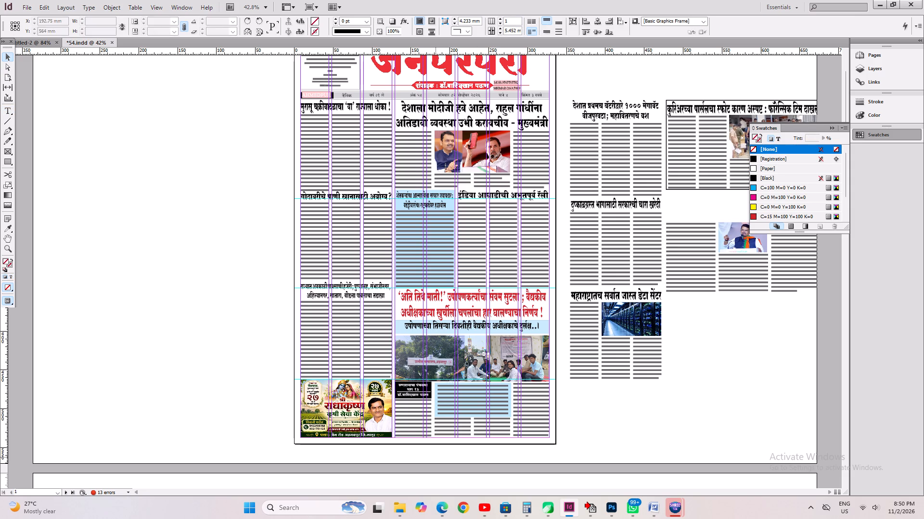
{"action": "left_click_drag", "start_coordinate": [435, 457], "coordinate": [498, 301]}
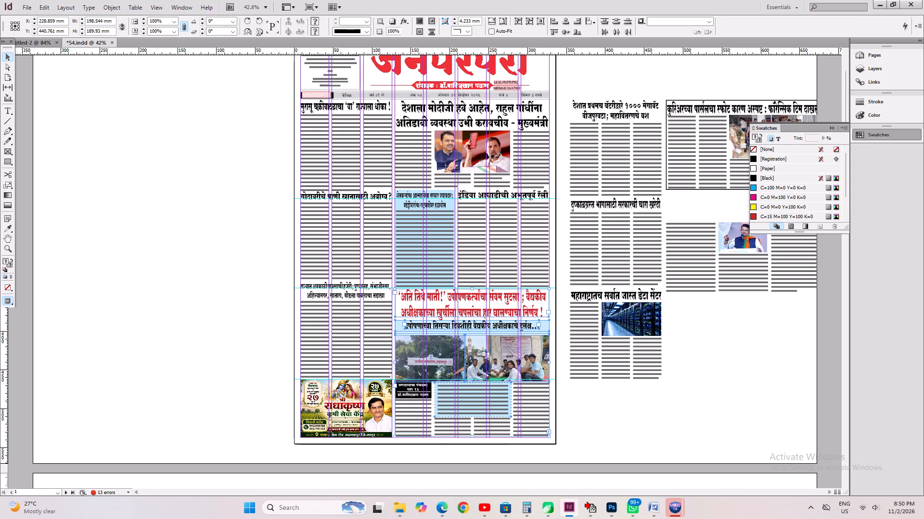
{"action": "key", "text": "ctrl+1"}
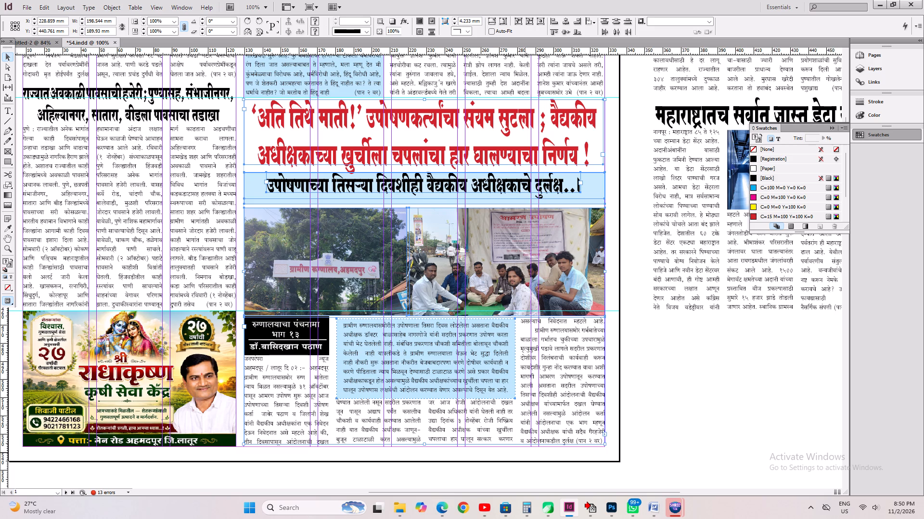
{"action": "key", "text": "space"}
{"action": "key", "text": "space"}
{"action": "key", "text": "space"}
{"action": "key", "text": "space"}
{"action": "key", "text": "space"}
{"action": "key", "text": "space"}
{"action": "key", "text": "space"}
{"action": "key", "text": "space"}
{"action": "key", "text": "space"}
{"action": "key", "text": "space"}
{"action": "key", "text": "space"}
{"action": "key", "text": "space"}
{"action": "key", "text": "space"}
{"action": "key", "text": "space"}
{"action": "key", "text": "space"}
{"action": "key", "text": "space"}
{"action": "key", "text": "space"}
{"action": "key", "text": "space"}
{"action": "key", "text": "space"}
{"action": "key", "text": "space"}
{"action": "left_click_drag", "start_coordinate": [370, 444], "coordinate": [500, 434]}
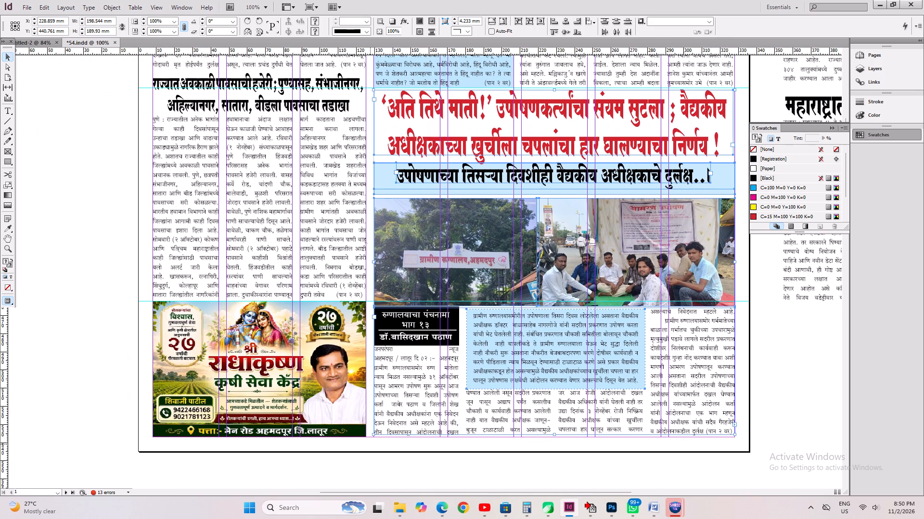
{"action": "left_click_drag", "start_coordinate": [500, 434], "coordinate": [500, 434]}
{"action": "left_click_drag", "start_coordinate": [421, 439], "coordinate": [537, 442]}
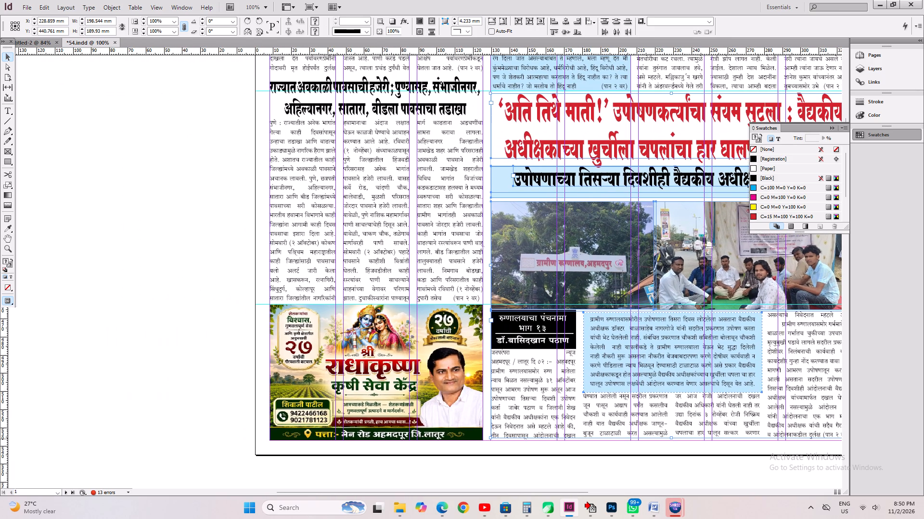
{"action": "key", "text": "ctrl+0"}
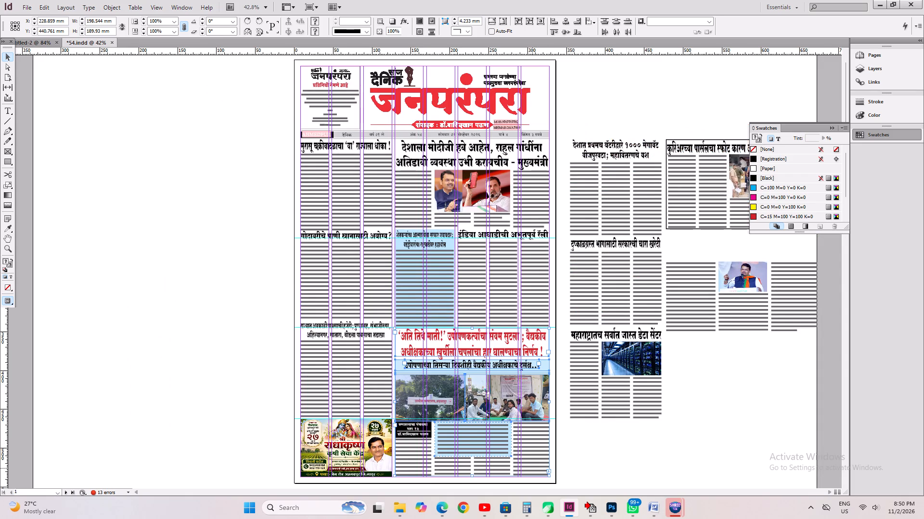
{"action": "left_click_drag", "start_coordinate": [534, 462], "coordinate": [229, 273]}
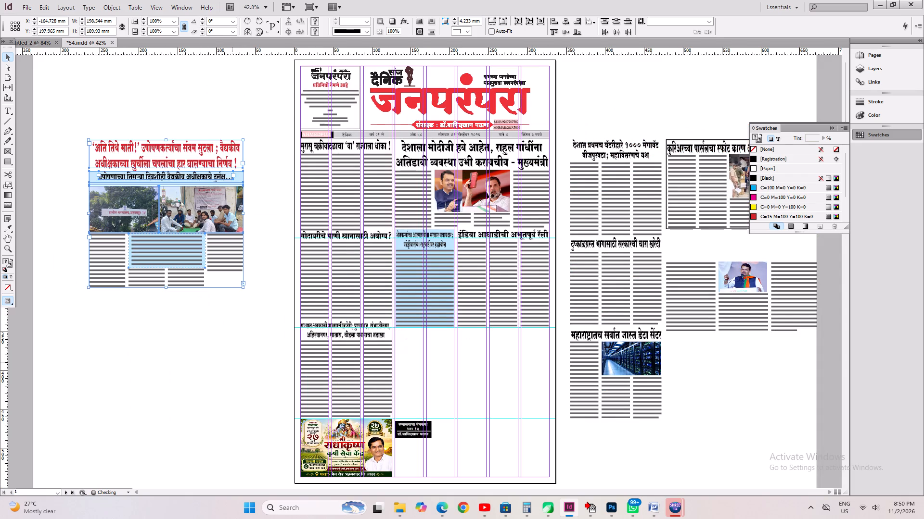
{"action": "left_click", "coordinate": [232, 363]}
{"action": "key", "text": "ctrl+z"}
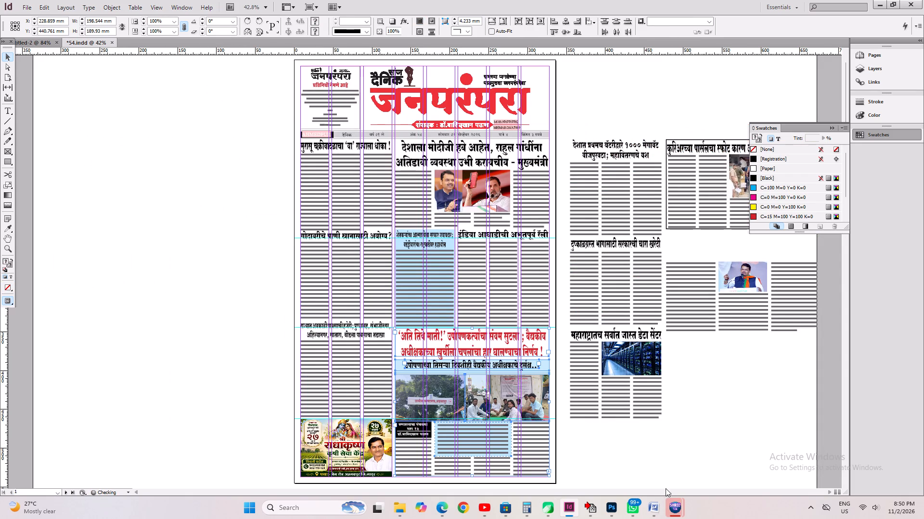
Move the whole 'अति तिथे माती!' story, including its black byline box, onto the pasteboard beside the front page.
{"action": "left_click", "coordinate": [597, 474]}
{"action": "scroll", "coordinate": [553, 427], "scroll_direction": "down", "scroll_amount": 2}
{"action": "left_click_drag", "start_coordinate": [402, 420], "coordinate": [493, 357]}
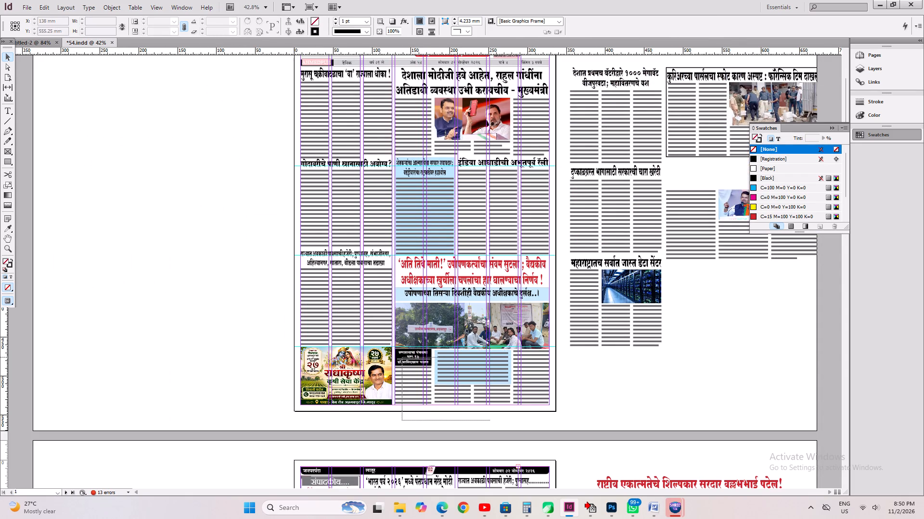
{"action": "left_click_drag", "start_coordinate": [493, 357], "coordinate": [525, 270]}
{"action": "left_click_drag", "start_coordinate": [519, 272], "coordinate": [203, 218]}
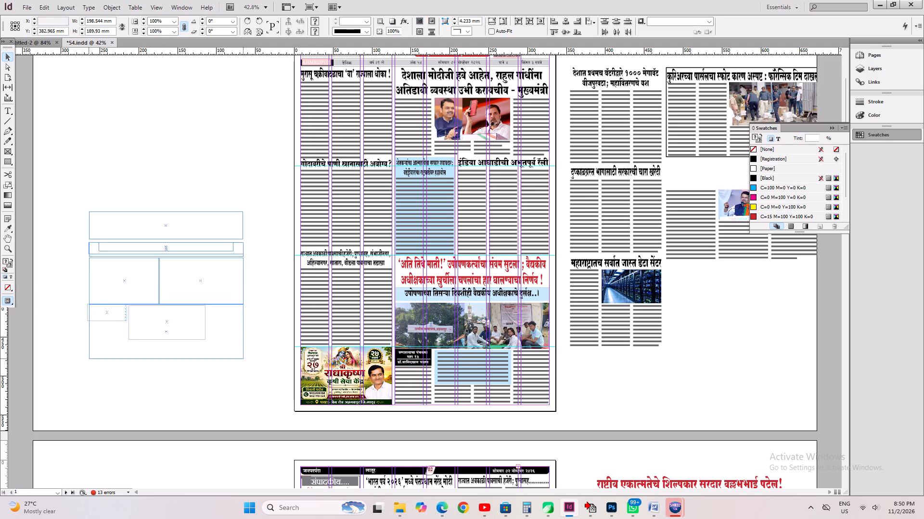
{"action": "left_click_drag", "start_coordinate": [203, 218], "coordinate": [234, 143]}
{"action": "left_click", "coordinate": [208, 355]}
Extend the moved story's four-column body frame to about 114 mm high and delete the '(पान २ वर)' jump line.
{"action": "left_click", "coordinate": [161, 270]}
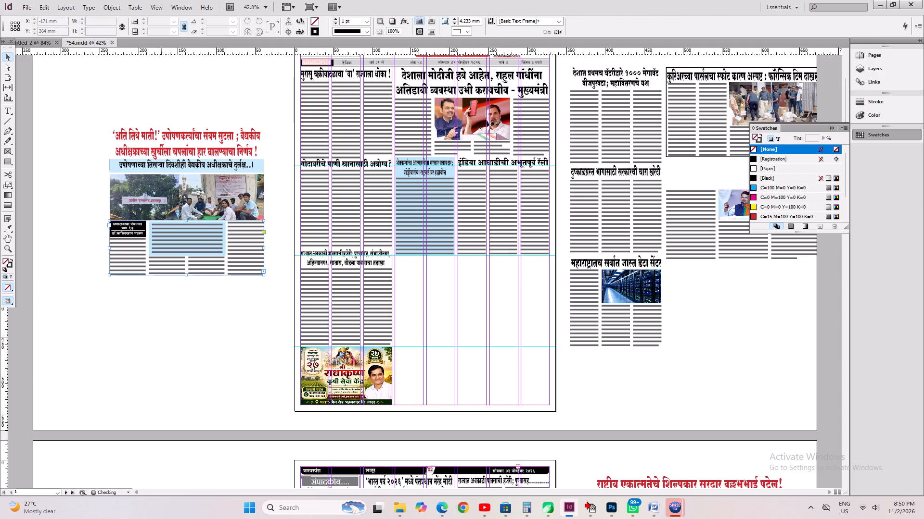
{"action": "key", "text": "ctrl+1"}
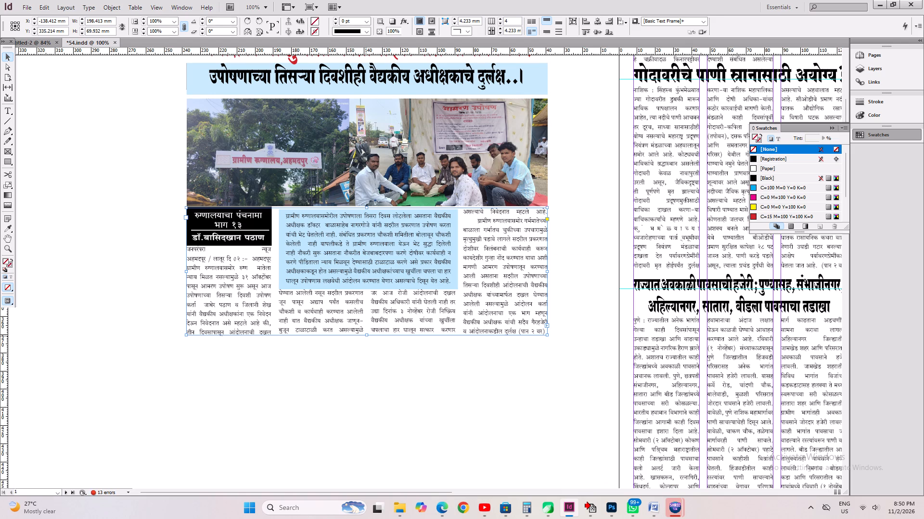
{"action": "left_click_drag", "start_coordinate": [366, 336], "coordinate": [358, 415]}
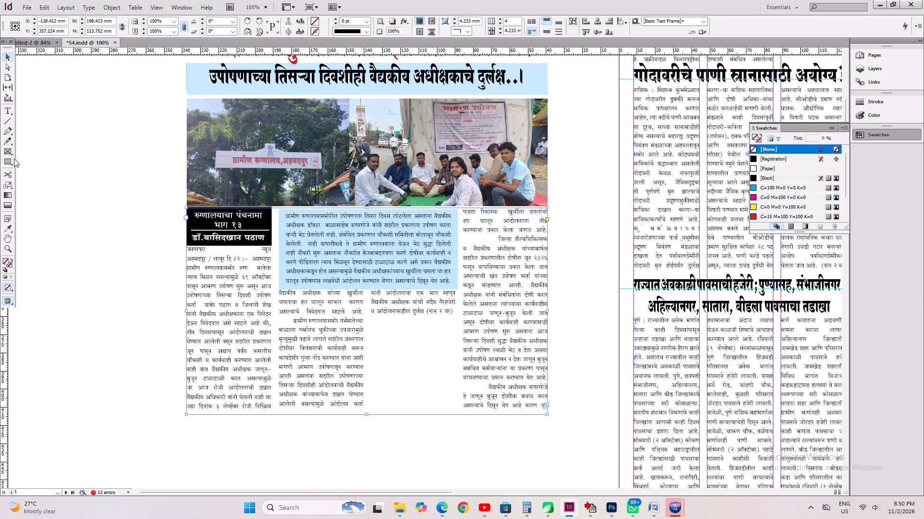
{"action": "left_click", "coordinate": [3, 113]}
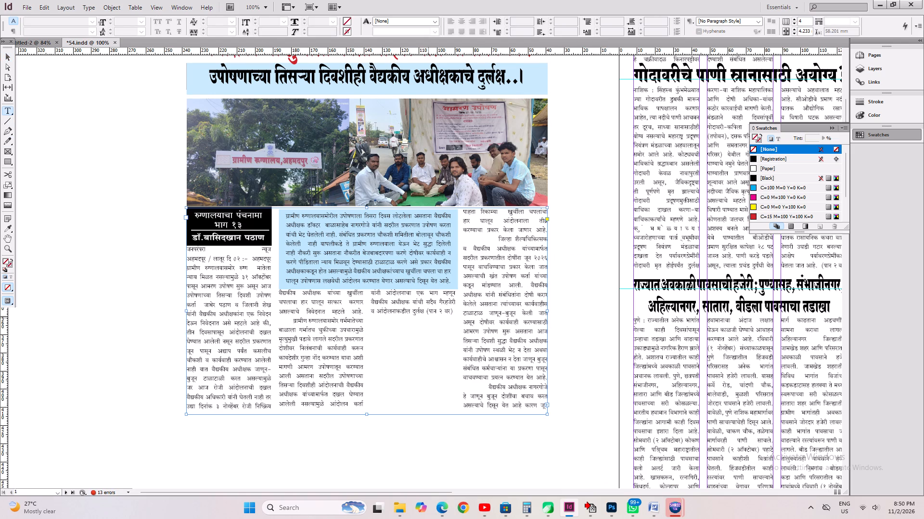
{"action": "left_click_drag", "start_coordinate": [425, 313], "coordinate": [441, 320]}
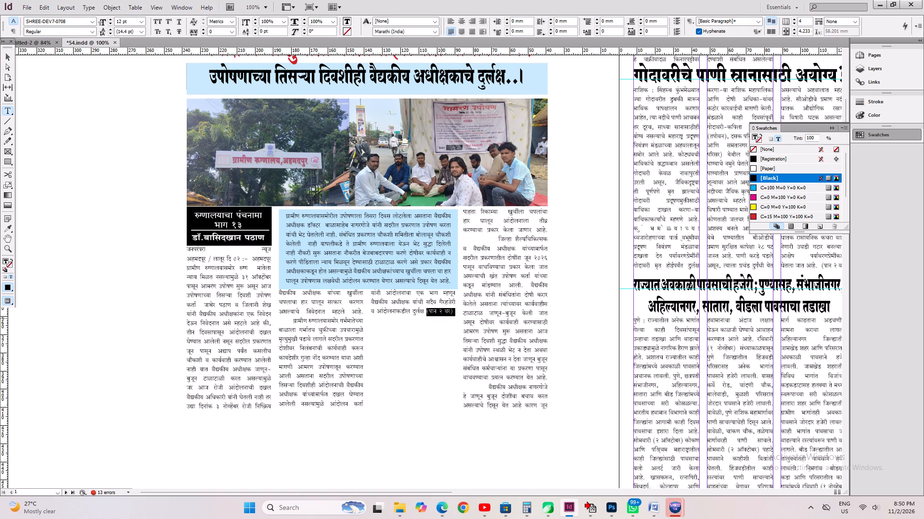
{"action": "key", "text": "Delete"}
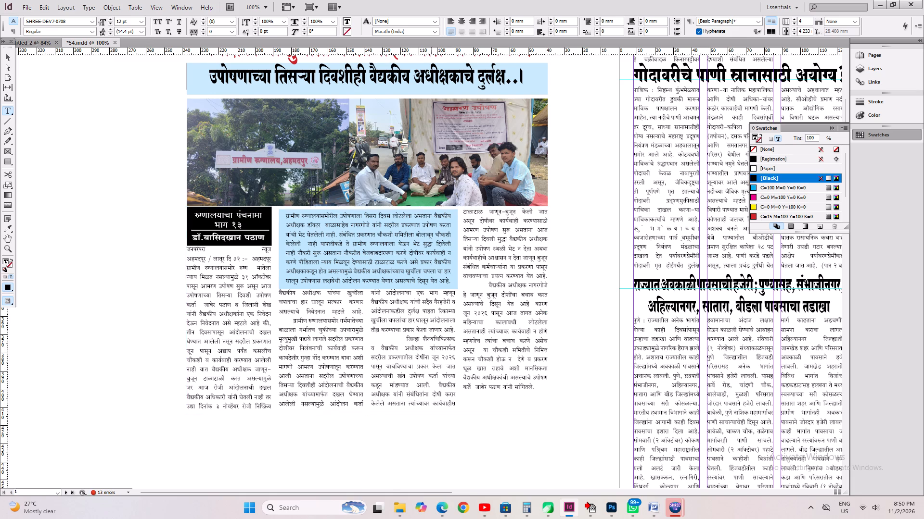
Copy the complete 'अति तिथे माती!' story with its headlines, photos, byline box and body text.
{"action": "scroll", "coordinate": [422, 383], "scroll_direction": "up", "scroll_amount": 3}
{"action": "key", "text": "ctrl+0"}
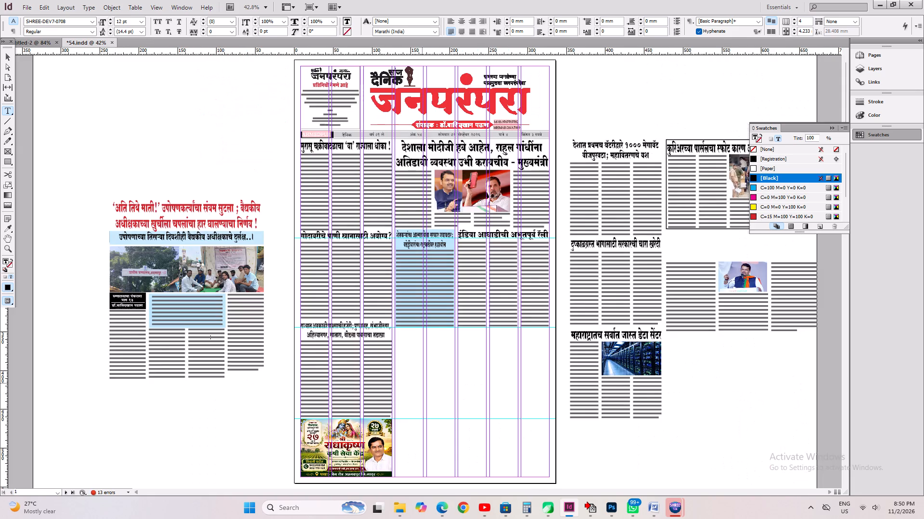
{"action": "left_click", "coordinate": [7, 57]}
{"action": "left_click_drag", "start_coordinate": [175, 123], "coordinate": [175, 351]}
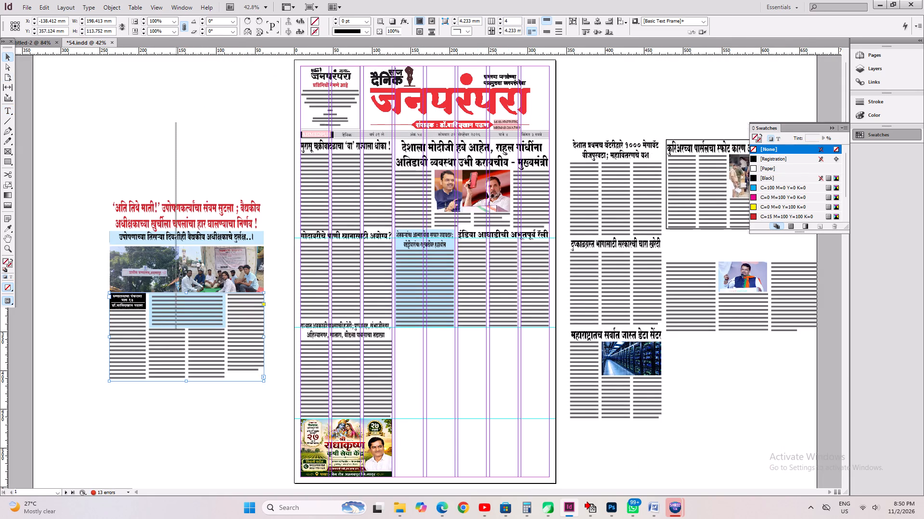
{"action": "left_click_drag", "start_coordinate": [175, 351], "coordinate": [171, 374]}
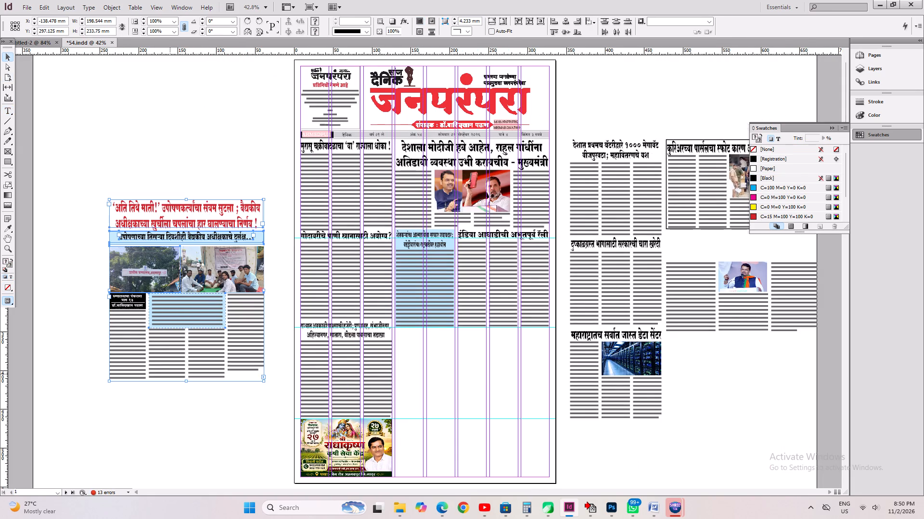
{"action": "key", "text": "ctrl+c"}
Undo the last three changes to the story in 54.indd, including the jump line deletion and the body frame extension.
{"action": "left_click", "coordinate": [115, 413], "text": "ctrl"}
{"action": "key", "text": "ctrl+z"}
{"action": "key", "text": "ctrl+z"}
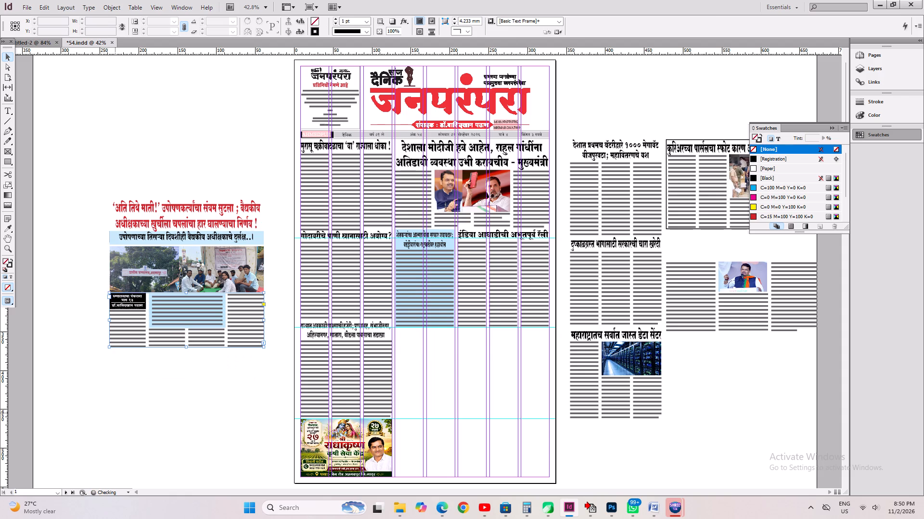
{"action": "key", "text": "ctrl+z"}
{"action": "left_click", "coordinate": [133, 318]}
Open the text.indd document from the JANPARMPARA folder.
{"action": "left_click", "coordinate": [32, 42]}
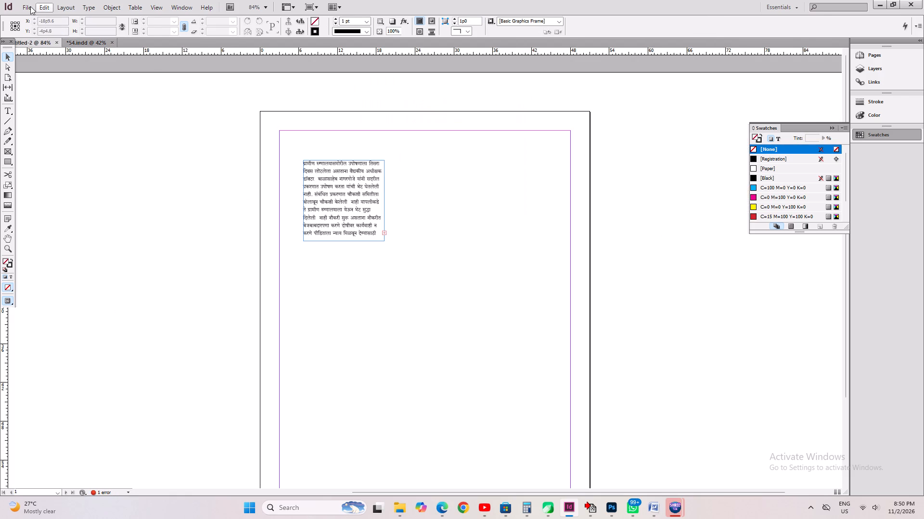
{"action": "left_click", "coordinate": [30, 6]}
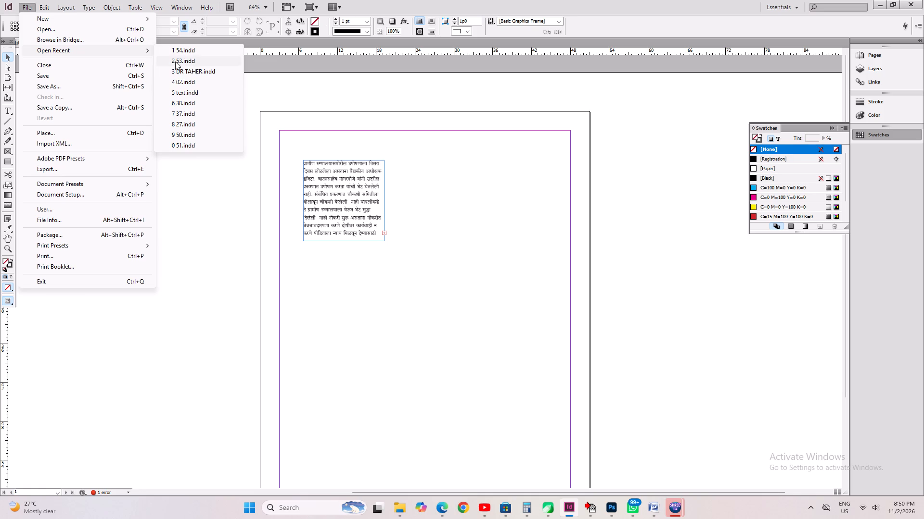
{"action": "left_click", "coordinate": [50, 26]}
{"action": "left_click", "coordinate": [402, 170]}
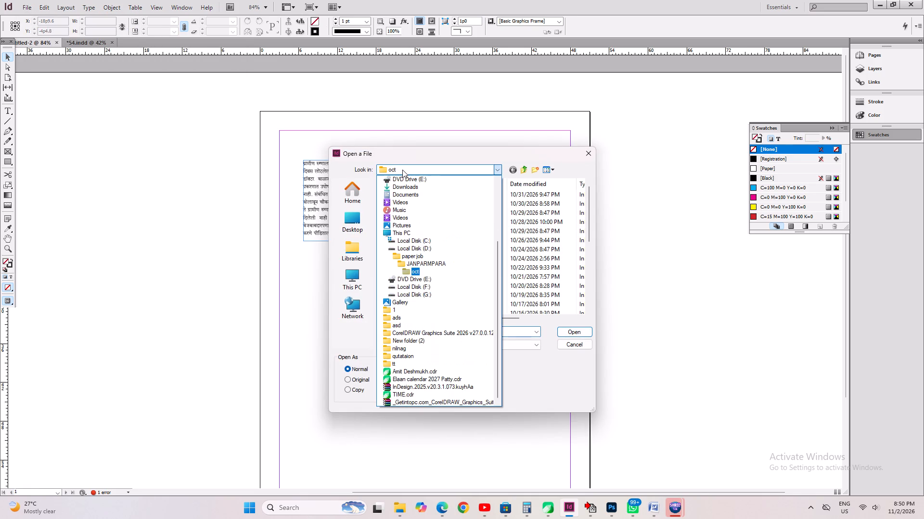
{"action": "left_click", "coordinate": [441, 268]}
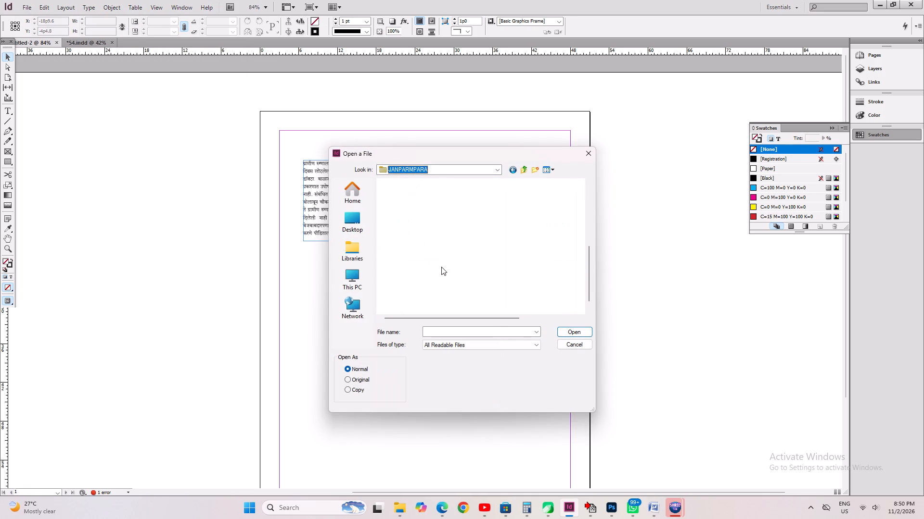
{"action": "scroll", "coordinate": [441, 267], "scroll_direction": "down", "scroll_amount": 2}
{"action": "double_click", "coordinate": [394, 304]}
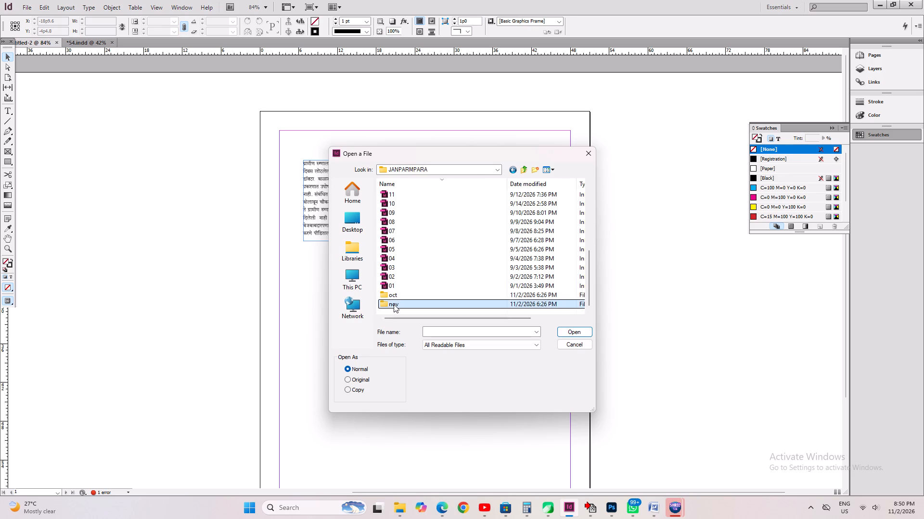
{"action": "left_click", "coordinate": [394, 197]}
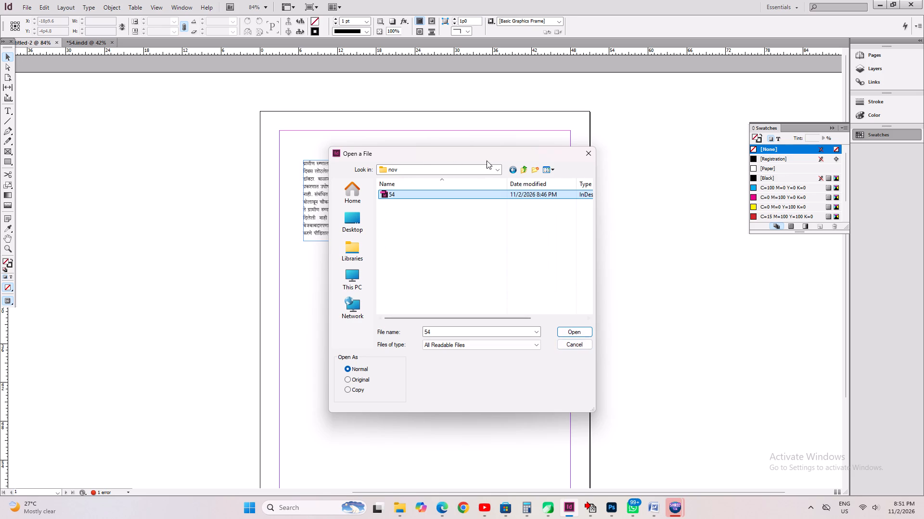
{"action": "left_click", "coordinate": [522, 169]}
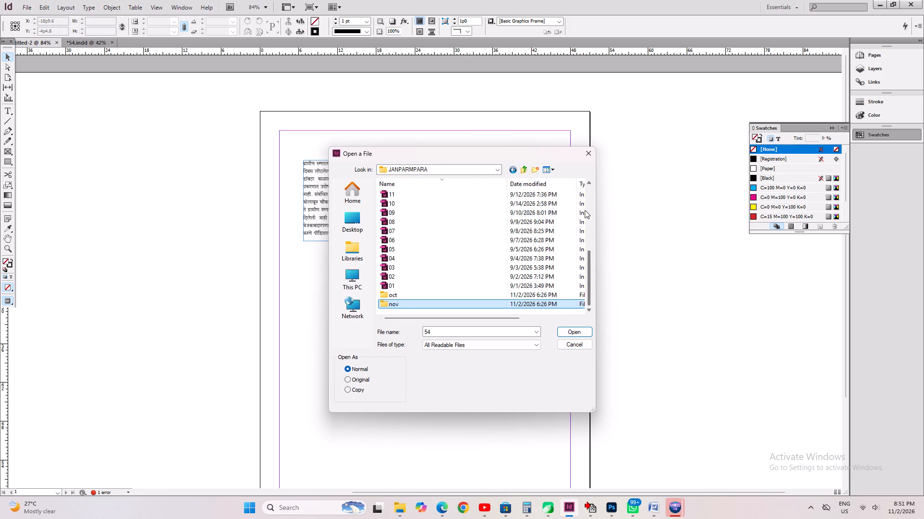
{"action": "left_click_drag", "start_coordinate": [589, 261], "coordinate": [589, 214]}
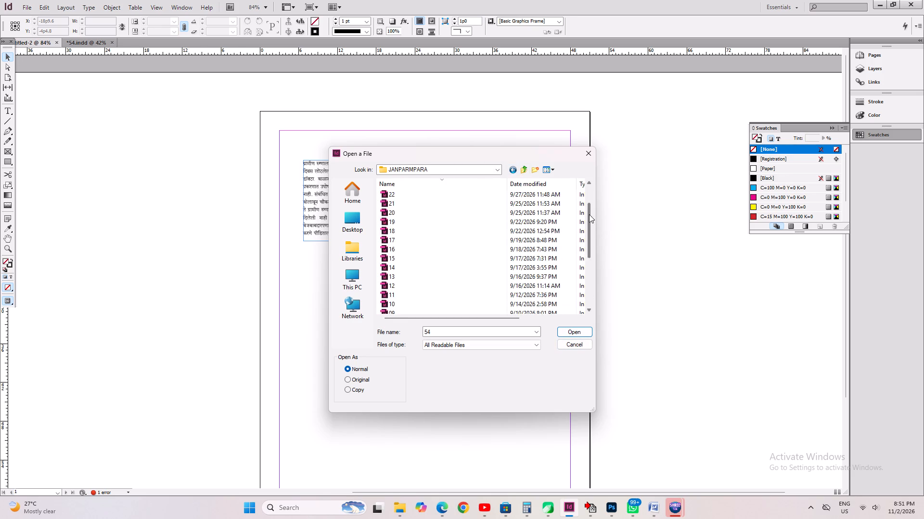
{"action": "left_click_drag", "start_coordinate": [589, 214], "coordinate": [589, 273]}
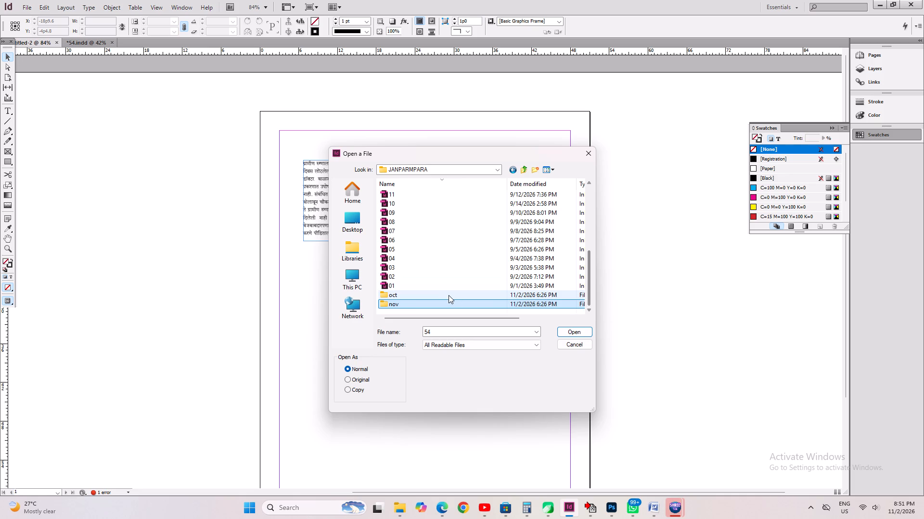
{"action": "scroll", "coordinate": [513, 293], "scroll_direction": "up", "scroll_amount": 5}
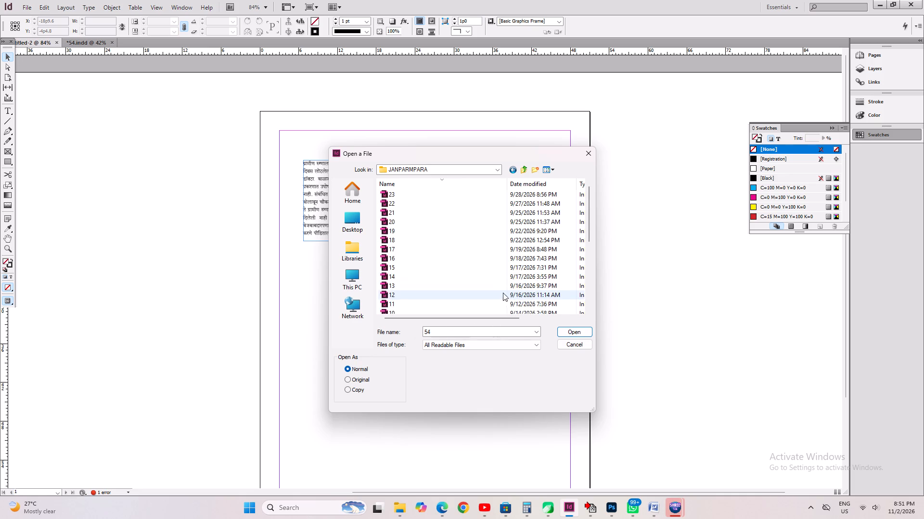
{"action": "scroll", "coordinate": [503, 293], "scroll_direction": "up", "scroll_amount": 3}
{"action": "left_click", "coordinate": [398, 195]}
{"action": "left_click", "coordinate": [575, 333]}
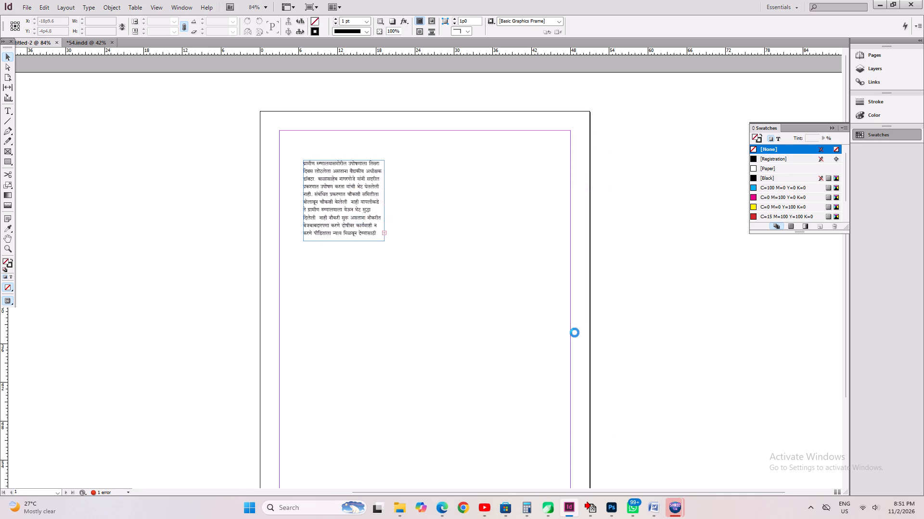
{"action": "left_click", "coordinate": [547, 317]}
{"action": "left_click", "coordinate": [606, 336]}
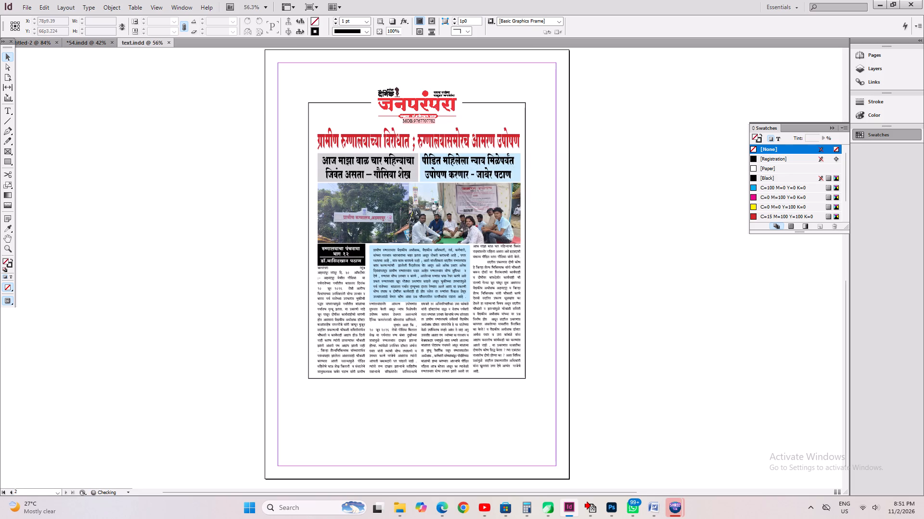
Paste the copied story onto the page of text.indd that holds the framed hospital clipping.
{"action": "right_click", "coordinate": [617, 264]}
{"action": "left_click", "coordinate": [626, 266]}
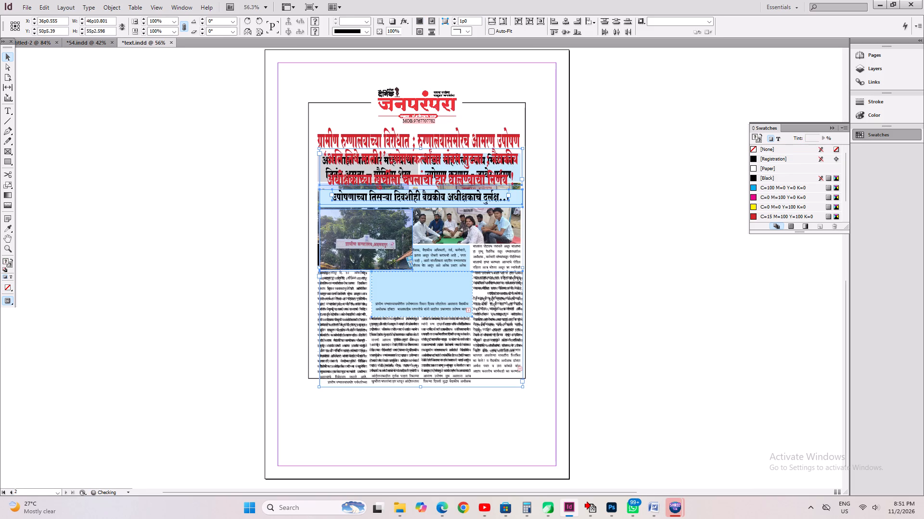
Move the pasted 'अति तिथे माती!' story off the page onto the pasteboard beside the framed clipping.
{"action": "left_click_drag", "start_coordinate": [427, 305], "coordinate": [725, 300]}
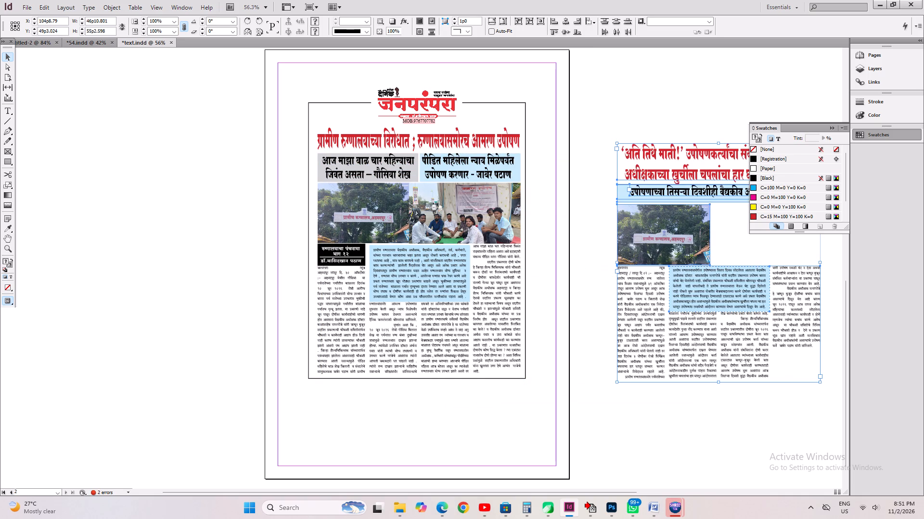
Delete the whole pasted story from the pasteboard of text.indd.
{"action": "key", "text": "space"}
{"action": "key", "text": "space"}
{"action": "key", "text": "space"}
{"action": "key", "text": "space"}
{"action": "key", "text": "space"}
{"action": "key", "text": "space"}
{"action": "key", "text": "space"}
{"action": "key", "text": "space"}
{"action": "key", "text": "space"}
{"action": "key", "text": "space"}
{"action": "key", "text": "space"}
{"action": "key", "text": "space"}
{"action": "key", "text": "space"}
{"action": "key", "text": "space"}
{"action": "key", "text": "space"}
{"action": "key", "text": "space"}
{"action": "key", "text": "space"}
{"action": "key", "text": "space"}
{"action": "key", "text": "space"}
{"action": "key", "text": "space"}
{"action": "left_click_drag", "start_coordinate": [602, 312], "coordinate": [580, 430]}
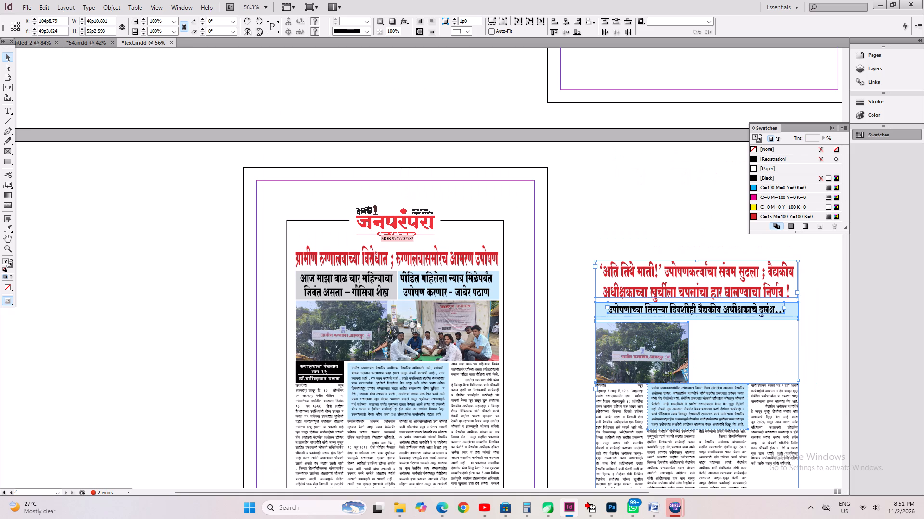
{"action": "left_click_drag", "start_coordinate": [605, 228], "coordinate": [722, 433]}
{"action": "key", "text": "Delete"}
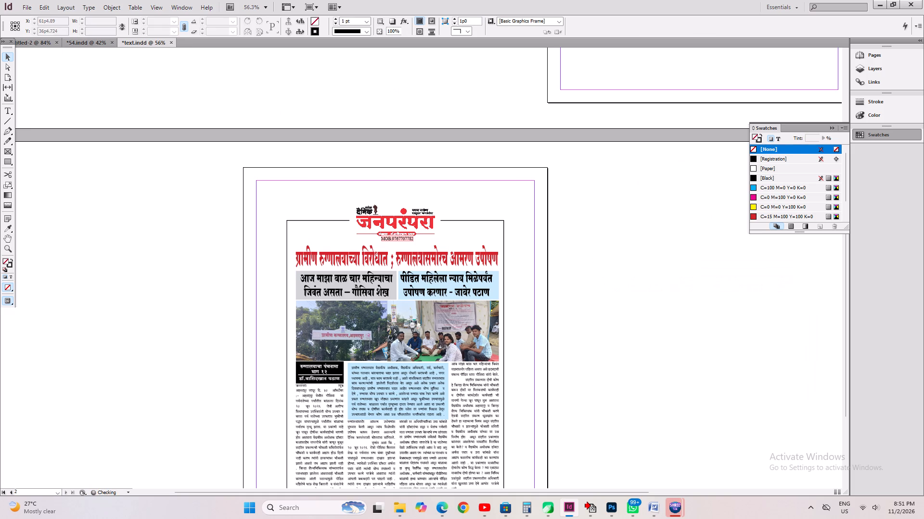
Switch to 54.indd and undo its last change.
{"action": "left_click", "coordinate": [99, 41]}
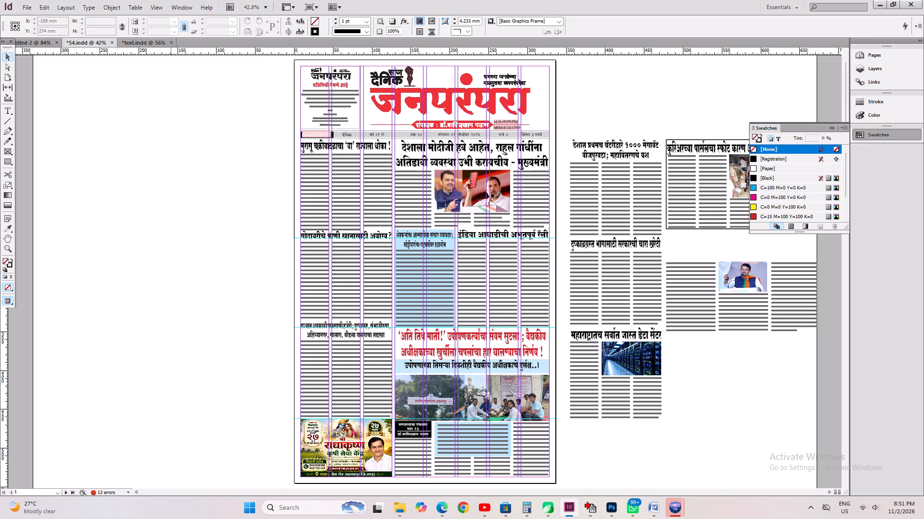
{"action": "key", "text": "ctrl+z"}
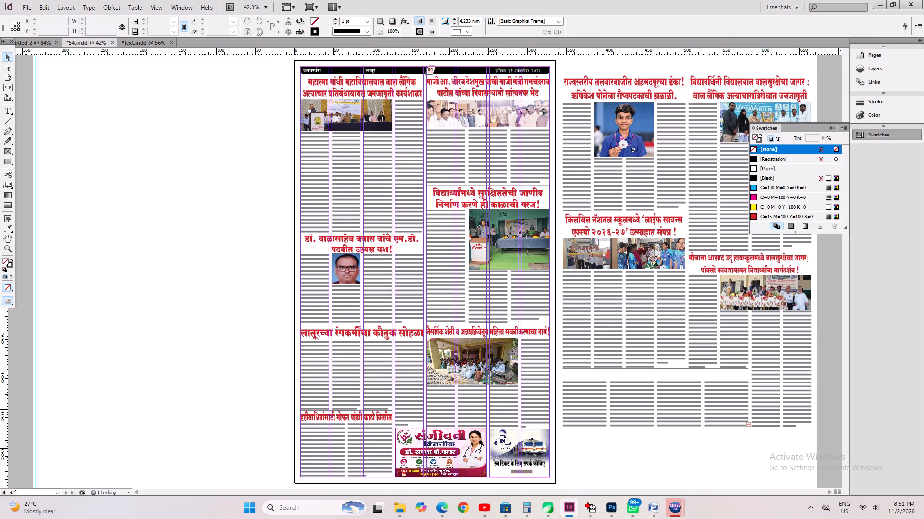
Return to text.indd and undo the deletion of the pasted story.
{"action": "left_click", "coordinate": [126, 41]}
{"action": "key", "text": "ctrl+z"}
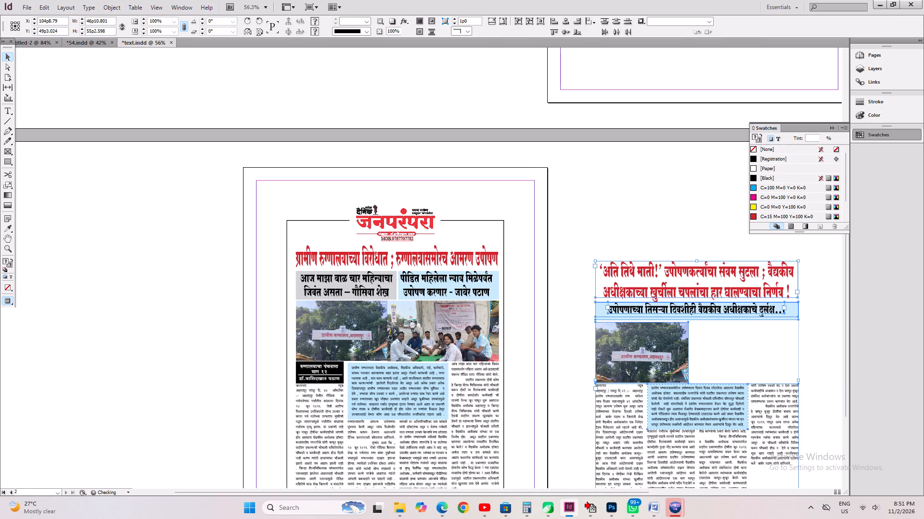
Ungroup the framed hospital clipping on the page so its parts can be edited separately.
{"action": "left_click", "coordinate": [547, 331]}
{"action": "left_click", "coordinate": [441, 347]}
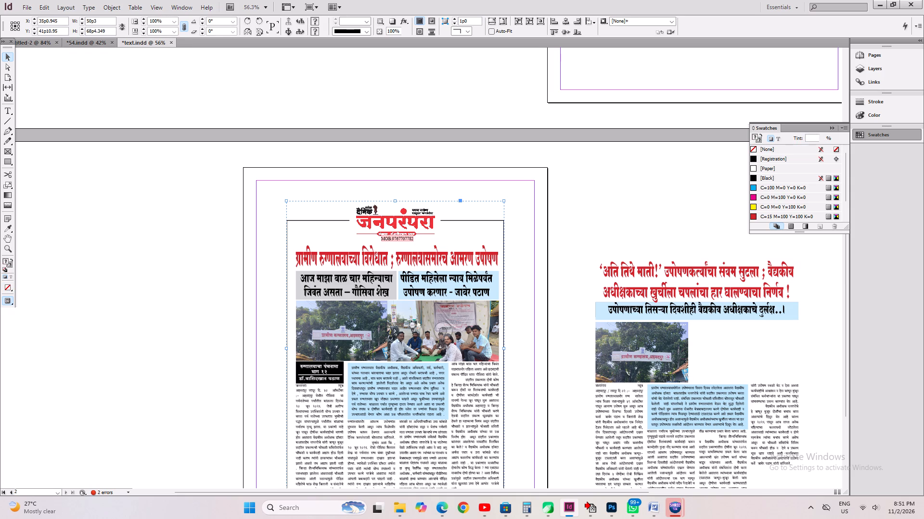
{"action": "key", "text": "ctrl+shift+g"}
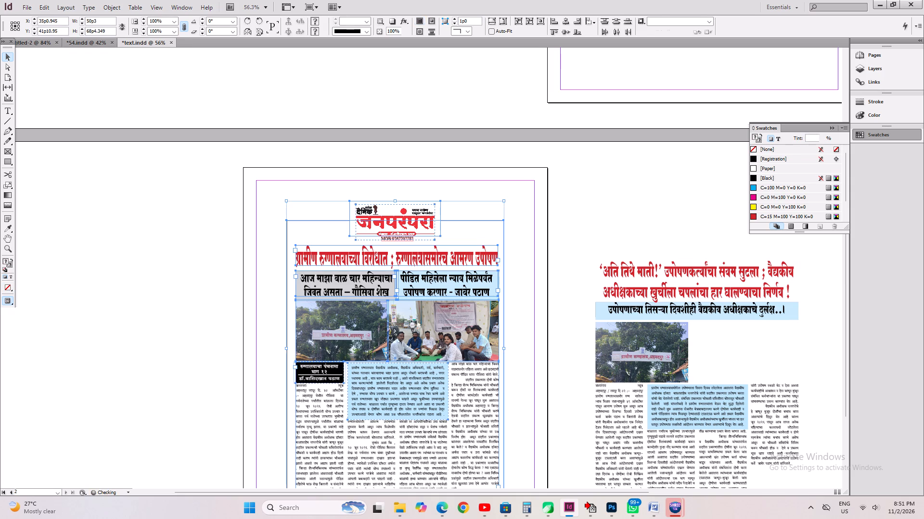
{"action": "left_click", "coordinate": [611, 189]}
Delete the old red headline, both black subheadings and their coloured background boxes from the framed clipping.
{"action": "left_click", "coordinate": [460, 259]}
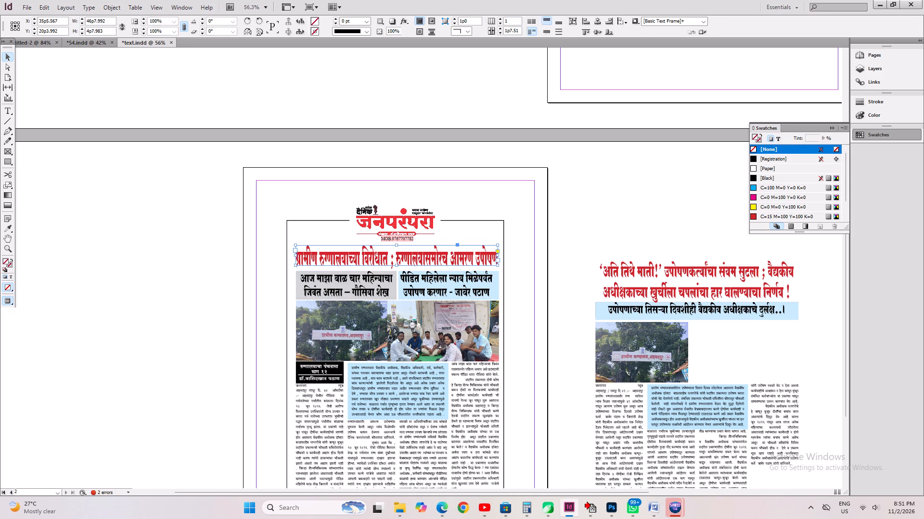
{"action": "key", "text": "Delete"}
{"action": "left_click", "coordinate": [449, 289]}
{"action": "key", "text": "Delete"}
{"action": "left_click", "coordinate": [348, 288]}
{"action": "key", "text": "Delete"}
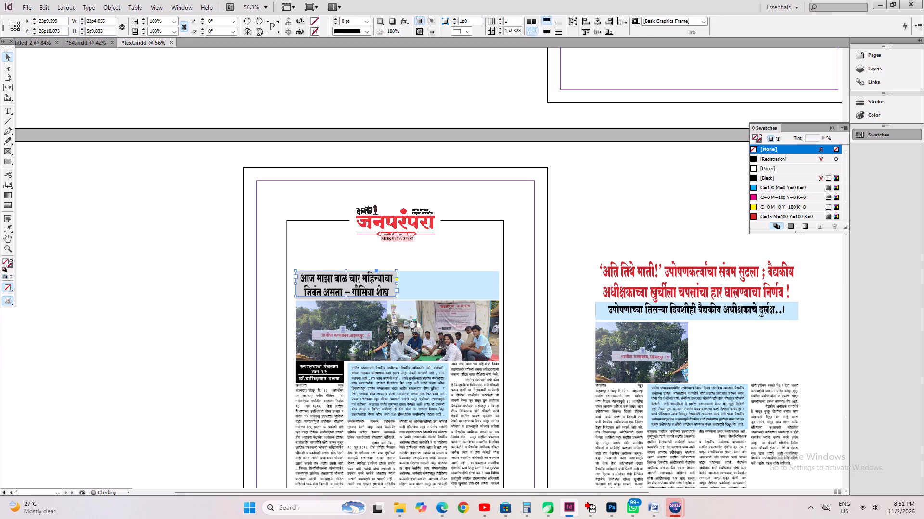
{"action": "left_click", "coordinate": [365, 285]}
{"action": "key", "text": "Delete"}
{"action": "left_click", "coordinate": [468, 287]}
{"action": "key", "text": "Delete"}
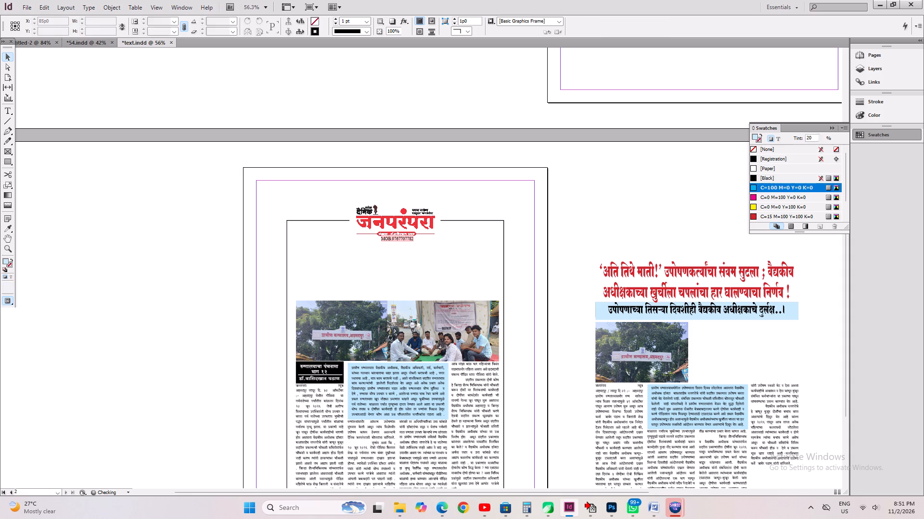
Move the 'अति तिथे माती!' headline and its blue subheading strip into the empty space between the masthead and the photos.
{"action": "left_click", "coordinate": [620, 290]}
{"action": "left_click", "coordinate": [680, 233]}
{"action": "left_click_drag", "start_coordinate": [680, 234], "coordinate": [714, 319]}
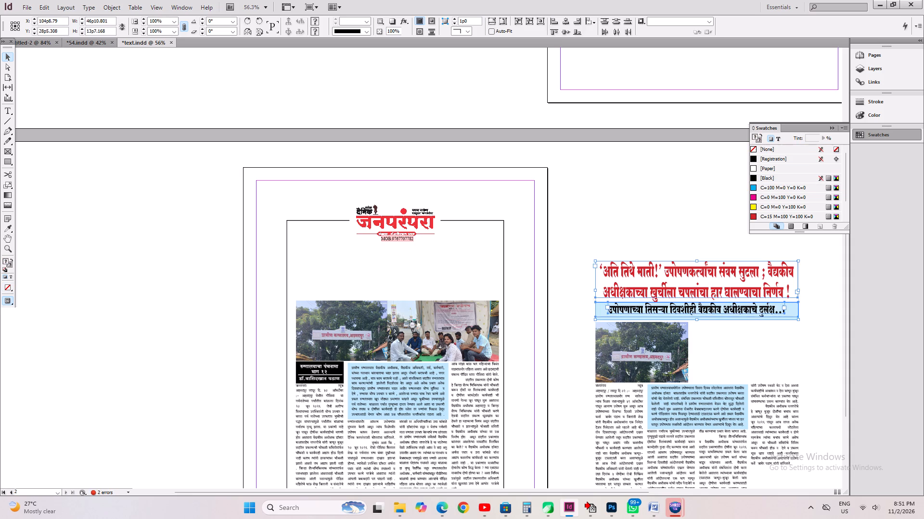
{"action": "left_click_drag", "start_coordinate": [729, 314], "coordinate": [428, 294]}
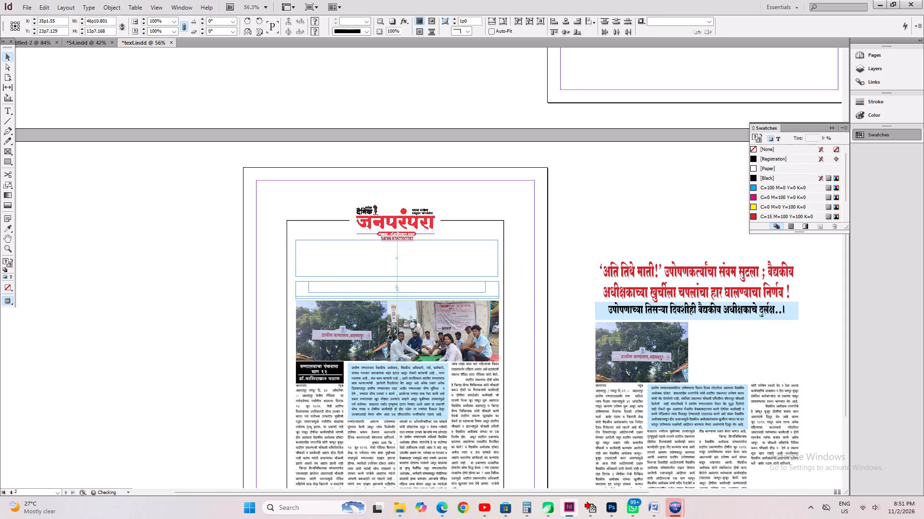
{"action": "left_click_drag", "start_coordinate": [428, 294], "coordinate": [429, 294]}
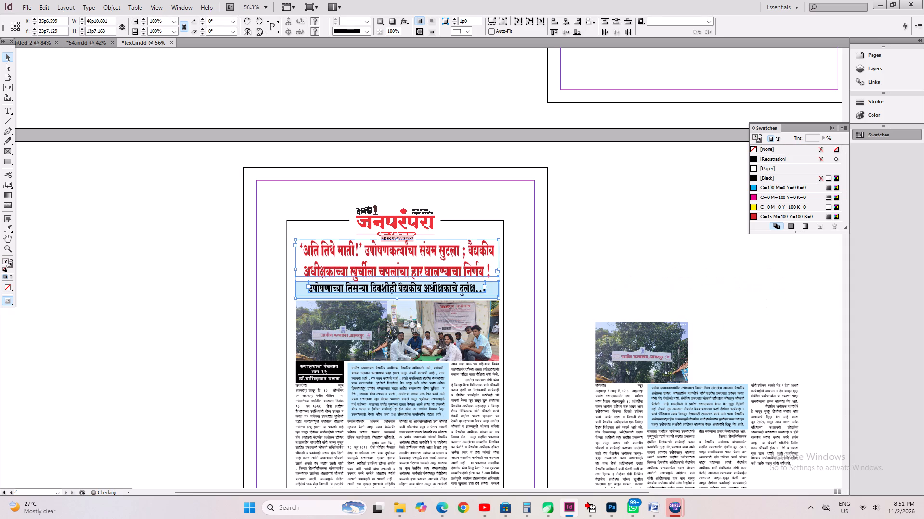
{"action": "key", "text": "ctrl+1"}
{"action": "key", "text": "Down"}
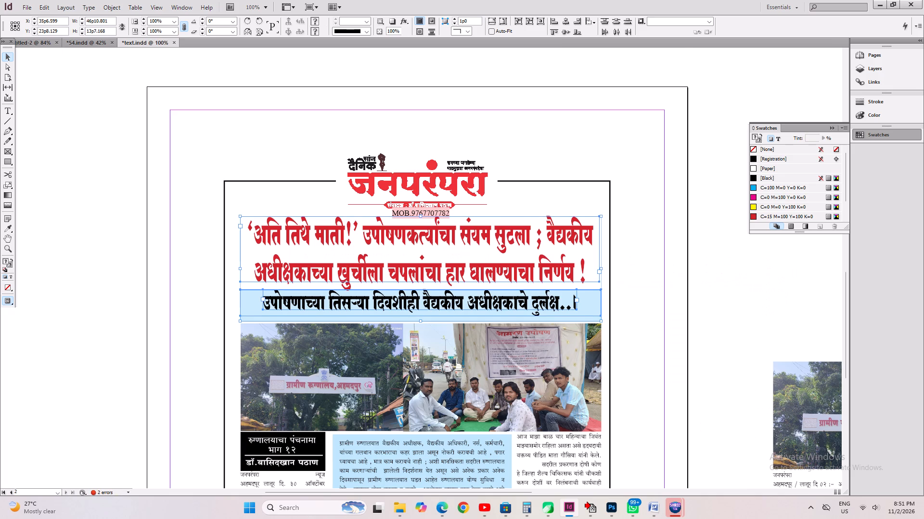
Delete the old blue highlight box and the old four-column body text below the photos.
{"action": "scroll", "coordinate": [429, 294], "scroll_direction": "down", "scroll_amount": 6}
{"action": "scroll", "coordinate": [412, 340], "scroll_direction": "down", "scroll_amount": 5}
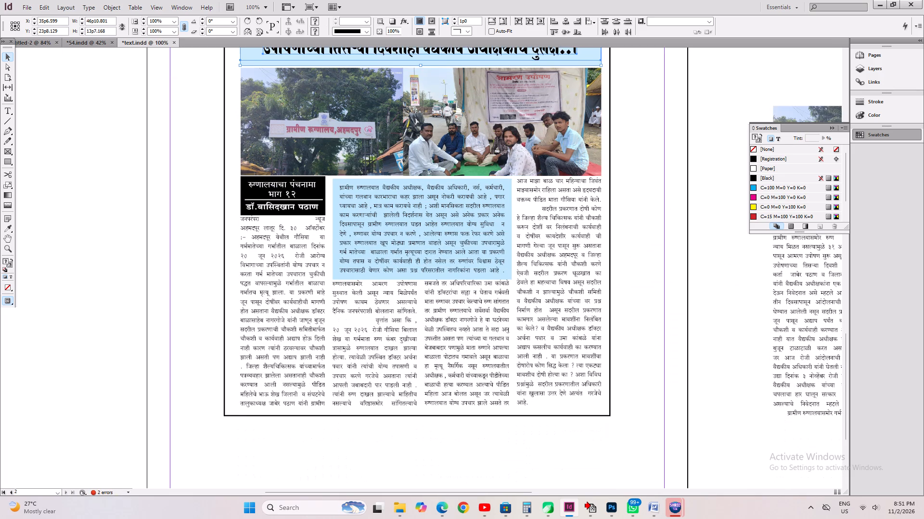
{"action": "left_click", "coordinate": [442, 242]}
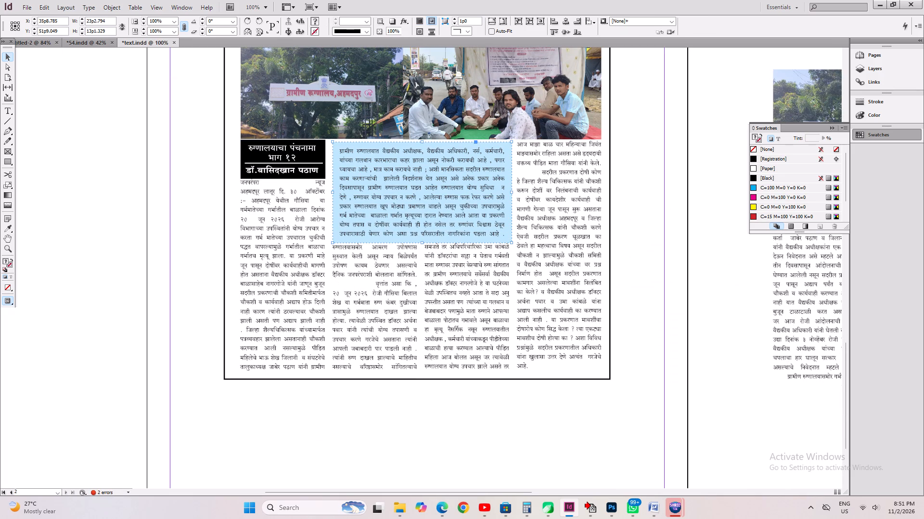
{"action": "key", "text": "Delete"}
{"action": "left_click", "coordinate": [321, 266]}
{"action": "key", "text": "Delete"}
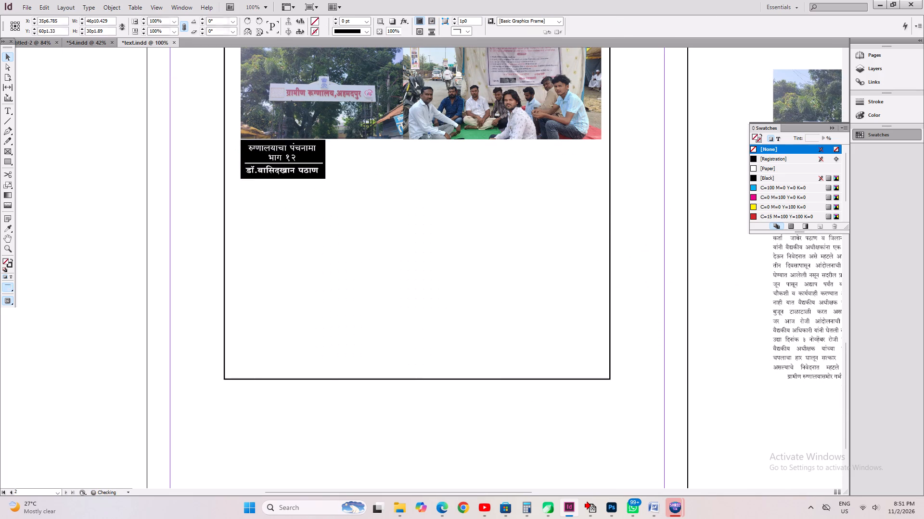
Change the part number in the black byline box to भाग १३ and save text.indd.
{"action": "key", "text": "space"}
{"action": "key", "text": "space"}
{"action": "key", "text": "space"}
{"action": "key", "text": "space"}
{"action": "key", "text": "space"}
{"action": "key", "text": "space"}
{"action": "key", "text": "space"}
{"action": "key", "text": "space"}
{"action": "key", "text": "space"}
{"action": "key", "text": "space"}
{"action": "key", "text": "space"}
{"action": "key", "text": "space"}
{"action": "key", "text": "space"}
{"action": "key", "text": "space"}
{"action": "key", "text": "space"}
{"action": "key", "text": "space"}
{"action": "key", "text": "space"}
{"action": "key", "text": "space"}
{"action": "key", "text": "space"}
{"action": "key", "text": "space"}
{"action": "left_click_drag", "start_coordinate": [650, 385], "coordinate": [496, 462]}
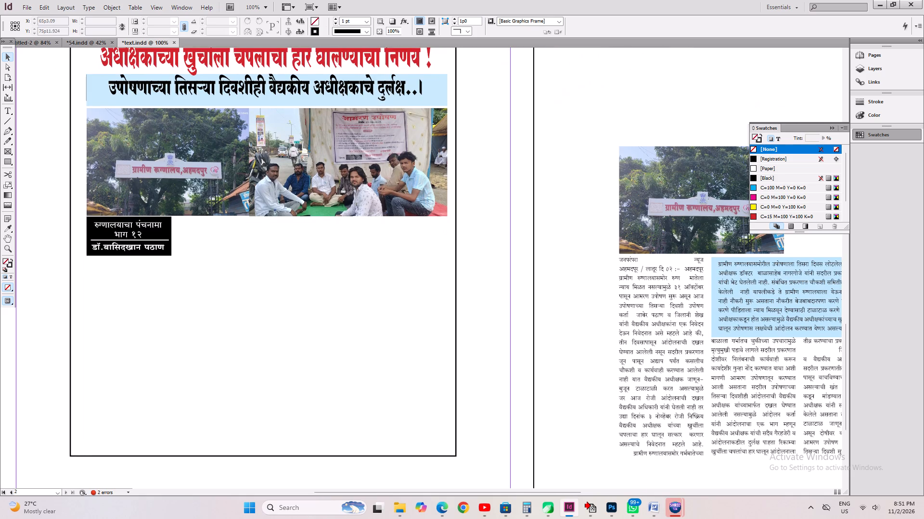
{"action": "left_click_drag", "start_coordinate": [453, 378], "coordinate": [374, 350]}
{"action": "left_click_drag", "start_coordinate": [409, 361], "coordinate": [297, 359]}
{"action": "left_click_drag", "start_coordinate": [300, 350], "coordinate": [528, 392]}
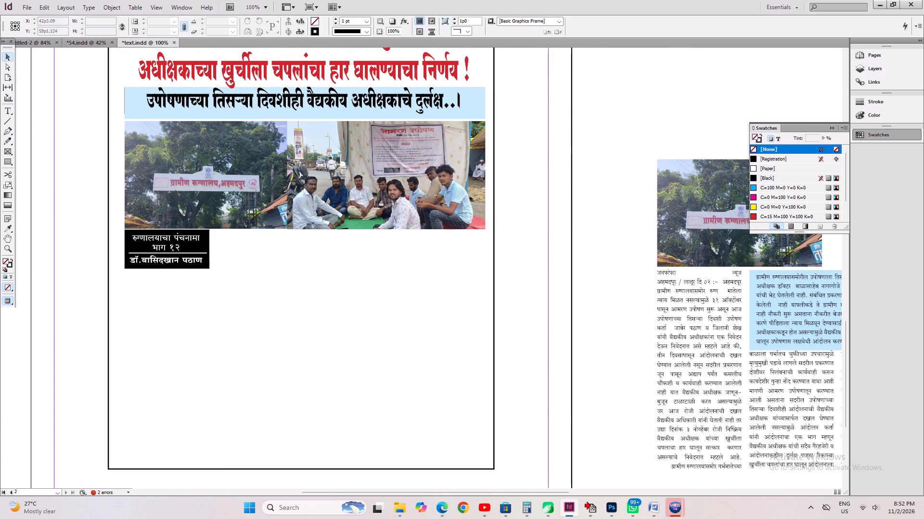
{"action": "left_click", "coordinate": [6, 108]}
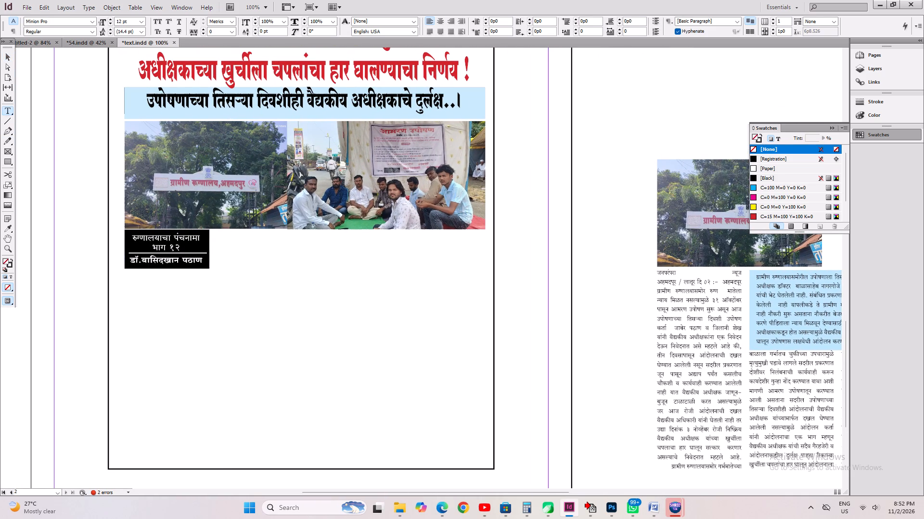
{"action": "left_click_drag", "start_coordinate": [174, 249], "coordinate": [180, 251]}
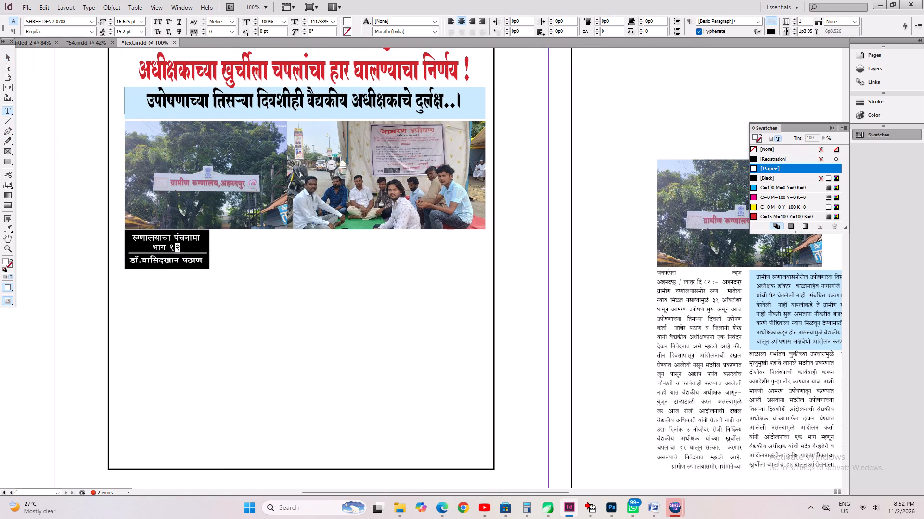
{"action": "key", "text": "3"}
{"action": "key", "text": "ctrl+s"}
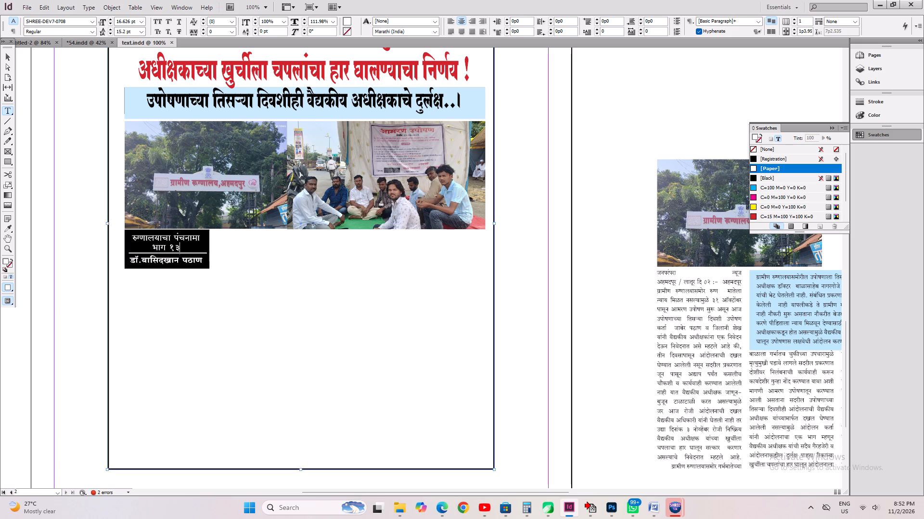
Check the original story's layout on page 1 of 54.indd and return to text.indd.
{"action": "key", "text": "ctrl+0"}
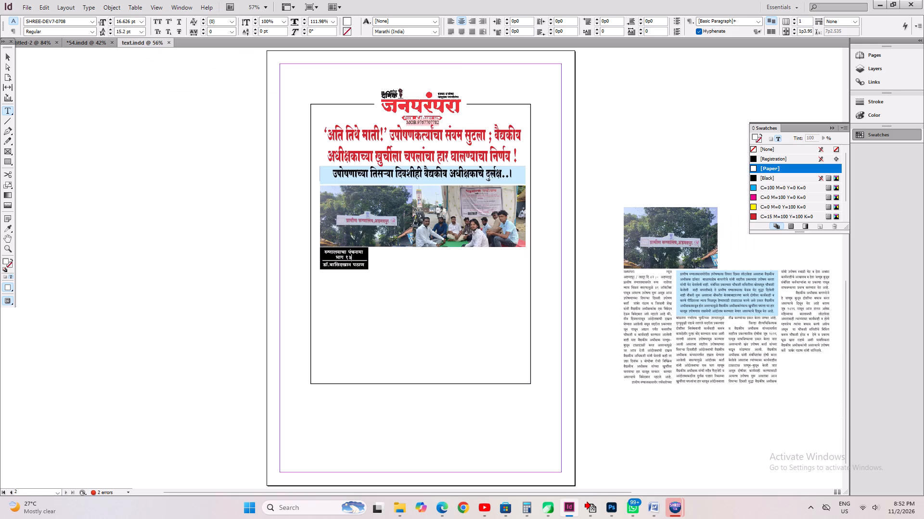
{"action": "left_click", "coordinate": [90, 48]}
{"action": "left_click", "coordinate": [87, 42]}
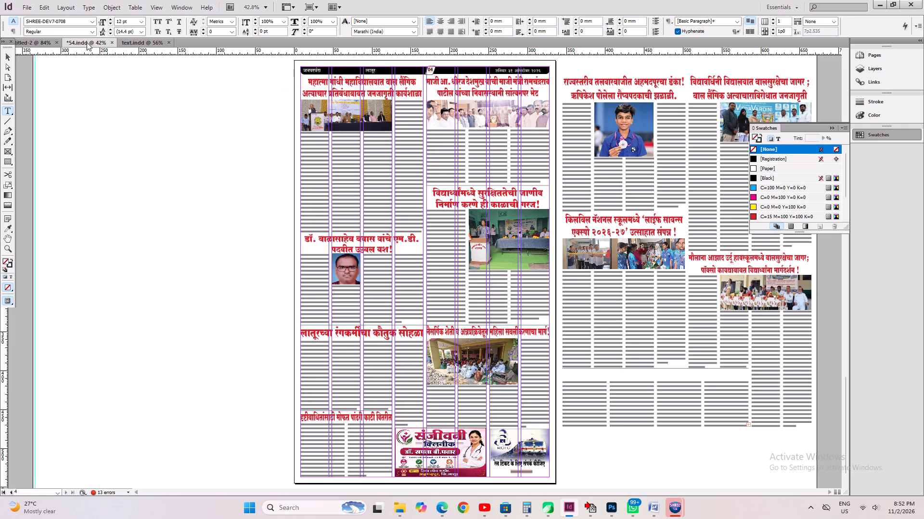
{"action": "double_click", "coordinate": [22, 494]}
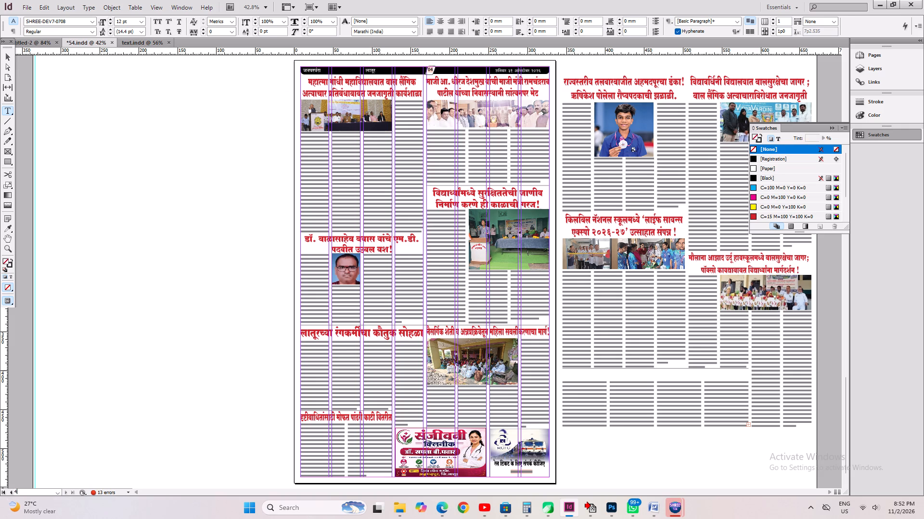
{"action": "key", "text": "1"}
{"action": "key", "text": "Return"}
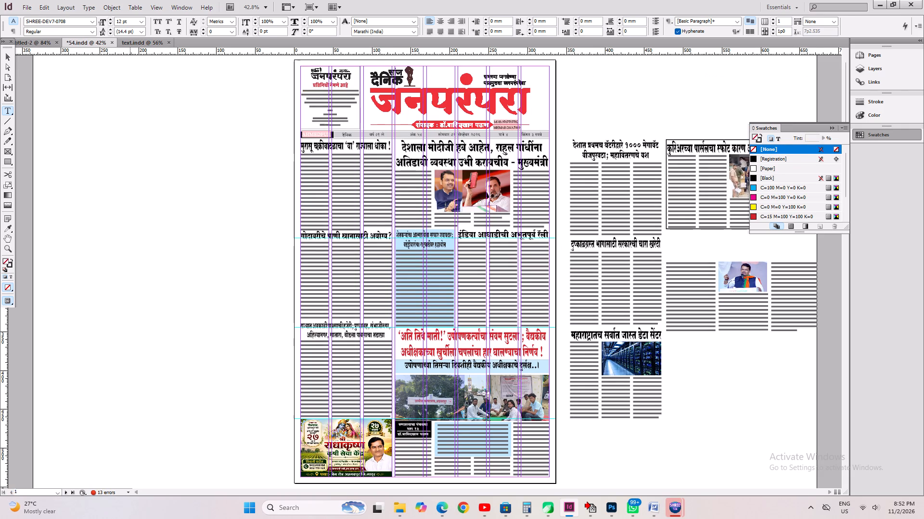
{"action": "left_click", "coordinate": [140, 42]}
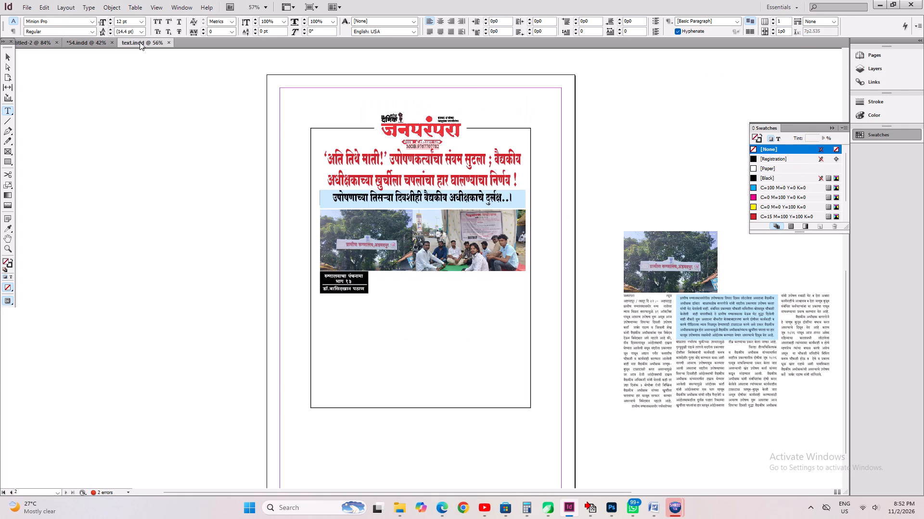
Delete the duplicate hospital photo from the pasteboard.
{"action": "left_click", "coordinate": [8, 61]}
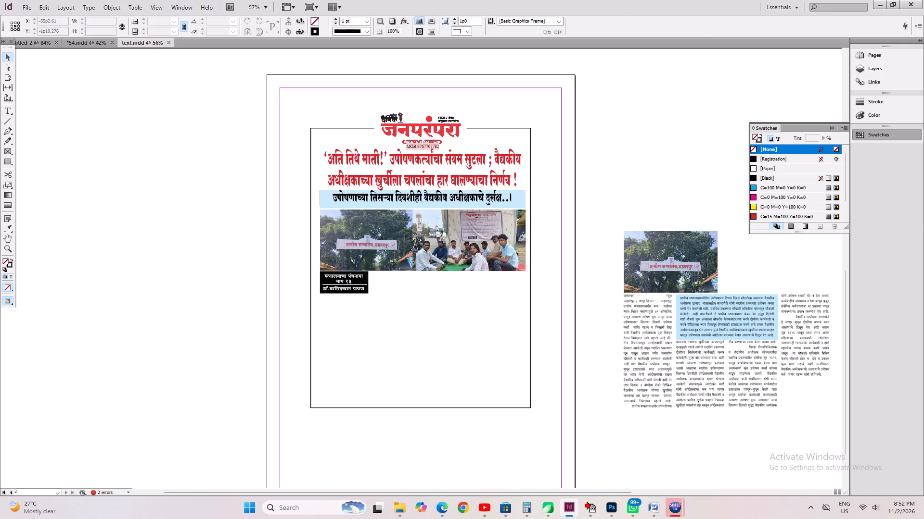
{"action": "left_click", "coordinate": [706, 285]}
{"action": "key", "text": "Delete"}
Move the new body text and its blue highlight box into the frame directly below the photos, aligned with the clipping's columns.
{"action": "left_click_drag", "start_coordinate": [624, 250], "coordinate": [721, 362]}
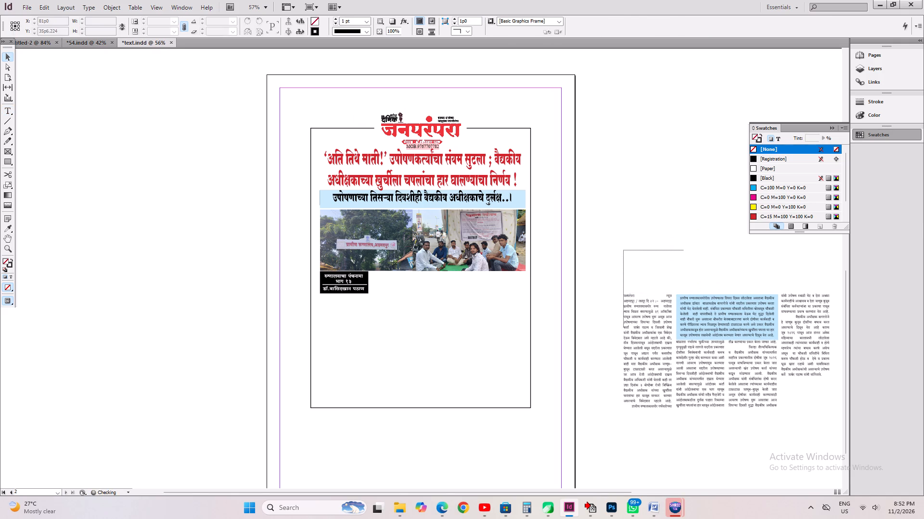
{"action": "left_click_drag", "start_coordinate": [721, 362], "coordinate": [799, 414]}
{"action": "left_click_drag", "start_coordinate": [738, 383], "coordinate": [431, 363]}
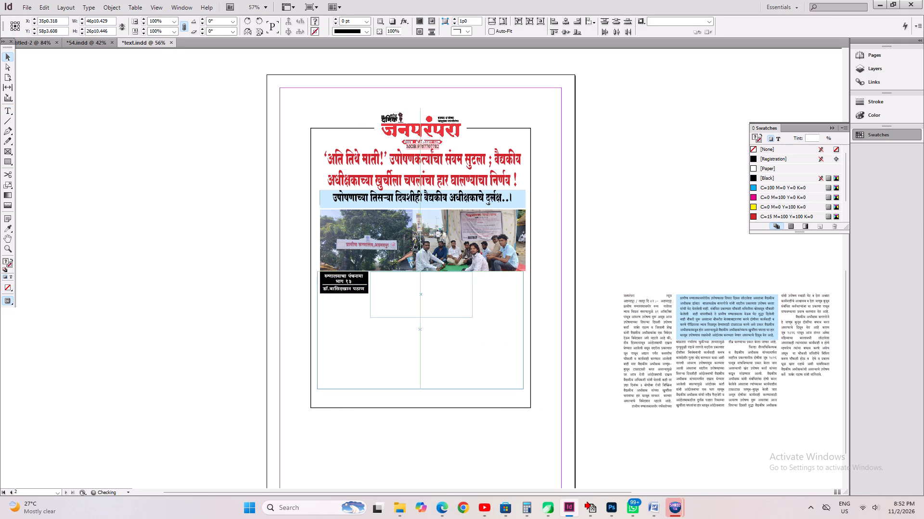
{"action": "left_click_drag", "start_coordinate": [431, 363], "coordinate": [435, 362]}
{"action": "key", "text": "ctrl+1"}
{"action": "key", "text": "Down"}
{"action": "key", "text": "Down"}
{"action": "key", "text": "Down"}
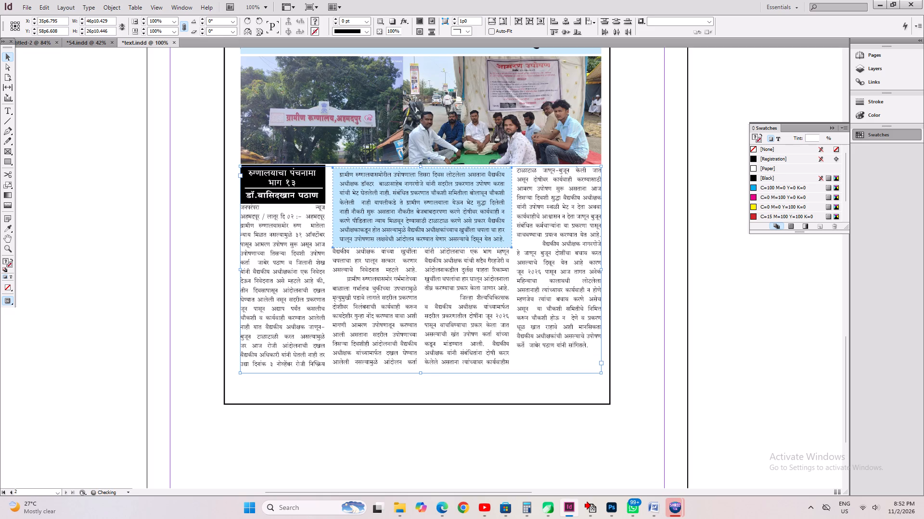
{"action": "key", "text": "Up"}
{"action": "key", "text": "Up"}
{"action": "key", "text": "Down"}
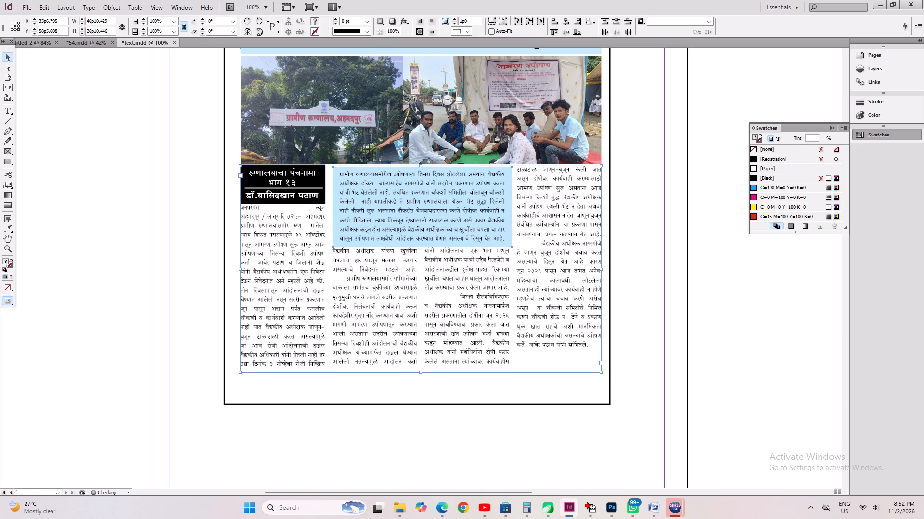
Shorten the new body text together with its highlight box from the bottom edge to about 25p10 high.
{"action": "left_click_drag", "start_coordinate": [423, 373], "coordinate": [421, 368]}
{"action": "left_click", "coordinate": [421, 368]}
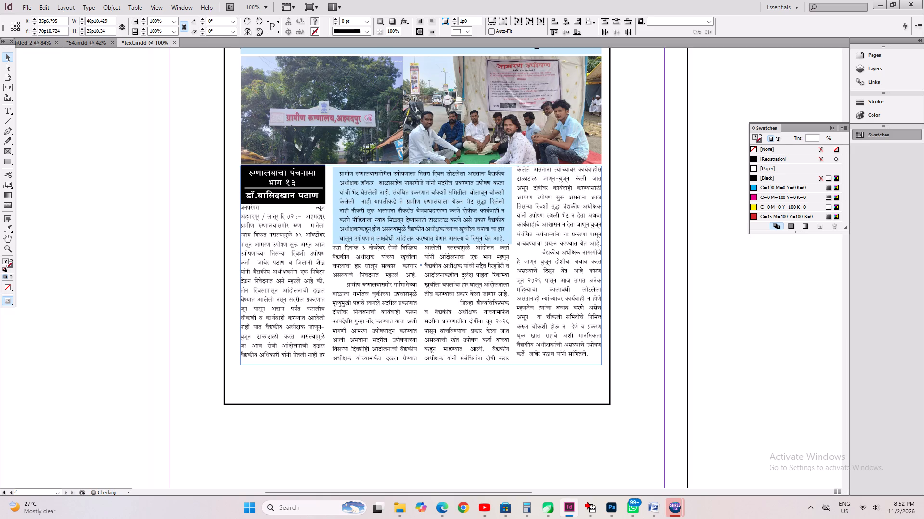
{"action": "left_click", "coordinate": [409, 282], "text": "ctrl"}
{"action": "left_click", "coordinate": [406, 226], "text": "ctrl"}
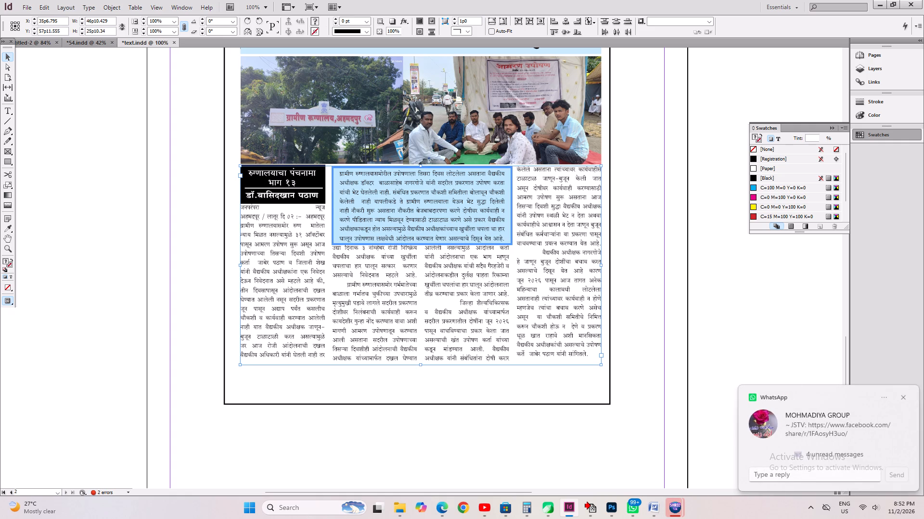
Nudge the body text frame slightly down beneath the photos, to a Y position of about 58p0.6.
{"action": "left_click", "coordinate": [677, 343]}
{"action": "left_click", "coordinate": [468, 333]}
{"action": "key", "text": "Down"}
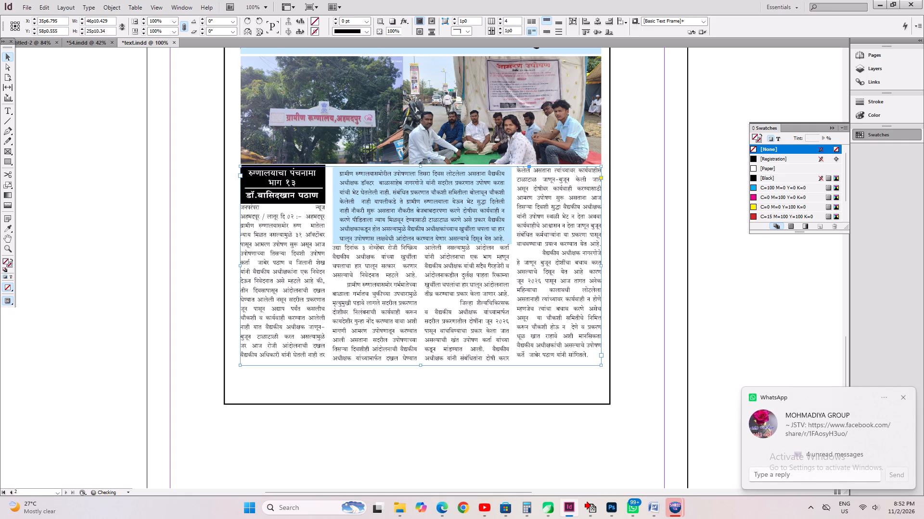
{"action": "key", "text": "Up"}
{"action": "key", "text": "Down"}
{"action": "key", "text": "Down"}
{"action": "key", "text": "Down"}
{"action": "key", "text": "Down"}
{"action": "key", "text": "Down"}
{"action": "key", "text": "Down"}
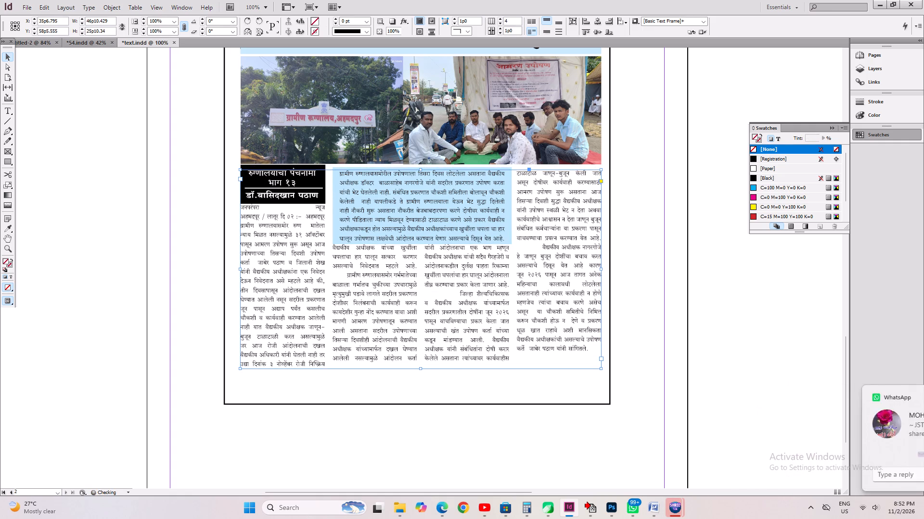
{"action": "key", "text": "Up"}
{"action": "key", "text": "Up"}
{"action": "key", "text": "Up"}
{"action": "key", "text": "Up"}
{"action": "key", "text": "Up"}
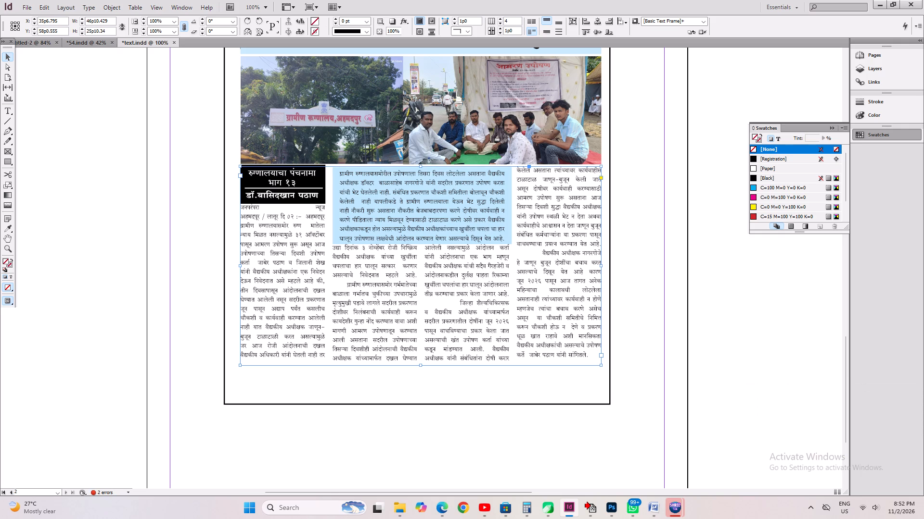
{"action": "left_click", "coordinate": [701, 429]}
{"action": "left_click", "coordinate": [526, 342]}
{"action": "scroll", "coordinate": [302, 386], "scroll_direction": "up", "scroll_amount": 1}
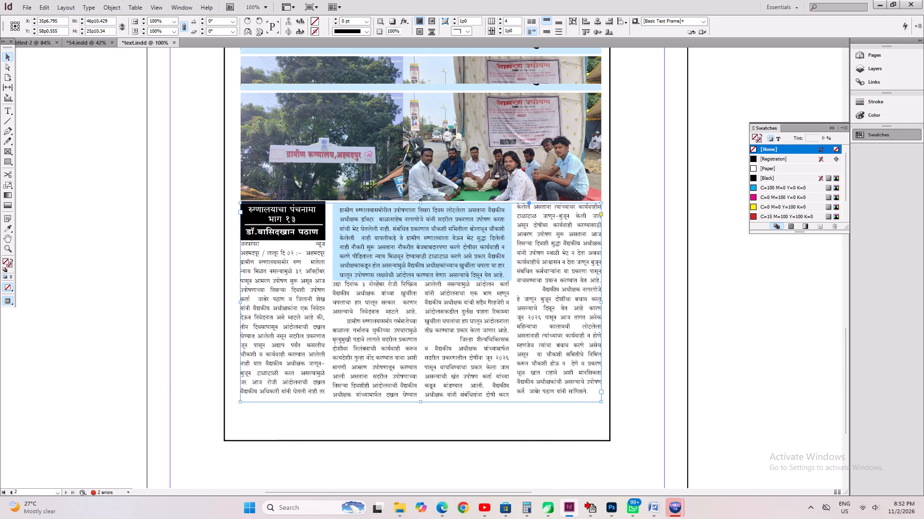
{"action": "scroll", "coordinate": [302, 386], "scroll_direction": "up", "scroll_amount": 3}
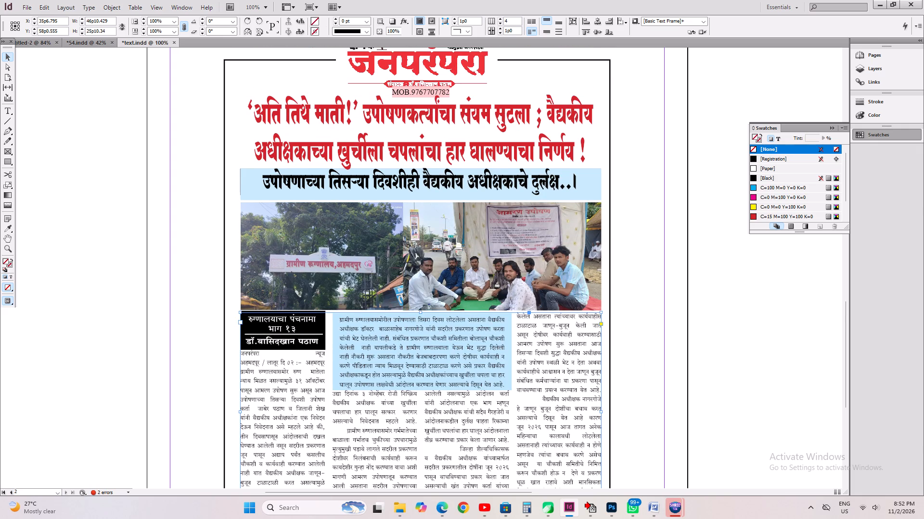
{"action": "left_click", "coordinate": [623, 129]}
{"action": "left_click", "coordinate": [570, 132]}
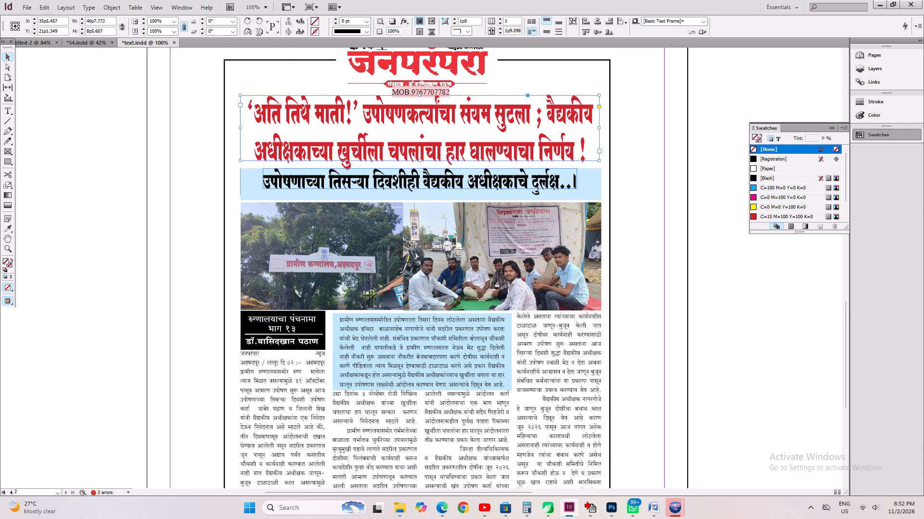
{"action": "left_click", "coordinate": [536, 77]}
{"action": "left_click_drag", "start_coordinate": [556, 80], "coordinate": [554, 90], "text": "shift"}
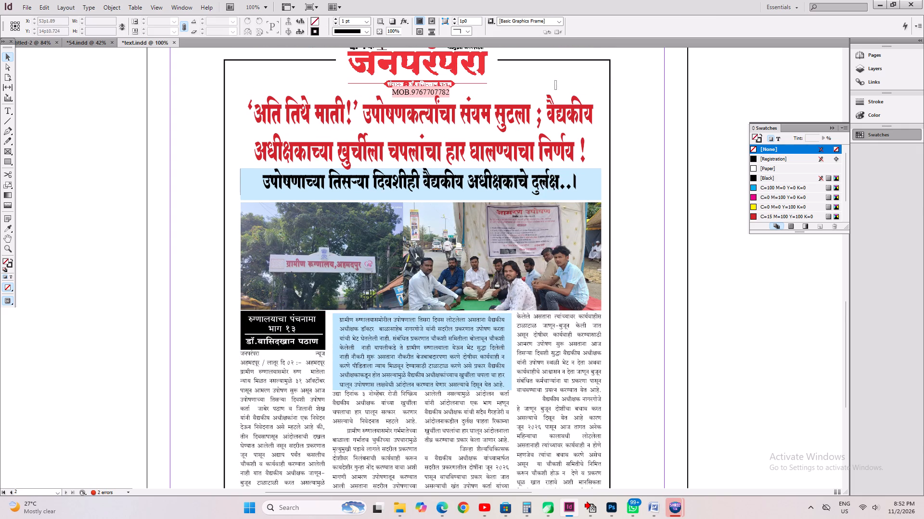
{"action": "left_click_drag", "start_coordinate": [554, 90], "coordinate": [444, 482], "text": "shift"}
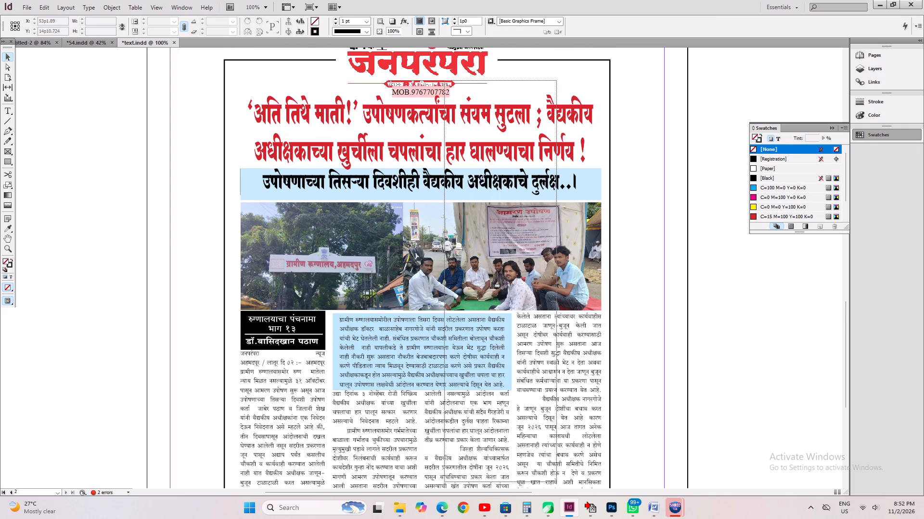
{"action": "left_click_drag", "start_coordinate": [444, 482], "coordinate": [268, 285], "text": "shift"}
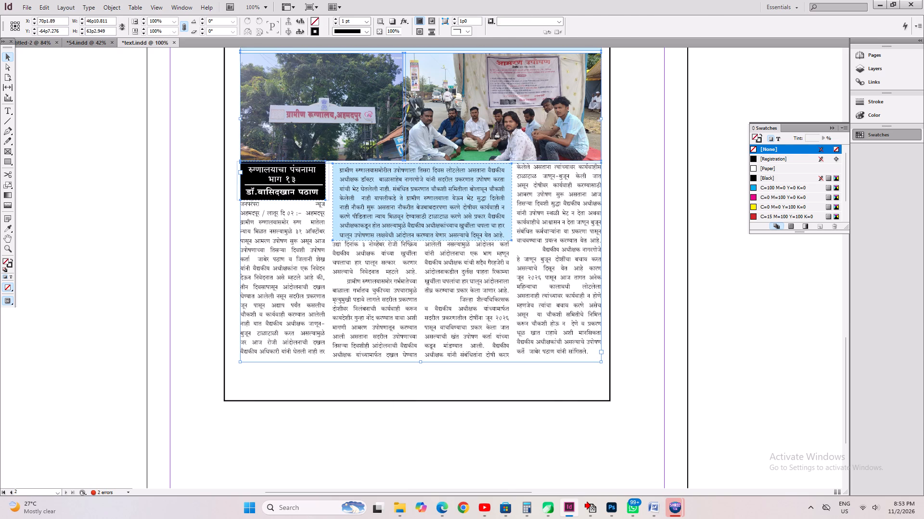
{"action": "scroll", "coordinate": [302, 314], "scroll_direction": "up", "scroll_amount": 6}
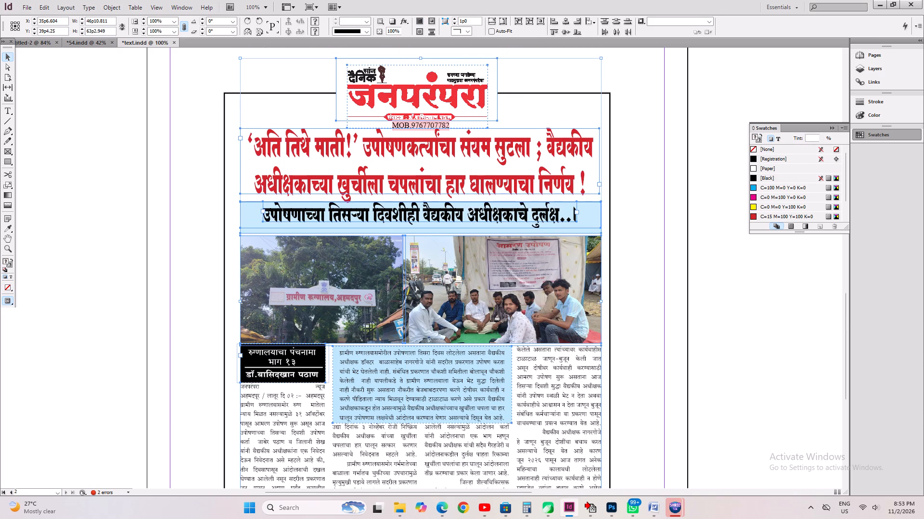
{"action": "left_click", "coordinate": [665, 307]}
Group the masthead and the contact line under it with the clipping's black border frame.
{"action": "scroll", "coordinate": [435, 251], "scroll_direction": "up", "scroll_amount": 3}
{"action": "left_click_drag", "start_coordinate": [317, 128], "coordinate": [491, 237]}
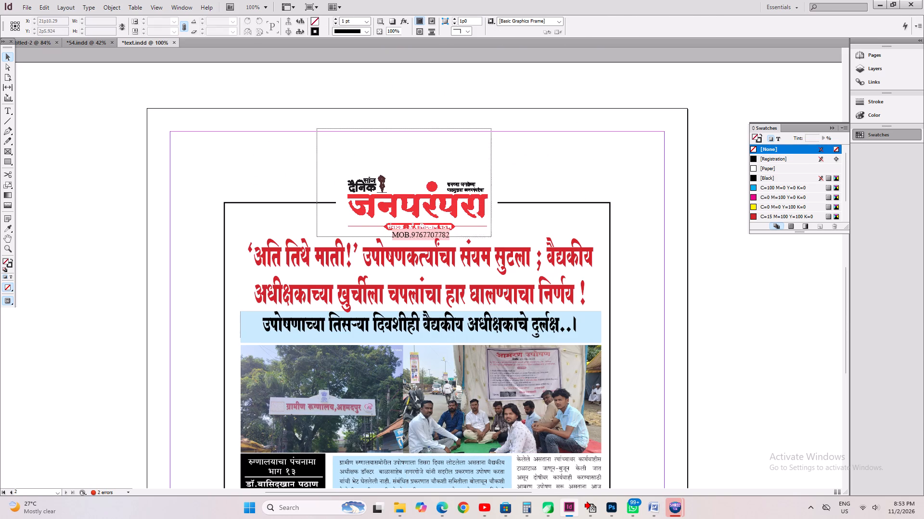
{"action": "left_click_drag", "start_coordinate": [491, 237], "coordinate": [499, 235]}
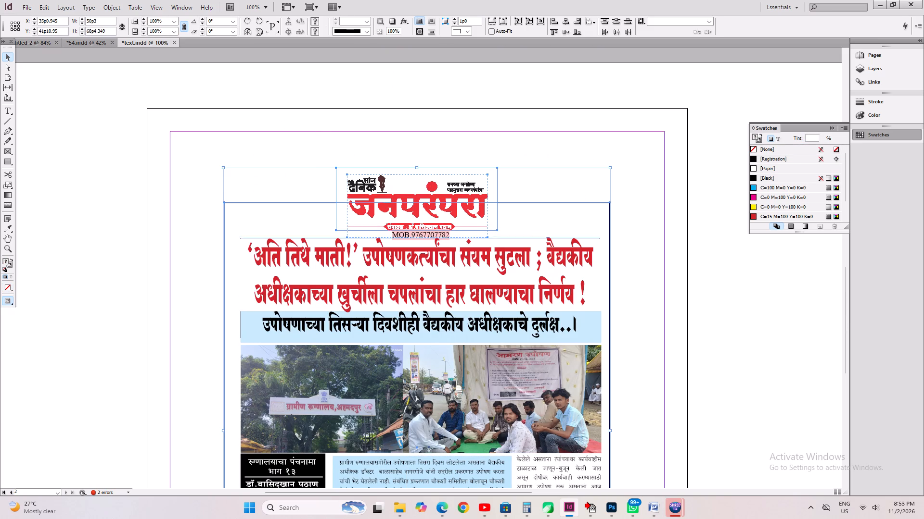
{"action": "left_click", "coordinate": [224, 407], "text": "shift"}
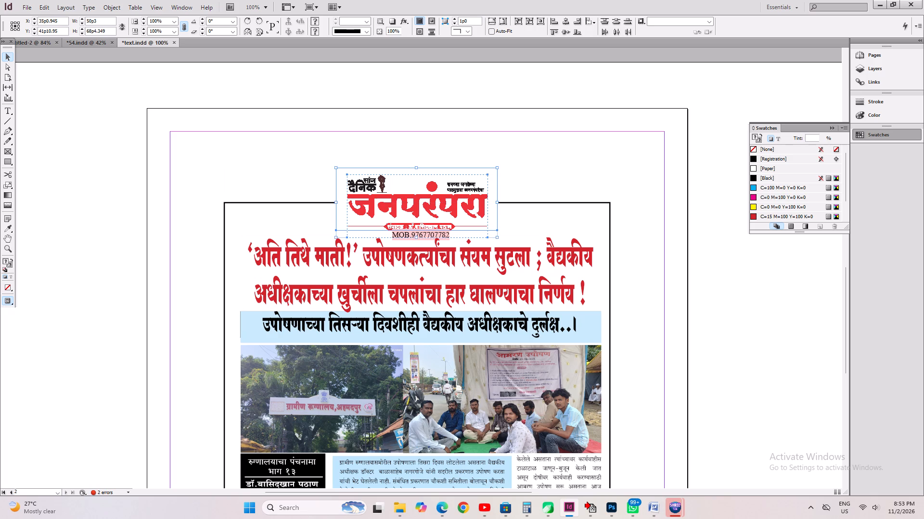
{"action": "left_click", "coordinate": [224, 407], "text": "shift"}
{"action": "key", "text": "ctrl+g"}
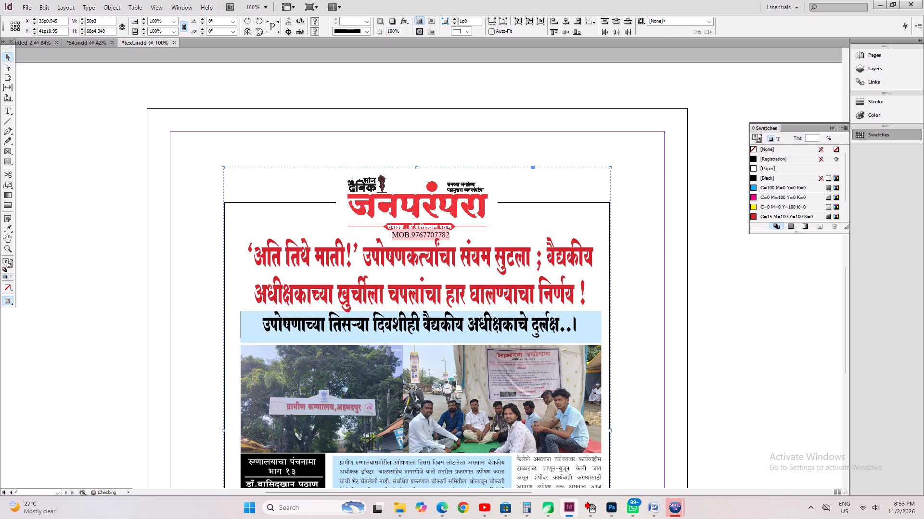
{"action": "left_click", "coordinate": [695, 388]}
Enlarge the headline, subheading, photos and body text together to about 48p5.5 by 55p10.7, filling the border's width.
{"action": "scroll", "coordinate": [676, 337], "scroll_direction": "down", "scroll_amount": 3}
{"action": "left_click", "coordinate": [402, 203]}
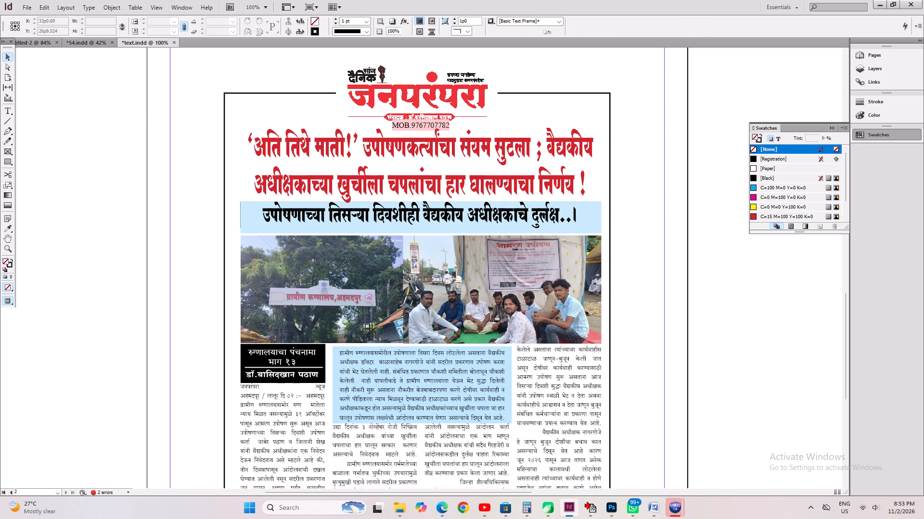
{"action": "left_click", "coordinate": [186, 151]}
{"action": "left_click_drag", "start_coordinate": [187, 128], "coordinate": [425, 375]}
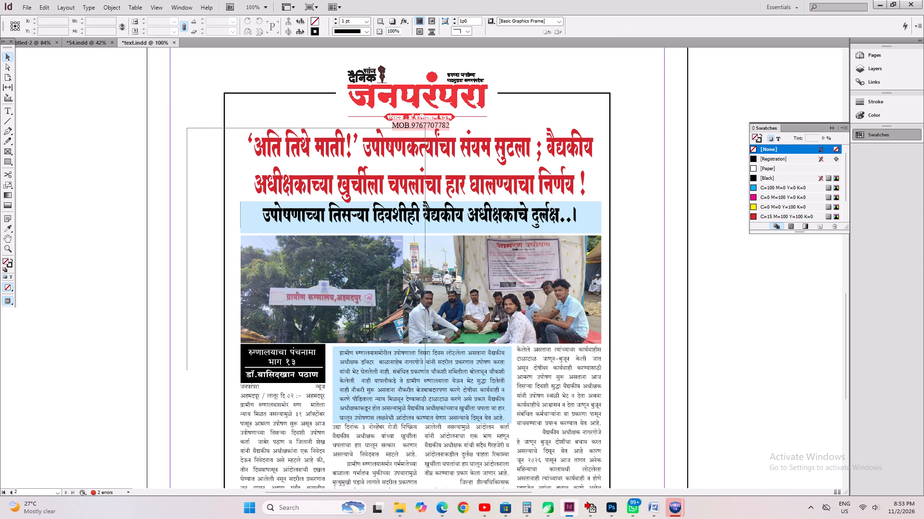
{"action": "left_click_drag", "start_coordinate": [425, 375], "coordinate": [438, 419]}
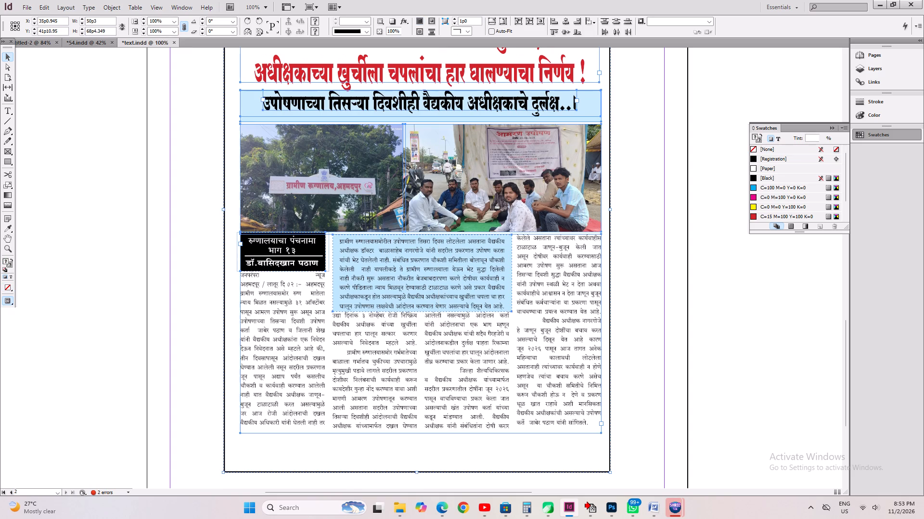
{"action": "left_click", "coordinate": [297, 479], "text": "shift"}
{"action": "left_click", "coordinate": [294, 473], "text": "shift"}
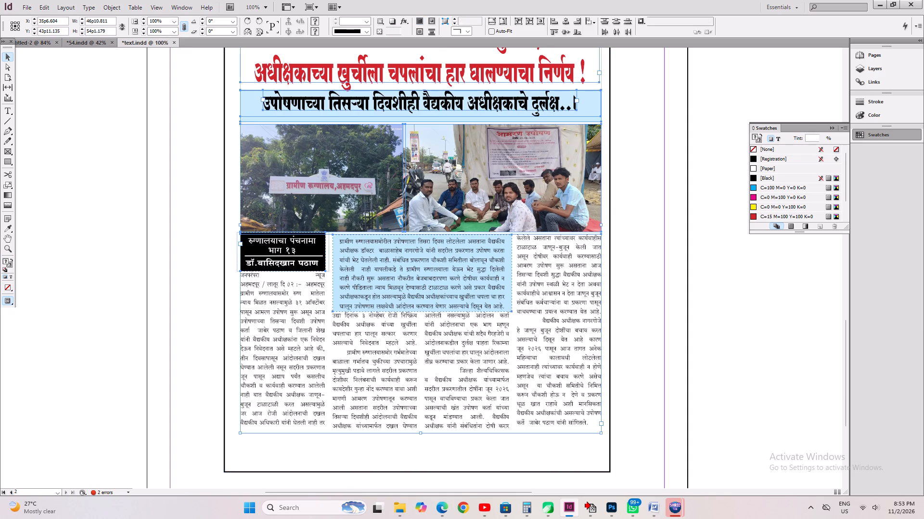
{"action": "left_click_drag", "start_coordinate": [239, 435], "coordinate": [236, 444], "text": "ctrl+shift"}
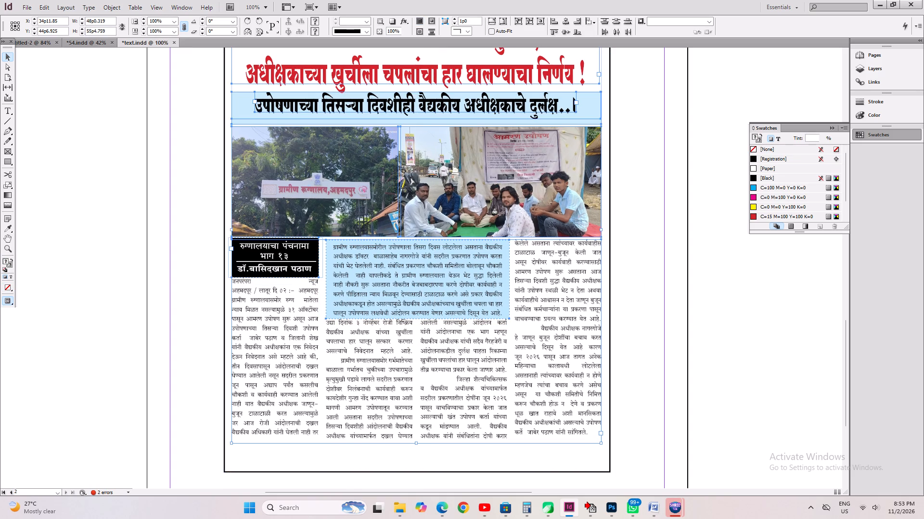
{"action": "left_click_drag", "start_coordinate": [602, 442], "coordinate": [603, 445], "text": "ctrl+shift"}
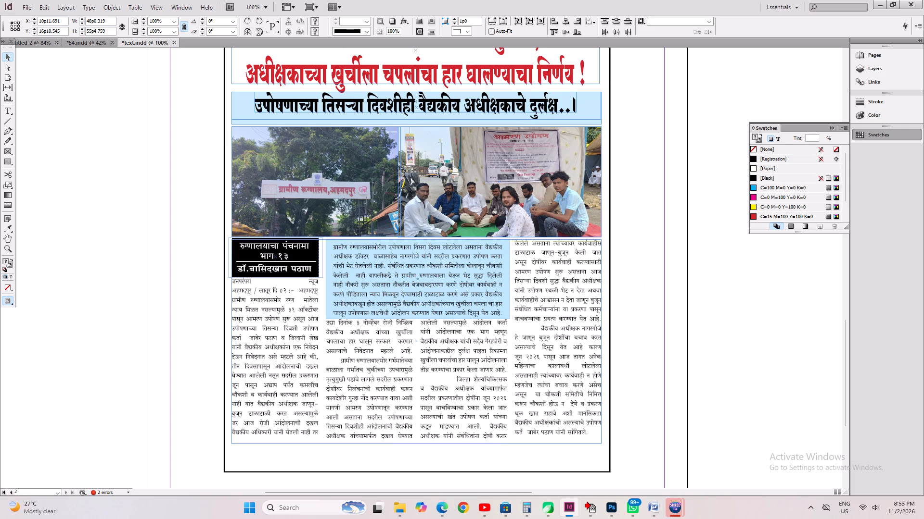
{"action": "left_click_drag", "start_coordinate": [603, 445], "coordinate": [604, 448], "text": "ctrl+shift"}
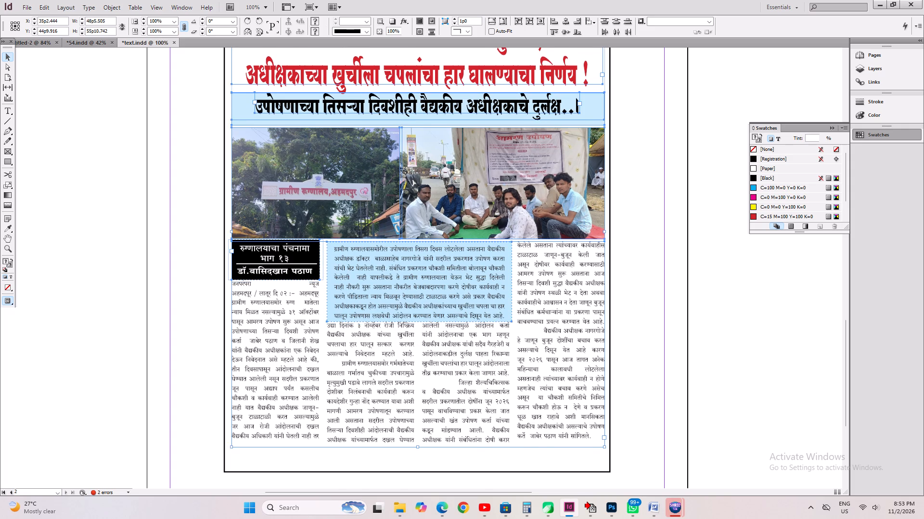
Shorten the clipping's border group from its bottom edge to just below the last lines of body text.
{"action": "scroll", "coordinate": [676, 409], "scroll_direction": "up", "scroll_amount": 2}
{"action": "scroll", "coordinate": [675, 410], "scroll_direction": "down", "scroll_amount": 9}
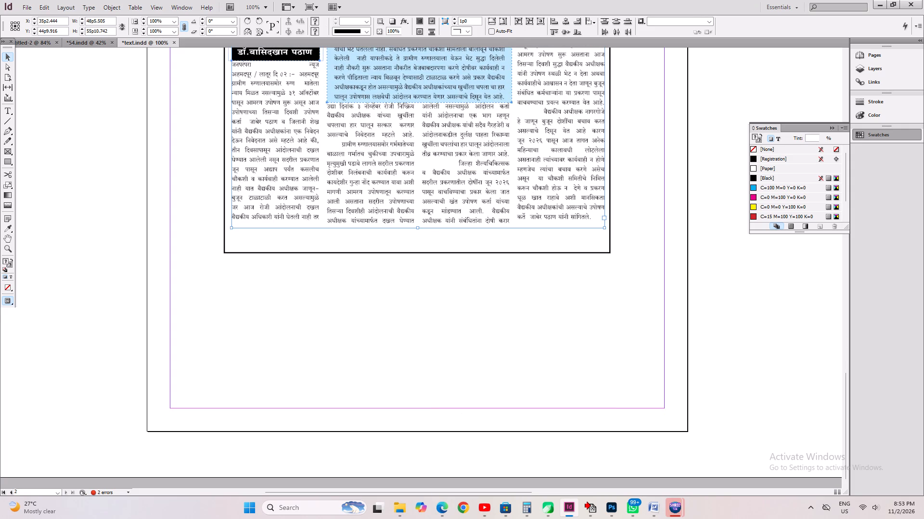
{"action": "left_click", "coordinate": [446, 242], "text": "ctrl"}
{"action": "left_click", "coordinate": [439, 253], "text": "ctrl"}
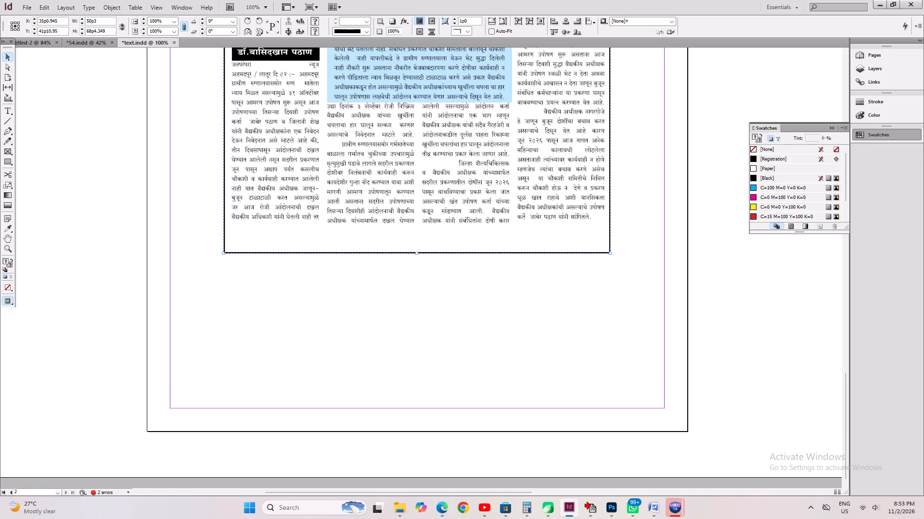
{"action": "left_click", "coordinate": [417, 254], "text": "ctrl"}
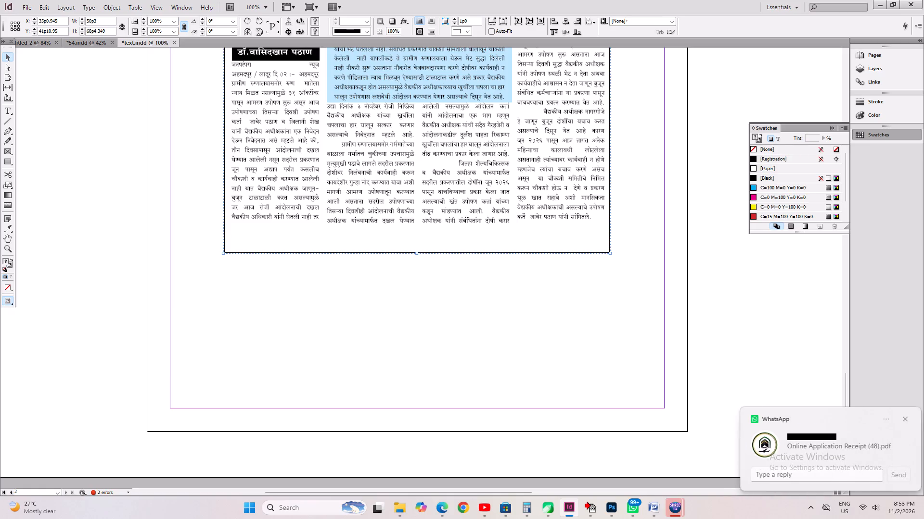
{"action": "left_click", "coordinate": [414, 253], "text": "ctrl"}
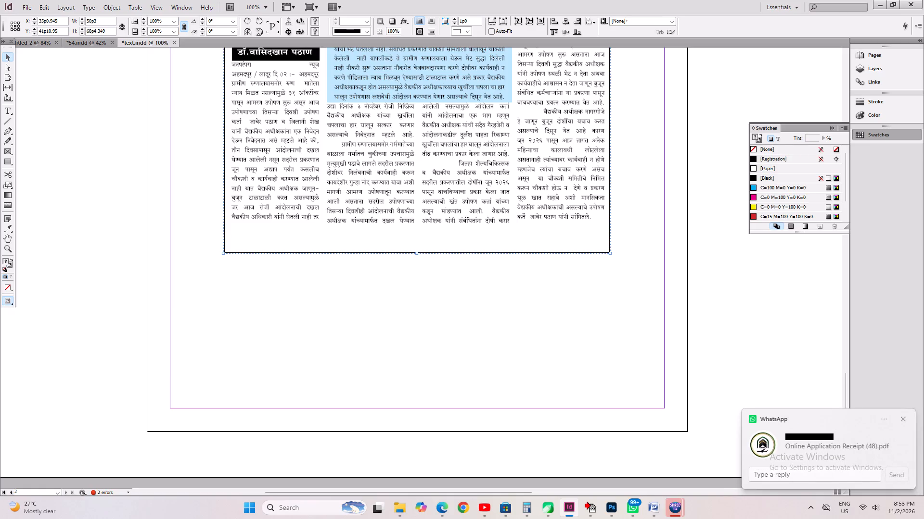
{"action": "left_click", "coordinate": [414, 253], "text": "ctrl"}
{"action": "left_click_drag", "start_coordinate": [418, 253], "coordinate": [422, 235]}
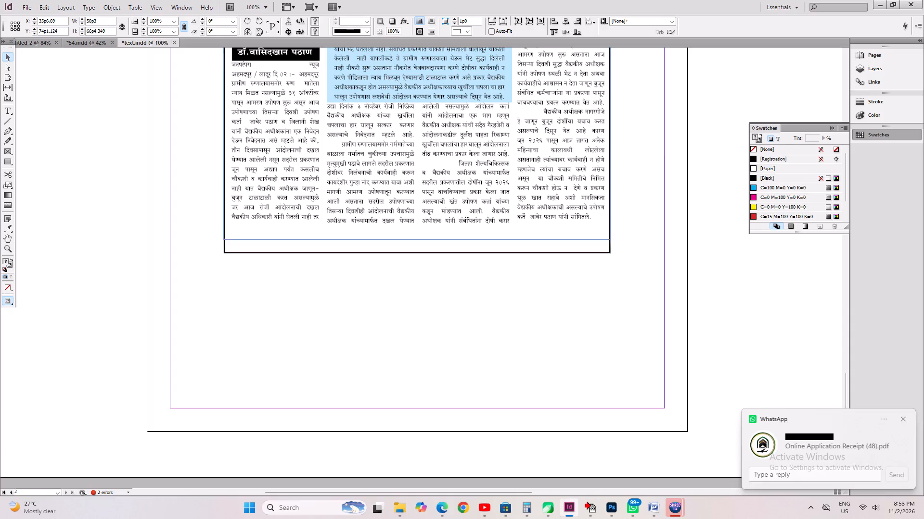
{"action": "left_click_drag", "start_coordinate": [422, 235], "coordinate": [423, 230]}
{"action": "left_click", "coordinate": [438, 283]}
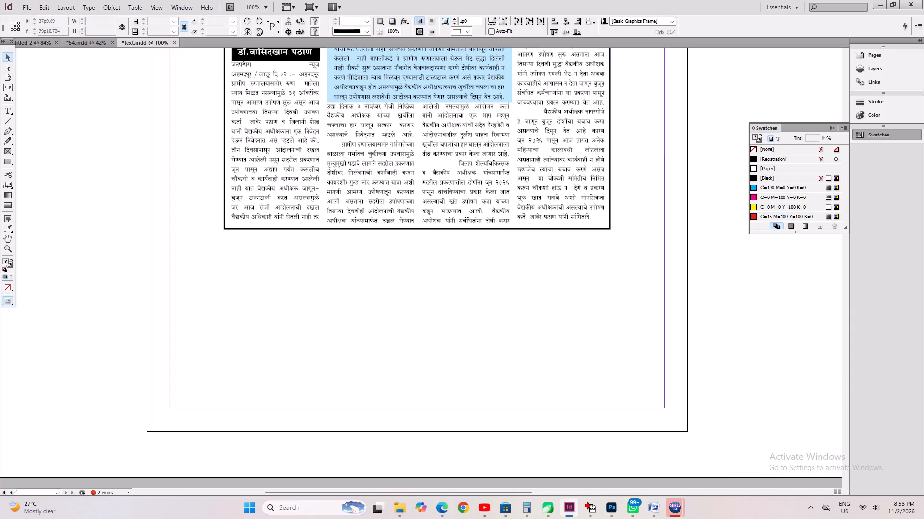
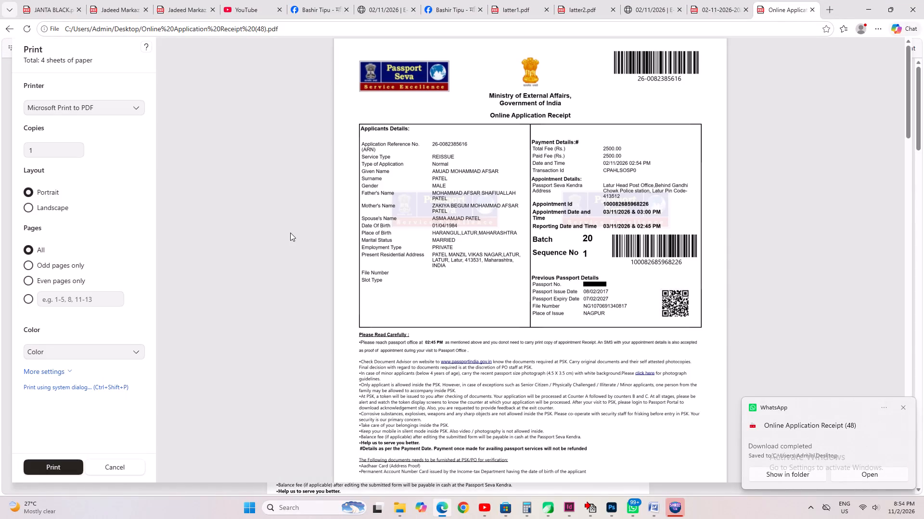
Print one copy of only page 1 of the online application receipt on the Hewlett-Packard HP LaserJet 3055 printer.
{"action": "scroll", "coordinate": [456, 361], "scroll_direction": "down", "scroll_amount": 3}
{"action": "scroll", "coordinate": [448, 365], "scroll_direction": "up", "scroll_amount": 7}
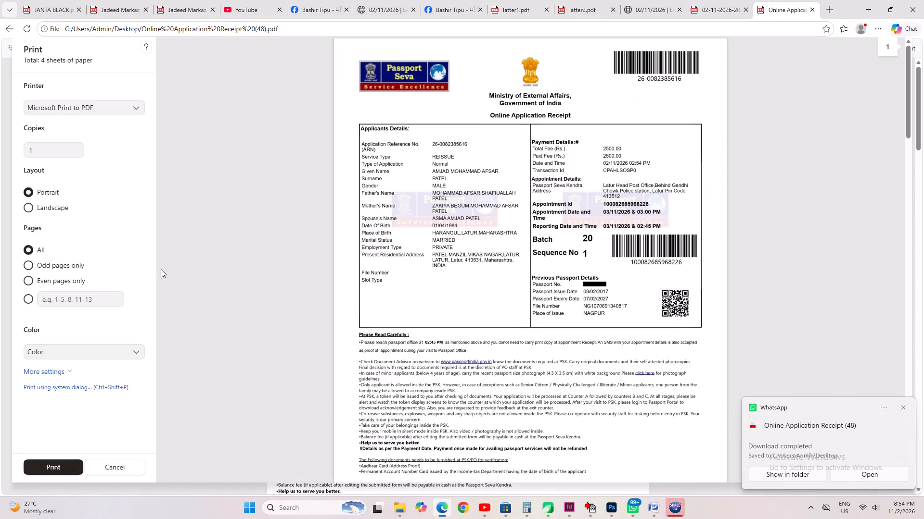
{"action": "left_click", "coordinate": [111, 108]}
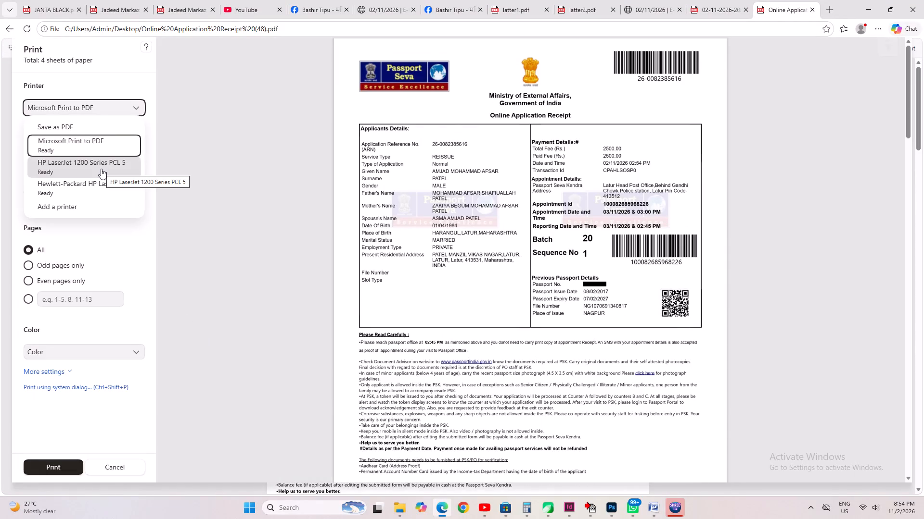
{"action": "left_click", "coordinate": [98, 182]}
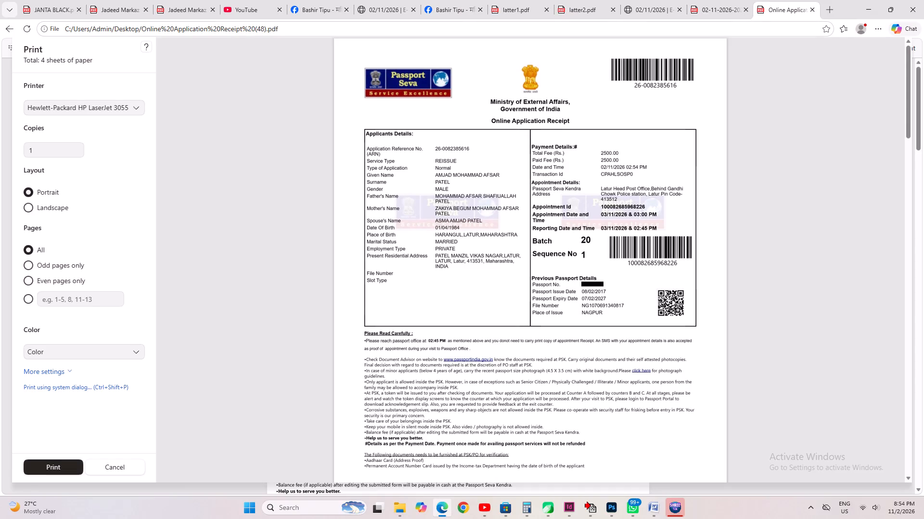
{"action": "left_click", "coordinate": [44, 148]}
{"action": "left_click_drag", "start_coordinate": [44, 147], "coordinate": [27, 149]}
{"action": "left_click_drag", "start_coordinate": [38, 150], "coordinate": [0, 148]}
{"action": "key", "text": "1"}
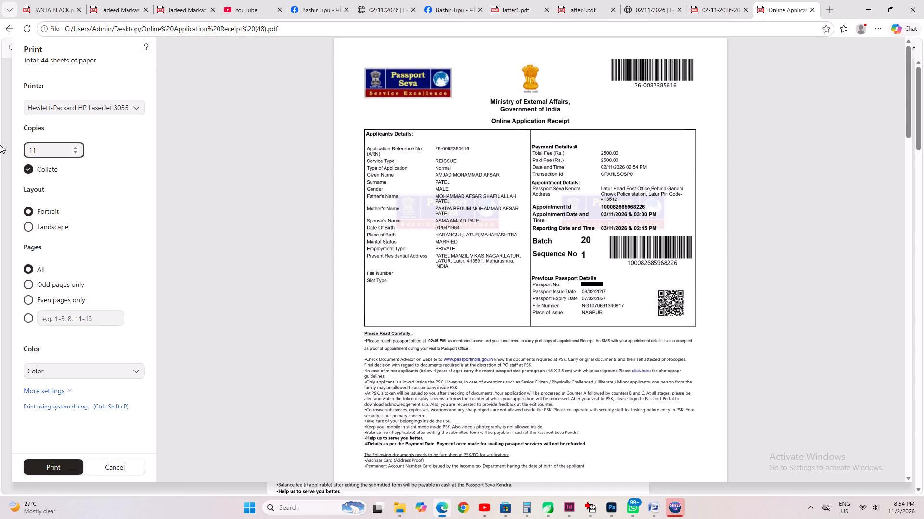
{"action": "key", "text": "BackSpace"}
{"action": "left_click", "coordinate": [64, 300]}
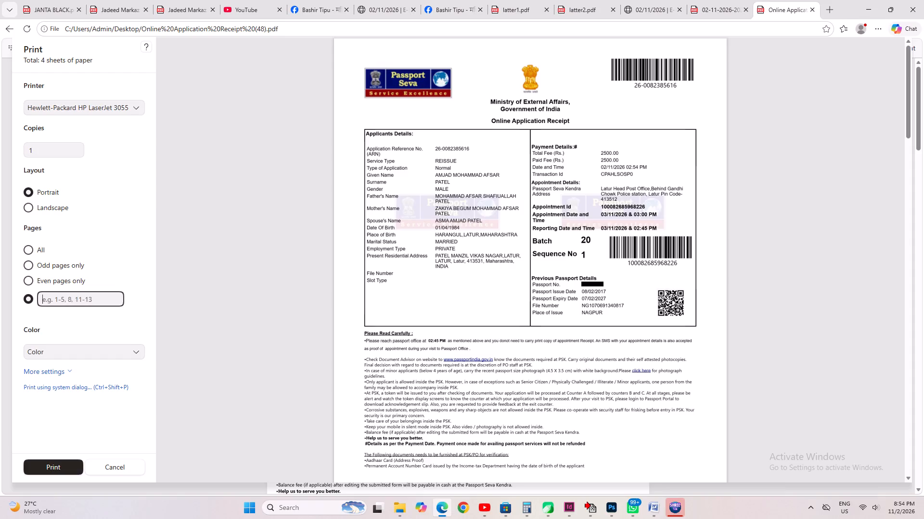
{"action": "key", "text": "1"}
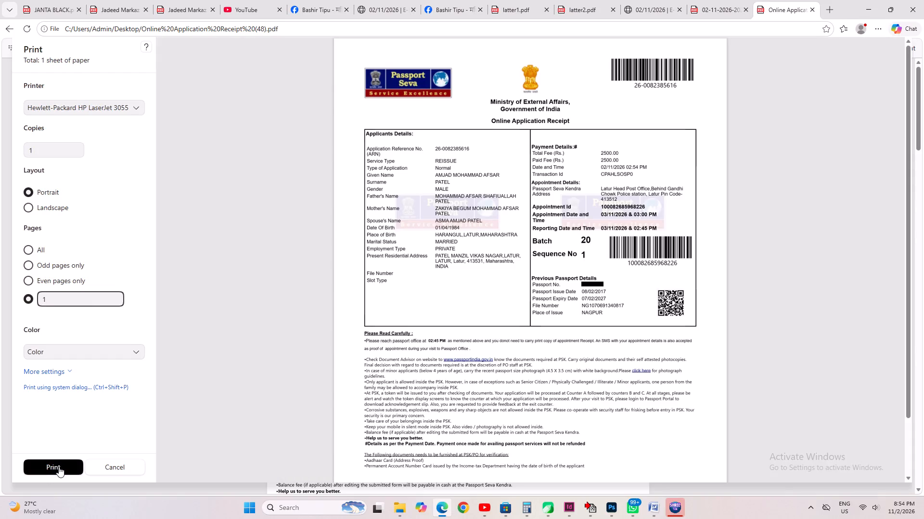
{"action": "left_click", "coordinate": [59, 467]}
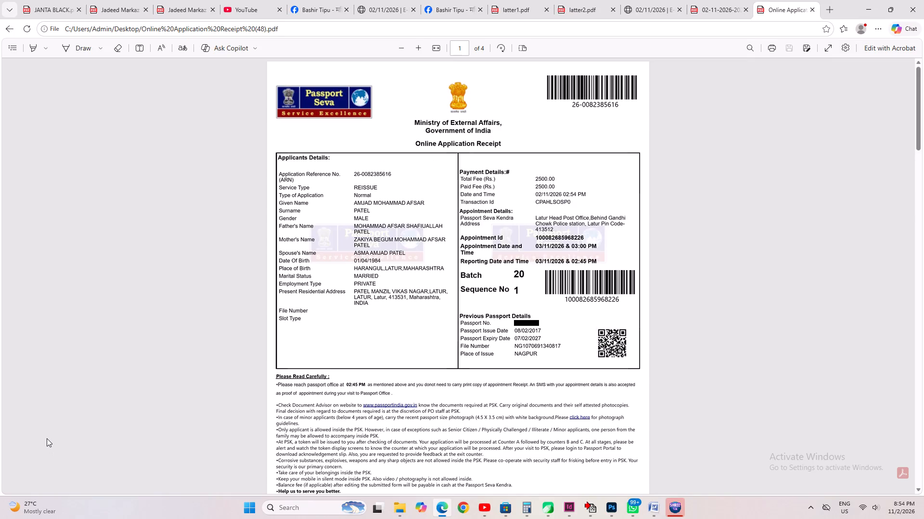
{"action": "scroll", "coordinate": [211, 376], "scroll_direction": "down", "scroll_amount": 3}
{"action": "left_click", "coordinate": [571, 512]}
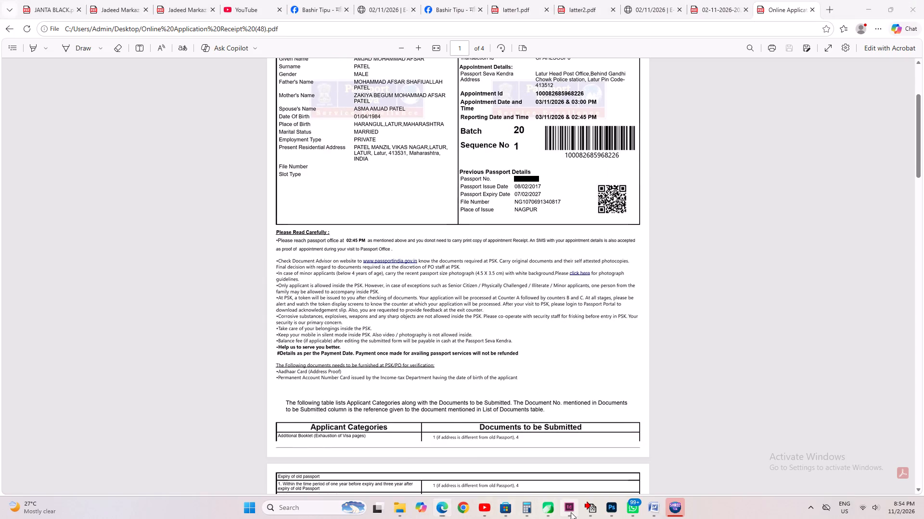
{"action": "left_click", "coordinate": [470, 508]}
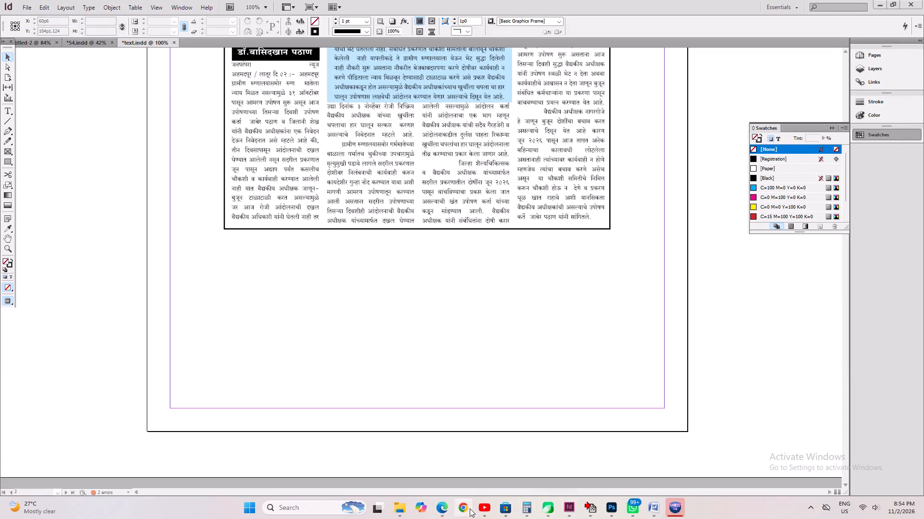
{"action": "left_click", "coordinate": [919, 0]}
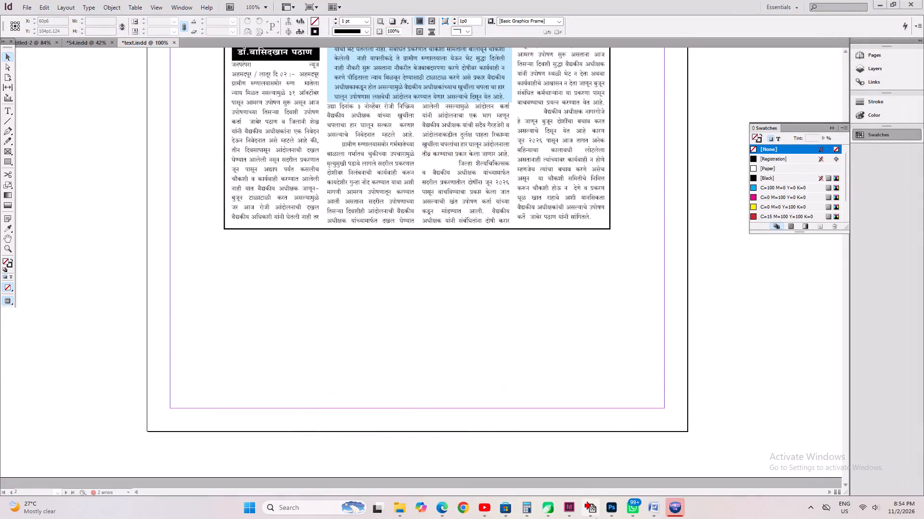
Return to InDesign and save text.indd with the finished clipping.
{"action": "left_click", "coordinate": [577, 515]}
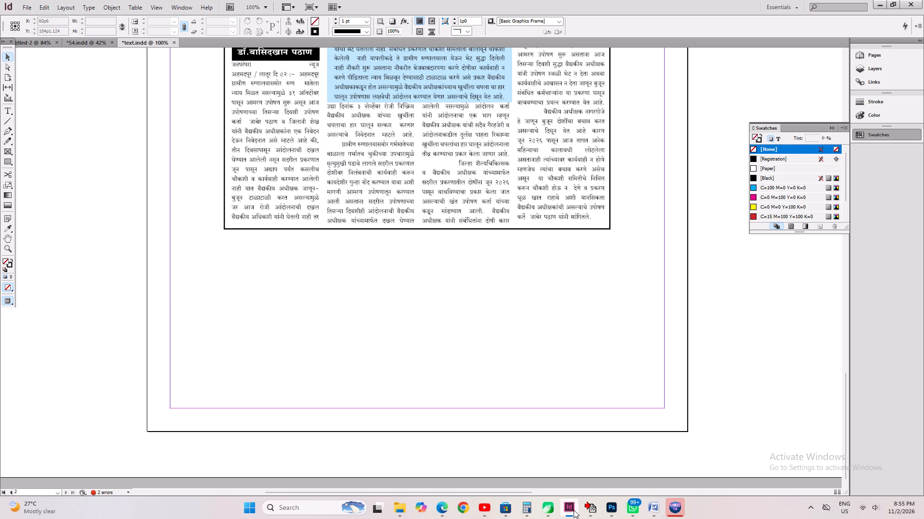
{"action": "scroll", "coordinate": [517, 494], "scroll_direction": "up", "scroll_amount": 8}
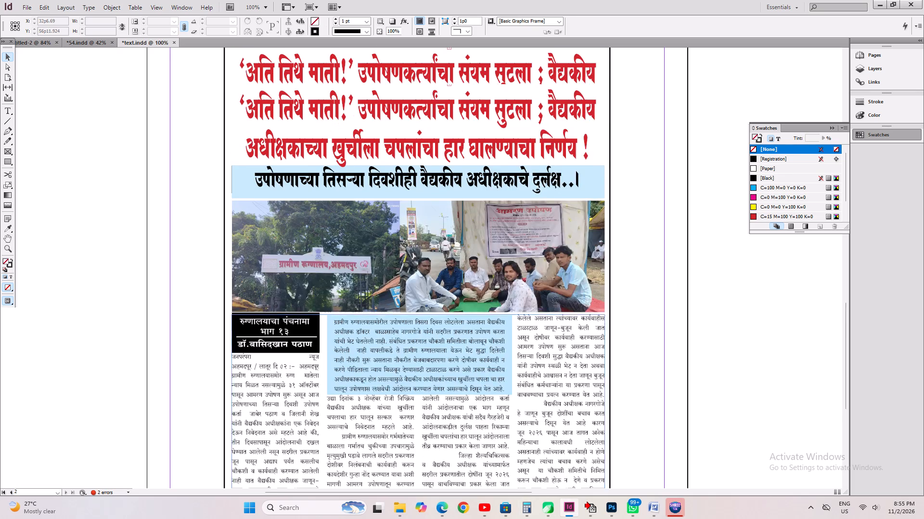
{"action": "scroll", "coordinate": [398, 362], "scroll_direction": "up", "scroll_amount": 2}
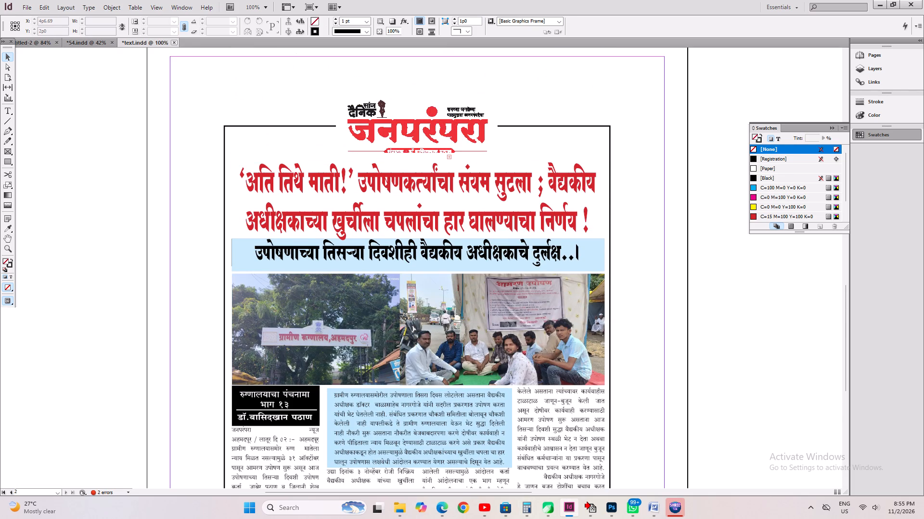
{"action": "key", "text": "ctrl+s"}
Group the whole clipping, including the masthead, border, headline, subheading, photos and body text, into one object.
{"action": "left_click", "coordinate": [649, 330]}
{"action": "left_click", "coordinate": [726, 265]}
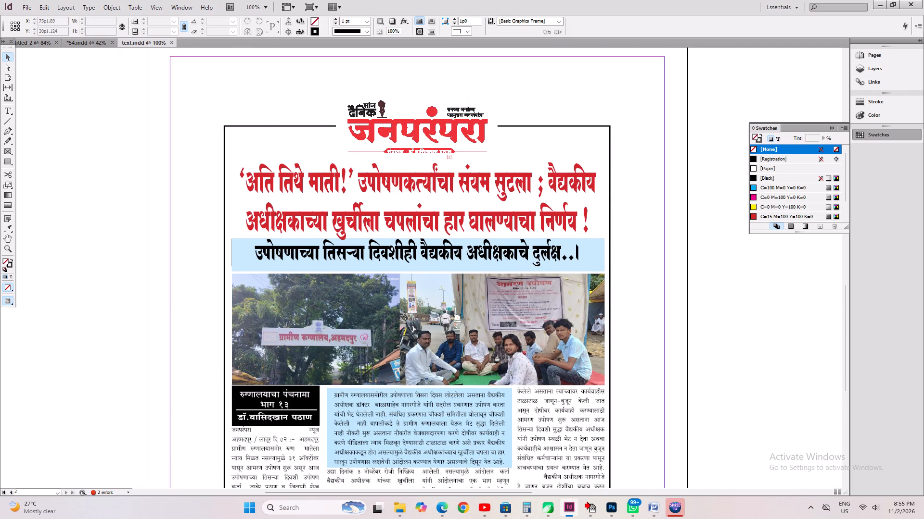
{"action": "key", "text": "ctrl+1"}
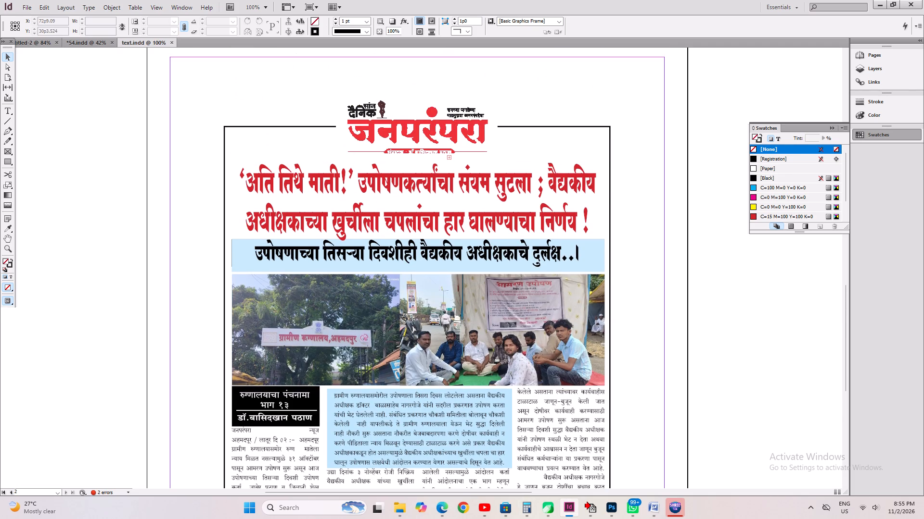
{"action": "key", "text": "ctrl+0"}
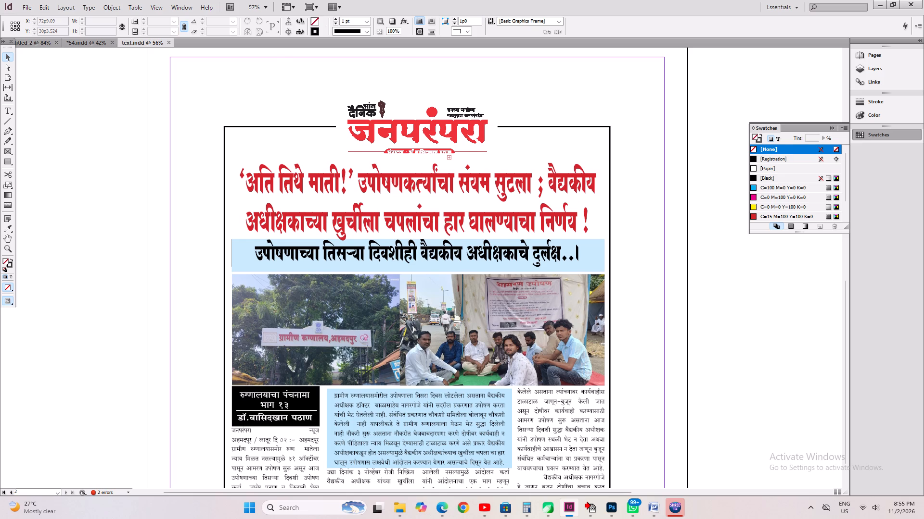
{"action": "left_click", "coordinate": [573, 421]}
{"action": "left_click_drag", "start_coordinate": [575, 429], "coordinate": [303, 83]}
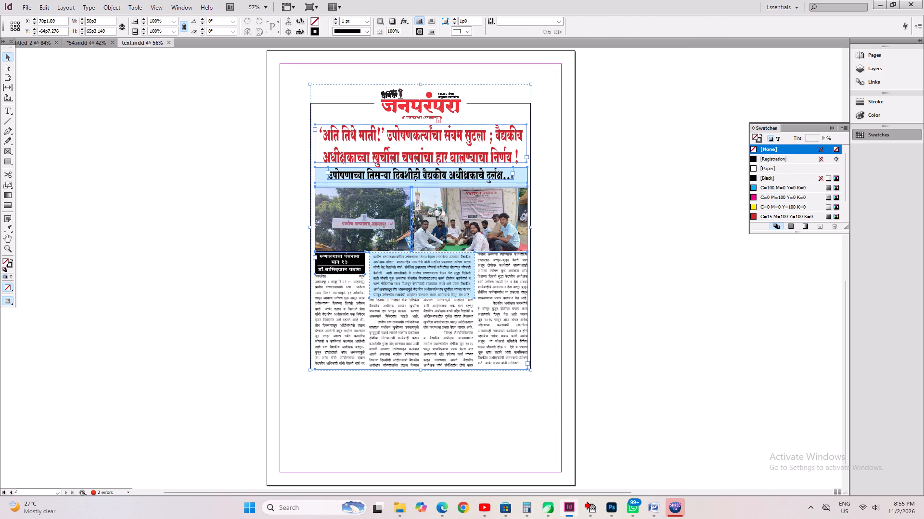
{"action": "key", "text": "ctrl+g"}
Export all pages to the Desktop as the JPEG xx.jpg, with medium quality, 600 ppi resolution and RGB color.
{"action": "key", "text": "ctrl+e"}
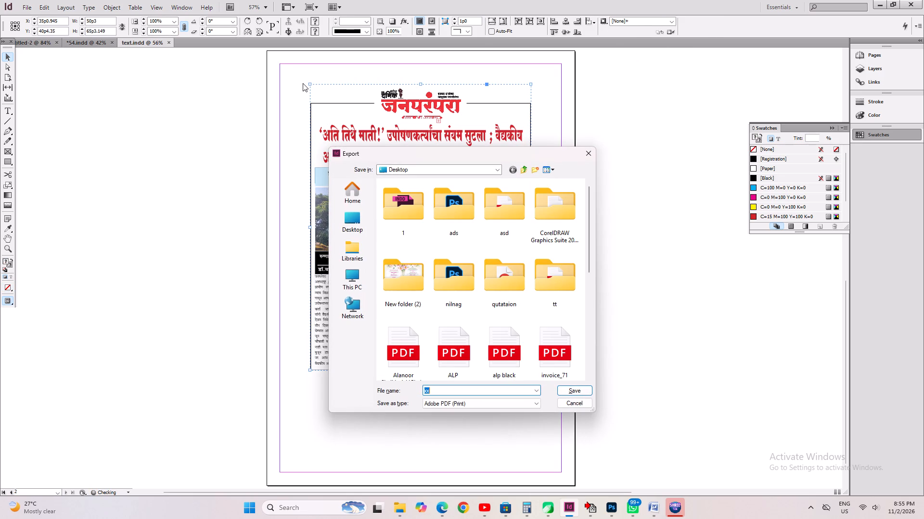
{"action": "left_click", "coordinate": [466, 405]}
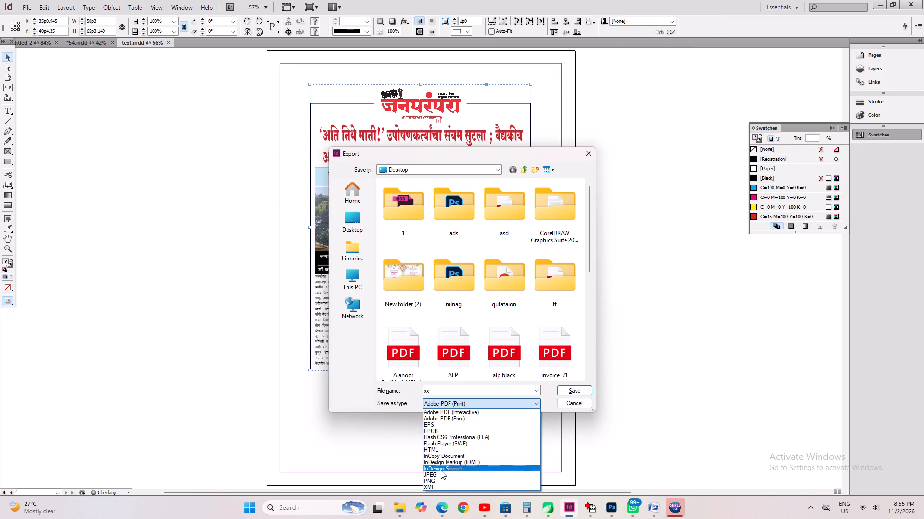
{"action": "left_click", "coordinate": [436, 475]}
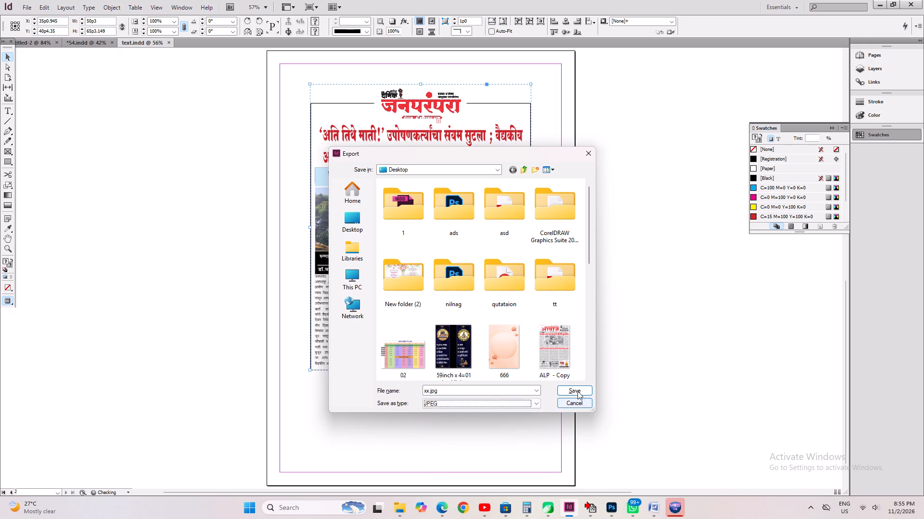
{"action": "left_click", "coordinate": [577, 391]}
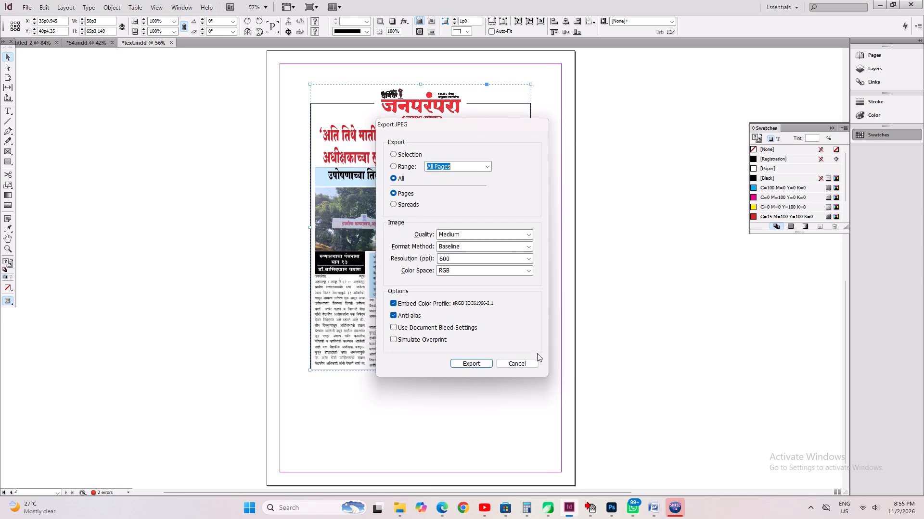
{"action": "key", "text": "Return"}
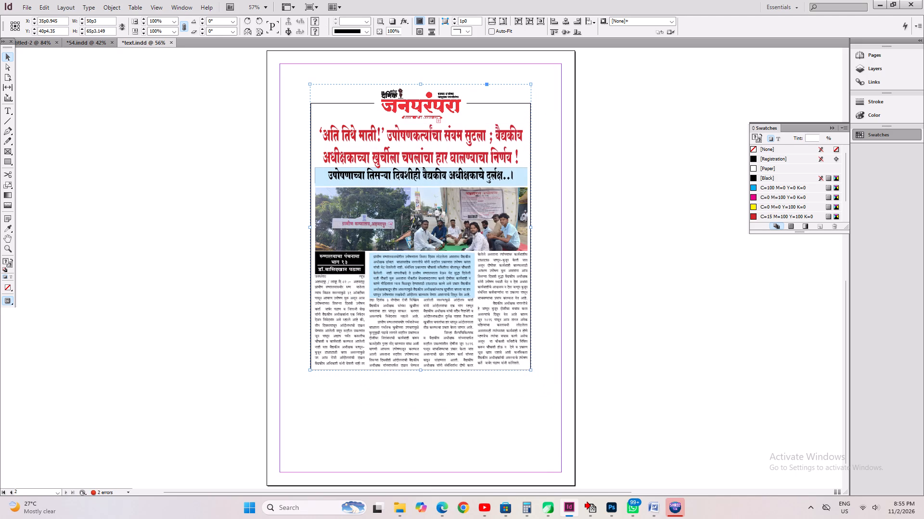
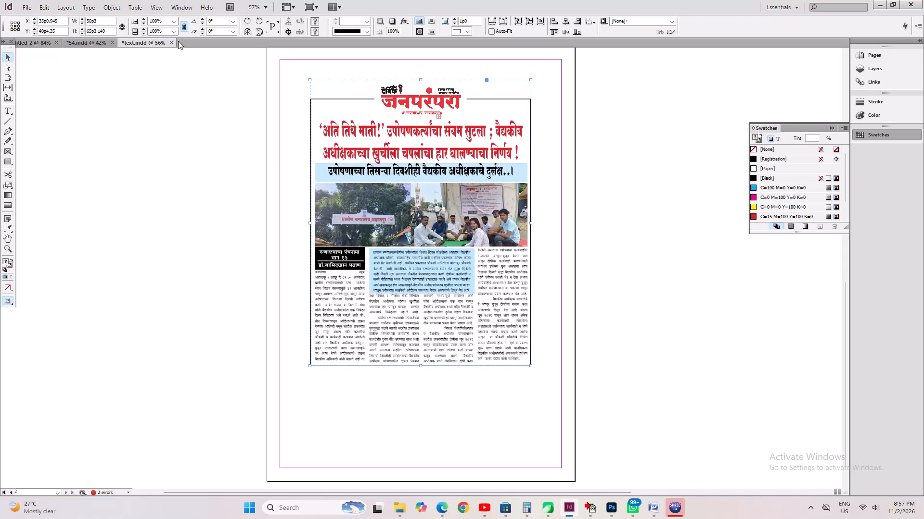
Close the text.indd document, saving its changes.
{"action": "left_click", "coordinate": [170, 40]}
{"action": "left_click", "coordinate": [462, 289]}
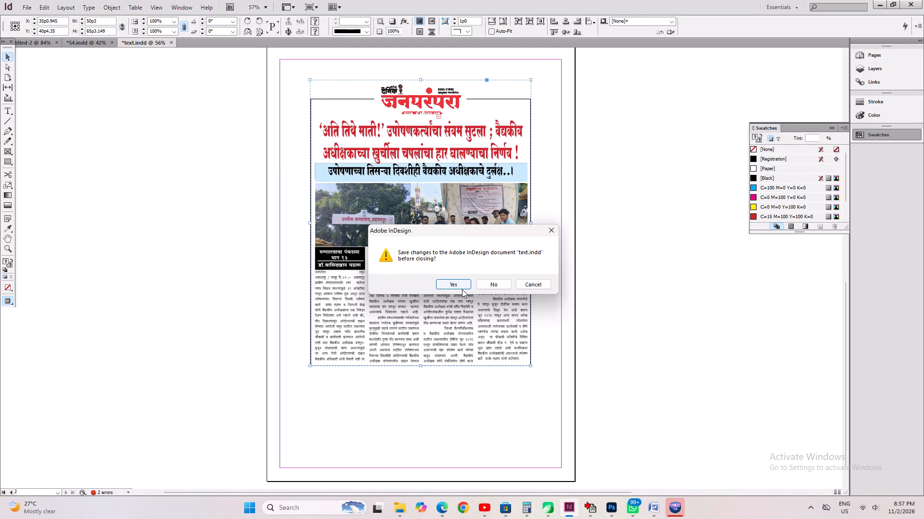
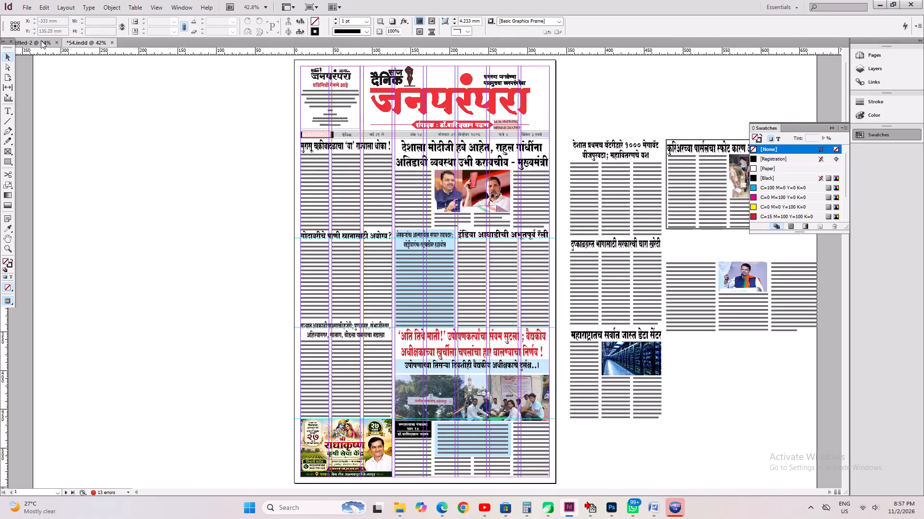
Check the exported clipping images xx2.jpg and xx.jpg on the Desktop, closing each one after viewing.
{"action": "left_click", "coordinate": [41, 40]}
{"action": "key", "text": "super+d"}
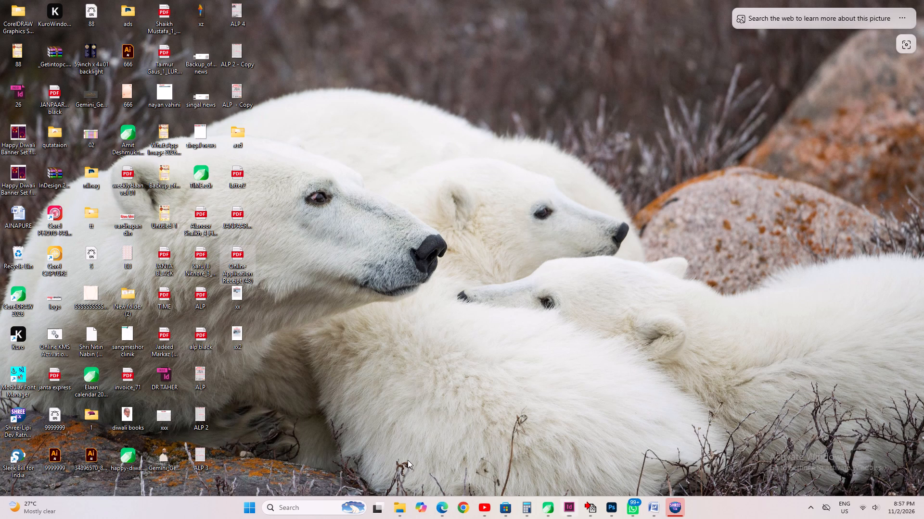
{"action": "double_click", "coordinate": [235, 342]}
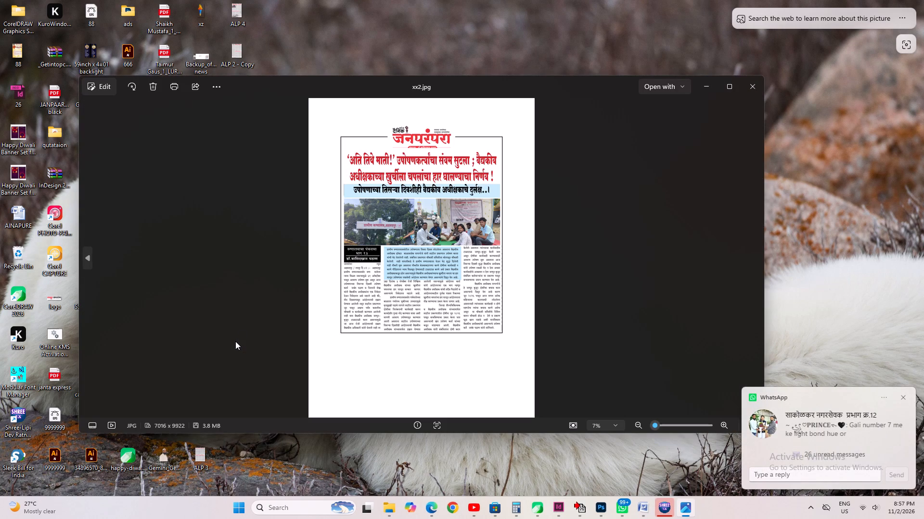
{"action": "left_click", "coordinate": [754, 90]}
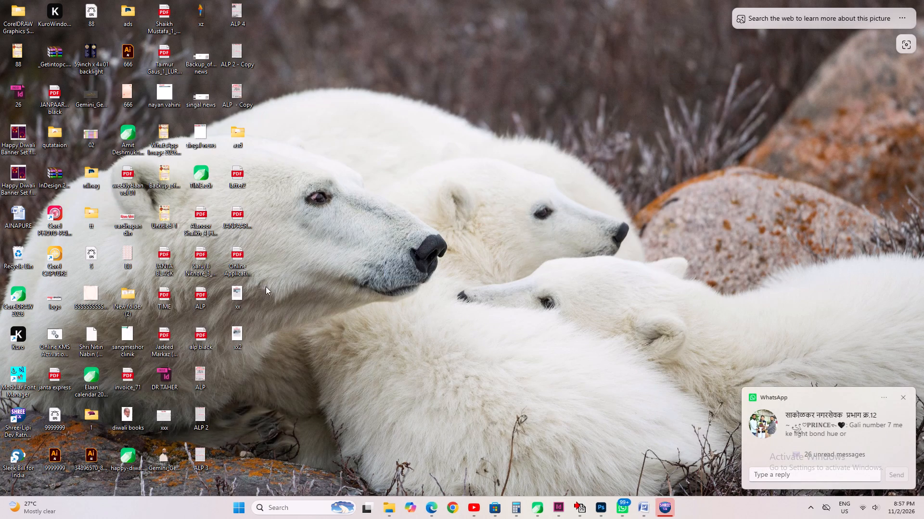
{"action": "double_click", "coordinate": [237, 298]}
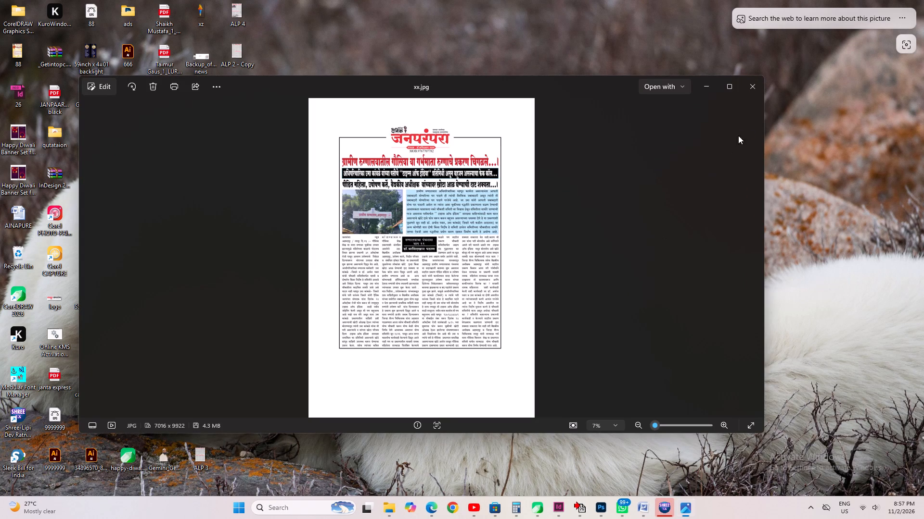
{"action": "left_click", "coordinate": [753, 93]}
Delete the xx.jpg image, which shows the other clipping, from the Desktop.
{"action": "left_click_drag", "start_coordinate": [312, 288], "coordinate": [200, 303]}
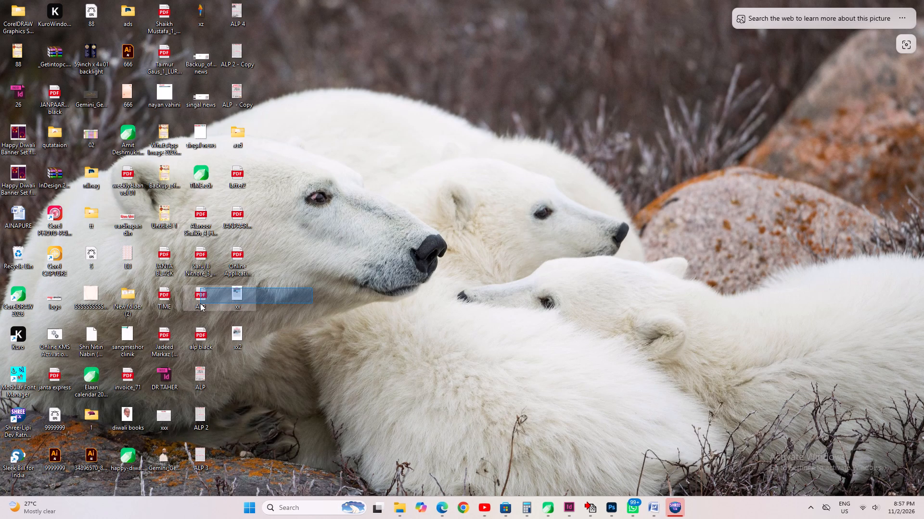
{"action": "left_click_drag", "start_coordinate": [200, 303], "coordinate": [238, 304]}
{"action": "key", "text": "Delete"}
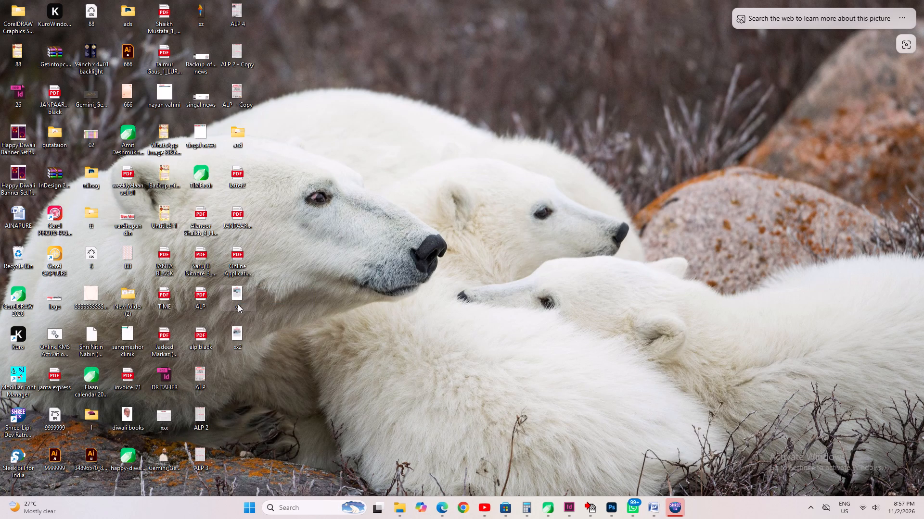
{"action": "left_click", "coordinate": [241, 301]}
Switch to Photoshop and start opening an existing image file.
{"action": "left_click", "coordinate": [601, 514]}
{"action": "left_click", "coordinate": [26, 92]}
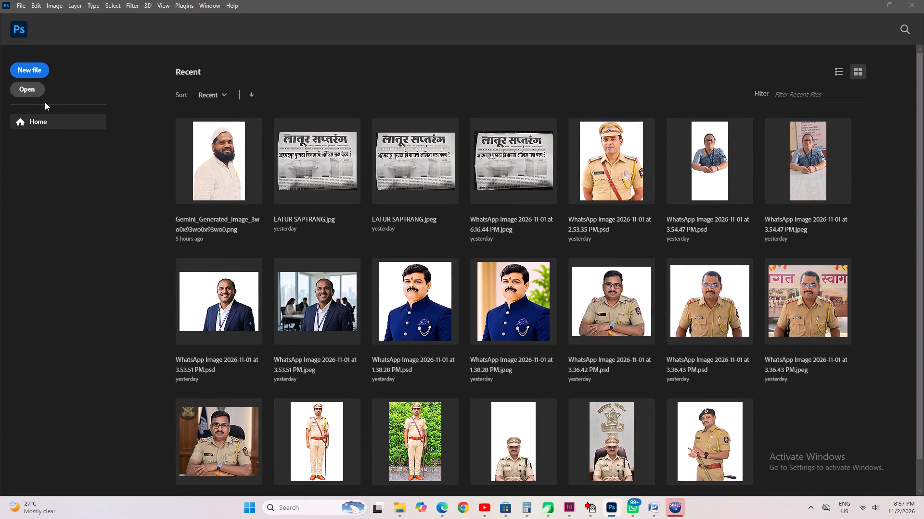
Open the exported clipping image xx2 from the Desktop in Photoshop.
{"action": "left_click_drag", "start_coordinate": [272, 80], "coordinate": [272, 149]}
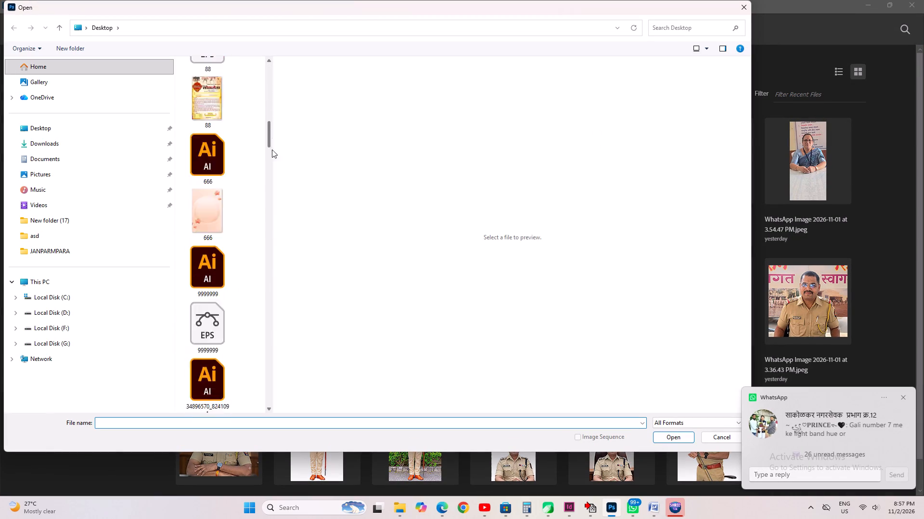
{"action": "left_click_drag", "start_coordinate": [272, 149], "coordinate": [272, 417]}
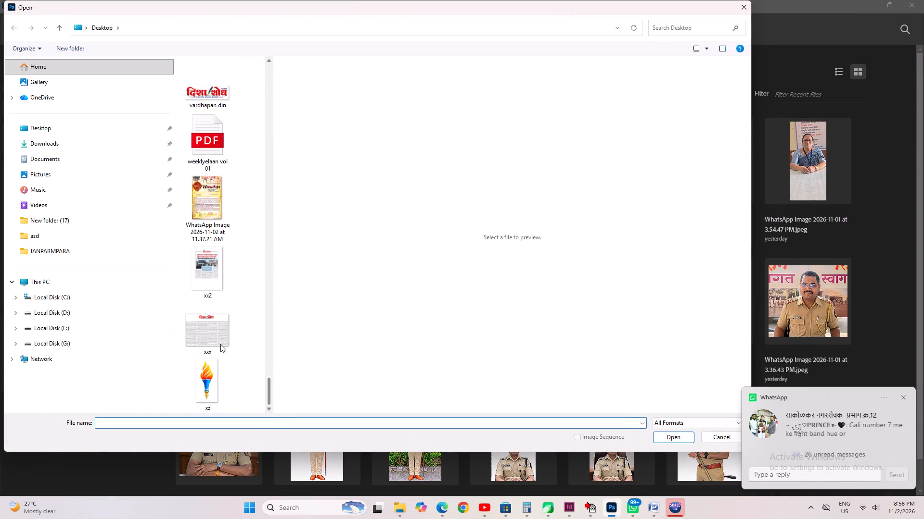
{"action": "left_click", "coordinate": [215, 274]}
{"action": "left_click", "coordinate": [659, 436]}
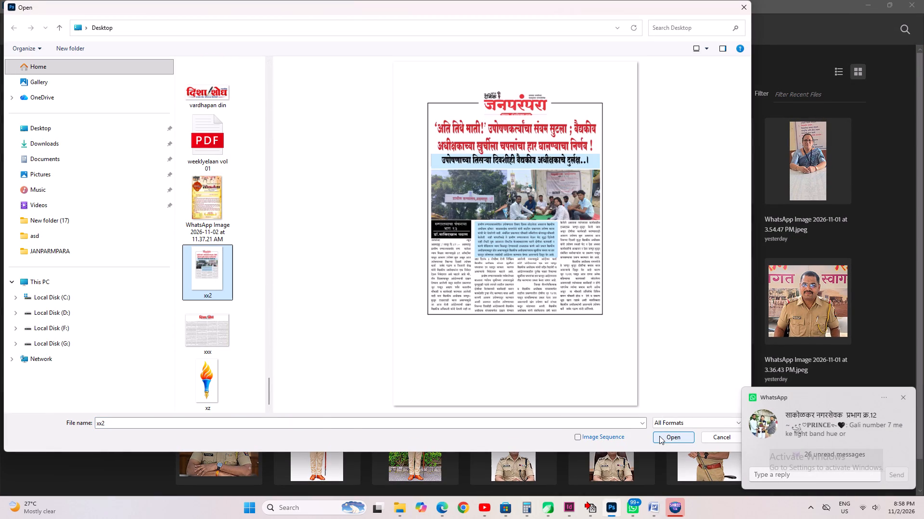
{"action": "left_click", "coordinate": [659, 436]}
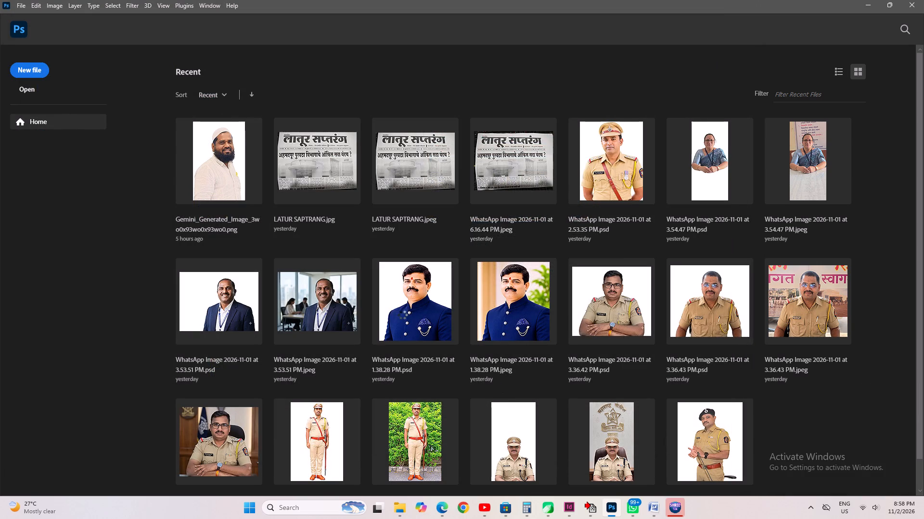
Crop the page to about 5281 × 6605 px, keeping the masthead and bordered article with a narrow white margin all round.
{"action": "key", "text": "ctrl+space"}
{"action": "key", "text": "ctrl+space"}
{"action": "key", "text": "ctrl+space"}
{"action": "left_click", "coordinate": [348, 148], "text": "ctrl"}
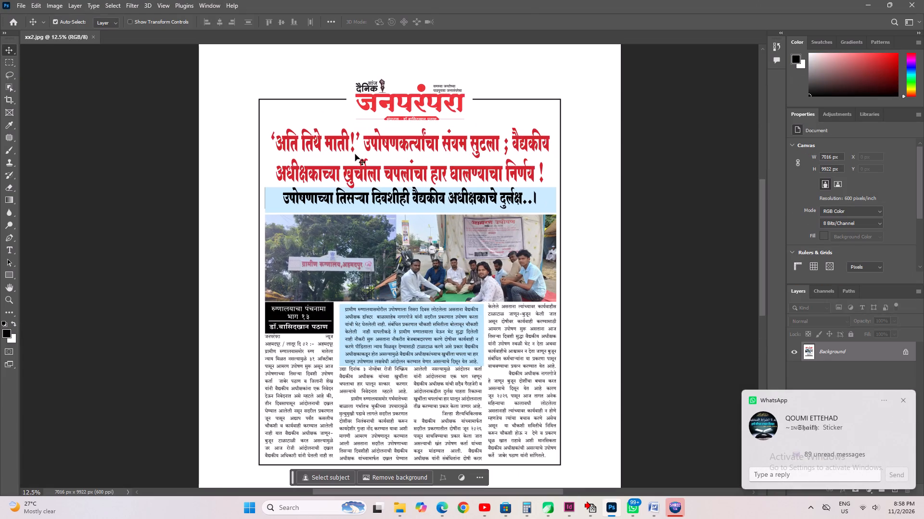
{"action": "left_click", "coordinate": [12, 99]}
{"action": "left_click_drag", "start_coordinate": [241, 63], "coordinate": [552, 245]}
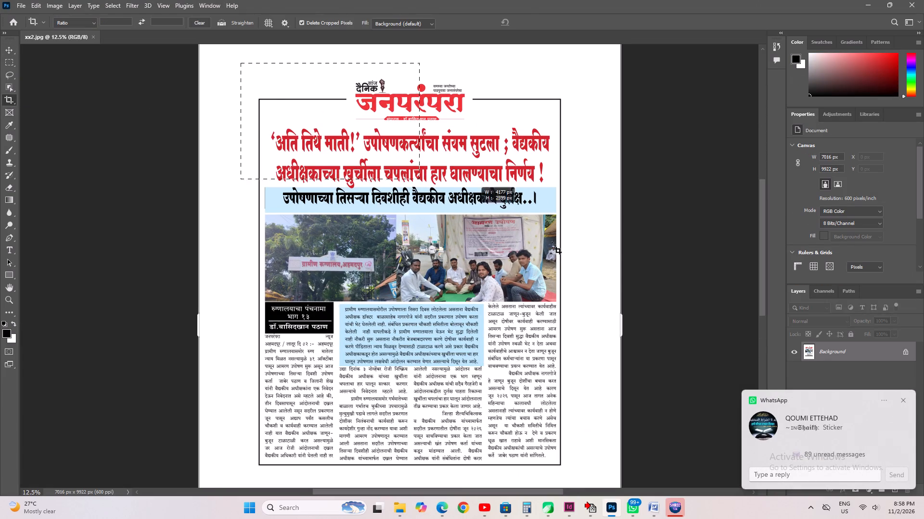
{"action": "left_click_drag", "start_coordinate": [552, 245], "coordinate": [567, 293]}
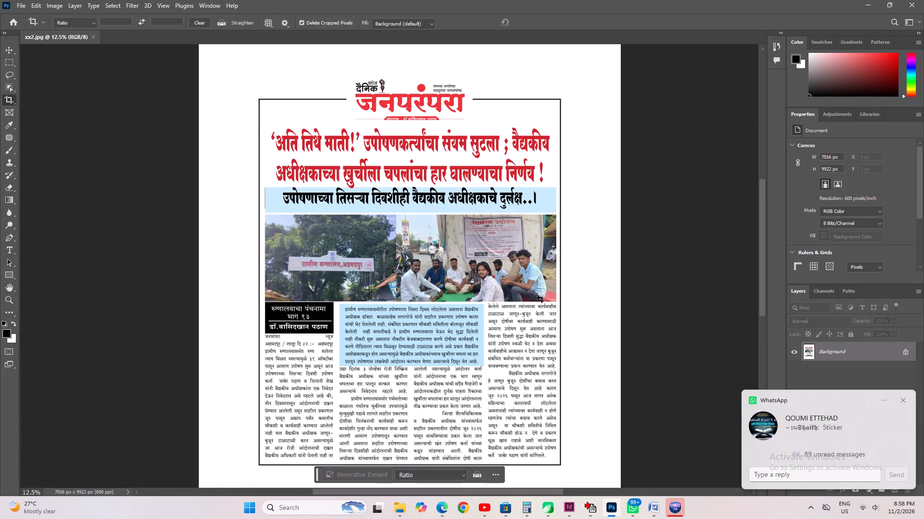
{"action": "left_click_drag", "start_coordinate": [225, 268], "coordinate": [230, 274]}
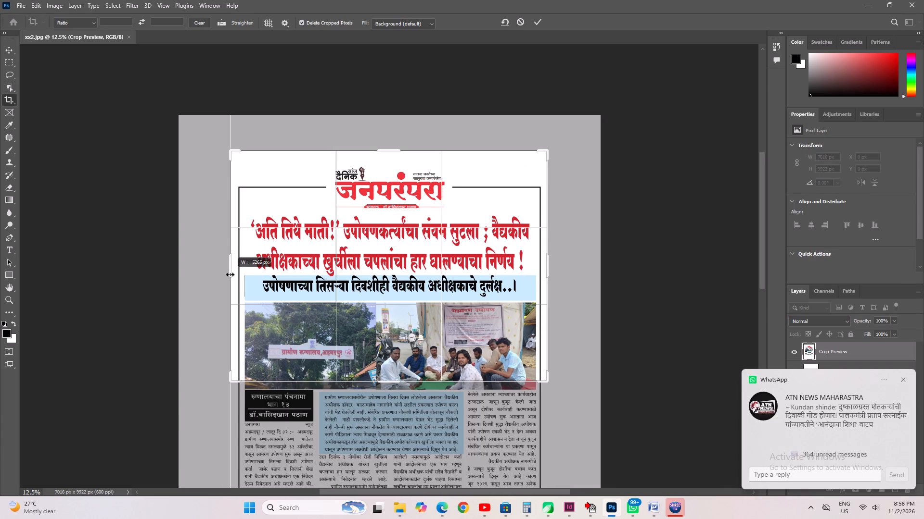
{"action": "left_click_drag", "start_coordinate": [230, 274], "coordinate": [230, 274]}
{"action": "left_click_drag", "start_coordinate": [390, 153], "coordinate": [390, 160]}
{"action": "scroll", "coordinate": [402, 267], "scroll_direction": "down", "scroll_amount": 17}
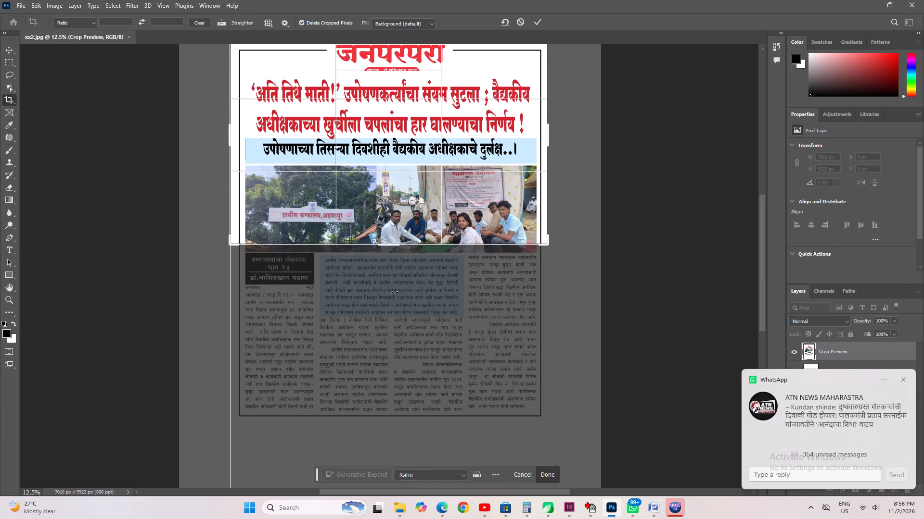
{"action": "left_click_drag", "start_coordinate": [394, 245], "coordinate": [395, 335]}
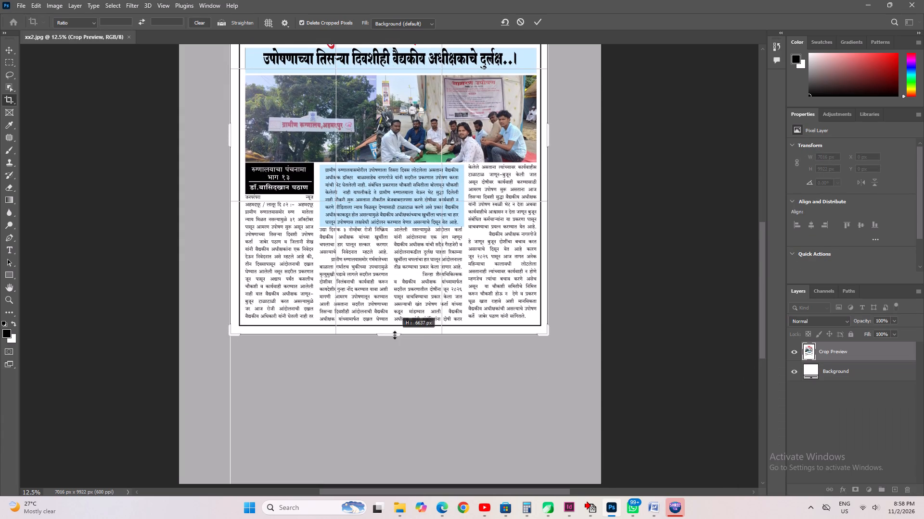
{"action": "left_click_drag", "start_coordinate": [395, 335], "coordinate": [395, 334]}
{"action": "double_click", "coordinate": [407, 247]}
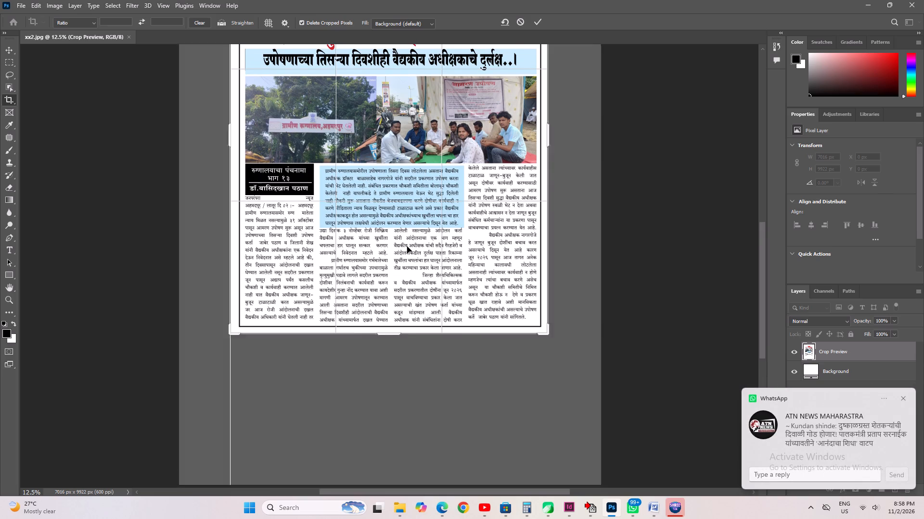
Save the cropped xx2.jpg as a Baseline ("Standard") JPEG at Maximum quality, 12.
{"action": "key", "text": "ctrl+s"}
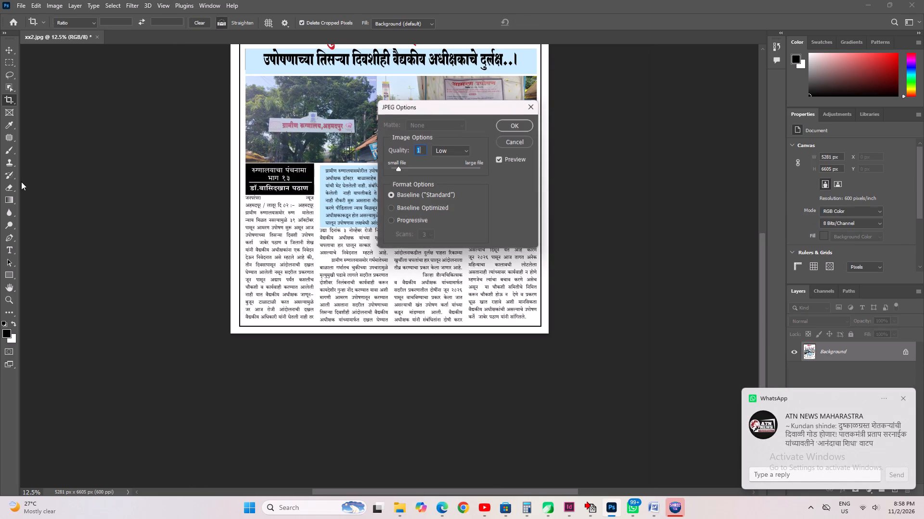
{"action": "left_click_drag", "start_coordinate": [398, 169], "coordinate": [558, 169]}
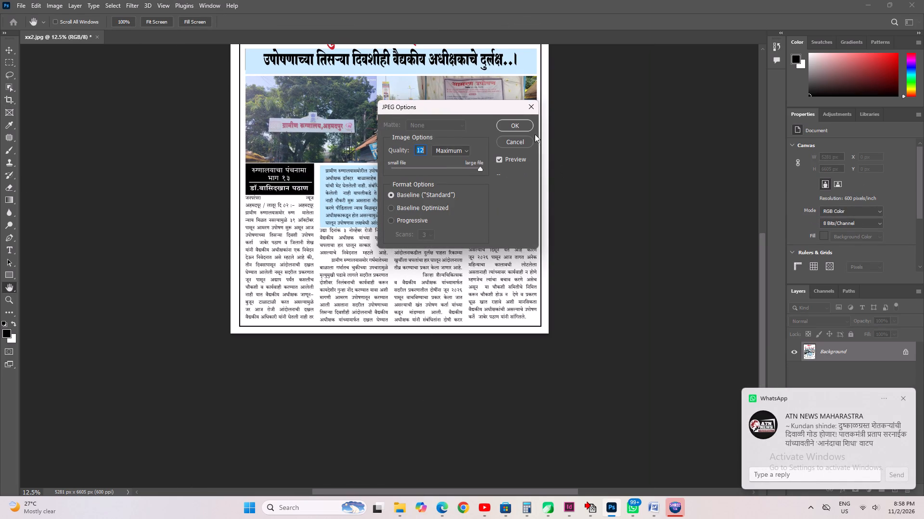
{"action": "left_click", "coordinate": [517, 121]}
{"action": "key", "text": "ctrl+s"}
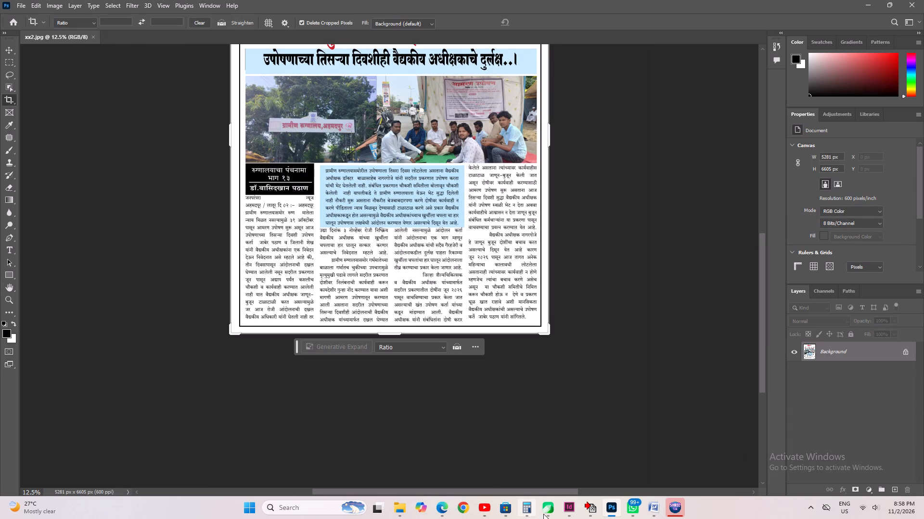
Switch to InDesign.
{"action": "left_click", "coordinate": [566, 514]}
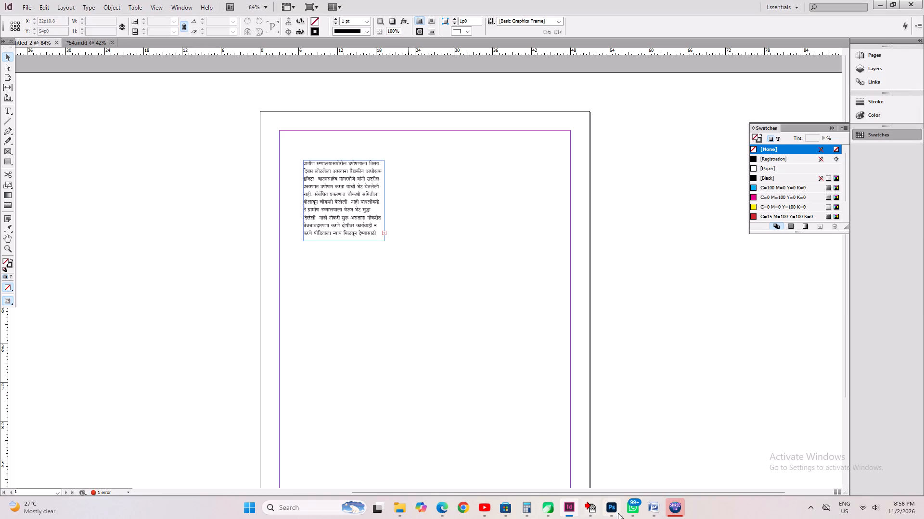
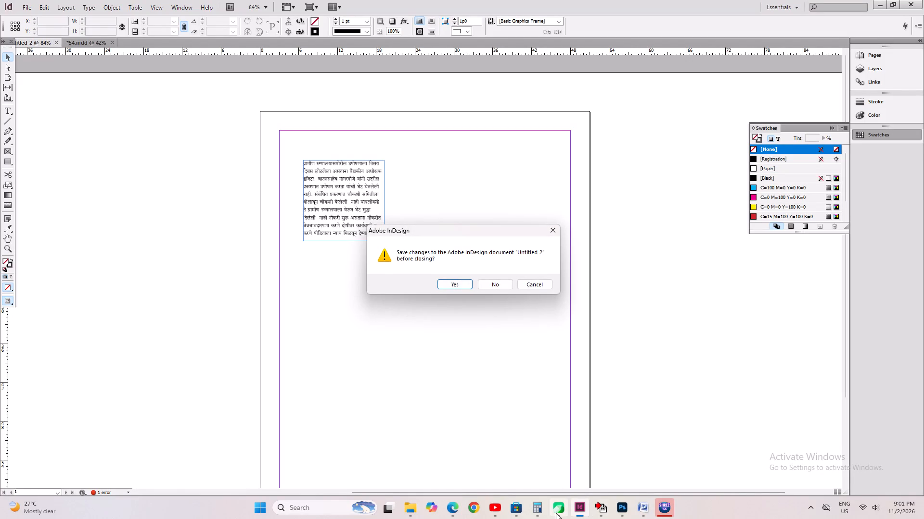
Cancel closing the Untitled-2 document, leaving it open and unsaved.
{"action": "left_click", "coordinate": [577, 510]}
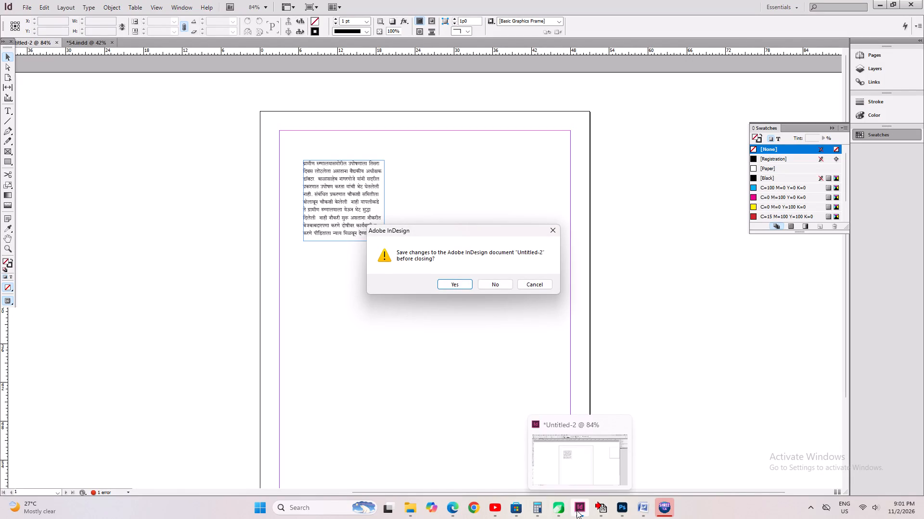
{"action": "left_click", "coordinate": [452, 279]}
{"action": "left_click", "coordinate": [579, 509]}
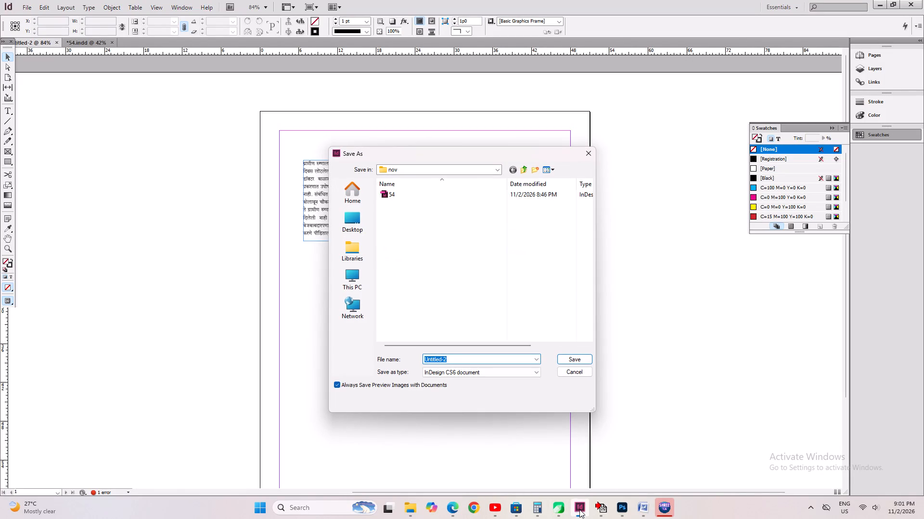
{"action": "left_click", "coordinate": [577, 371]}
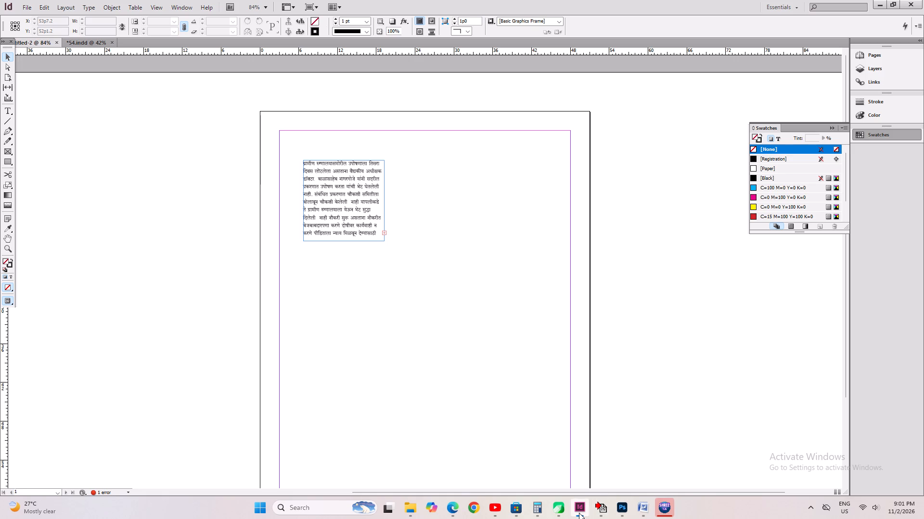
{"action": "left_click", "coordinate": [579, 513]}
{"action": "left_click", "coordinate": [579, 513]}
Print pages 1-4 of 54.indd with the Microsoft Print to PDF printer, continuing despite the missing fonts.
{"action": "left_click", "coordinate": [82, 42]}
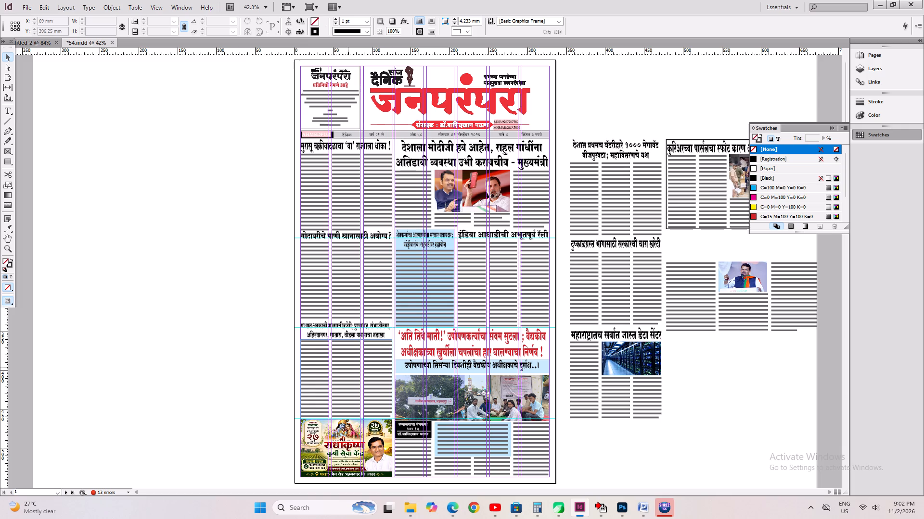
{"action": "key", "text": "ctrl+p"}
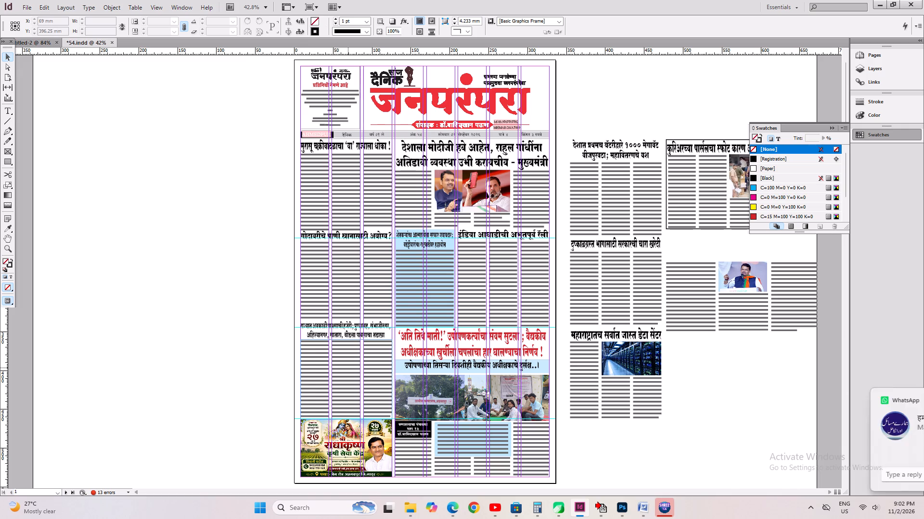
{"action": "left_click", "coordinate": [460, 225]}
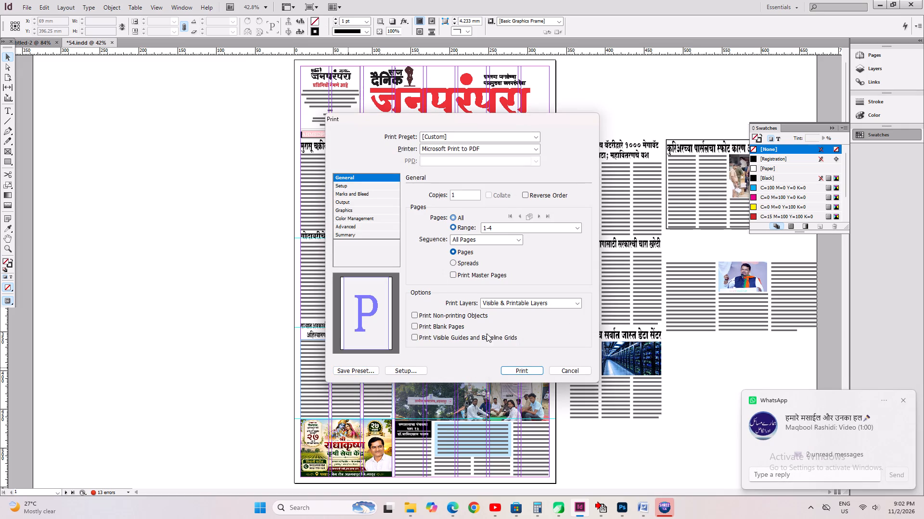
{"action": "left_click", "coordinate": [522, 371]}
{"action": "left_click", "coordinate": [498, 268]}
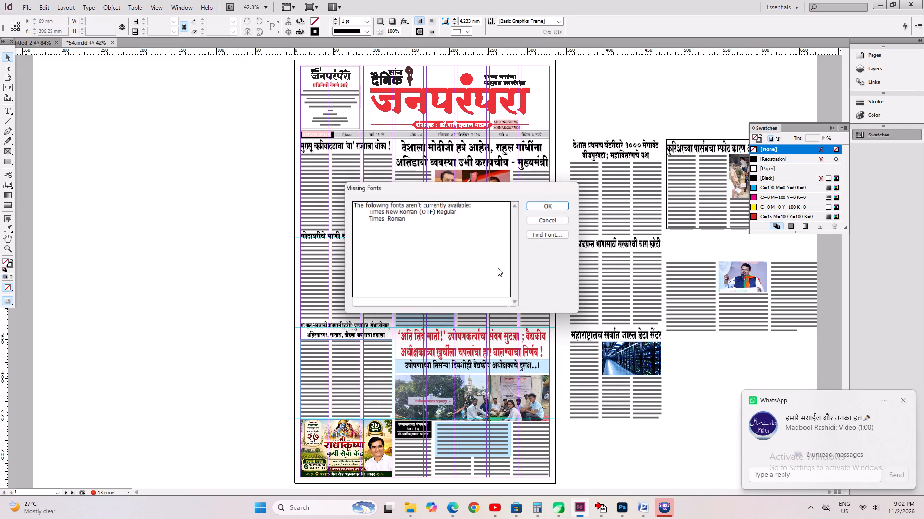
{"action": "left_click", "coordinate": [555, 205]}
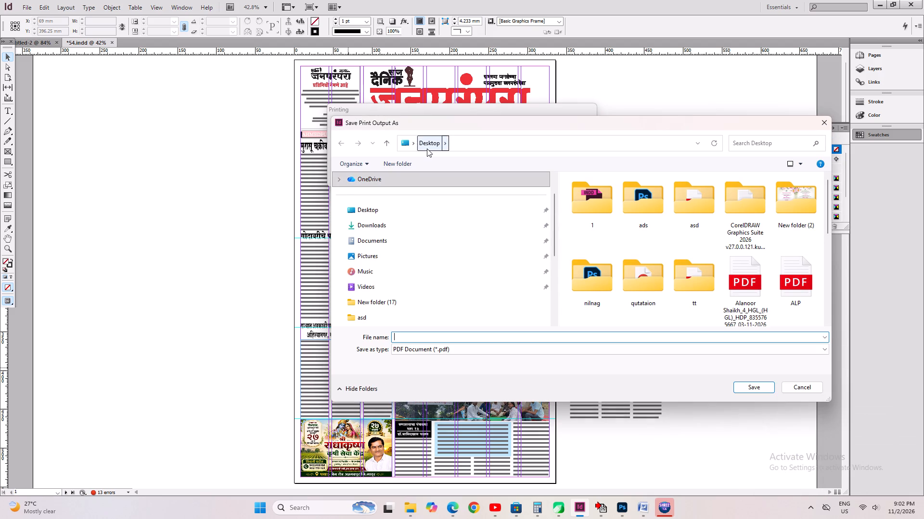
Save the print output to the Desktop as JANPAARMPRA black.pdf, replacing the existing file.
{"action": "left_click", "coordinate": [427, 145]}
{"action": "type", "text": "jan"}
{"action": "key", "text": "Down"}
{"action": "key", "text": "Down"}
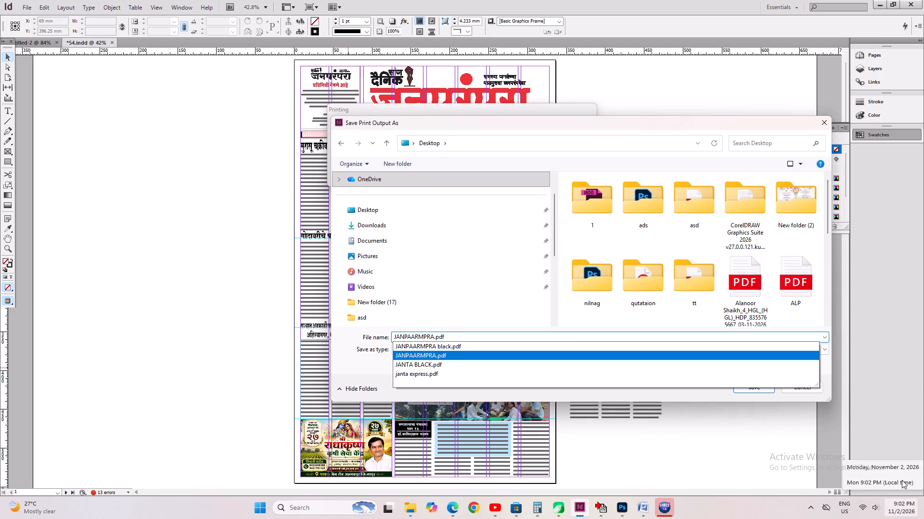
{"action": "key", "text": "Up"}
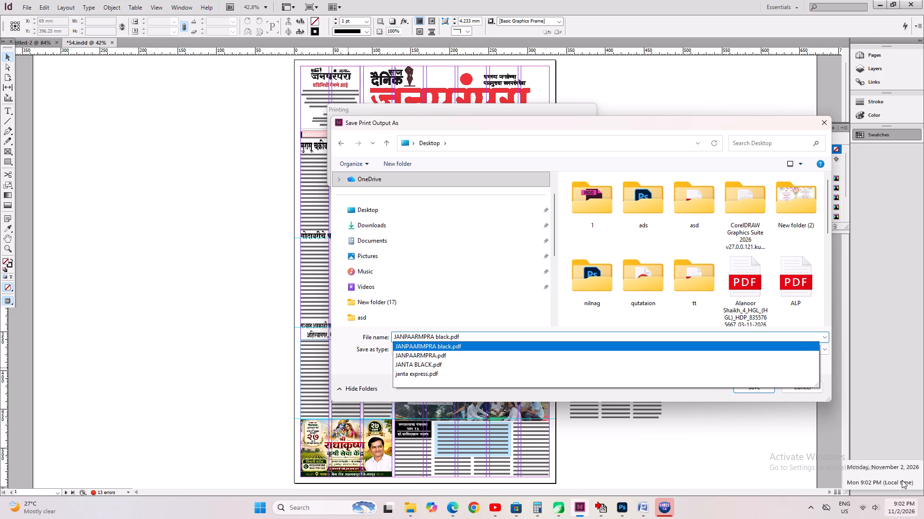
{"action": "key", "text": "Return"}
{"action": "key", "text": "Left"}
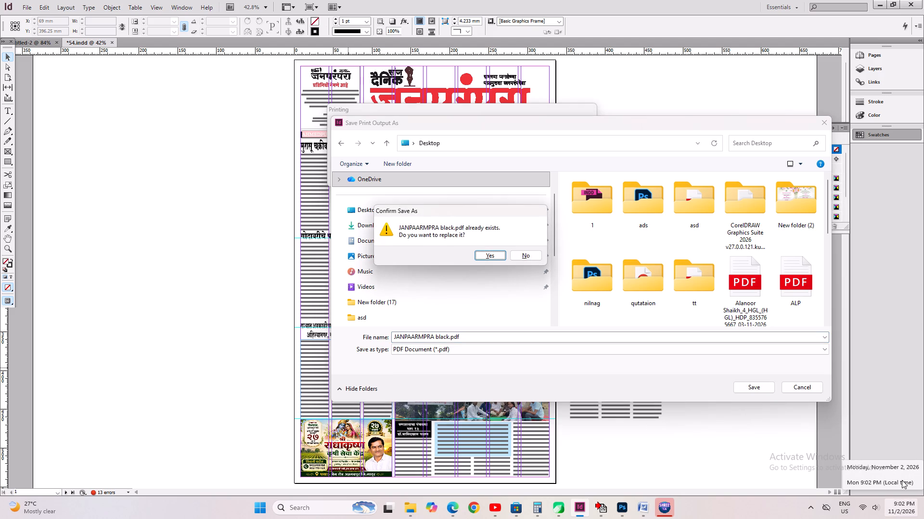
{"action": "key", "text": "Return"}
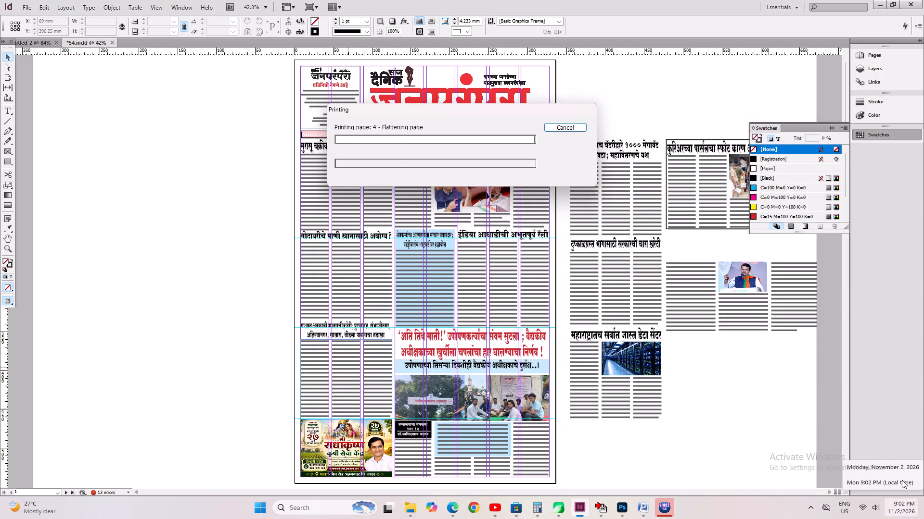
Switch to the Desktop, refresh it and open the JANPAARMPRA PDF.
{"action": "key", "text": "super+d"}
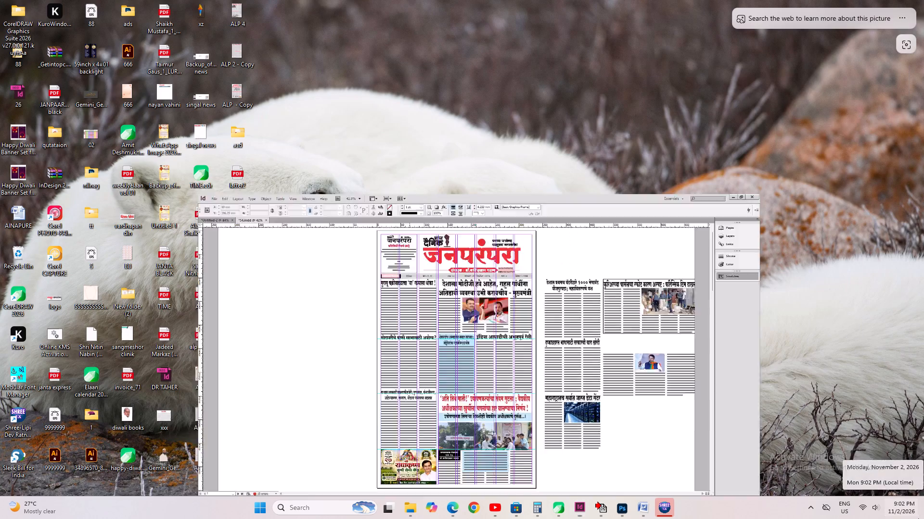
{"action": "left_click_drag", "start_coordinate": [308, 396], "coordinate": [310, 390]}
{"action": "right_click", "coordinate": [384, 198]}
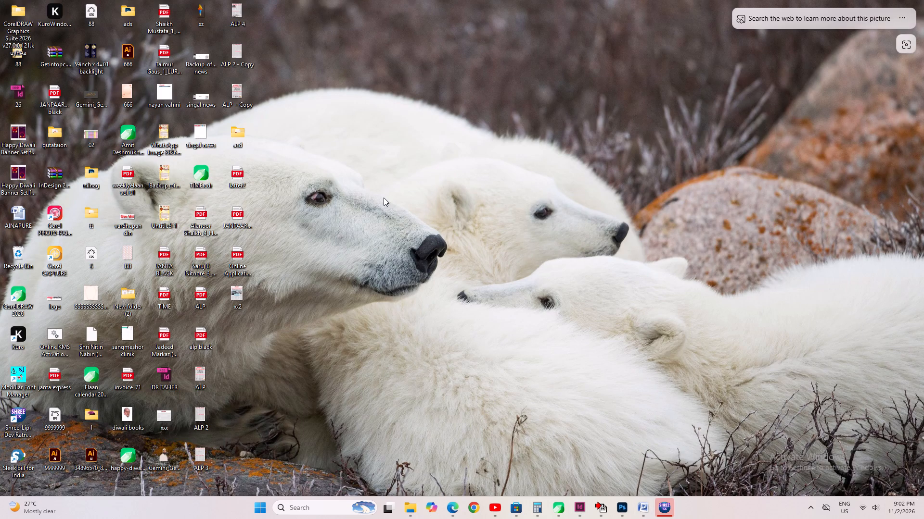
{"action": "left_click", "coordinate": [412, 267]}
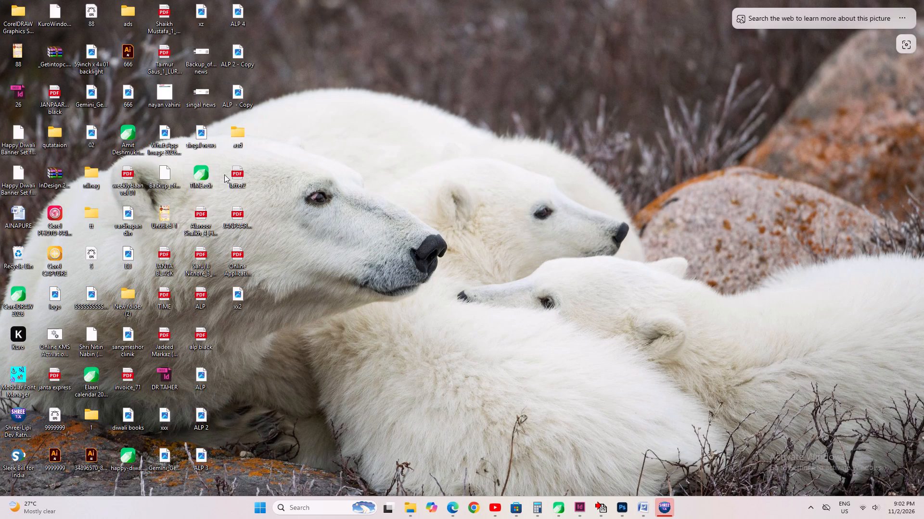
{"action": "left_click", "coordinate": [232, 221]}
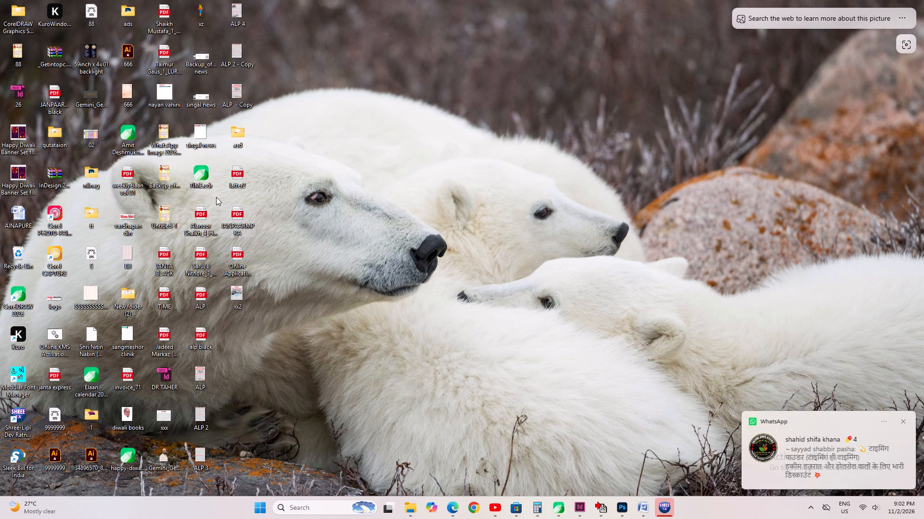
{"action": "key", "text": "Return"}
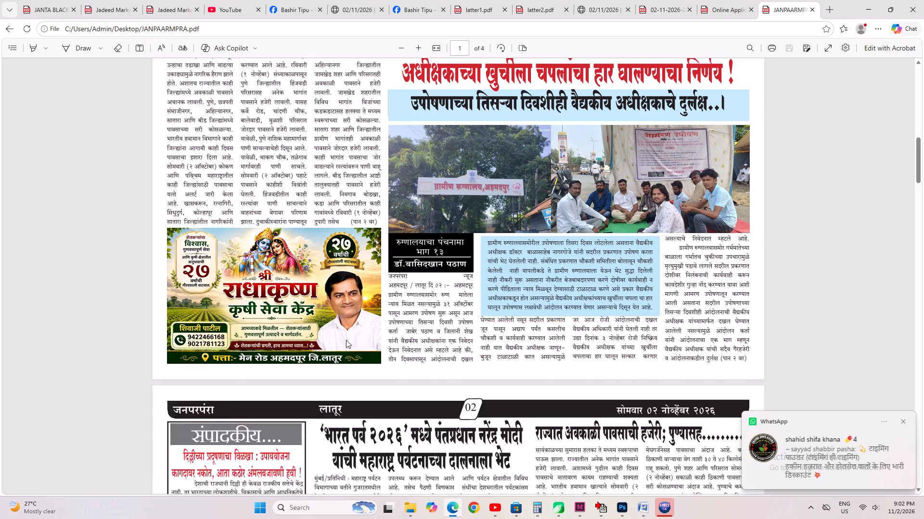
Close all open browser tabs, from the JANPAARMPRA PDF through the letter PDFs, e-paper, Facebook and YouTube pages to JANTA BLACK.pdf.
{"action": "scroll", "coordinate": [346, 340], "scroll_direction": "up", "scroll_amount": 14}
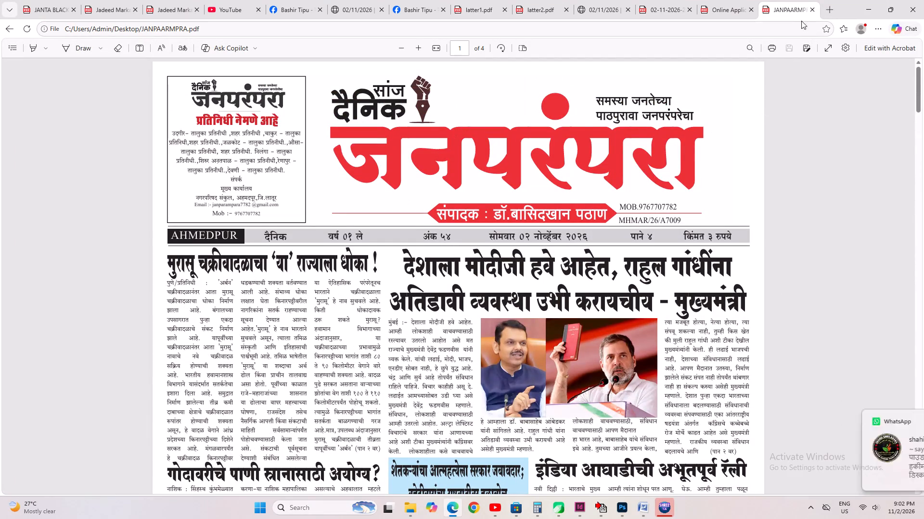
{"action": "left_click", "coordinate": [814, 11]}
{"action": "left_click", "coordinate": [812, 12]}
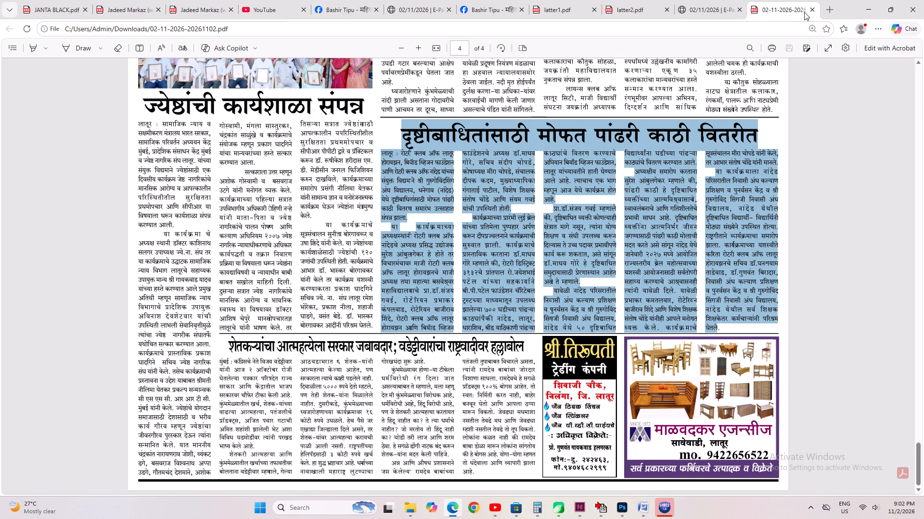
{"action": "left_click", "coordinate": [813, 12]}
{"action": "left_click", "coordinate": [808, 12]}
{"action": "left_click", "coordinate": [810, 11]}
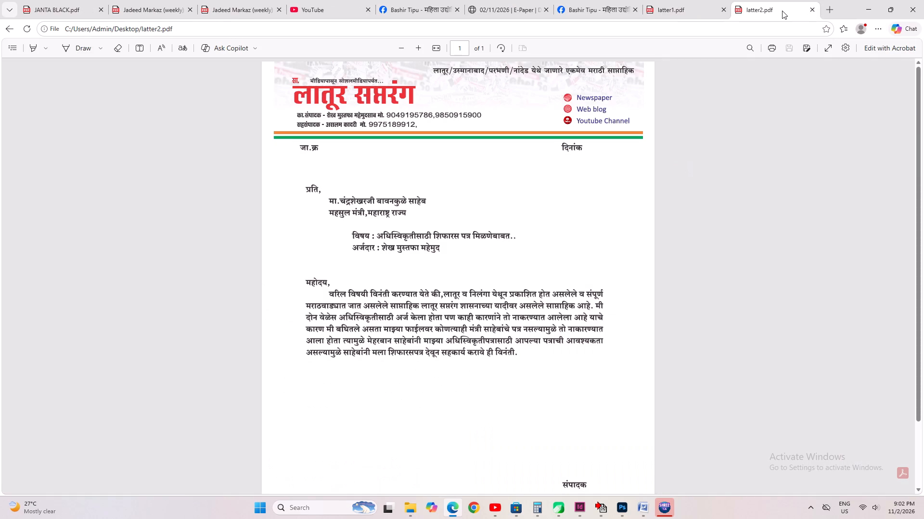
{"action": "left_click", "coordinate": [812, 11]}
{"action": "left_click", "coordinate": [813, 9]}
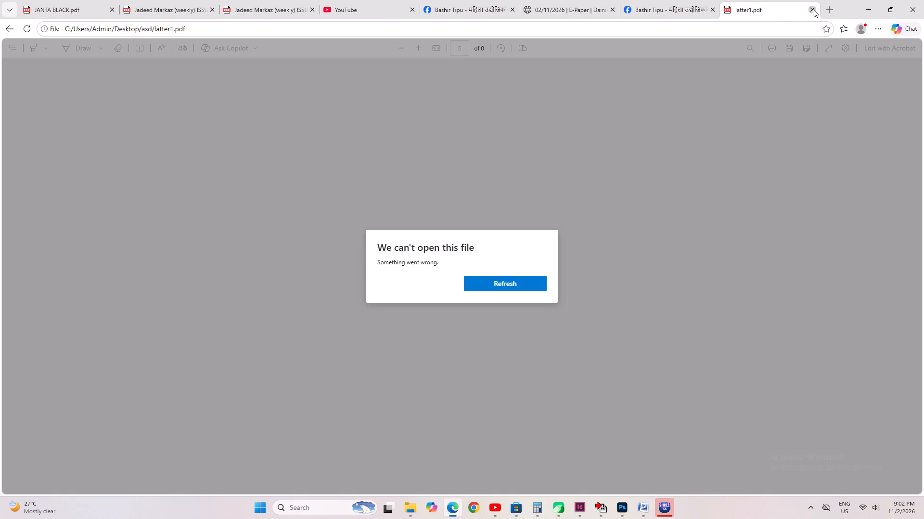
{"action": "left_click", "coordinate": [817, 9]}
{"action": "left_click", "coordinate": [814, 9]}
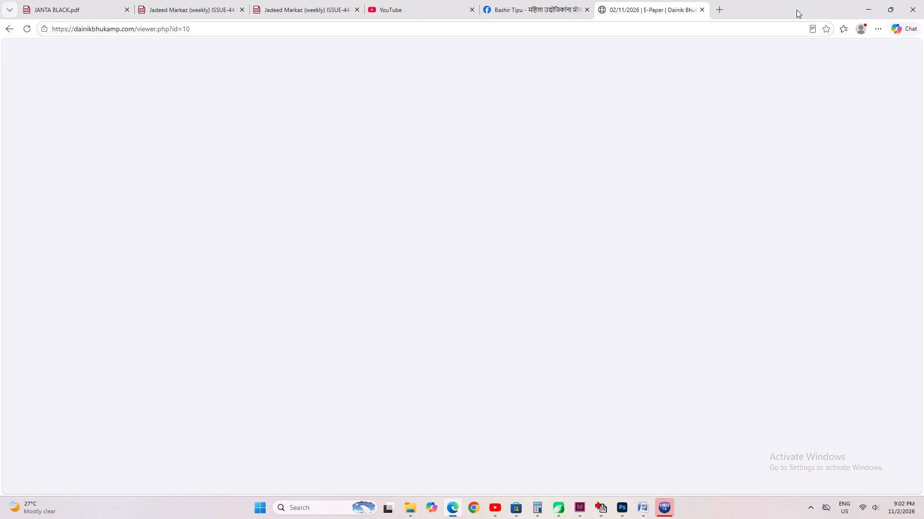
{"action": "left_click", "coordinate": [704, 11]}
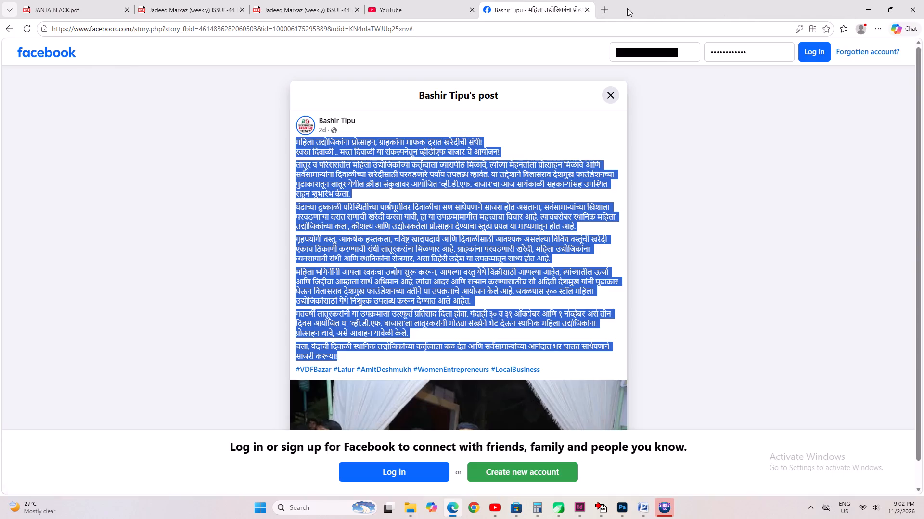
{"action": "left_click", "coordinate": [585, 8]}
{"action": "left_click", "coordinate": [469, 12]}
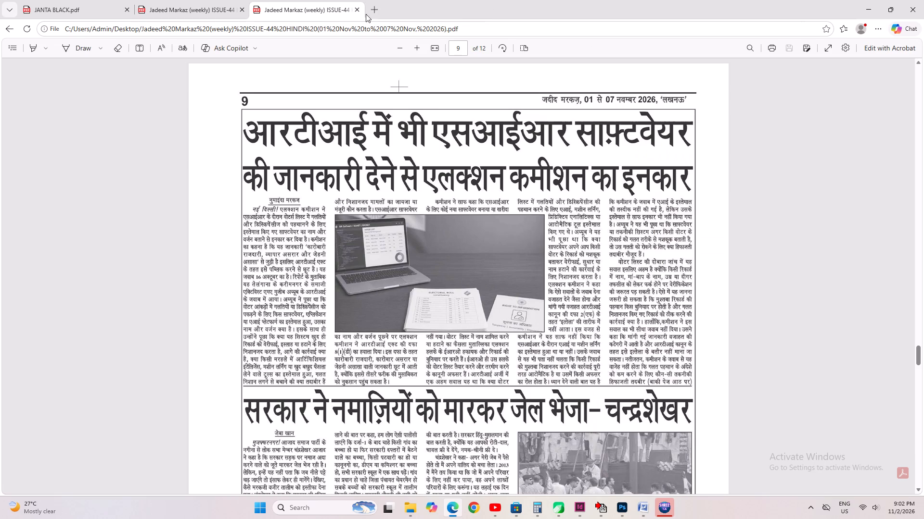
{"action": "left_click", "coordinate": [357, 9]}
{"action": "left_click", "coordinate": [238, 8]}
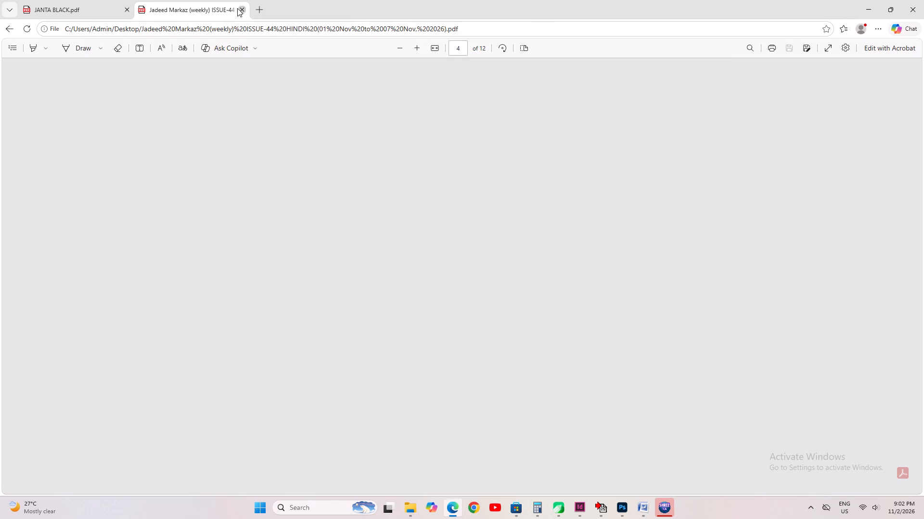
{"action": "left_click", "coordinate": [127, 12]}
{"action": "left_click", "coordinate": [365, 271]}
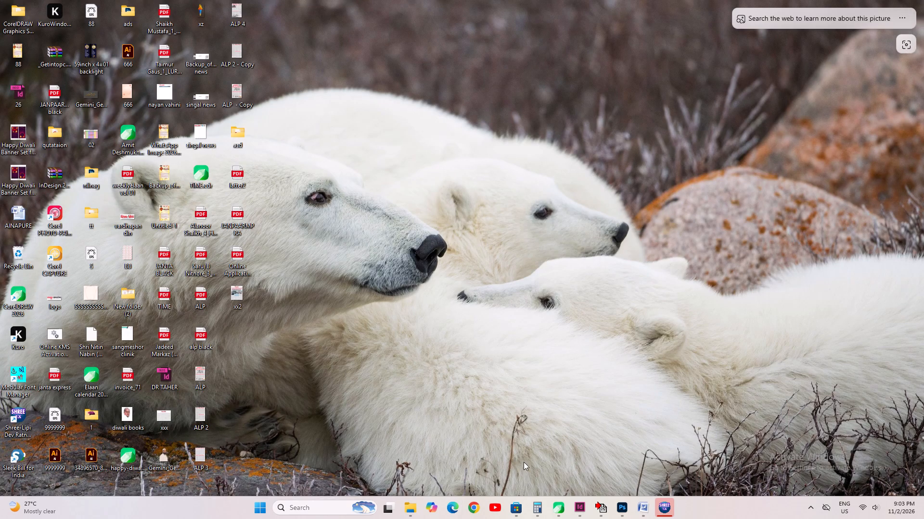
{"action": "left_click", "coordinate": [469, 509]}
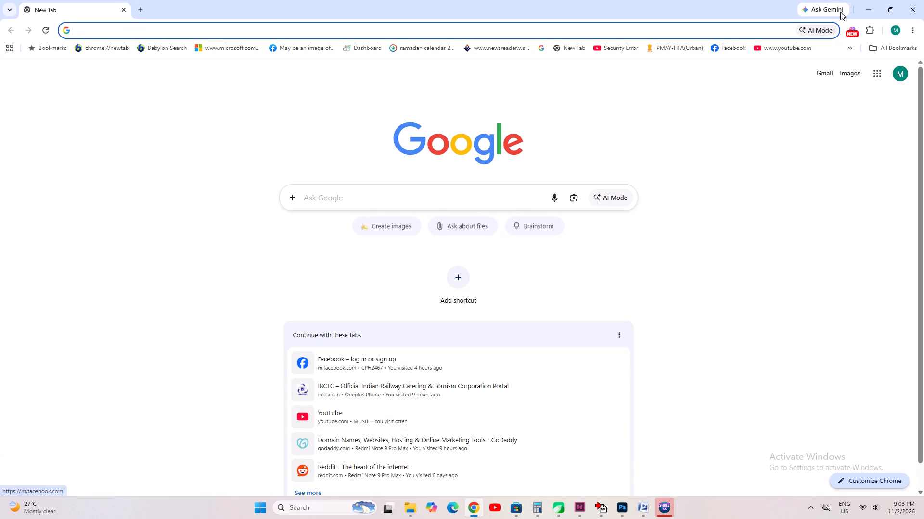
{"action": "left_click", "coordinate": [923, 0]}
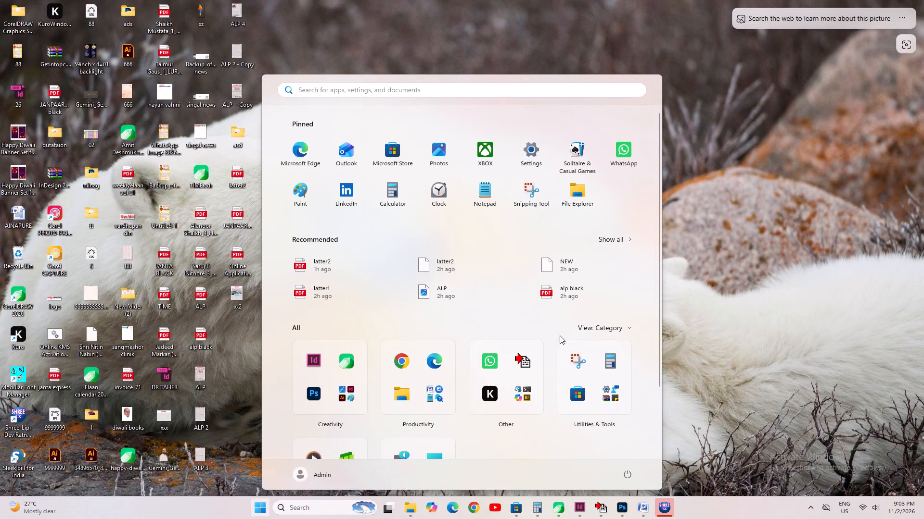
Search the computer for Google Chrome to launch it.
{"action": "type", "text": "goo"}
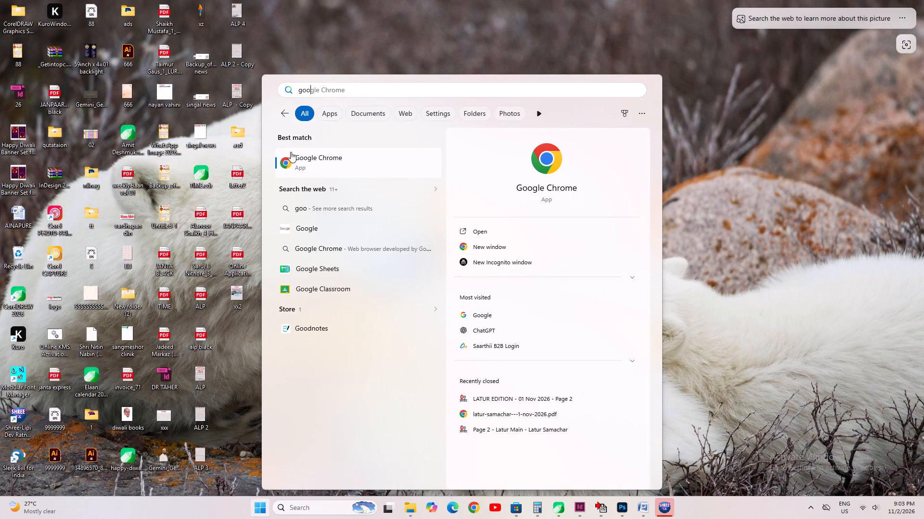
Launch Google Chrome from the search results.
{"action": "left_click", "coordinate": [337, 164]}
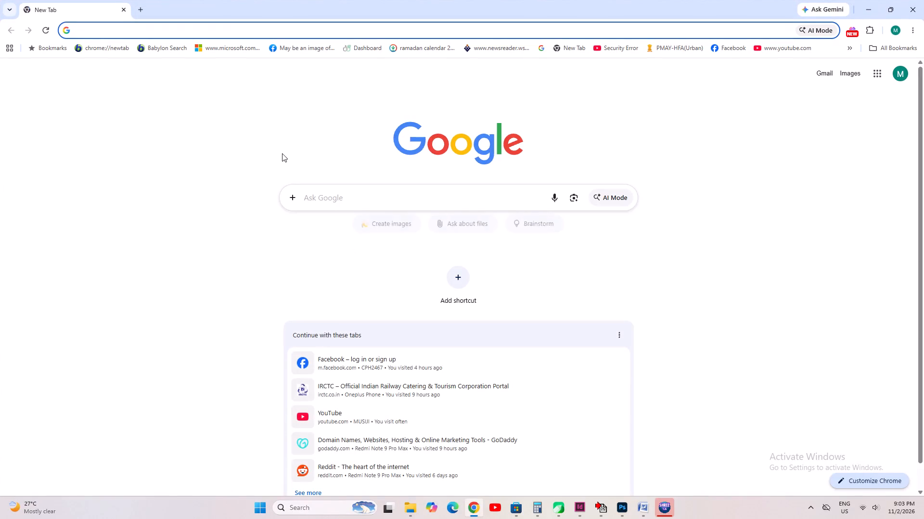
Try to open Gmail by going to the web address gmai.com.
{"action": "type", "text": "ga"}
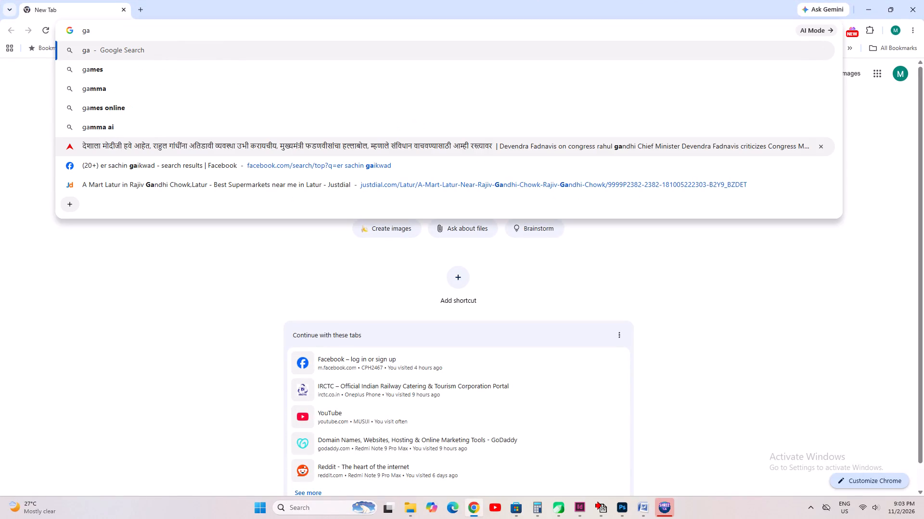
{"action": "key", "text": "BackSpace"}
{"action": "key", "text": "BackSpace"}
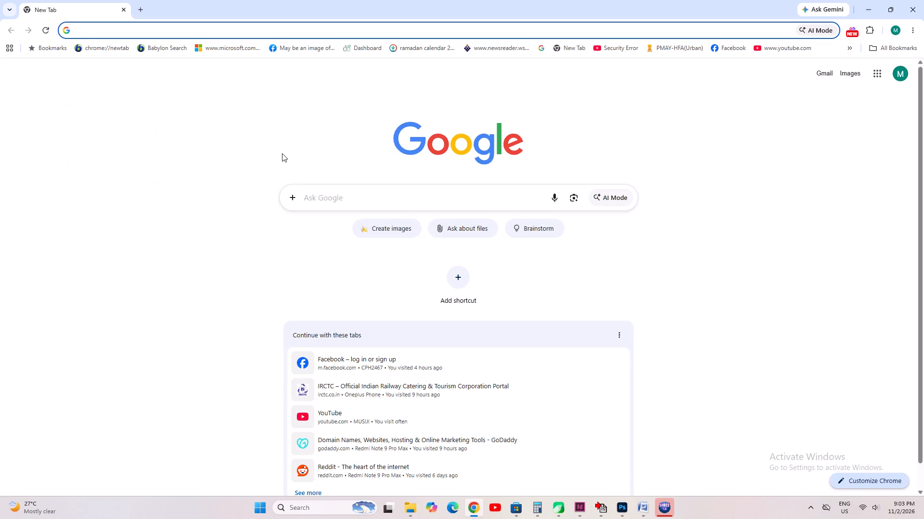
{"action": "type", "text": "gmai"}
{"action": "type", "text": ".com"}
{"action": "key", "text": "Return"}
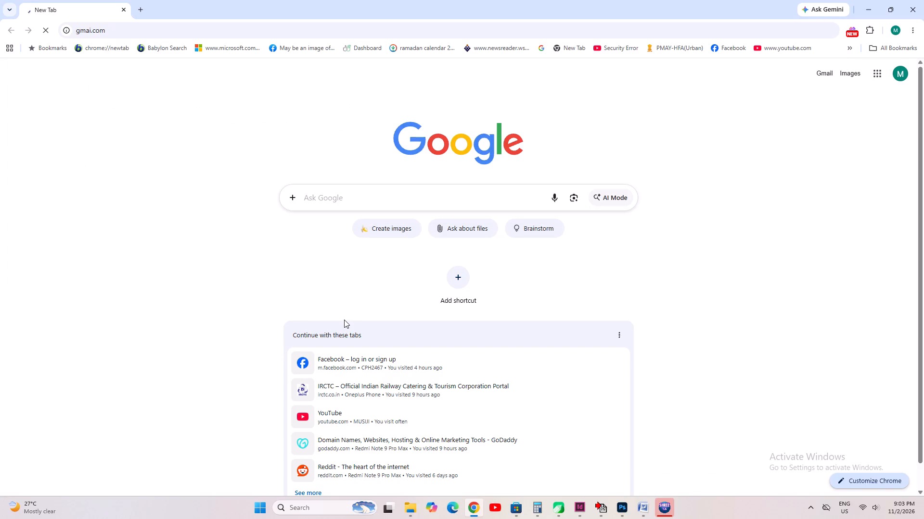
Bring up Shree-Lipi, close its User Tips window about Adobe InDesign, and return to Chrome.
{"action": "left_click", "coordinate": [676, 508]}
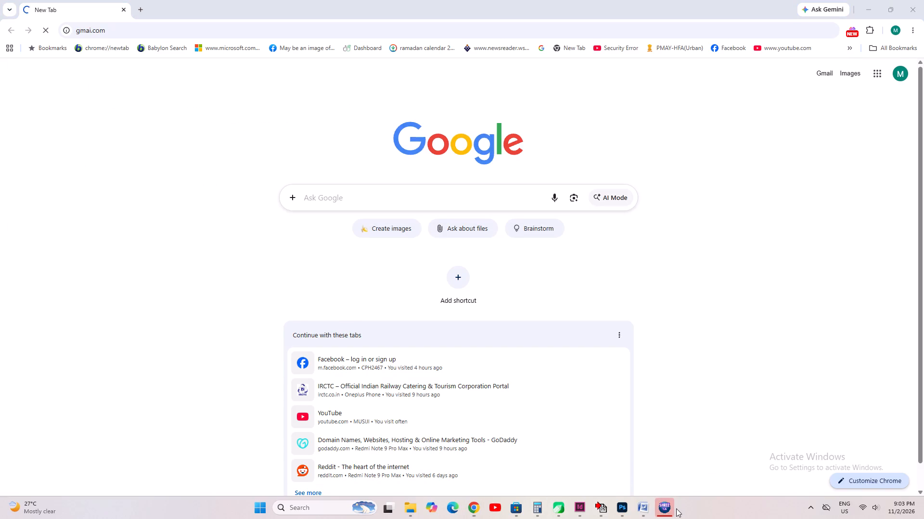
{"action": "left_click", "coordinate": [674, 509]}
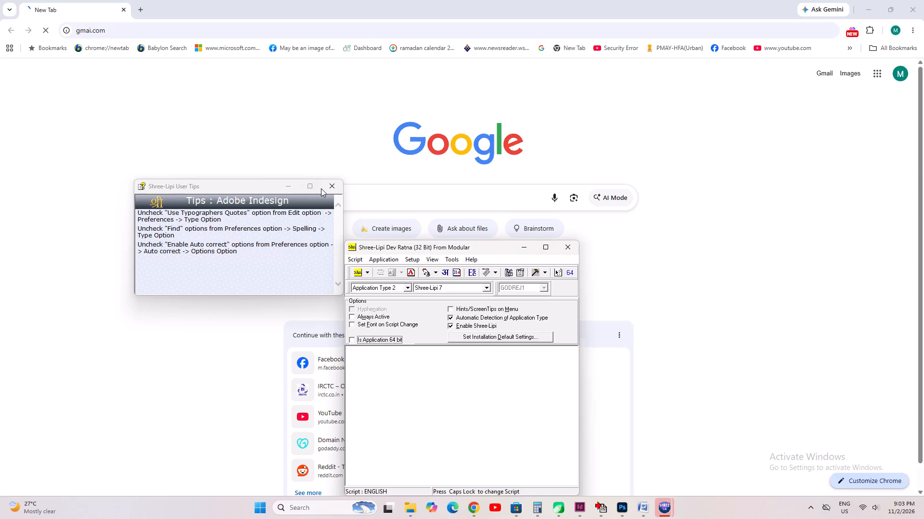
{"action": "left_click", "coordinate": [337, 188]}
{"action": "left_click", "coordinate": [247, 298]}
{"action": "left_click", "coordinate": [857, 374]}
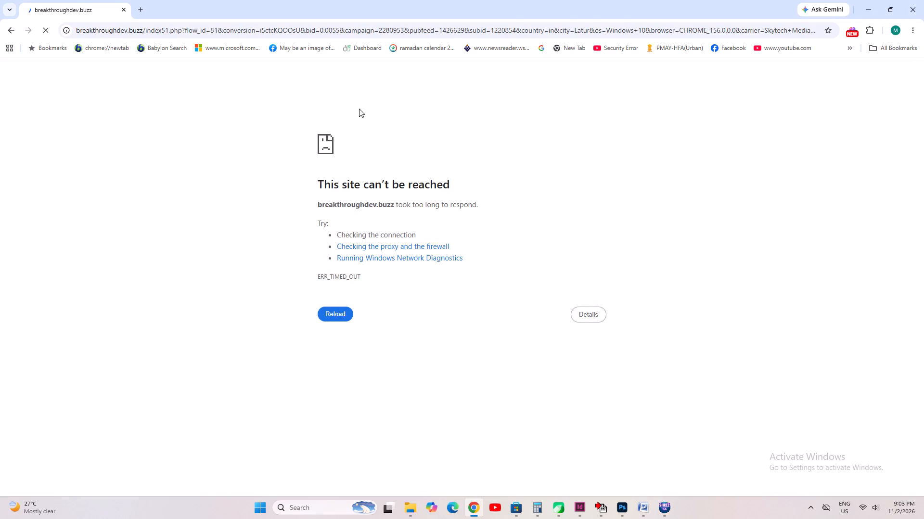
Replace the current page address with a new entry starting with "g" to reach Gmail.
{"action": "left_click", "coordinate": [300, 30]}
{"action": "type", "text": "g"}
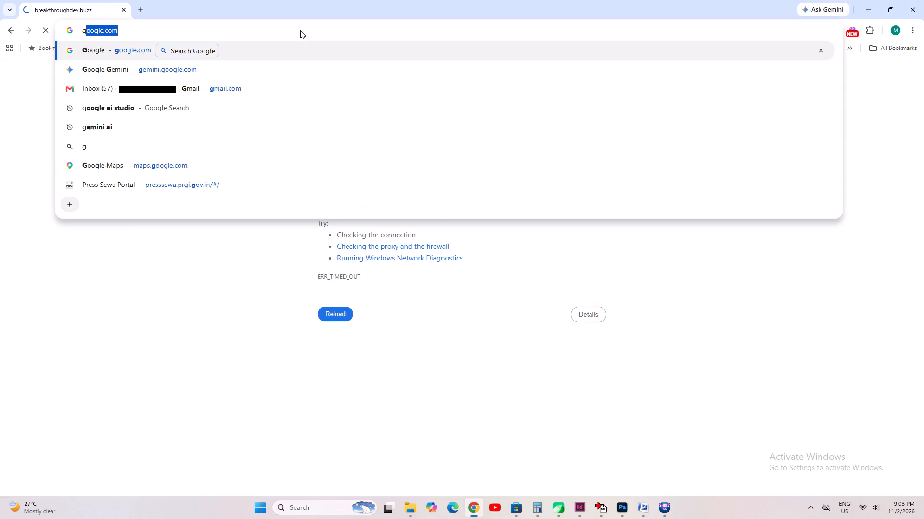
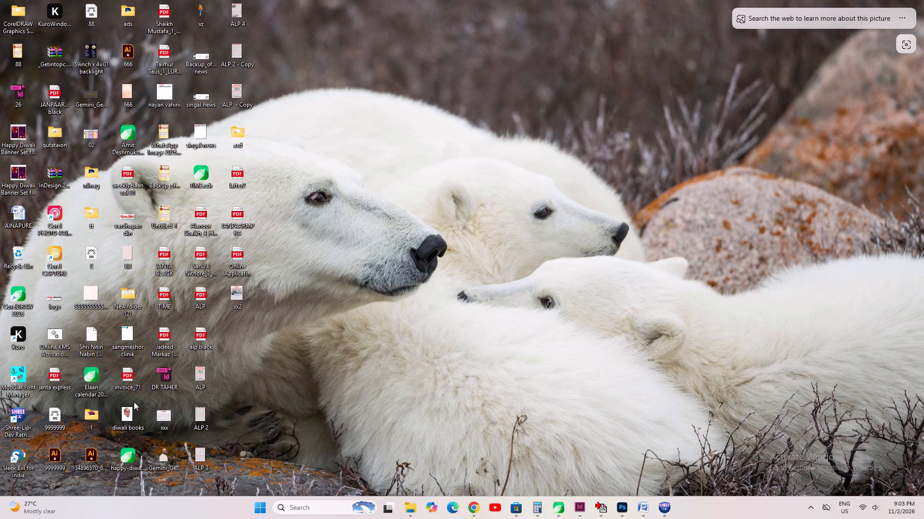
Find JANPAARMPRA black.pdf among the Desktop files and open it to check the black-and-white front page.
{"action": "left_click", "coordinate": [239, 177]}
{"action": "left_click", "coordinate": [234, 217]}
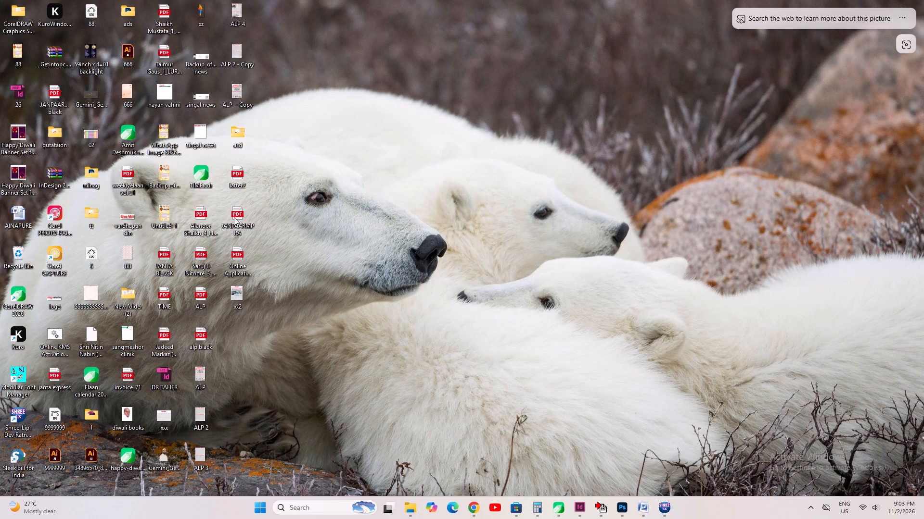
{"action": "left_click", "coordinate": [238, 254]}
{"action": "left_click", "coordinate": [233, 207]}
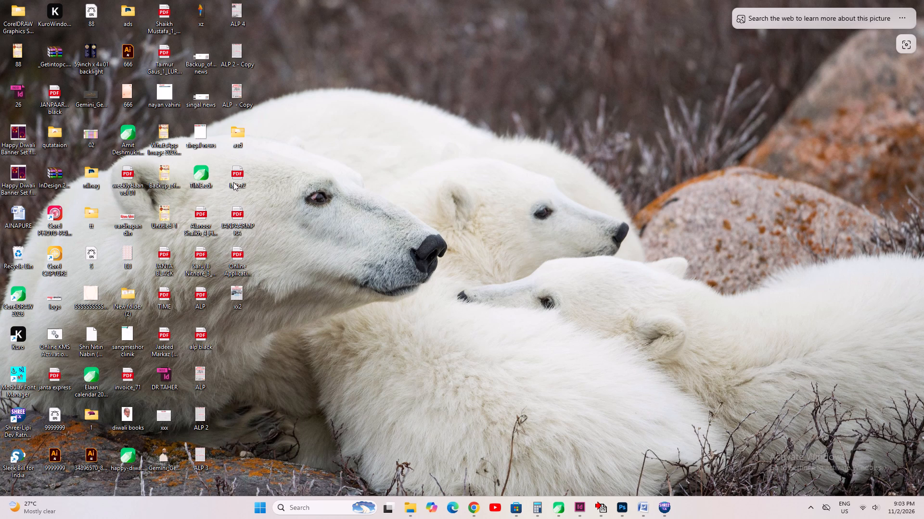
{"action": "left_click", "coordinate": [233, 181]}
{"action": "left_click", "coordinate": [230, 217]}
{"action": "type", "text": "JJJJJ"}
{"action": "left_click", "coordinate": [73, 104]}
{"action": "double_click", "coordinate": [63, 98]}
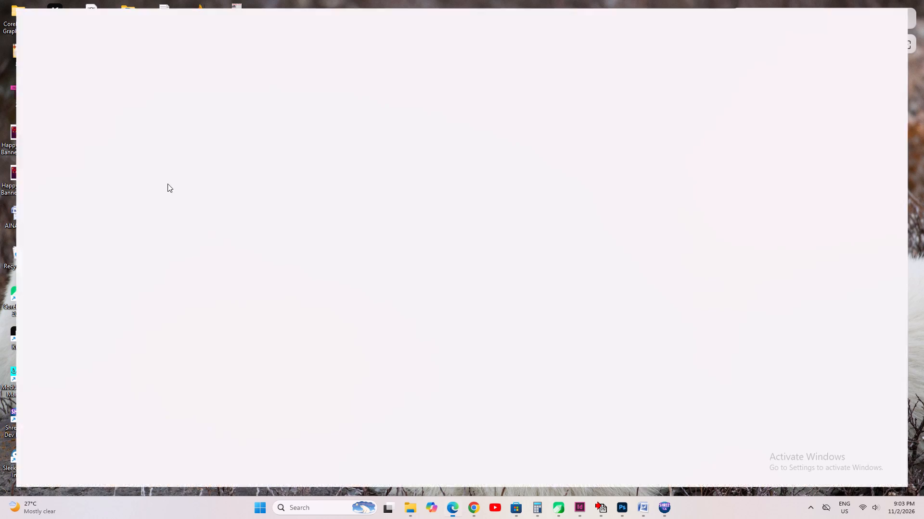
{"action": "scroll", "coordinate": [836, 387], "scroll_direction": "up", "scroll_amount": 3}
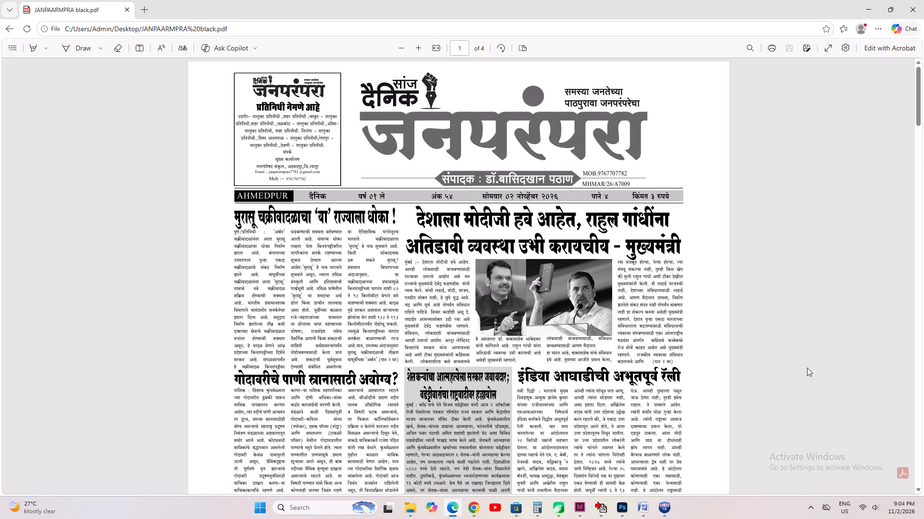
{"action": "left_click", "coordinate": [923, 104]}
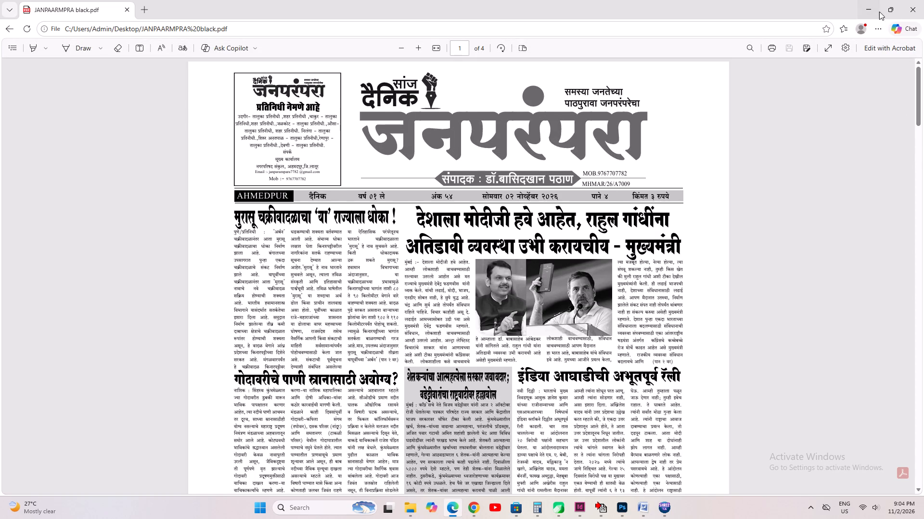
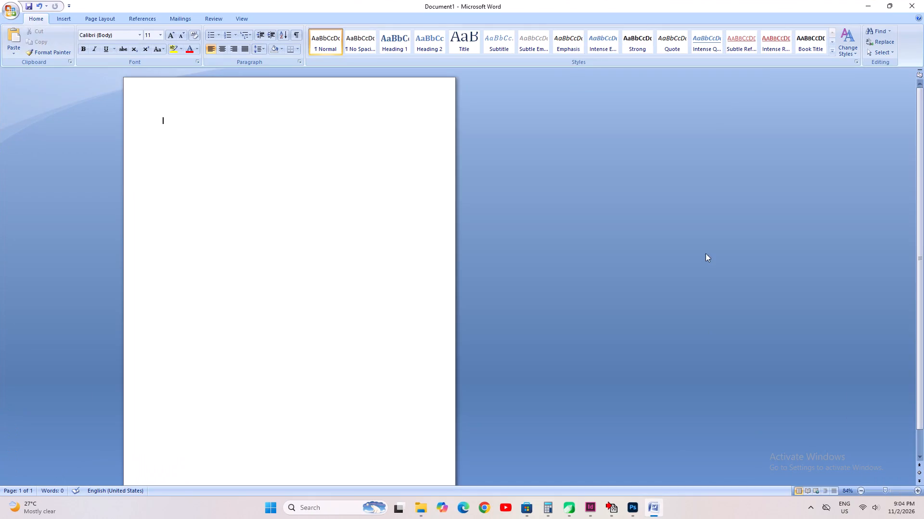
Close the blank Document1 in Word.
{"action": "left_click", "coordinate": [923, 0]}
{"action": "left_click", "coordinate": [464, 274]}
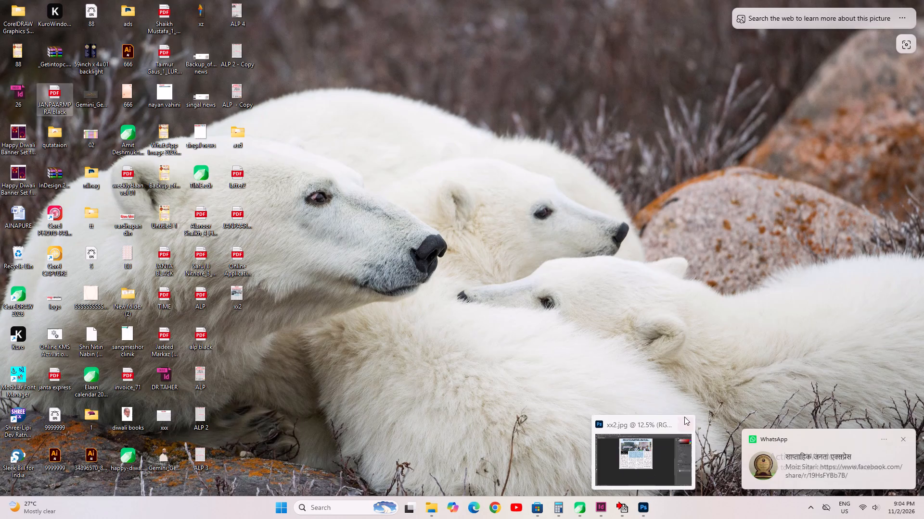
Close Photoshop, which has xx2.jpg open, and the Modular exchange utility, dismissing the WhatsApp notifications.
{"action": "left_click", "coordinate": [681, 417]}
{"action": "left_click", "coordinate": [903, 438]}
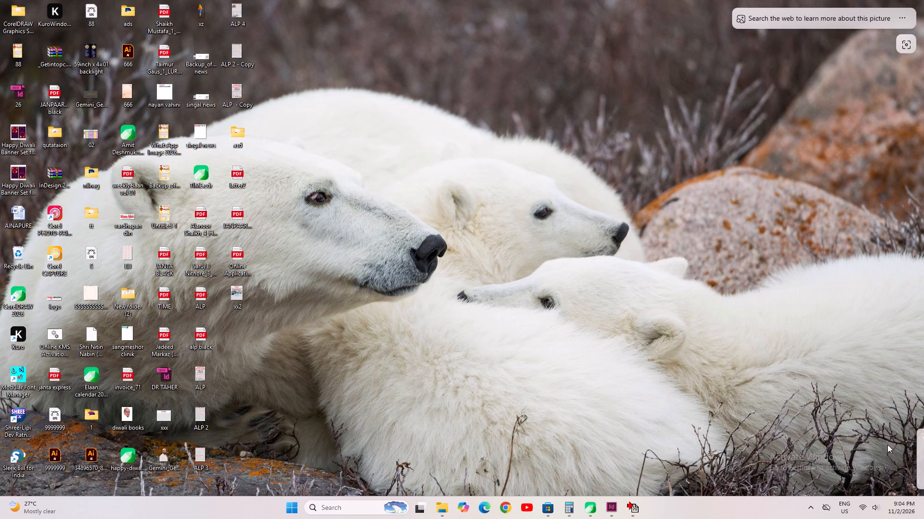
{"action": "left_click", "coordinate": [630, 509]}
{"action": "left_click", "coordinate": [600, 479]}
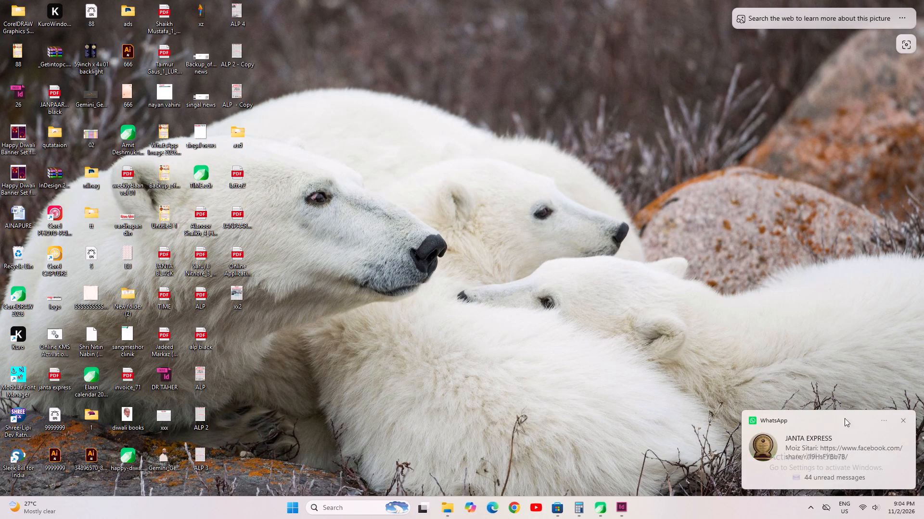
{"action": "left_click", "coordinate": [903, 422]}
Switch to the running InDesign application.
{"action": "left_click", "coordinate": [625, 514]}
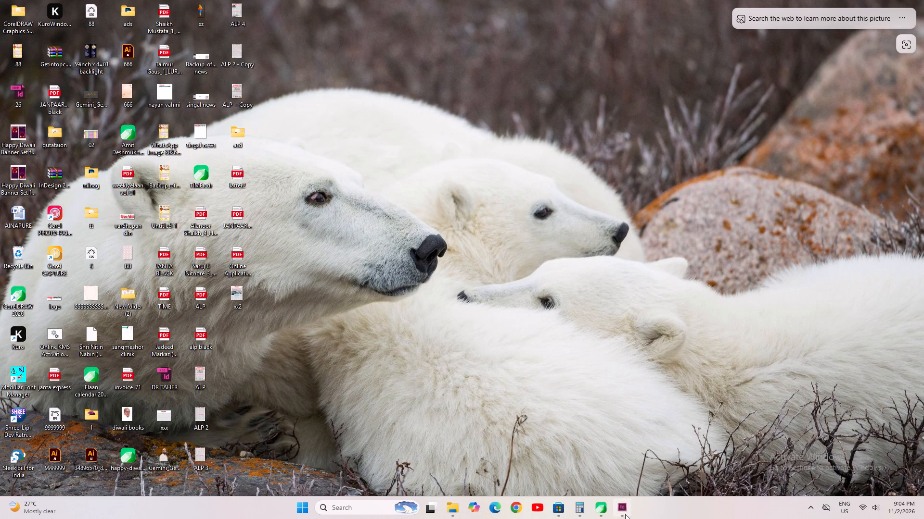
Switch to InDesign and close 54.indd, saving its changes.
{"action": "left_click", "coordinate": [111, 42]}
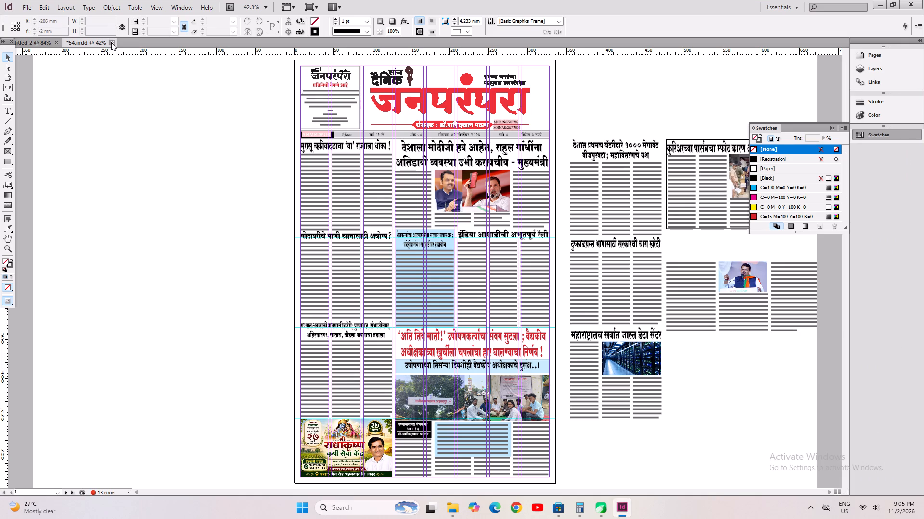
{"action": "left_click", "coordinate": [452, 280]}
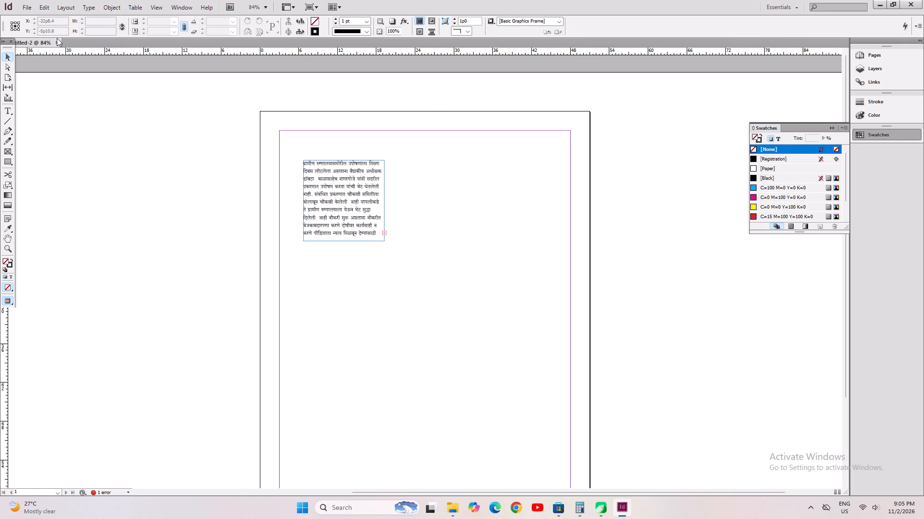
Close the Untitled-2 document without saving its changes and exit InDesign.
{"action": "left_click", "coordinate": [56, 40]}
{"action": "left_click", "coordinate": [496, 284]}
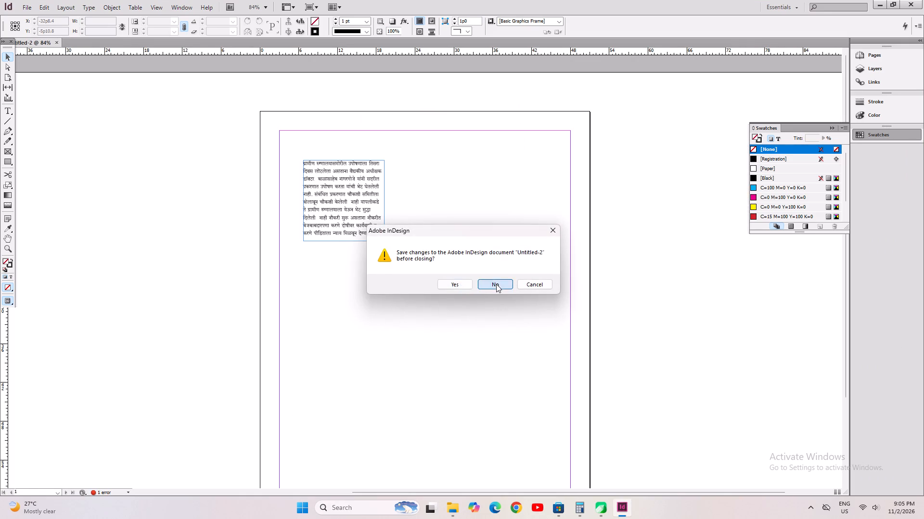
{"action": "left_click", "coordinate": [612, 134]}
{"action": "left_click", "coordinate": [922, 0]}
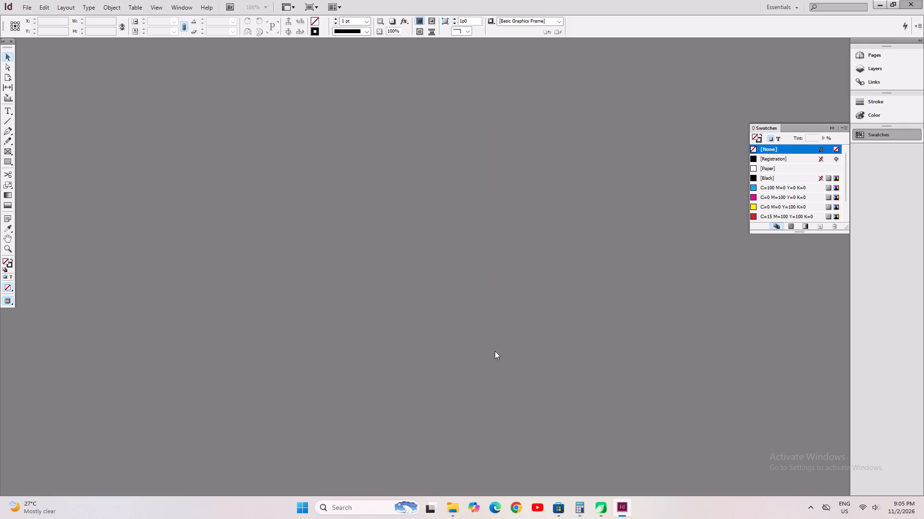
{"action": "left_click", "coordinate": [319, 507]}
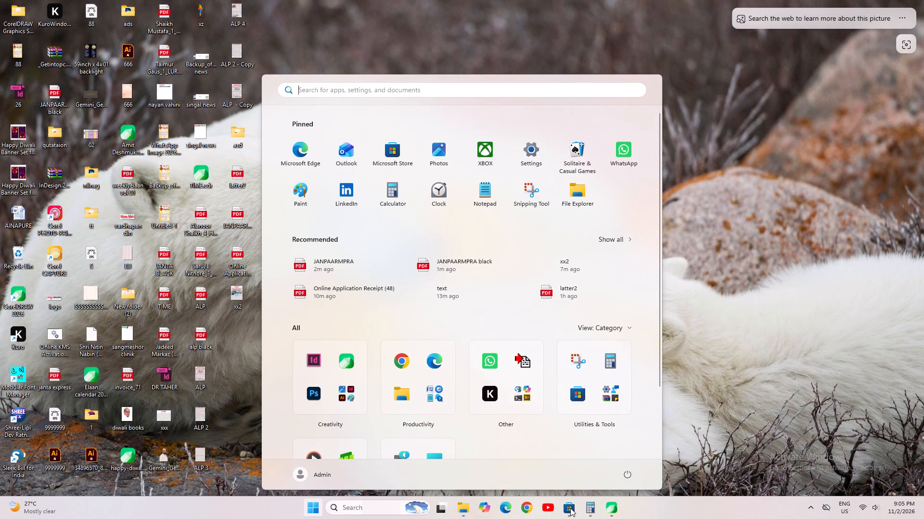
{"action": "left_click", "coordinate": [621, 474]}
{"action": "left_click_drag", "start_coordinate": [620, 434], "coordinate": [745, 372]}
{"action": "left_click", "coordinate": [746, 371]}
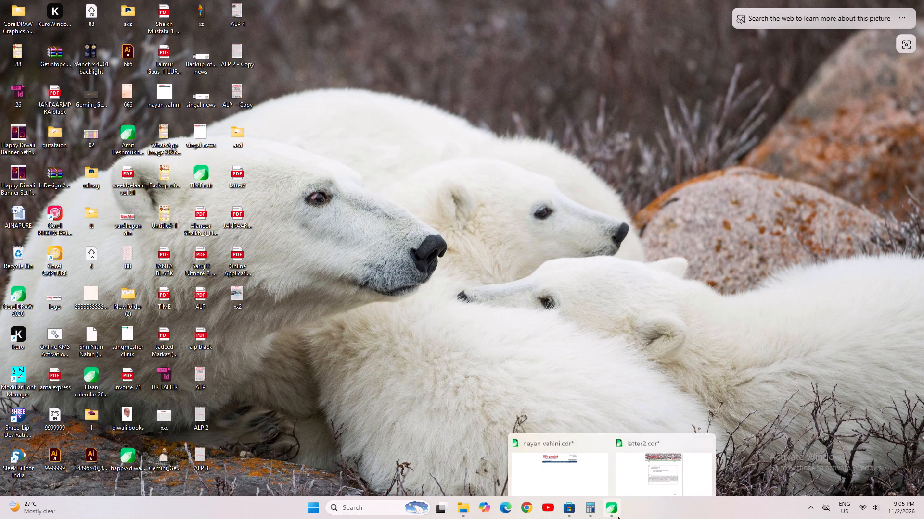
Switch to CorelDRAW with the latter2.cdr document in front.
{"action": "left_click", "coordinate": [655, 460]}
{"action": "left_click", "coordinate": [604, 265]}
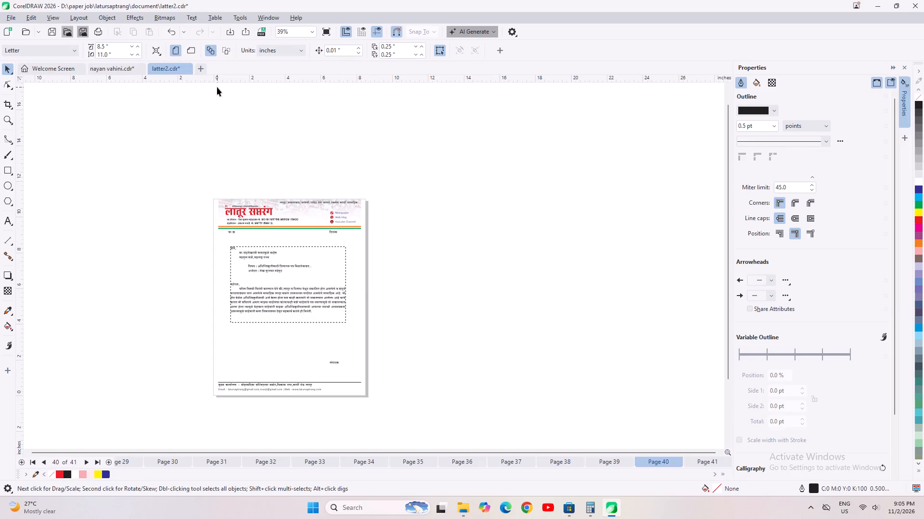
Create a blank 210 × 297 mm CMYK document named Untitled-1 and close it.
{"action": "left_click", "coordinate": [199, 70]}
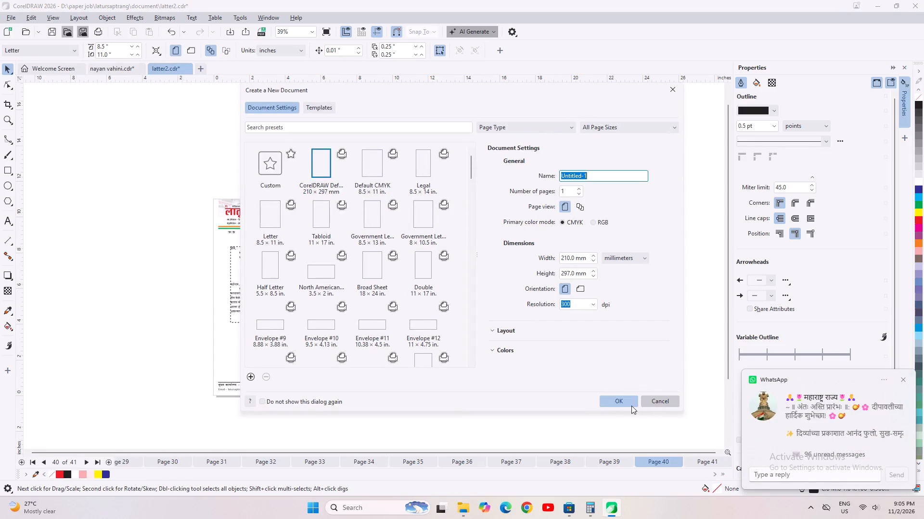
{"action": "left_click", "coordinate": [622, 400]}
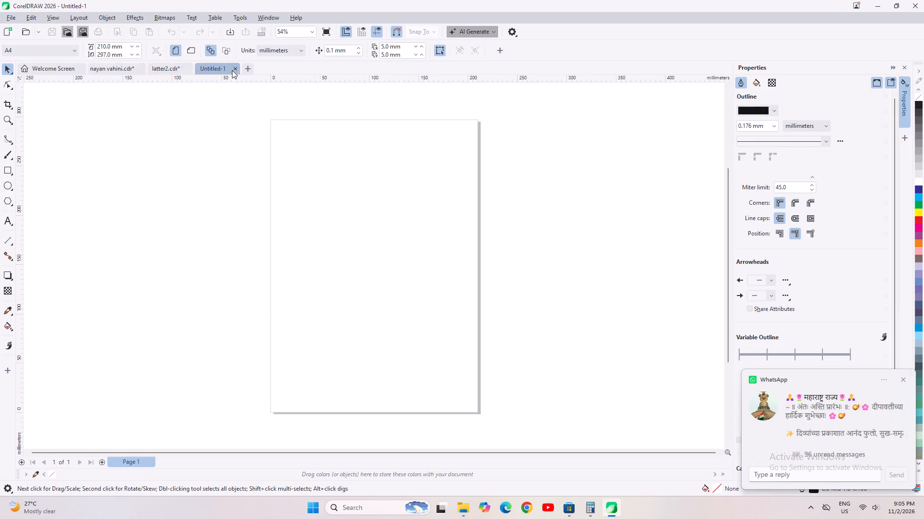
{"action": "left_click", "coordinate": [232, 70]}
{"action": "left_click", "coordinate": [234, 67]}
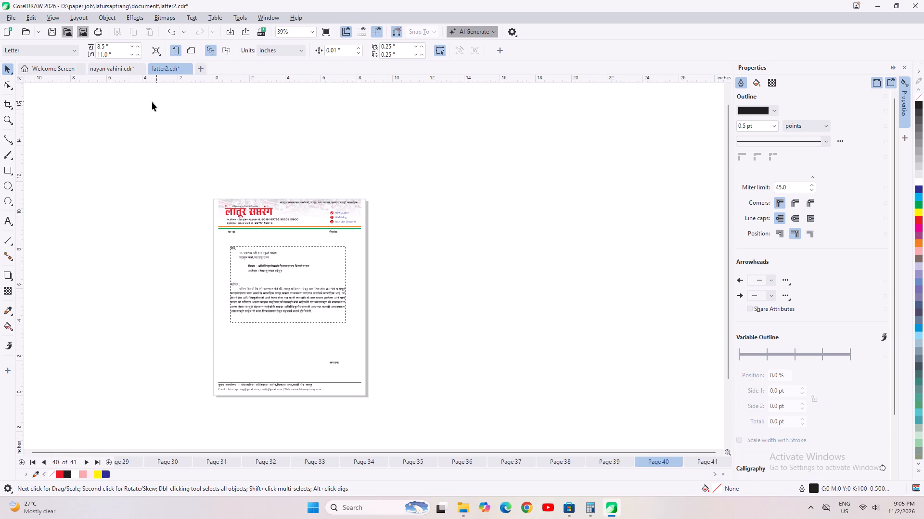
Close latter2.cdr, saving its changes.
{"action": "left_click", "coordinate": [187, 70]}
{"action": "left_click", "coordinate": [417, 270]}
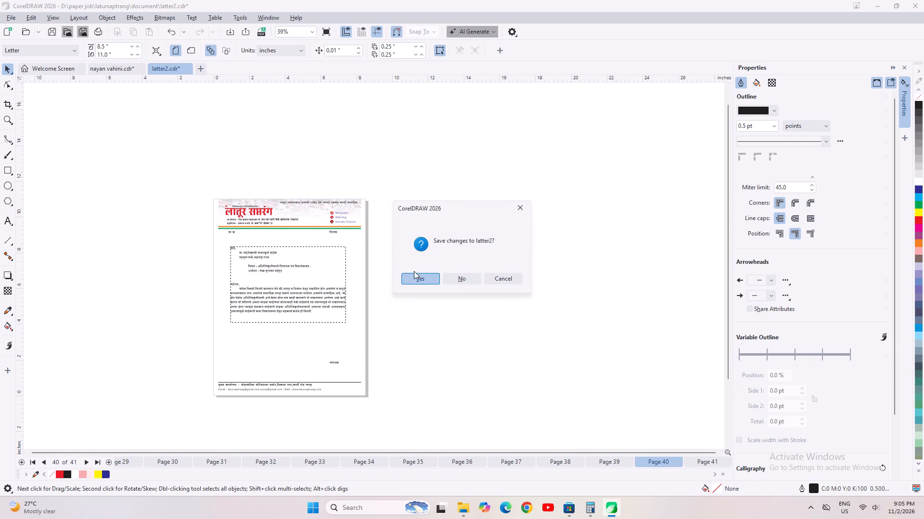
{"action": "left_click", "coordinate": [413, 274]}
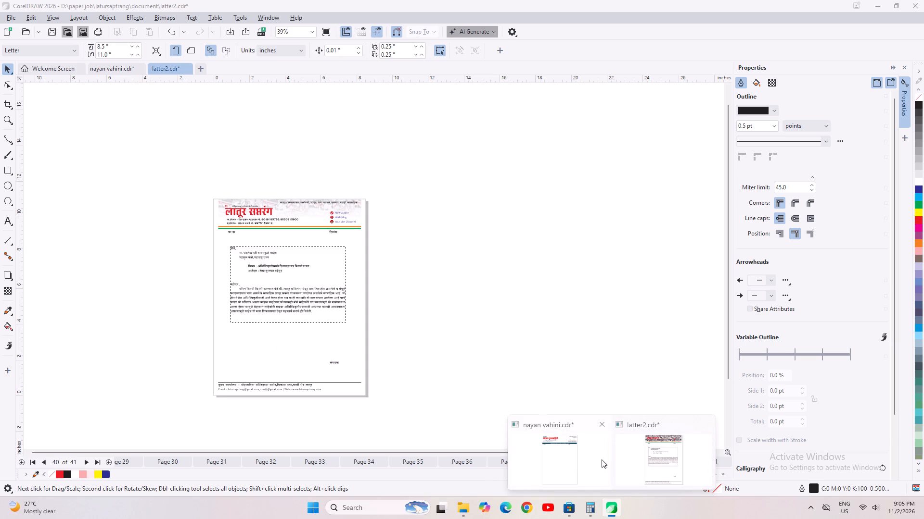
Bring nayan vahini.cdr to the front and close it, saving its changes.
{"action": "left_click", "coordinate": [561, 455]}
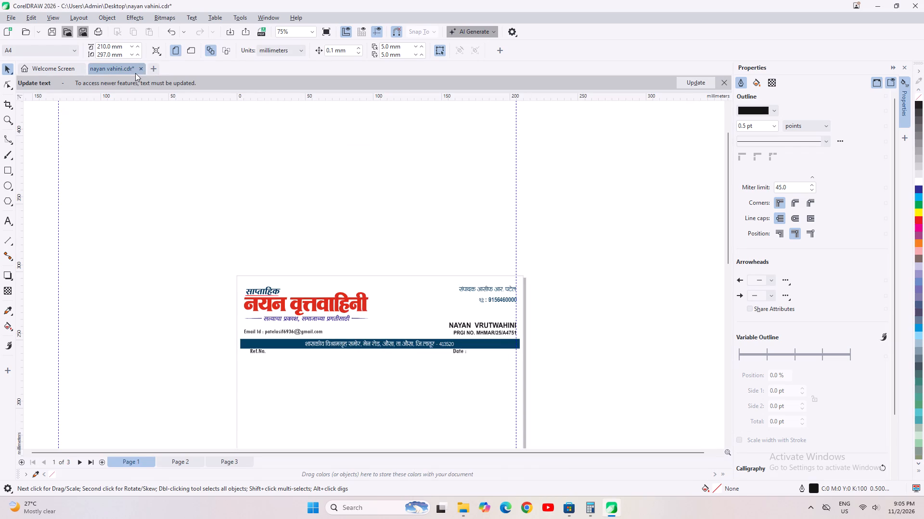
{"action": "left_click", "coordinate": [141, 69]}
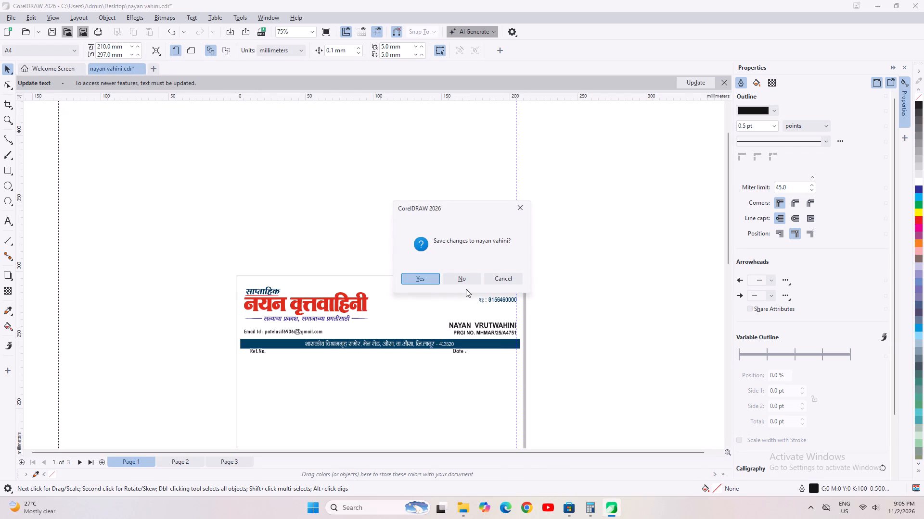
{"action": "left_click", "coordinate": [417, 279]}
{"action": "left_click", "coordinate": [516, 273]}
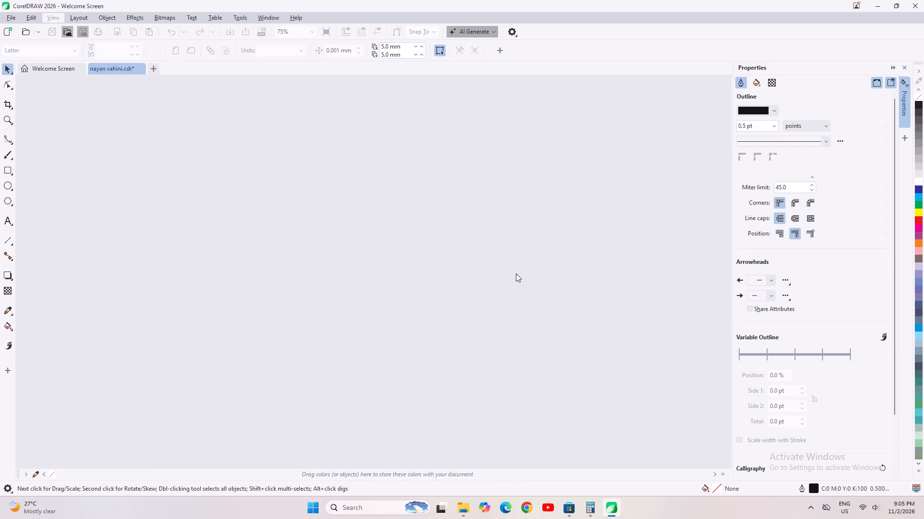
Close the Welcome Screen and exit CorelDRAW.
{"action": "left_click", "coordinate": [78, 68]}
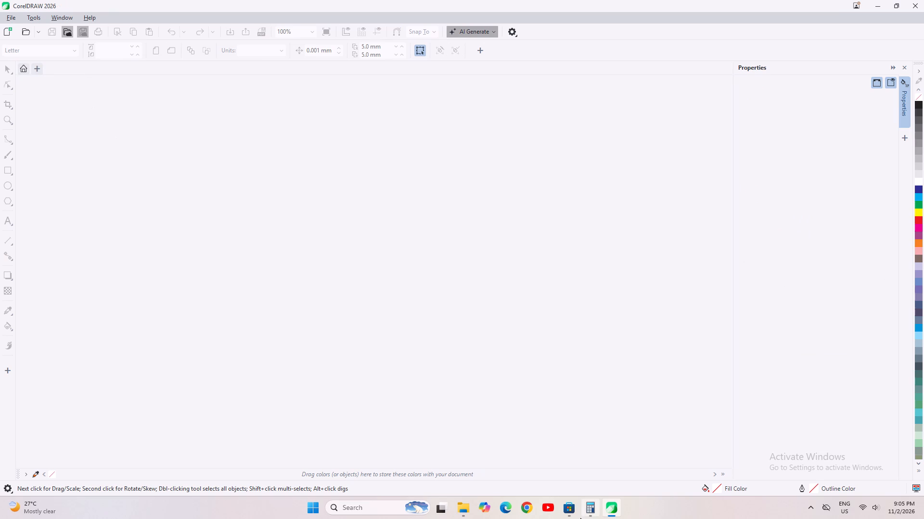
{"action": "left_click", "coordinate": [923, 10]}
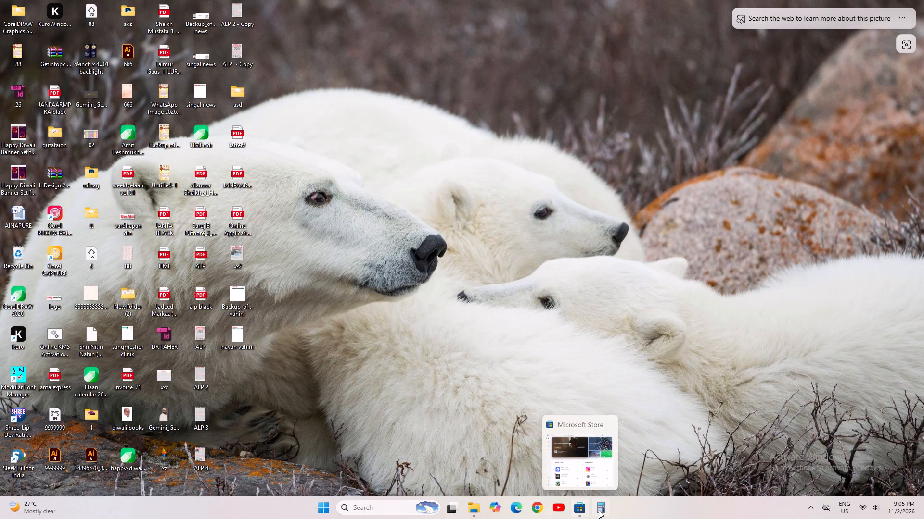
Close the Calculator and the File Explorer window showing the Desktop folder.
{"action": "left_click", "coordinate": [599, 510]}
{"action": "left_click", "coordinate": [649, 99]}
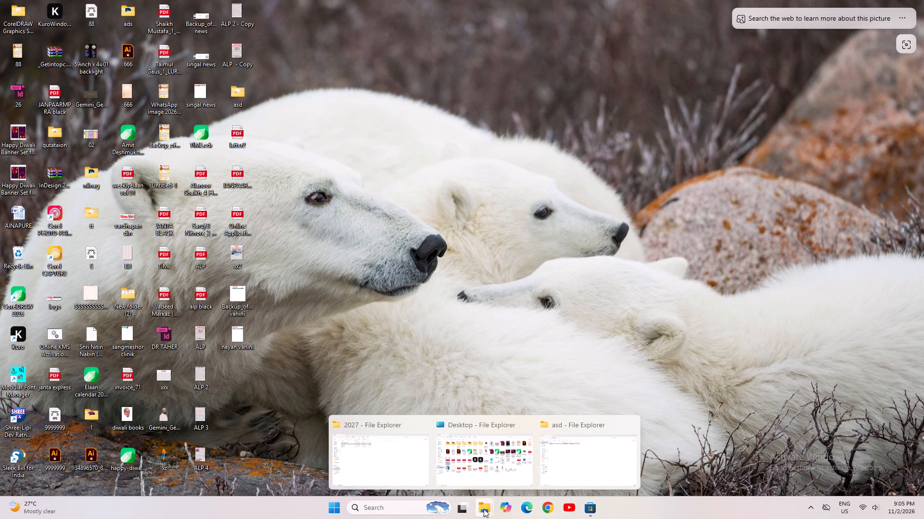
{"action": "left_click", "coordinate": [500, 463]}
{"action": "left_click", "coordinate": [923, 0]}
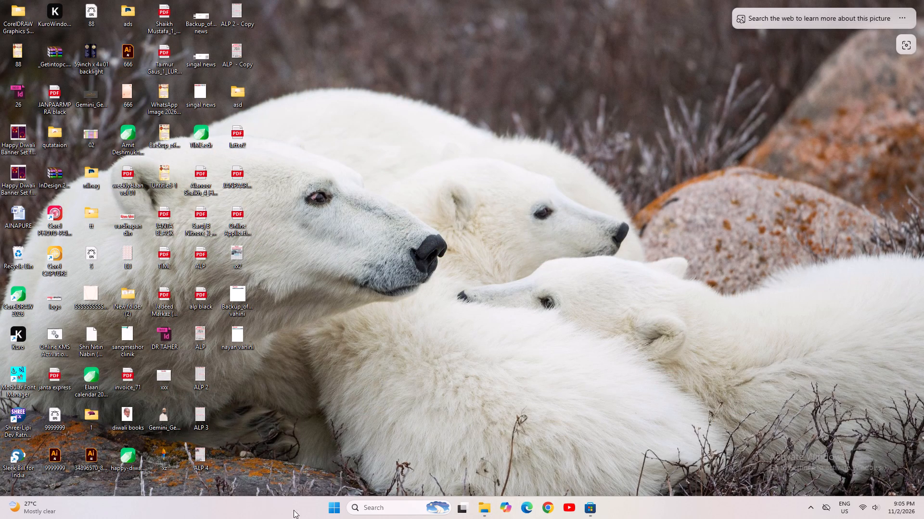
Open the computer's power options.
{"action": "left_click", "coordinate": [327, 510]}
{"action": "left_click", "coordinate": [622, 476]}
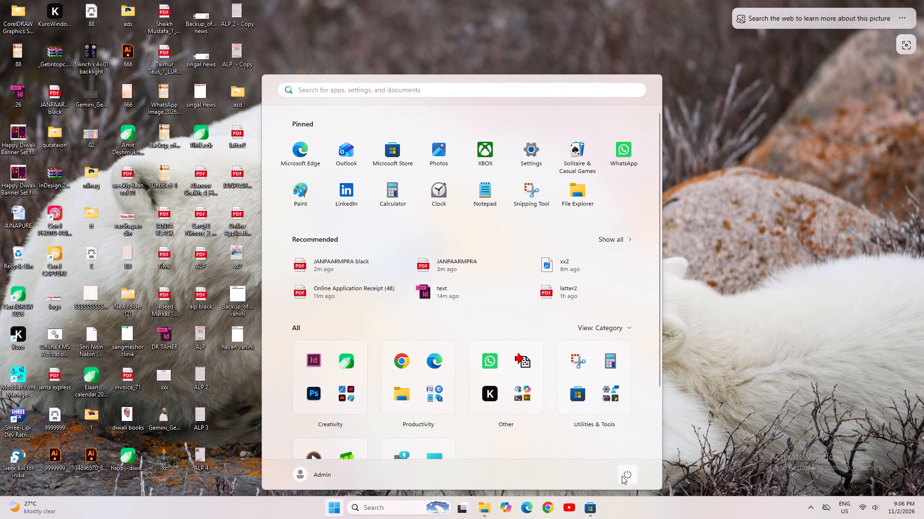